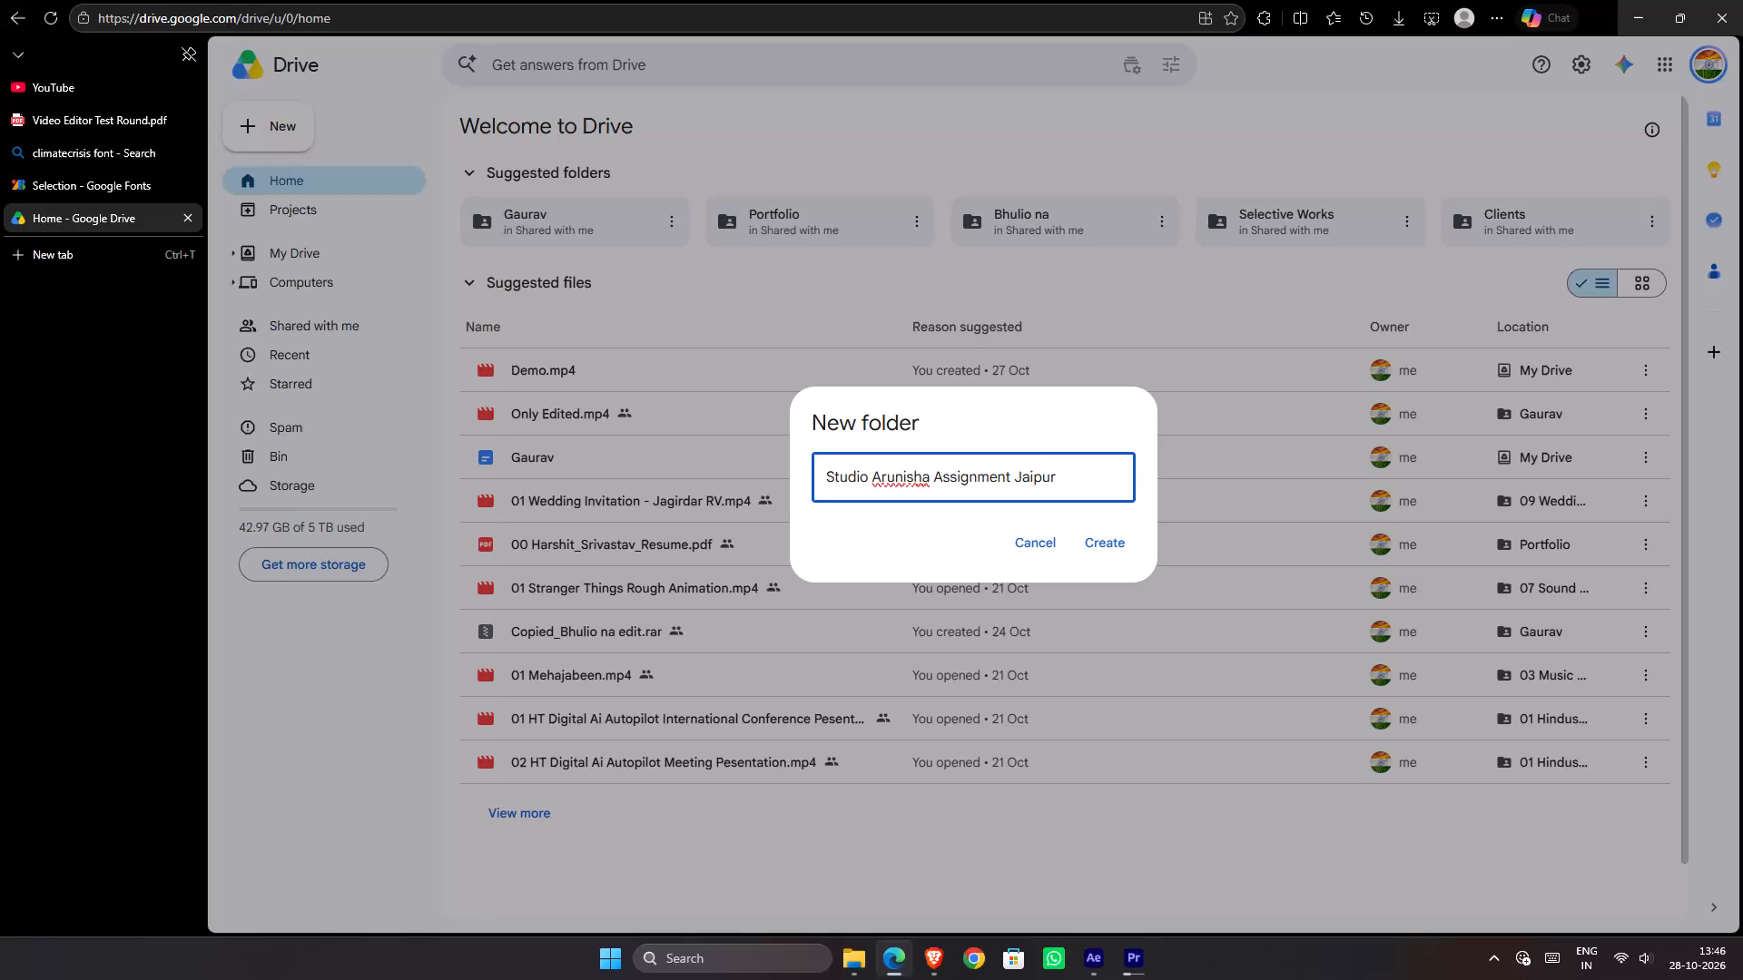
Change the new folder's name to "Studio Arunisha Assignment By Harshit" and create it.
key(BackSpace)
key(BackSpace)
key(BackSpace)
key(BackSpace)
key(BackSpace)
key(BackSpace)
key(BackSpace)
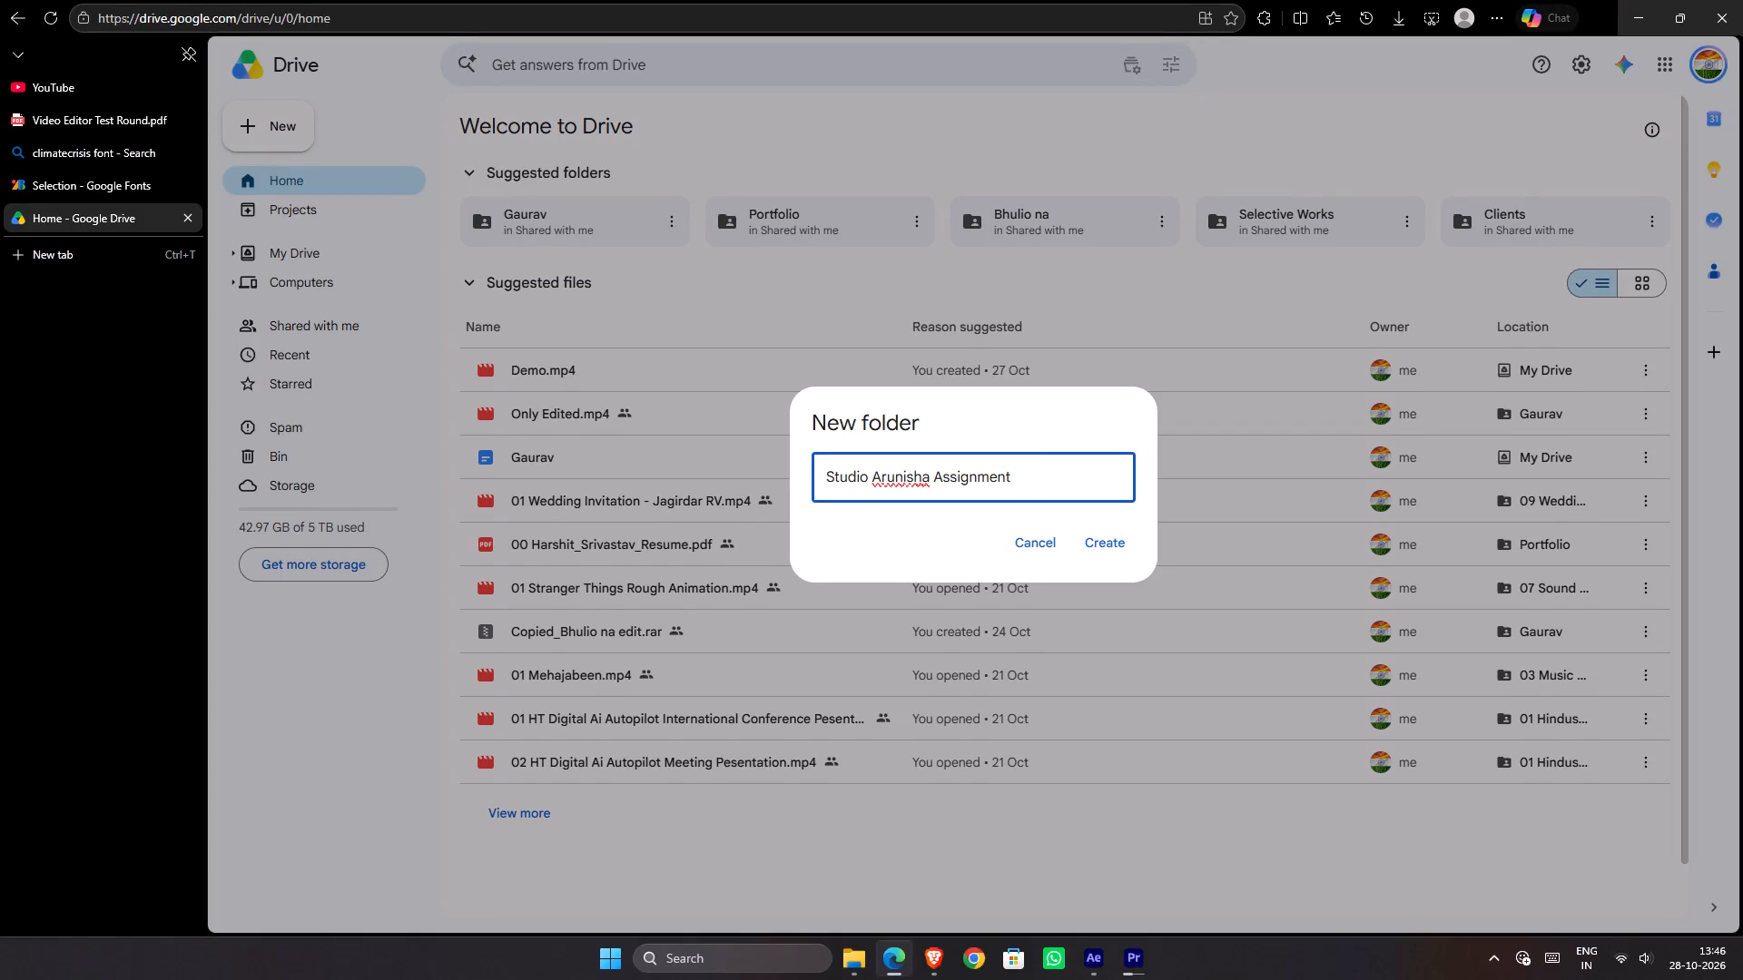
key(space)
text(By Harshit)
key(Return)
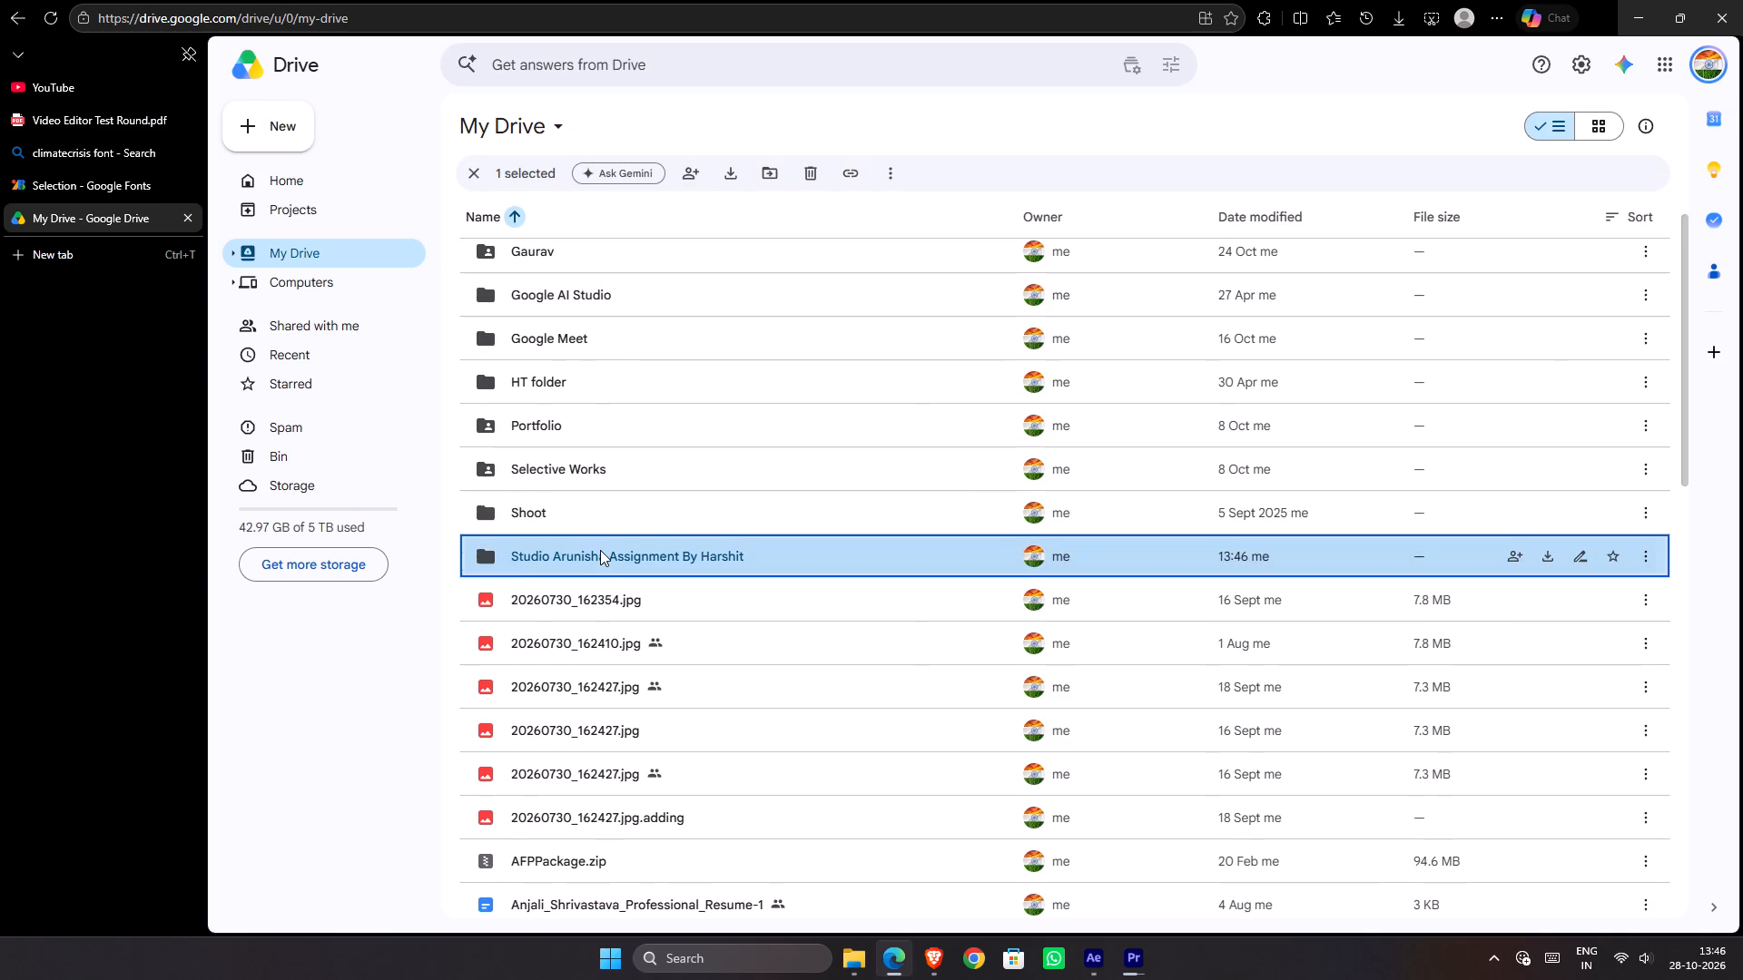
Inside the Studio Arunisha Assignment By Harshit folder, create a subfolder named "Output VIdeos".
double_click(600, 550)
right_click(655, 438)
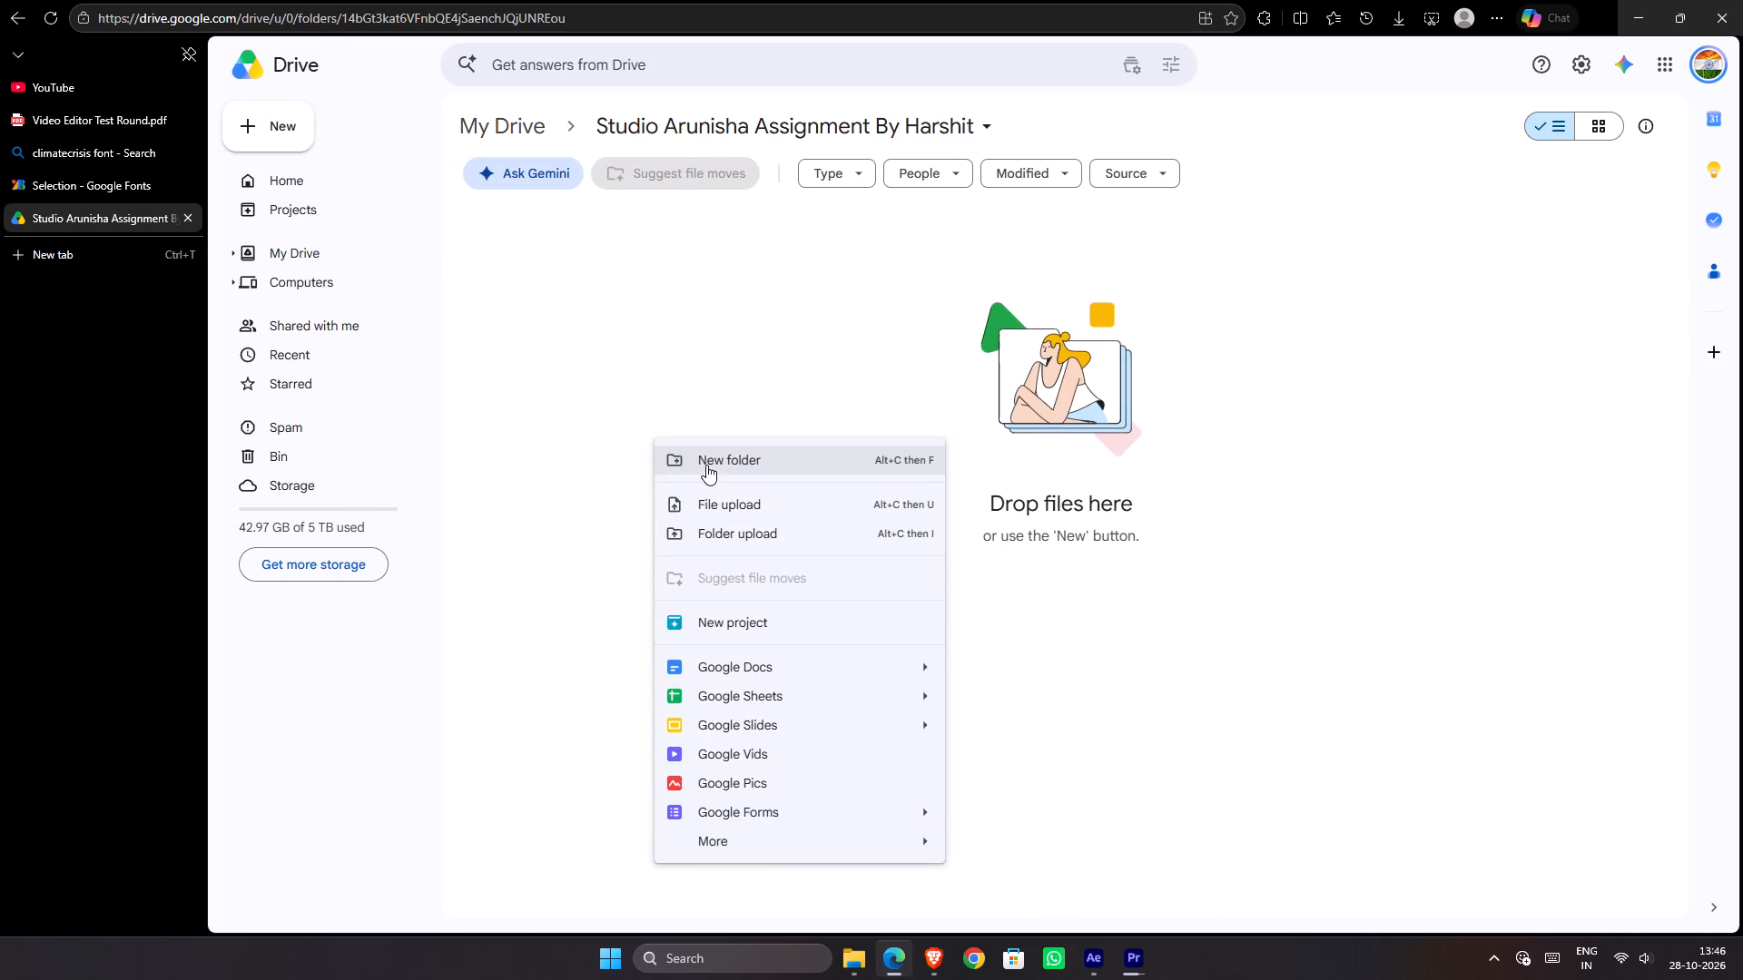
click(706, 465)
text(Outu)
key(BackSpace)
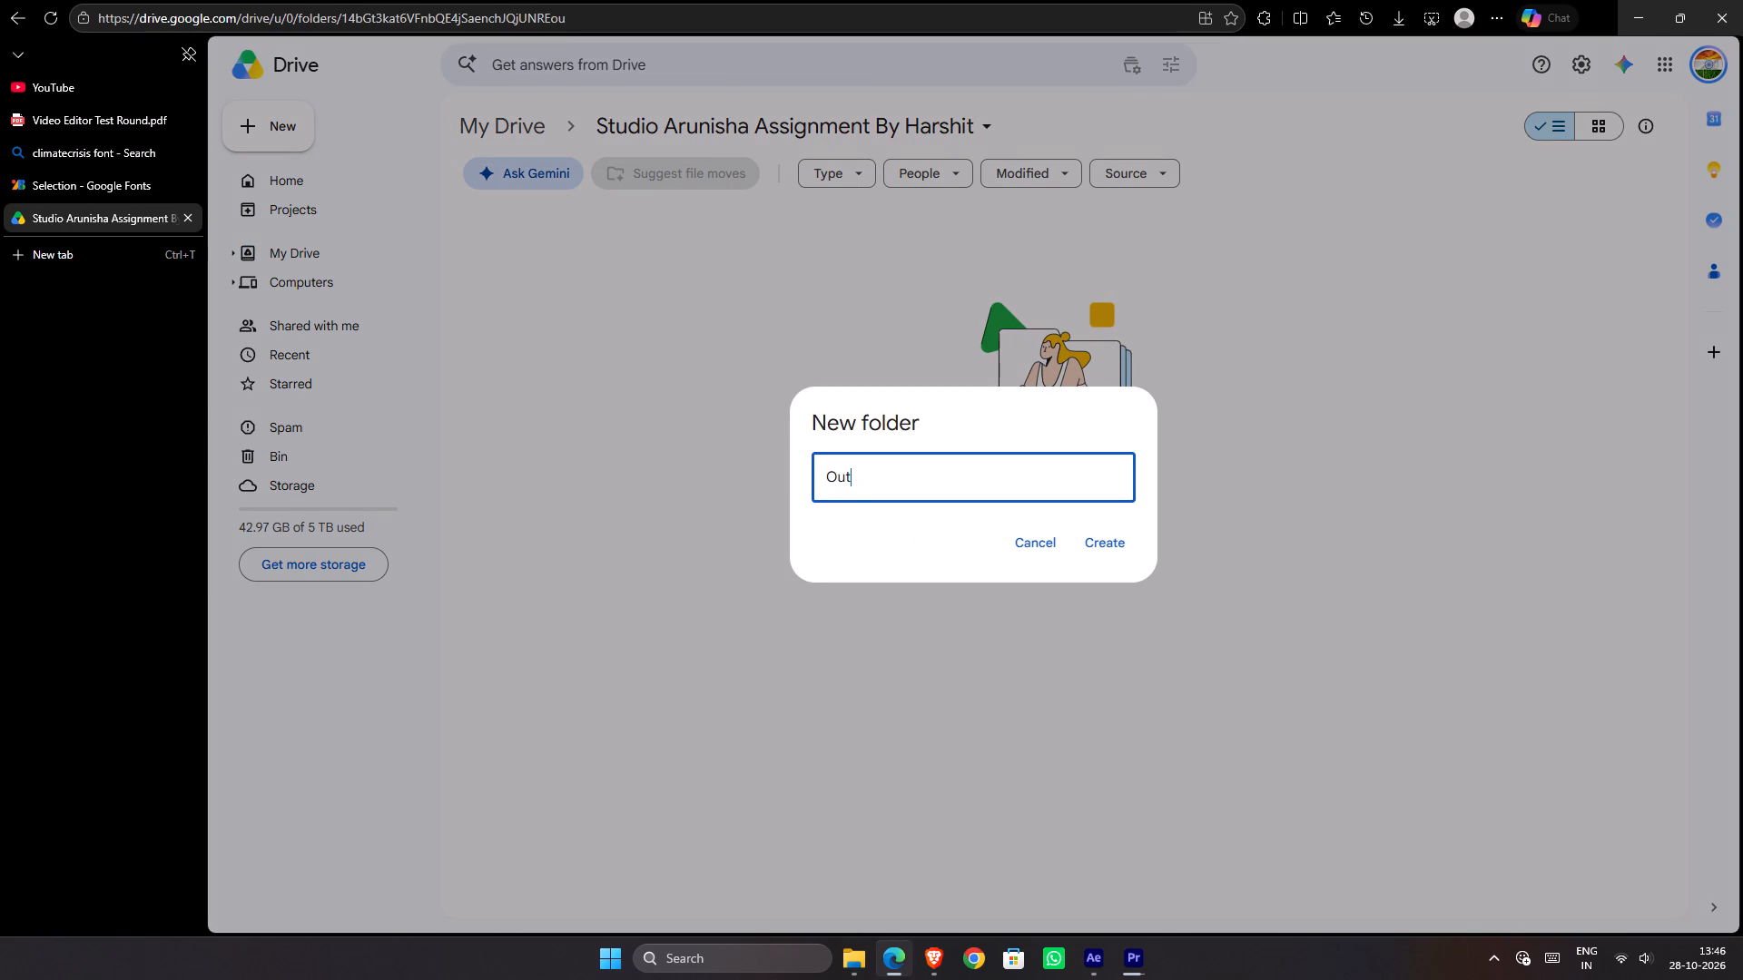
text(put VIdeos)
key(Return)
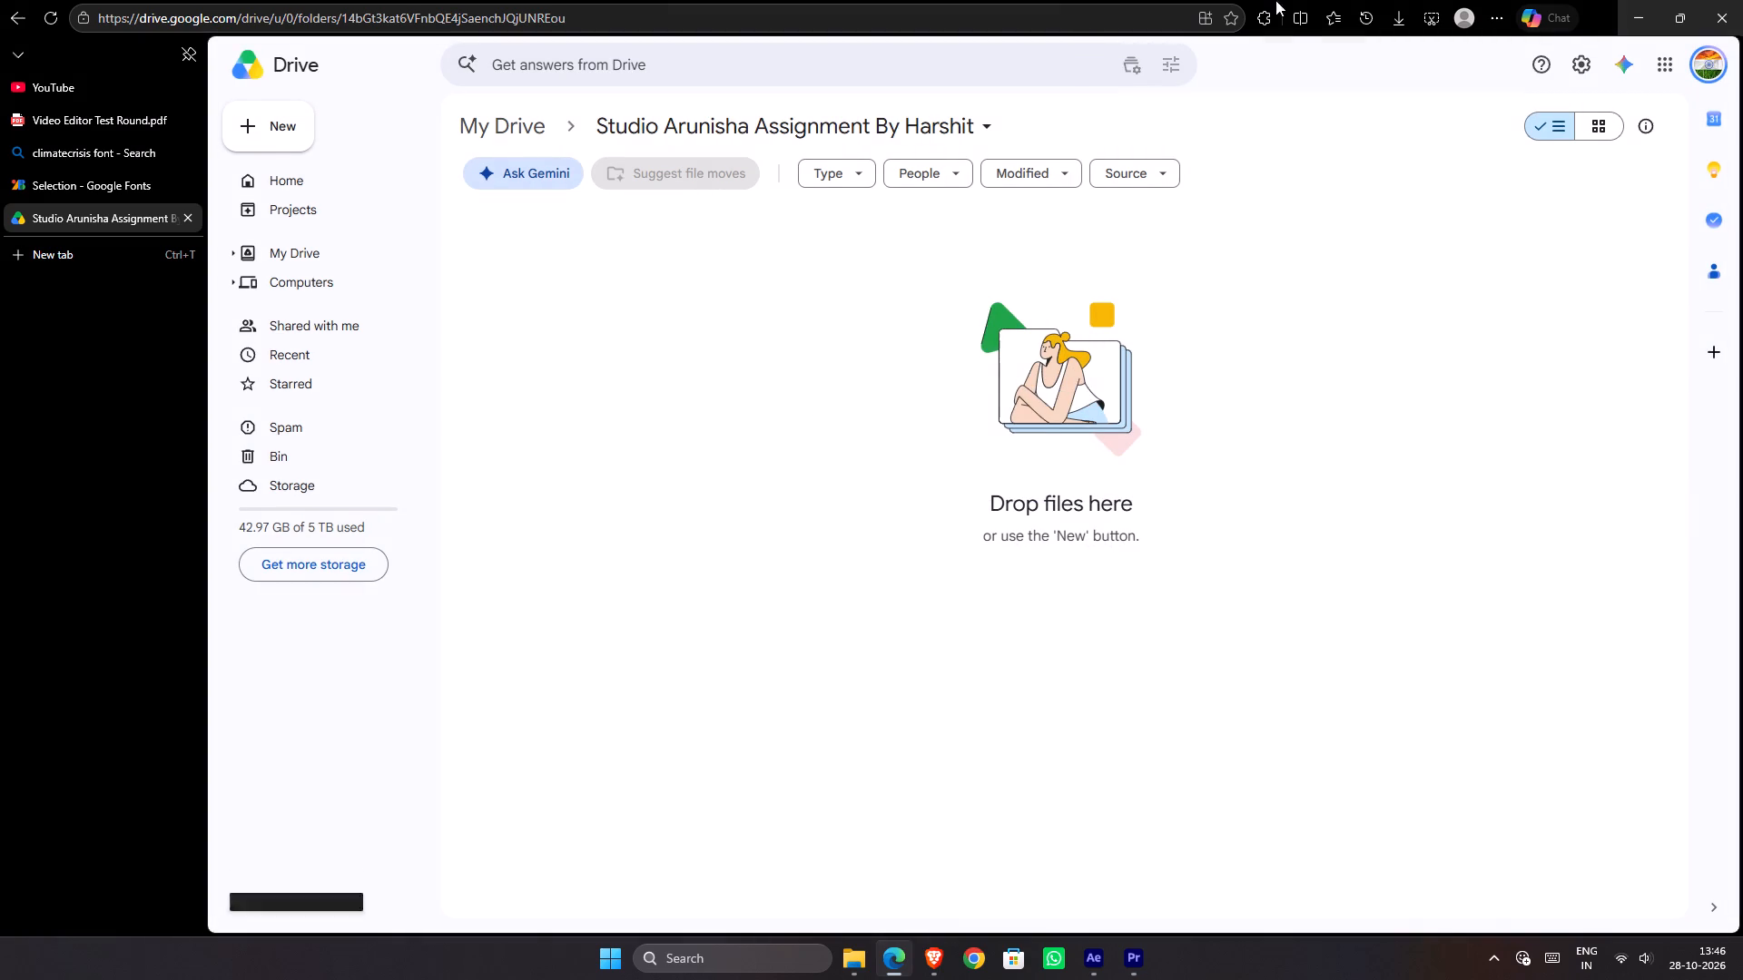
Create a second subfolder named "Project Files" in the assignment folder.
right_click(1057, 441)
click(1137, 456)
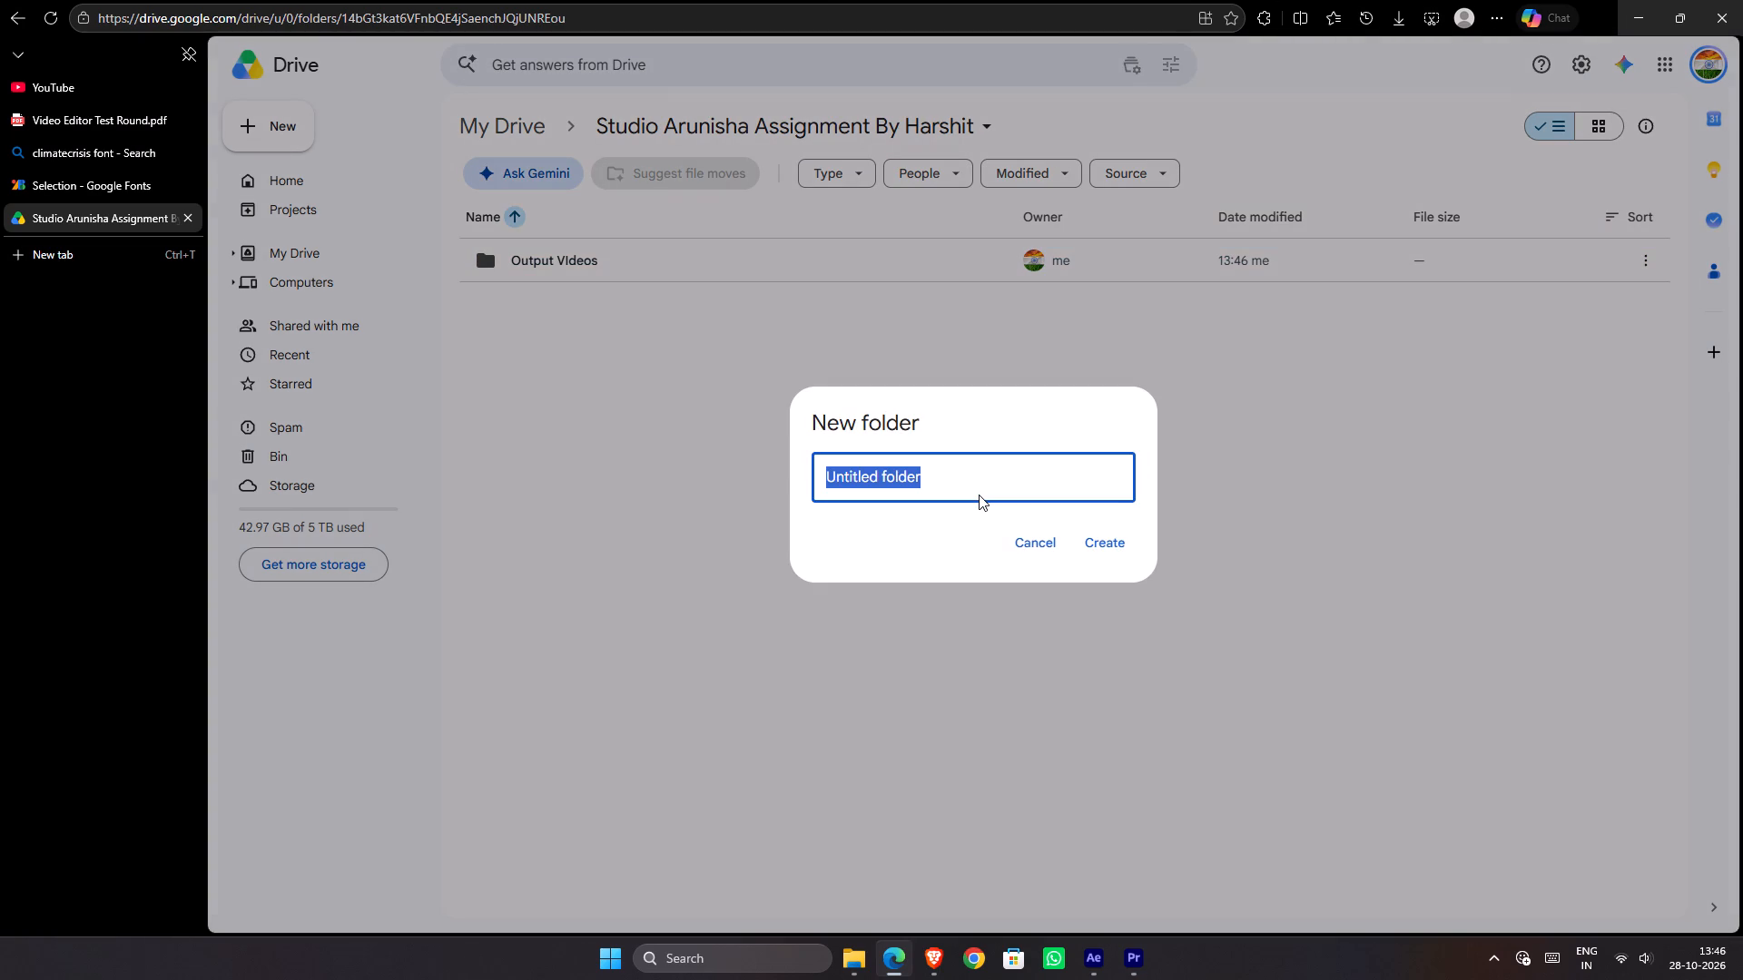
text(Project Files)
key(Return)
Correct the capitalisation of the output folder's name so it reads "Output Videos".
right_click(587, 264)
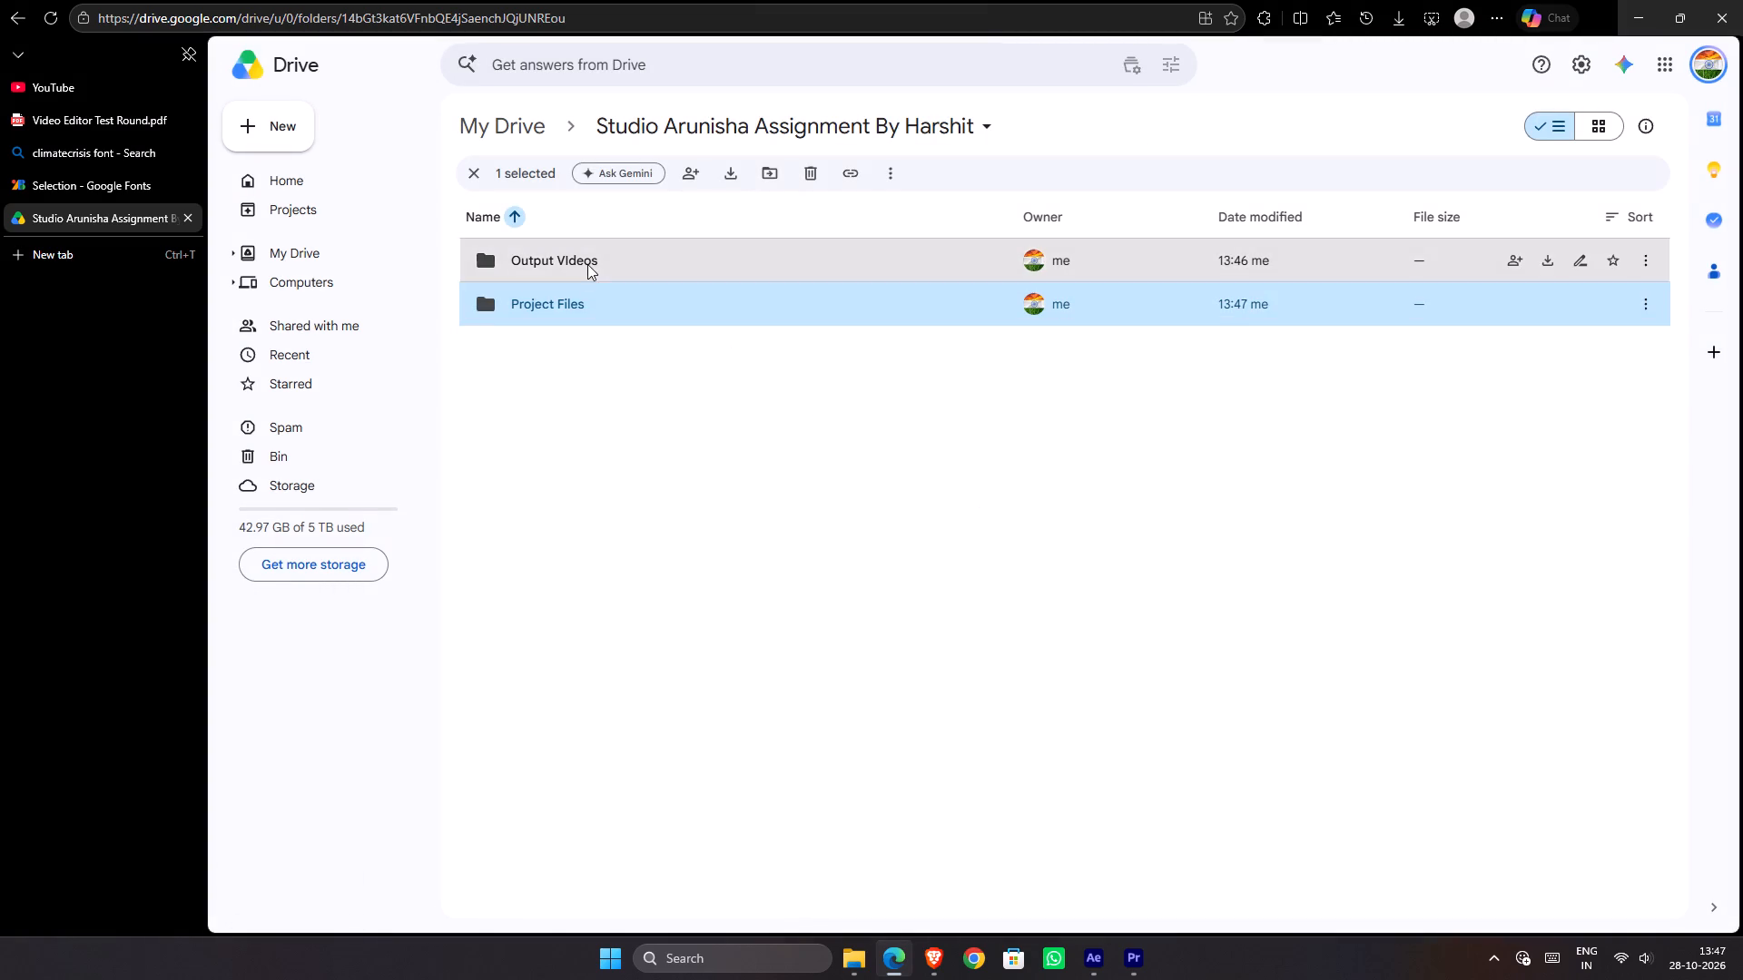
click(650, 311)
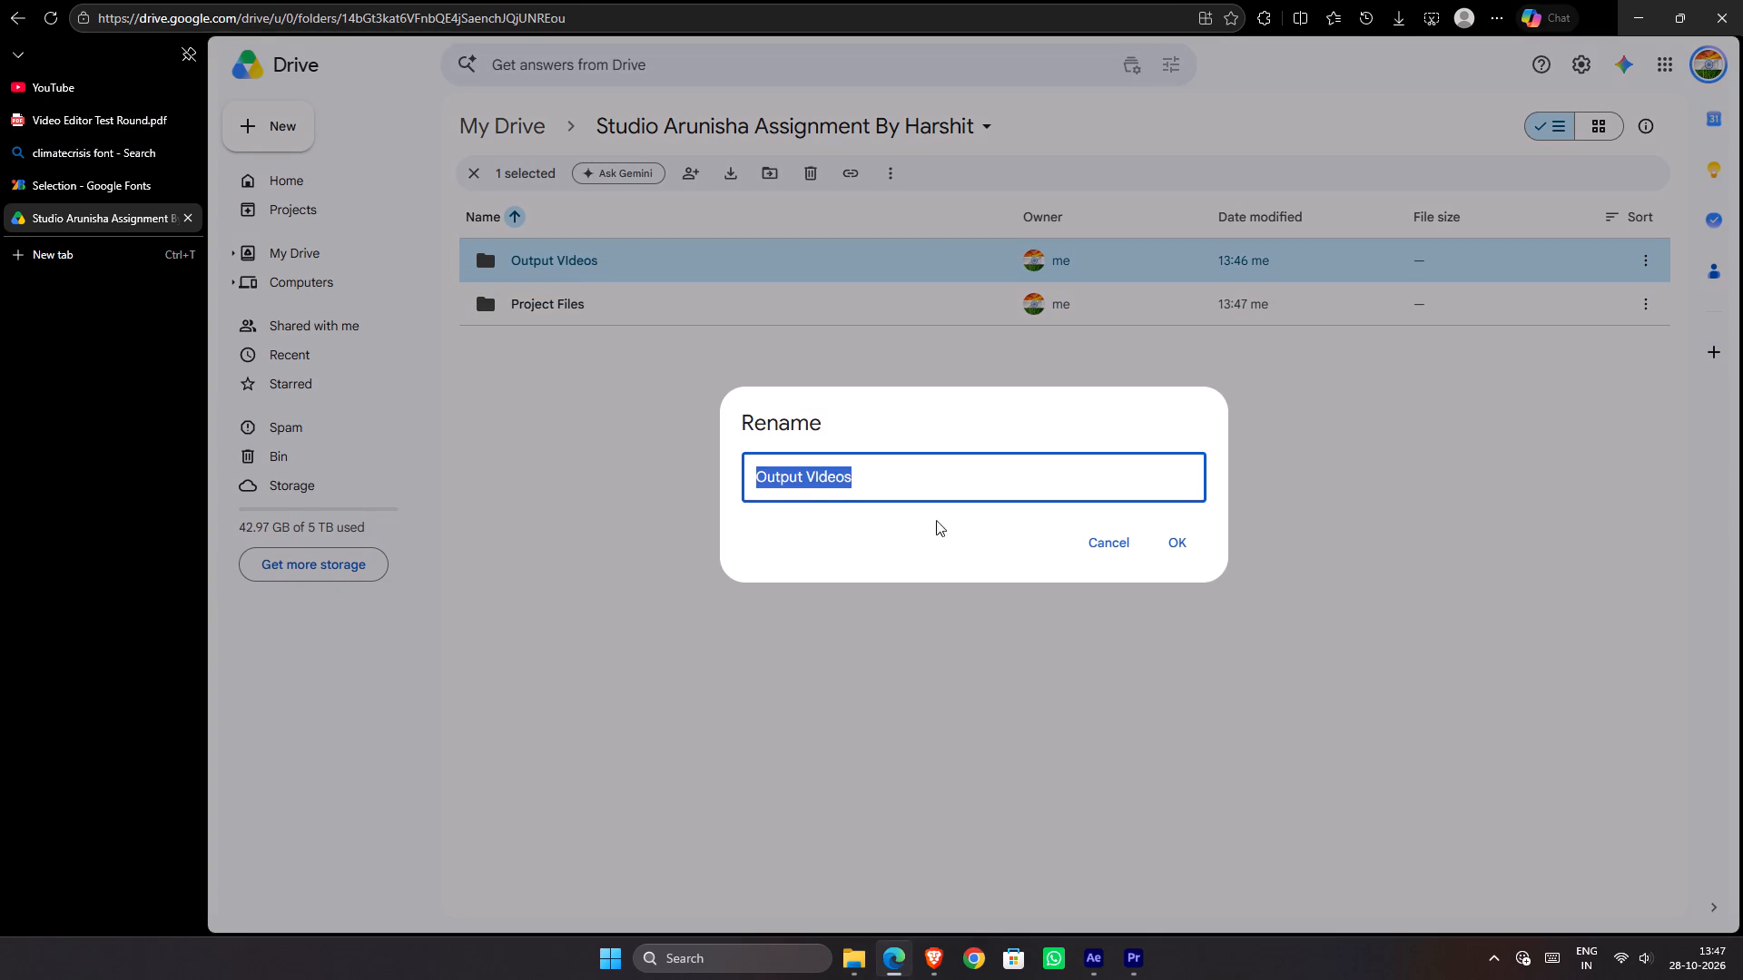
click(825, 479)
key(Left)
key(BackSpace)
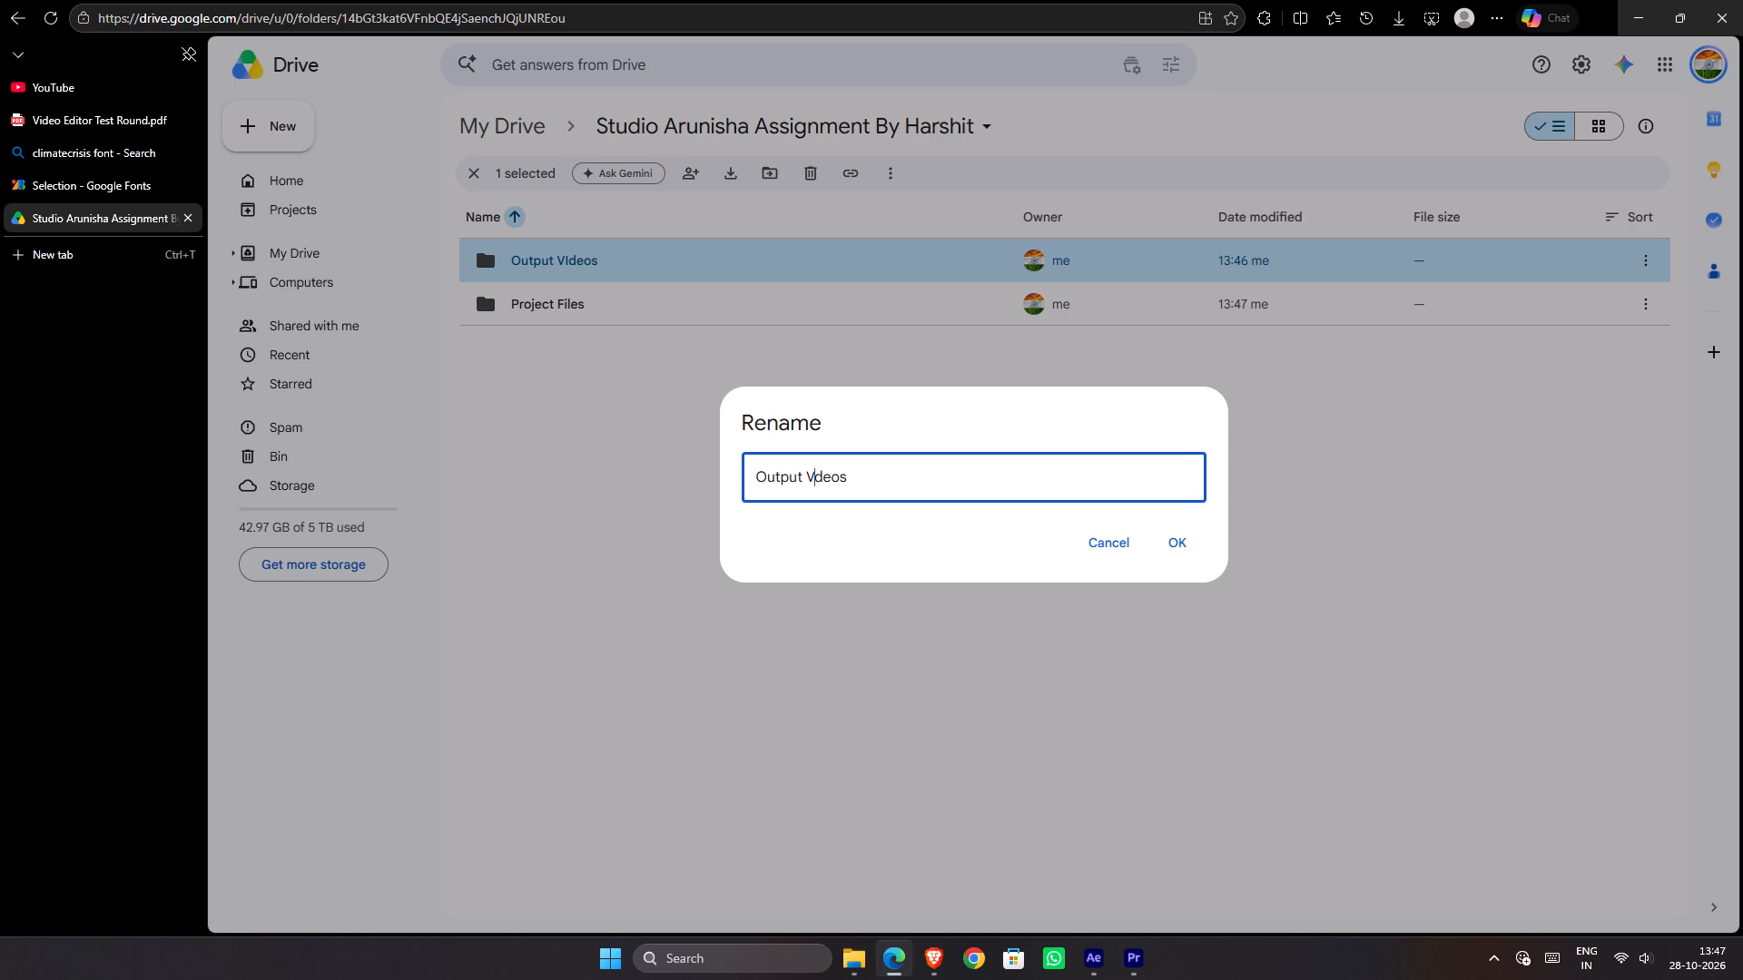
key(i)
key(Return)
key(ctrl+s)
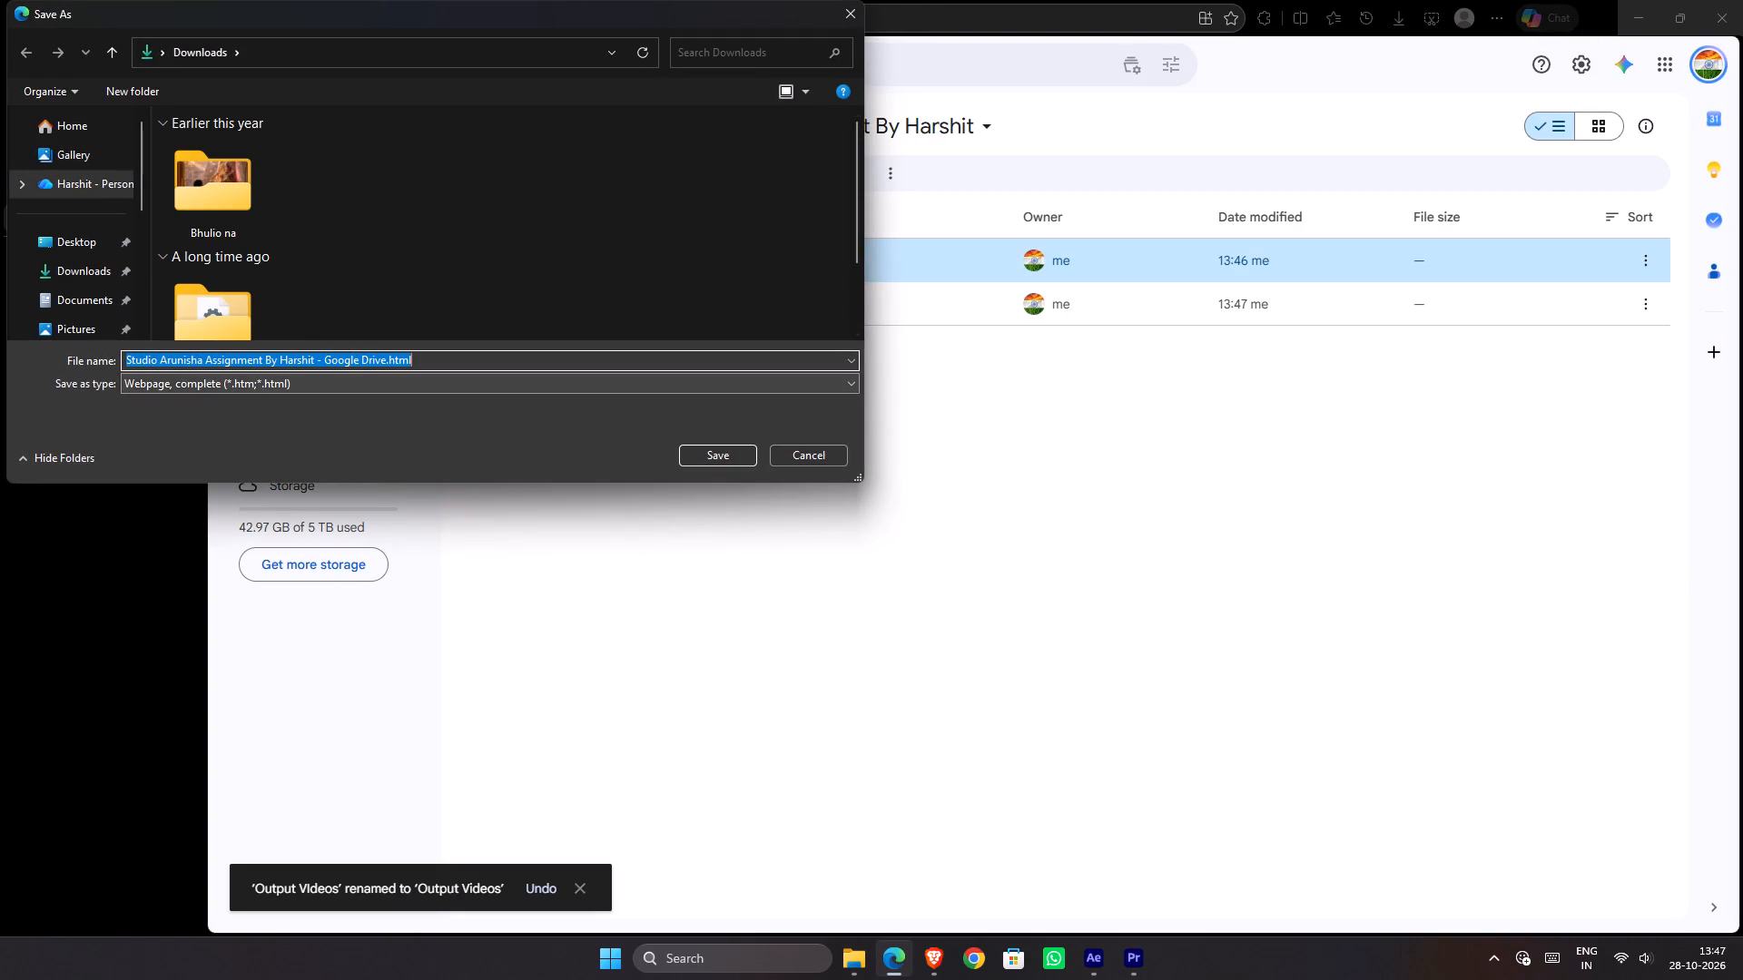
key(Escape)
Transfer Jaipur Assignment Horizontal.mp4 from the new project folder on drive E: to the Output Videos folder in Google Drive.
click(1136, 962)
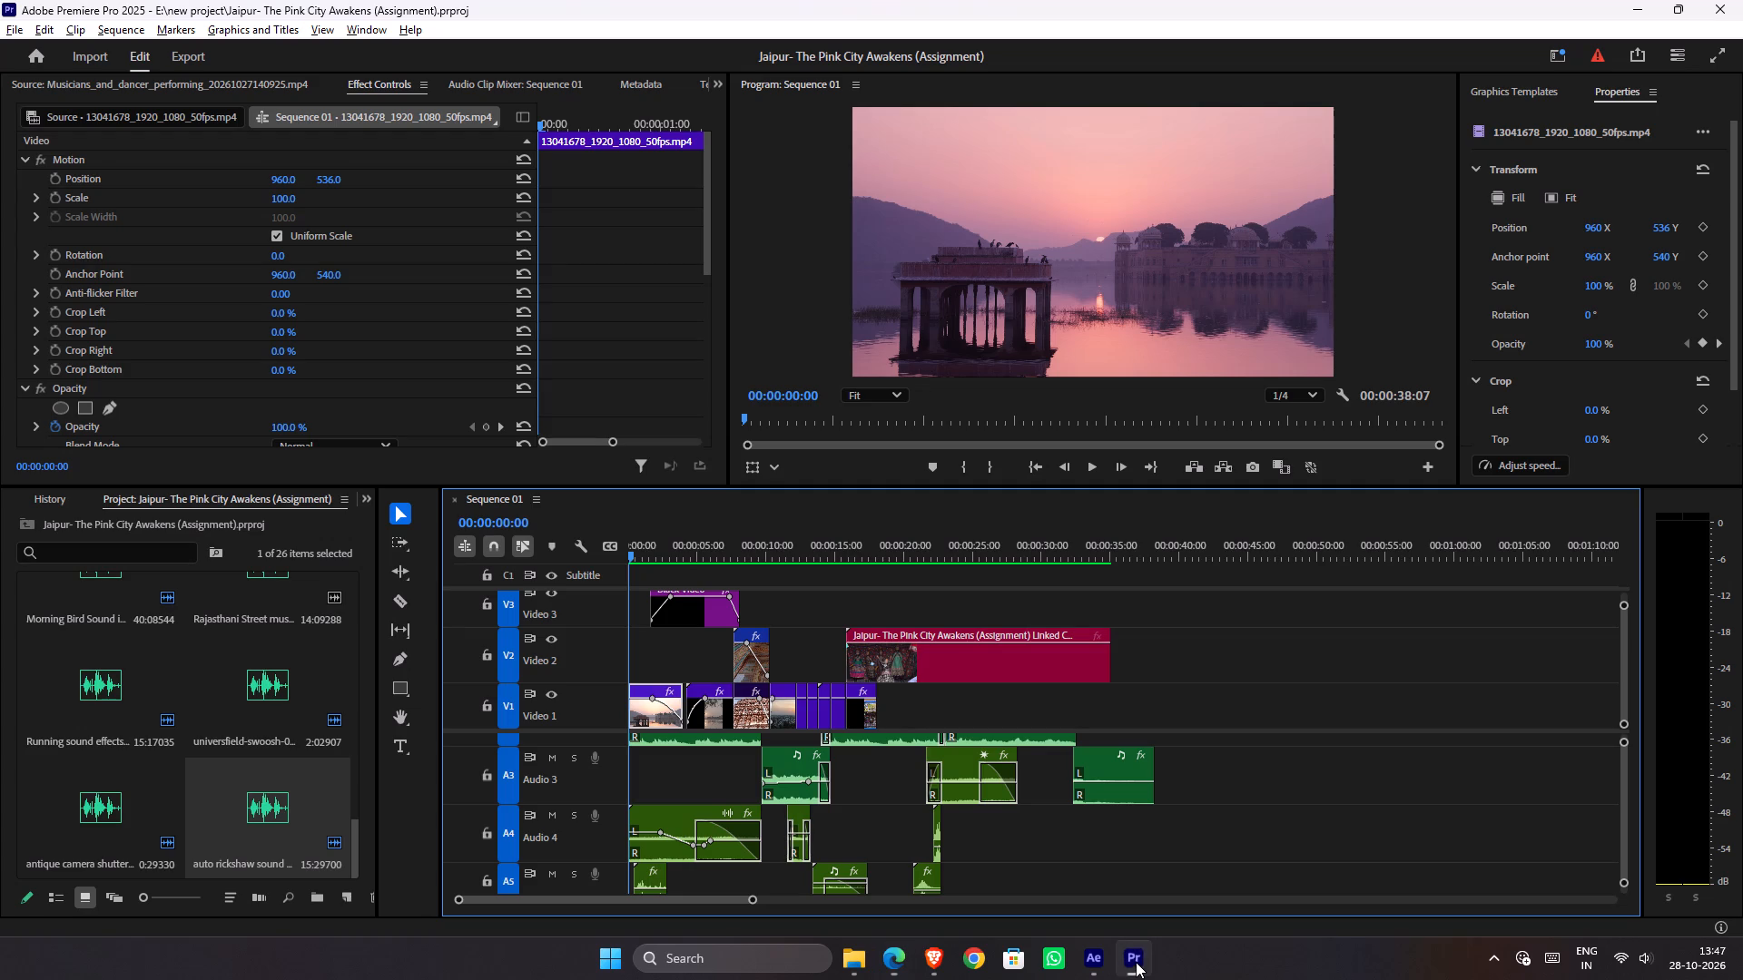
click(880, 952)
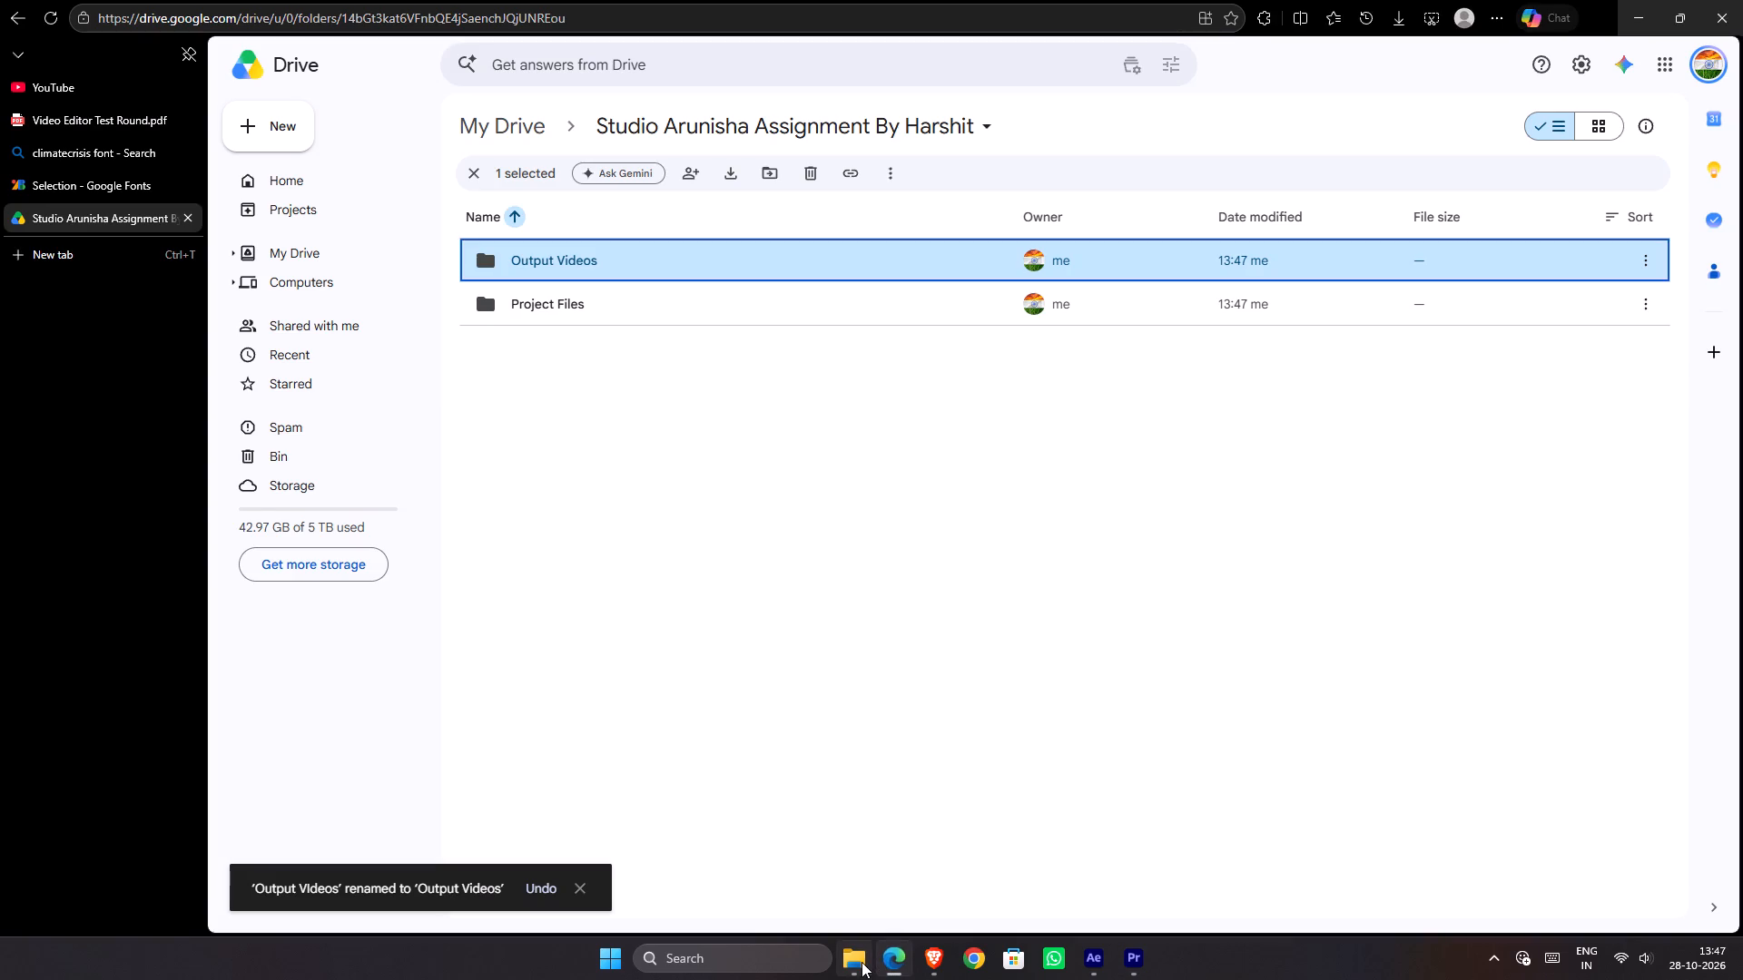
click(861, 962)
click(524, 0)
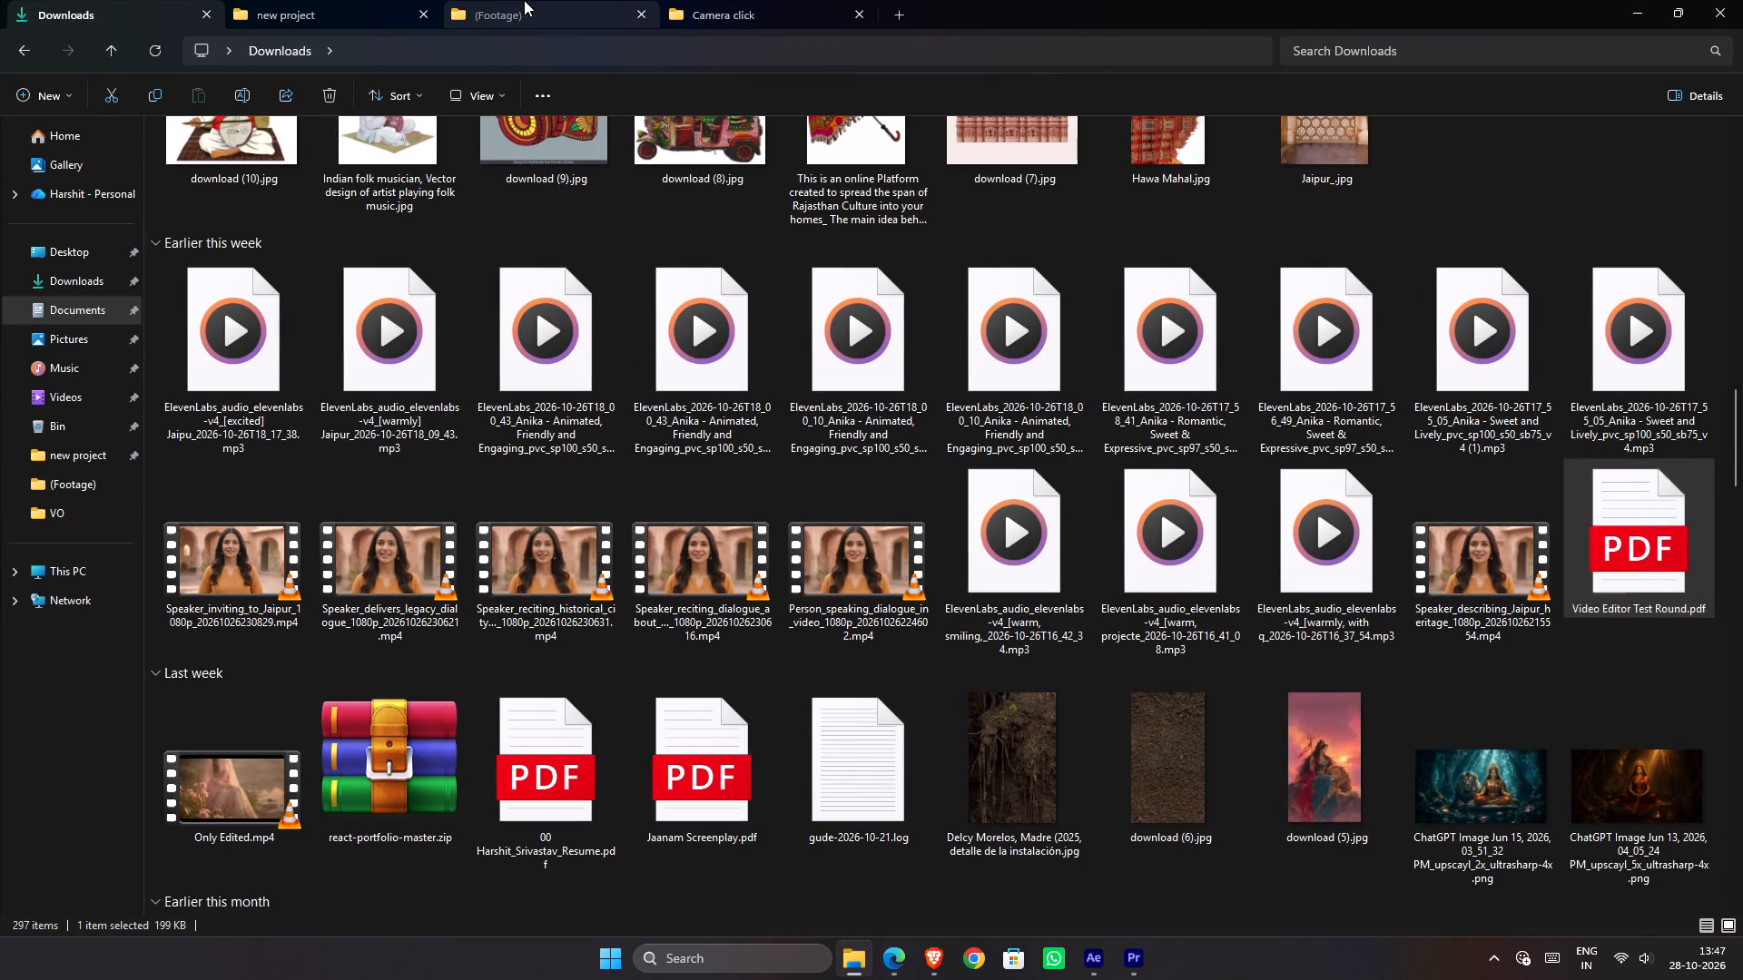
click(352, 0)
click(900, 691)
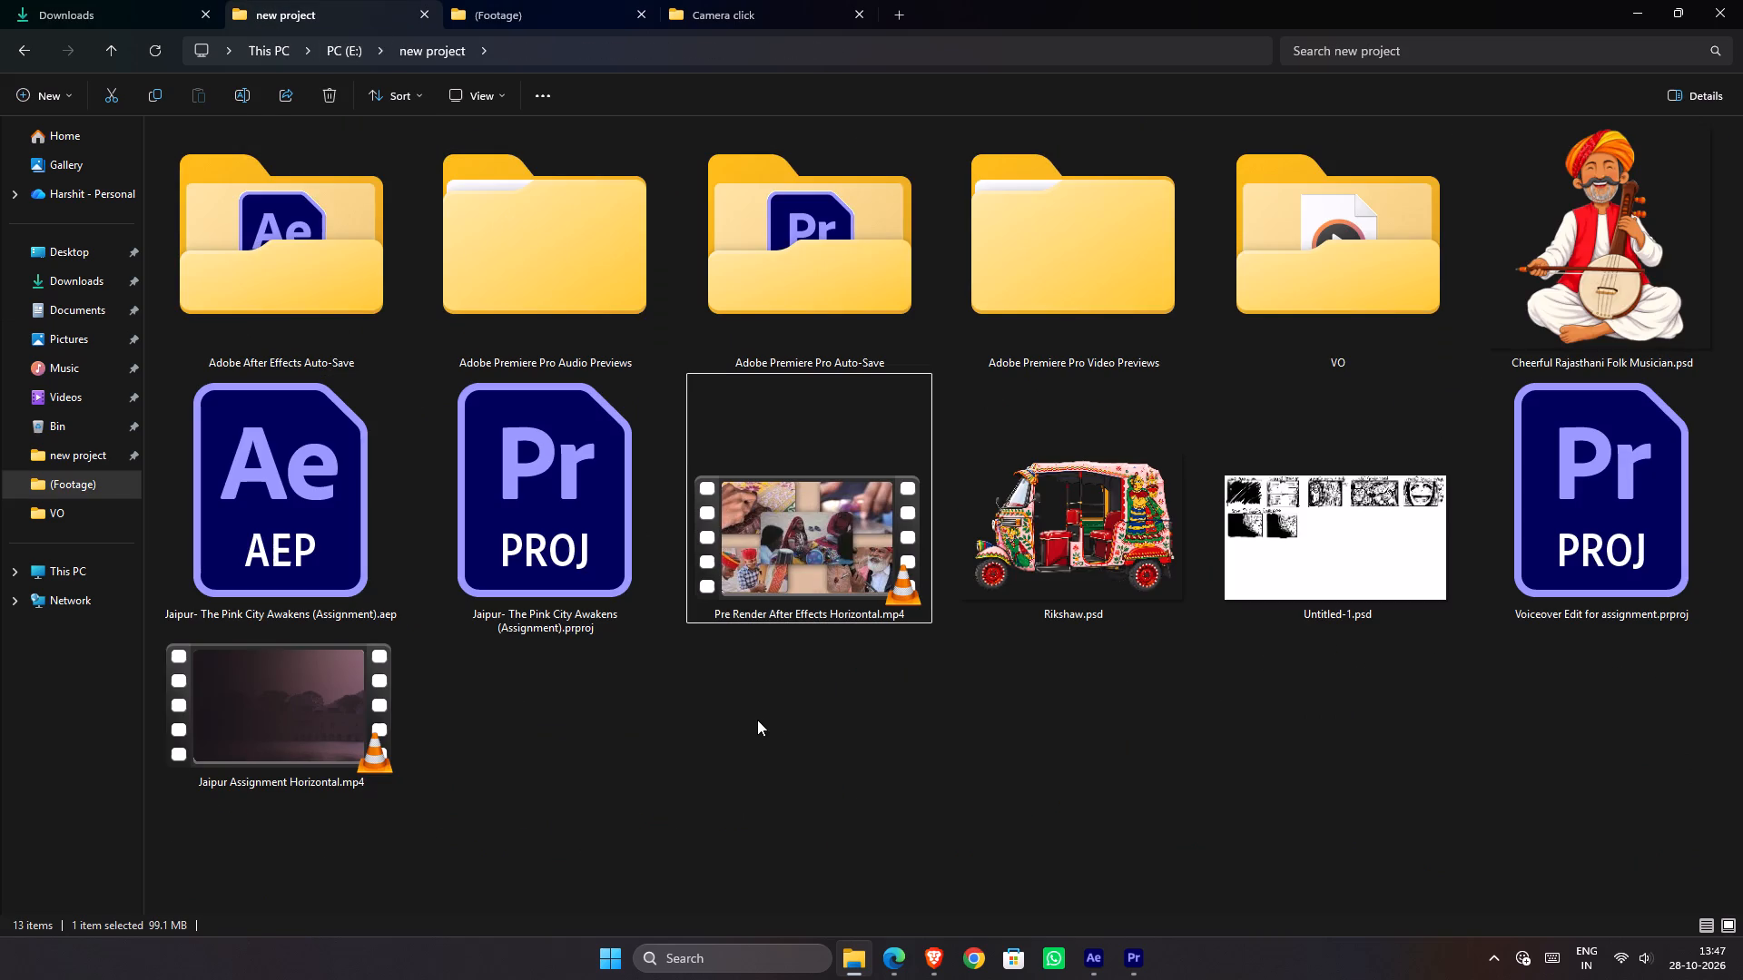
click(333, 712)
drag(270, 714, 276, 731)
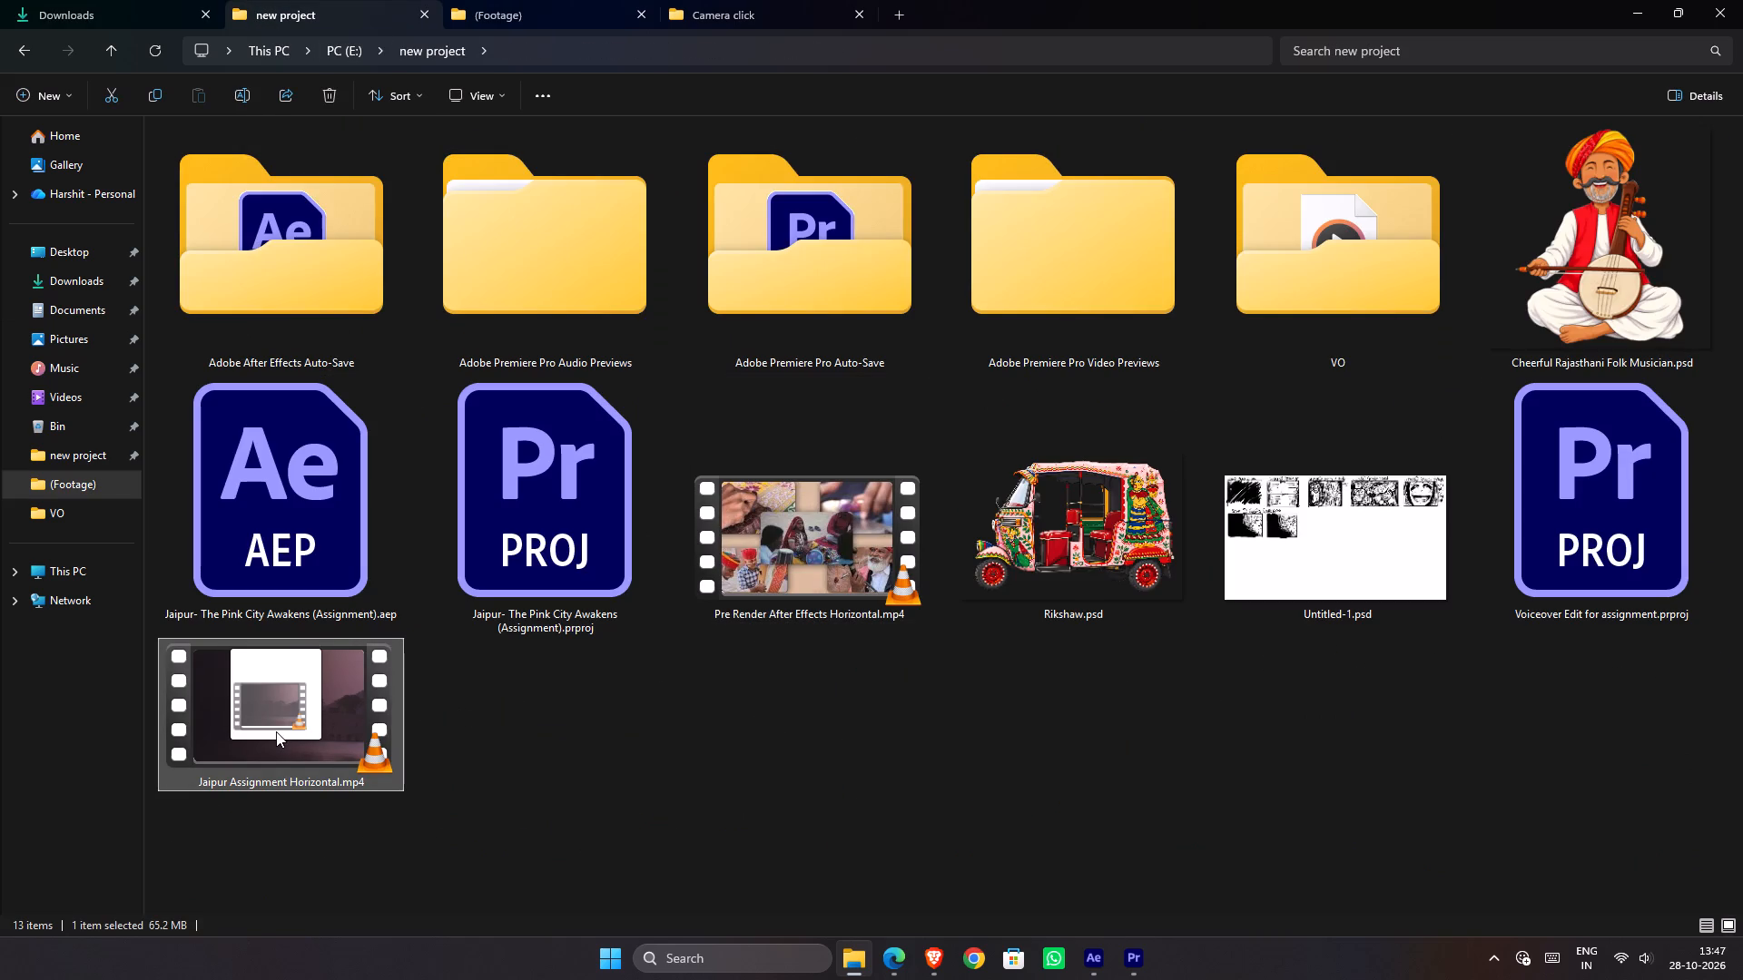
drag(276, 731, 290, 731)
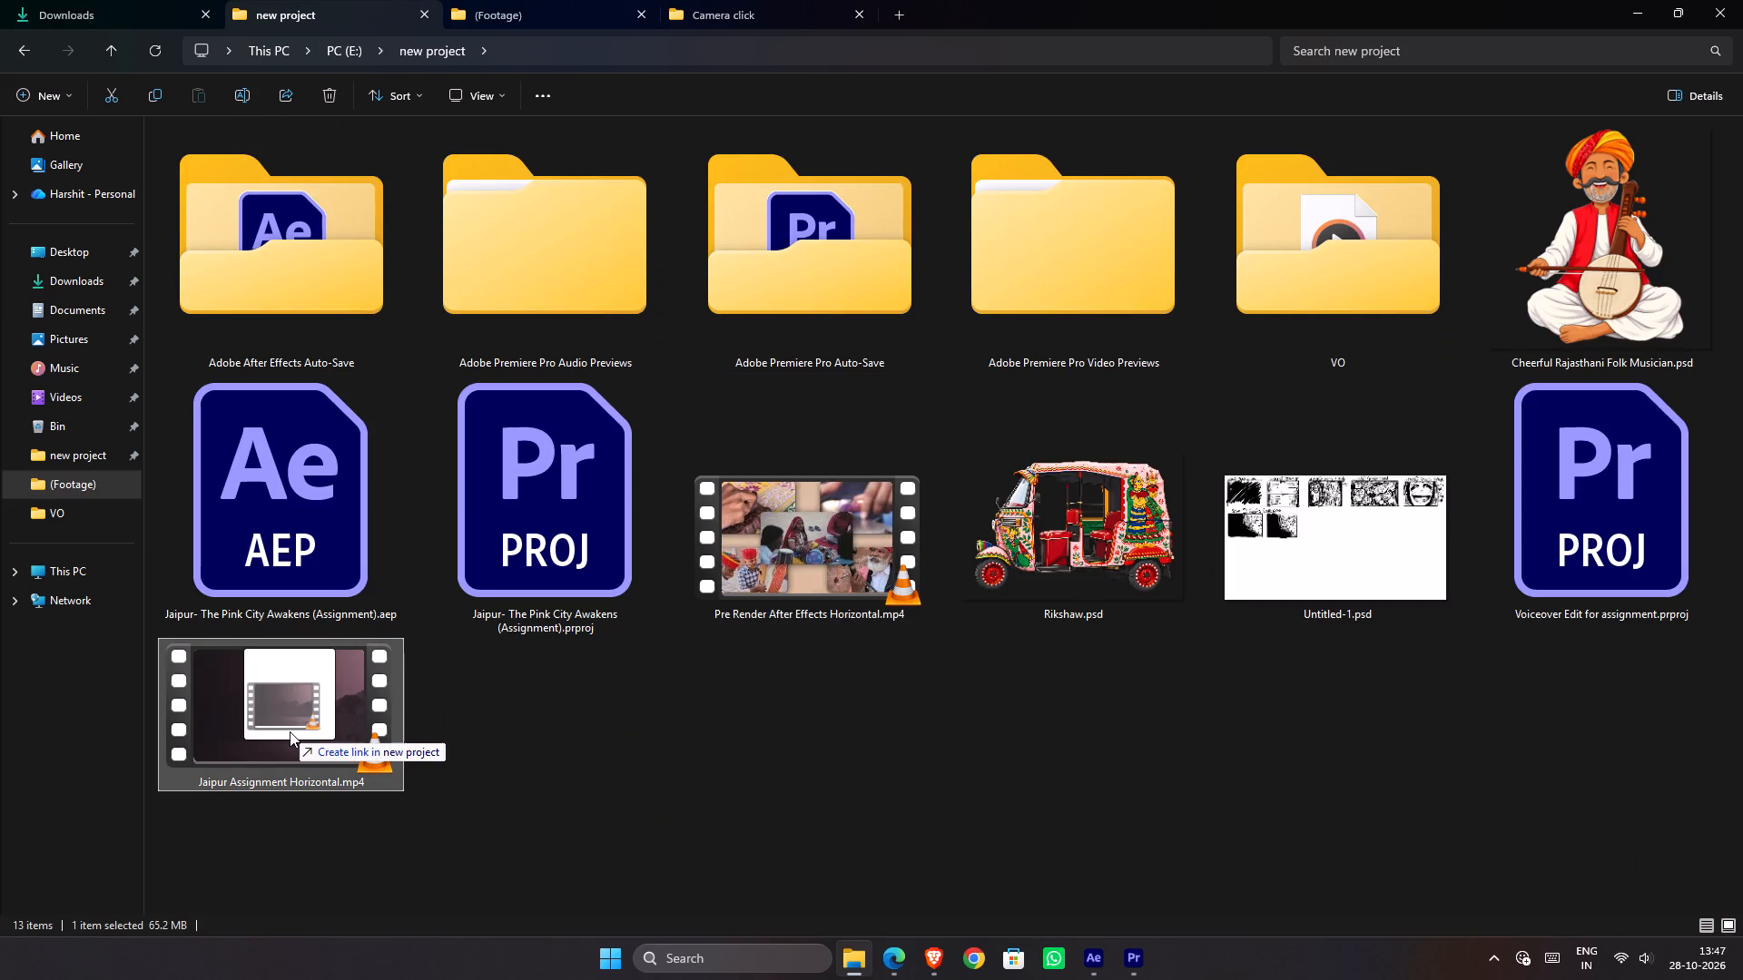
drag(290, 731, 609, 263)
key(alt+Tab)
Switch to Premiere Pro, rename Sequence 01 as "16:9" in the project, and save the project.
click(1143, 957)
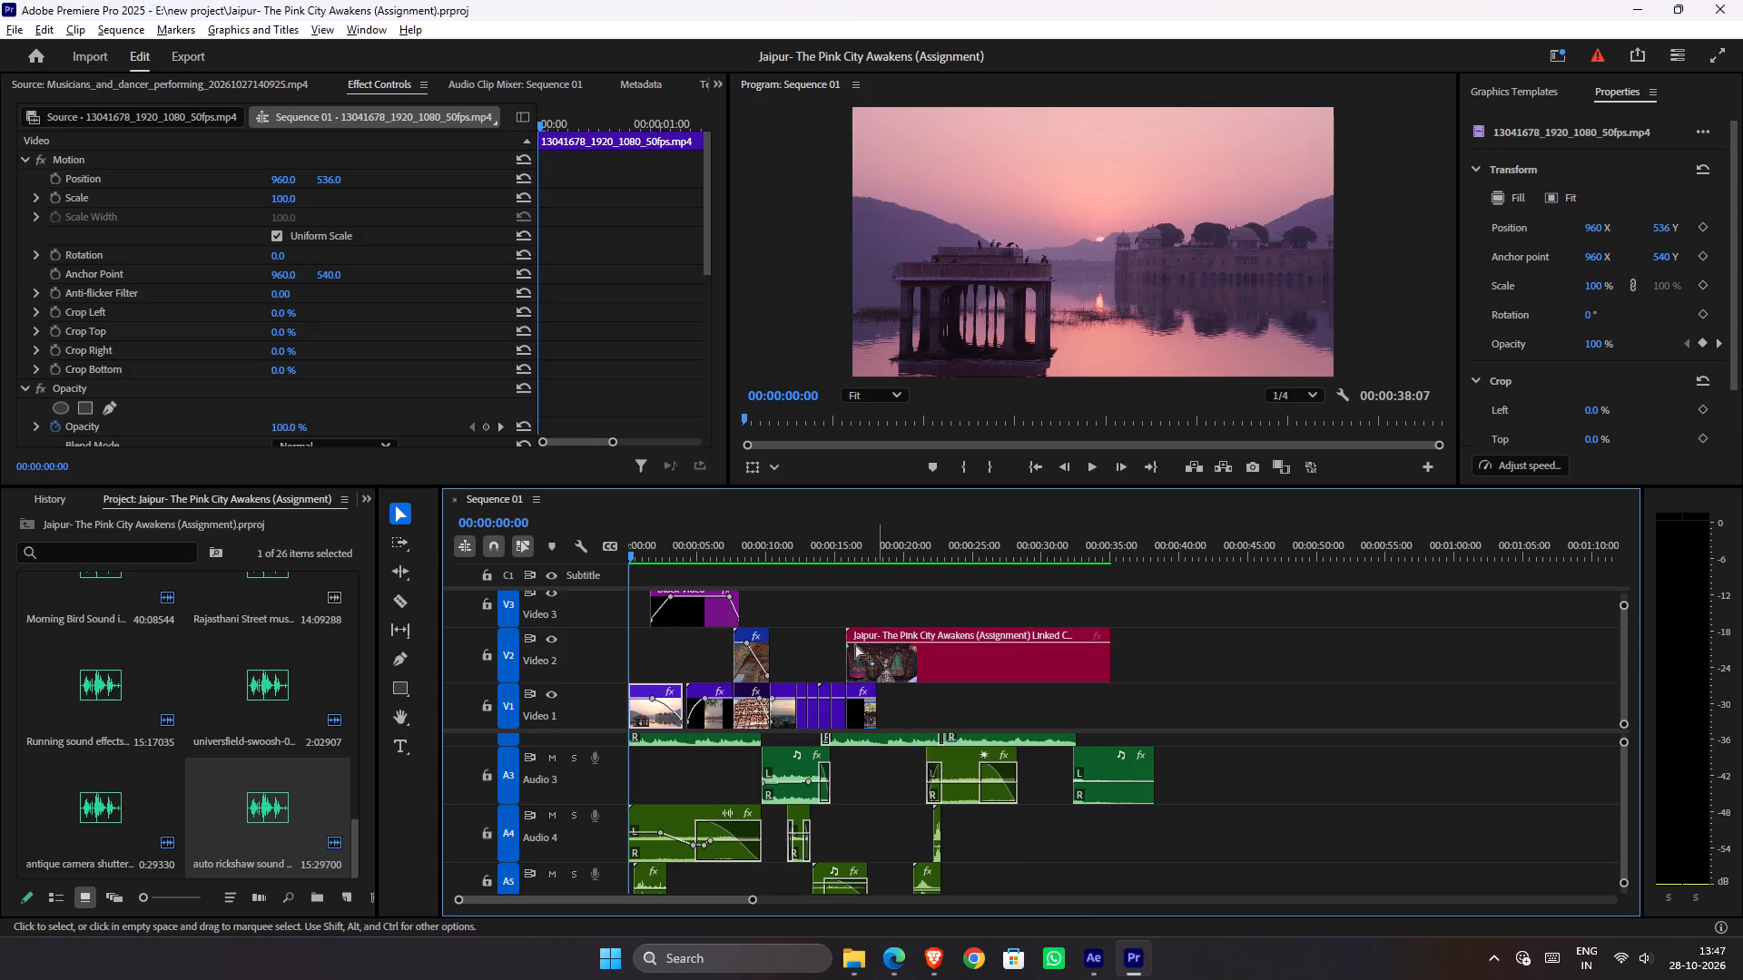
key(ctrl+s)
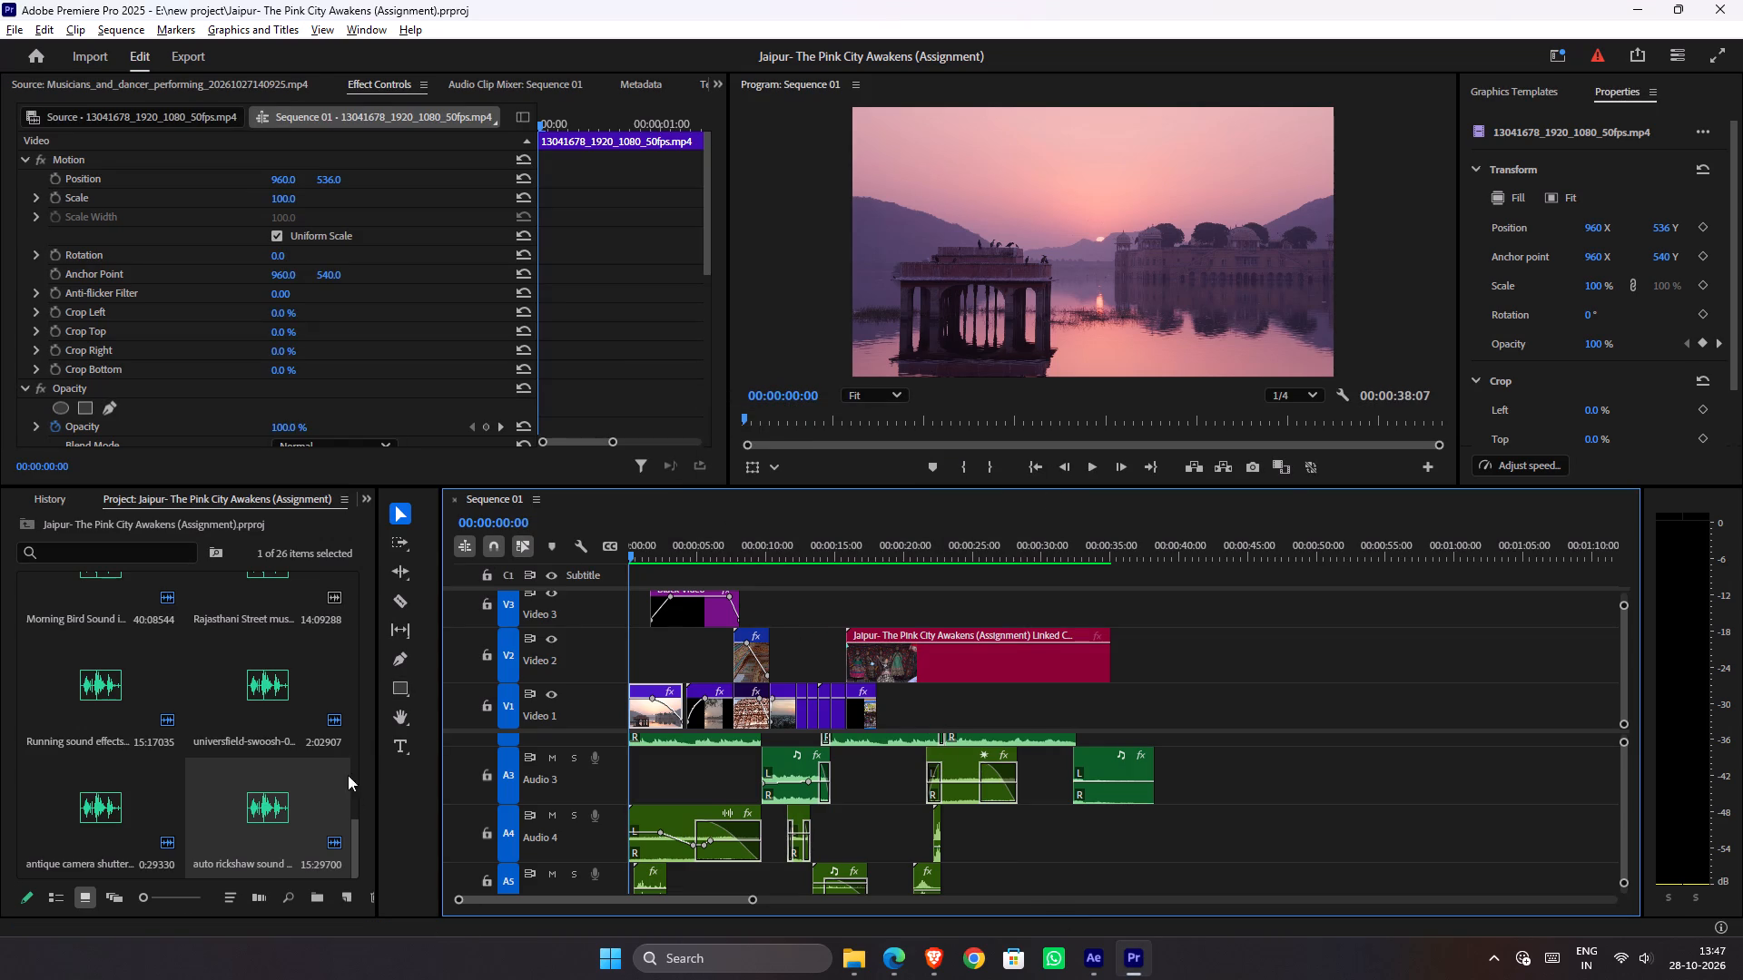
drag(356, 846, 375, 545)
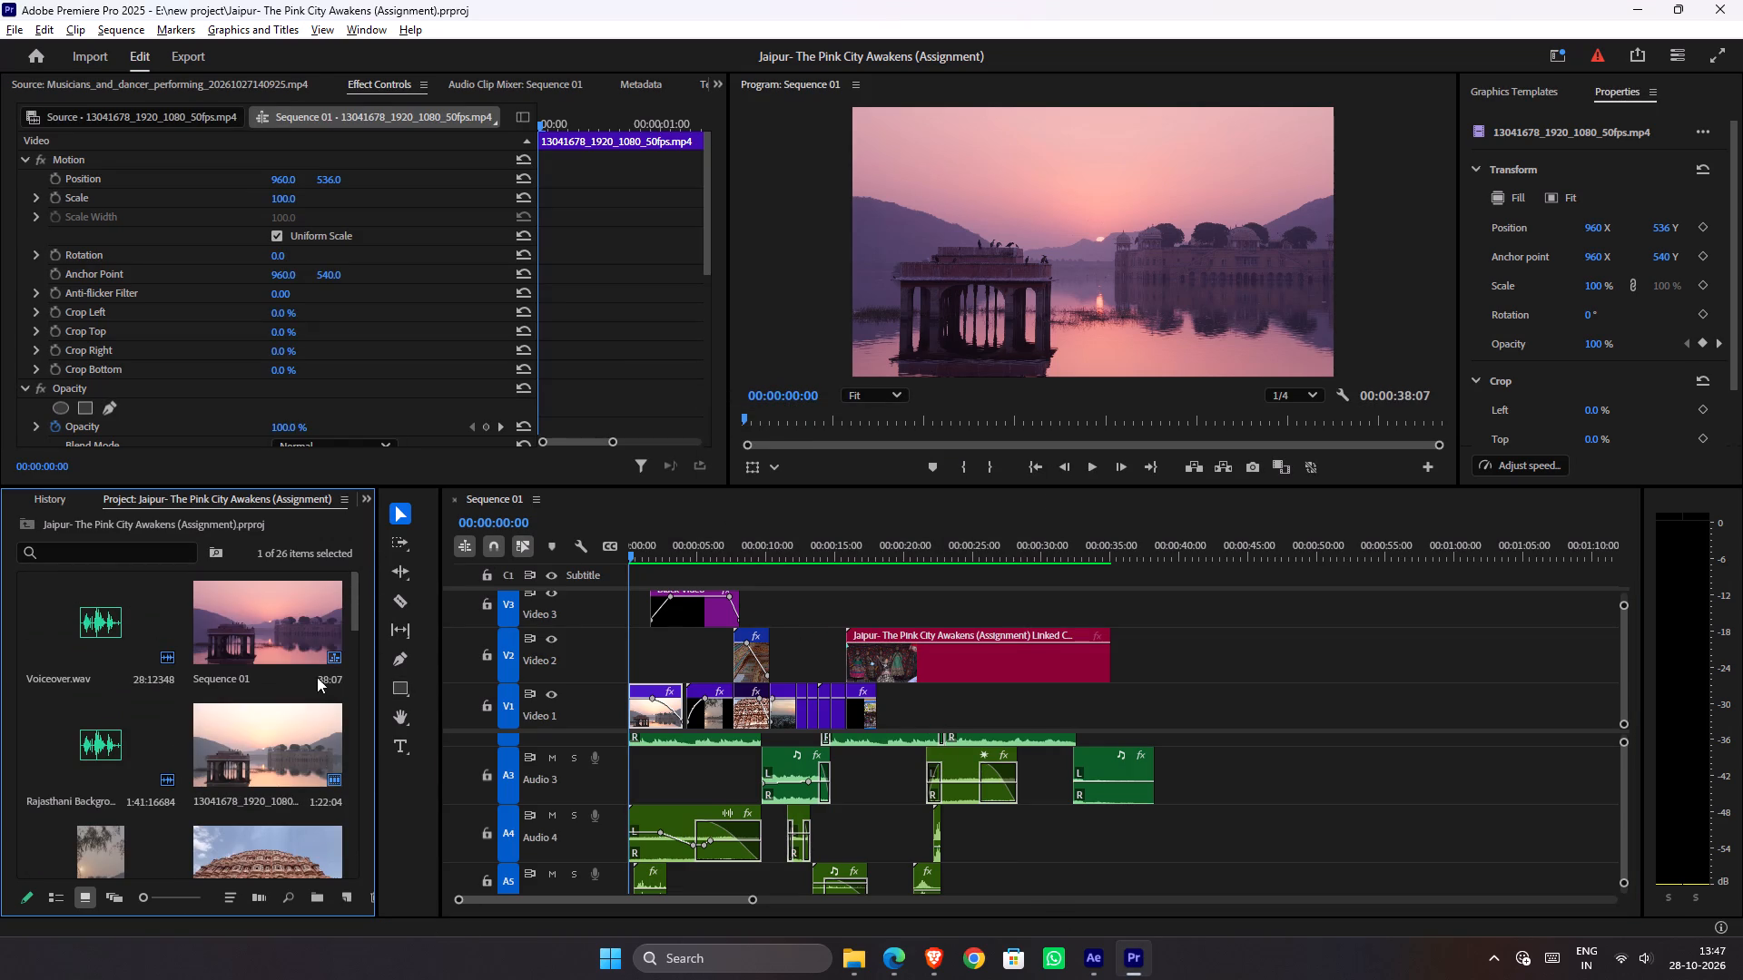
click(271, 652)
right_click(254, 680)
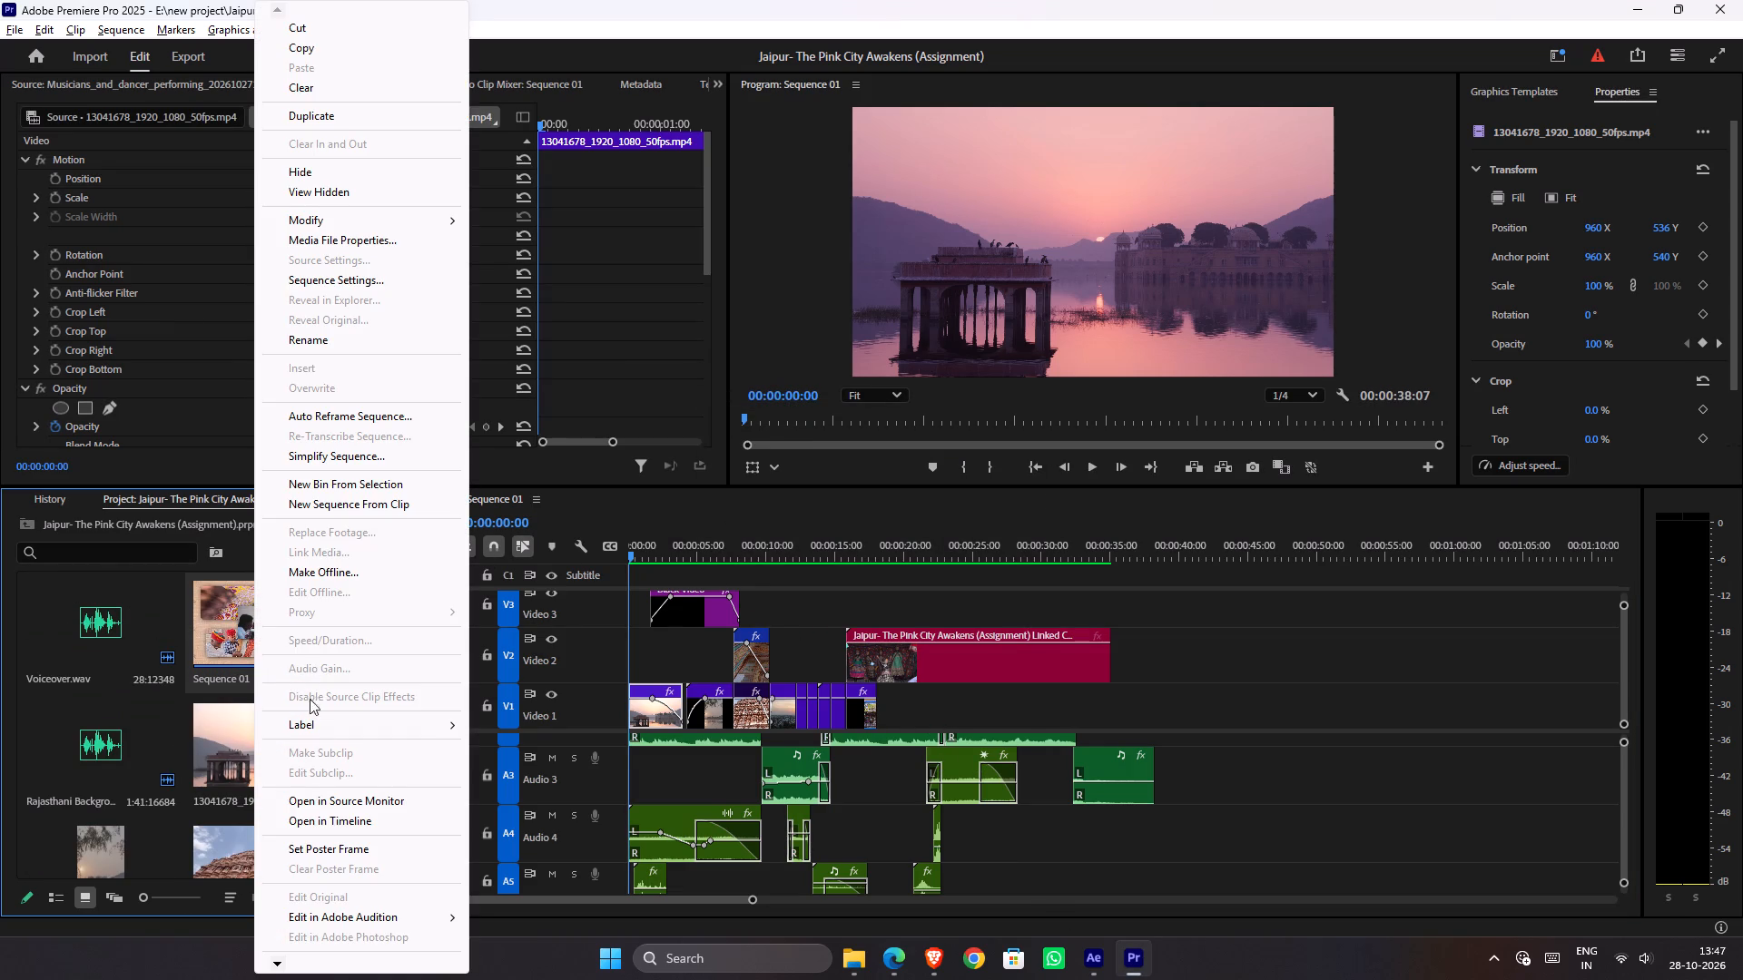
click(319, 336)
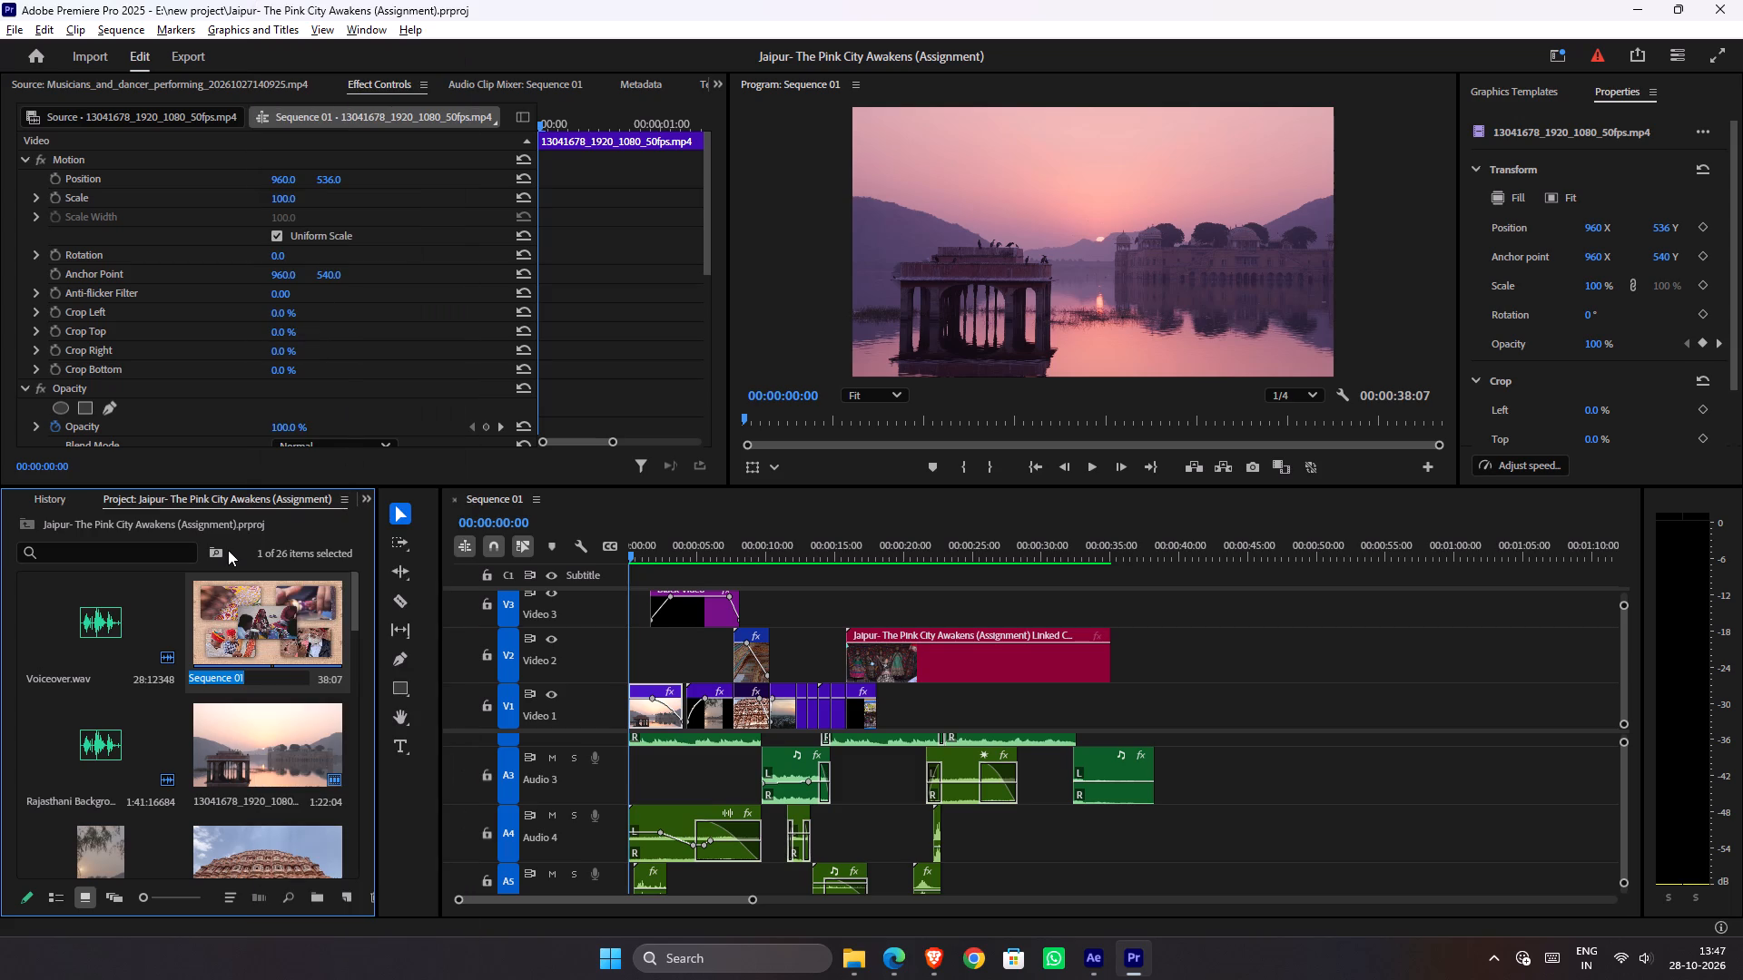
text(16:9)
key(Return)
key(ctrl+s)
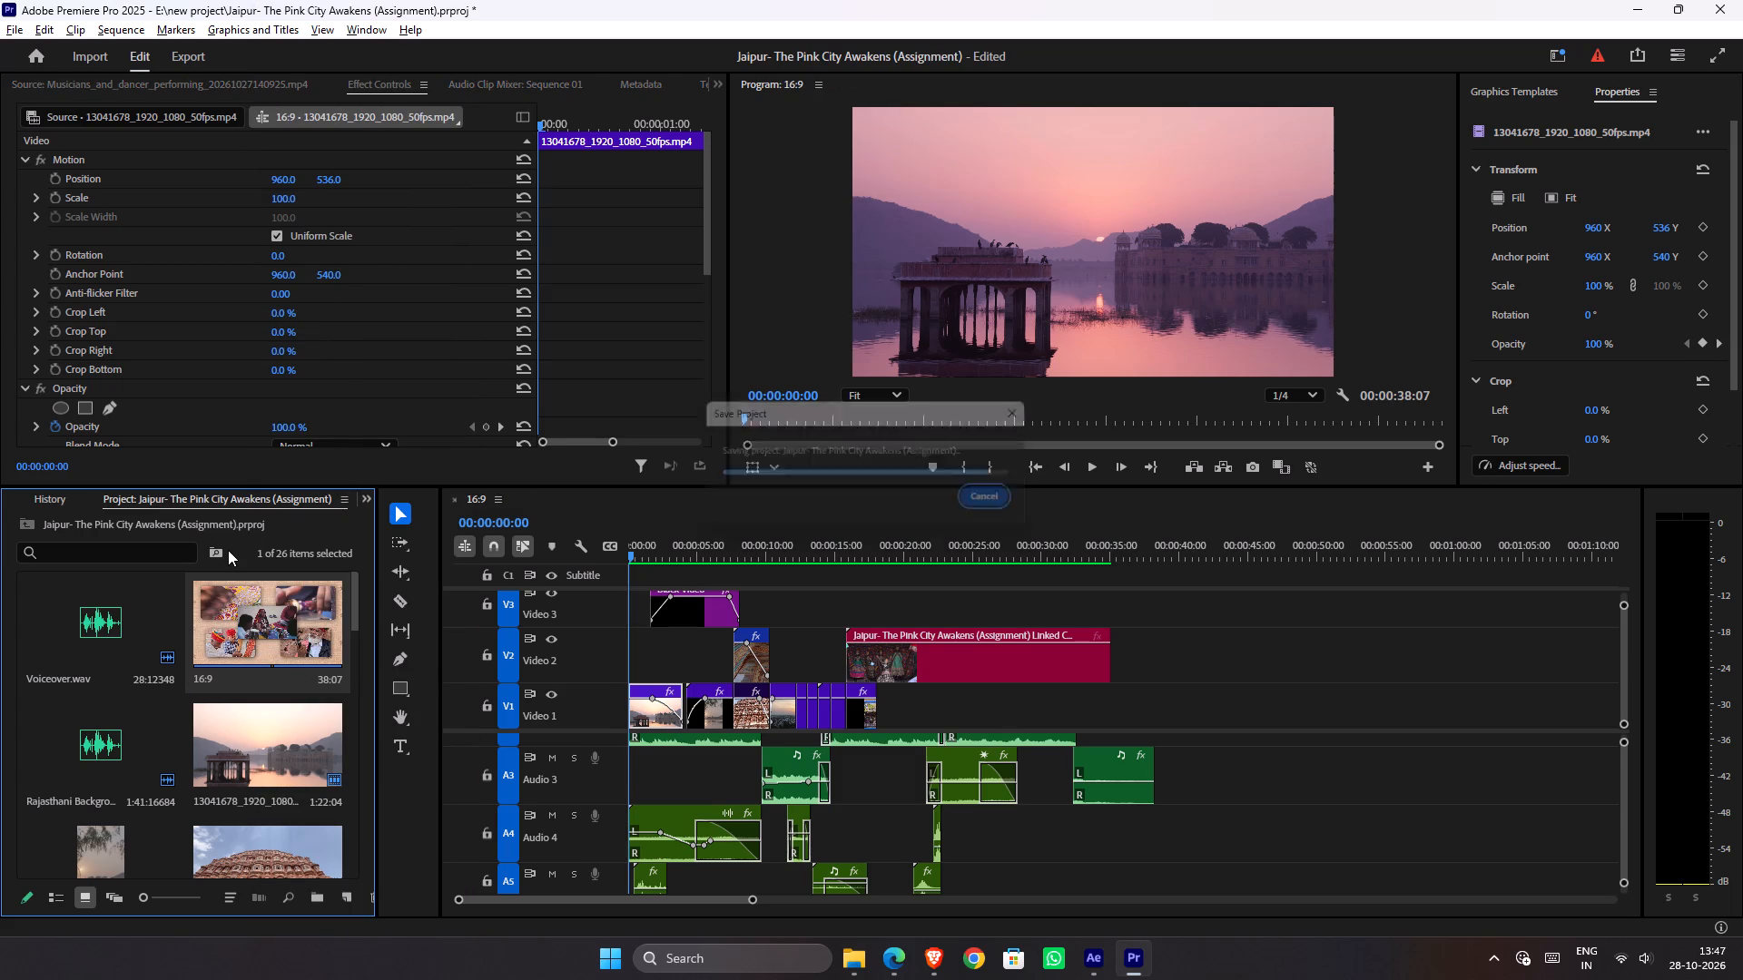
Mark the 16:9 sequence's Out point at 00:00:33:10, near the end of the Jaipur title clip, and save the project.
click(1084, 557)
drag(1084, 557, 1069, 554)
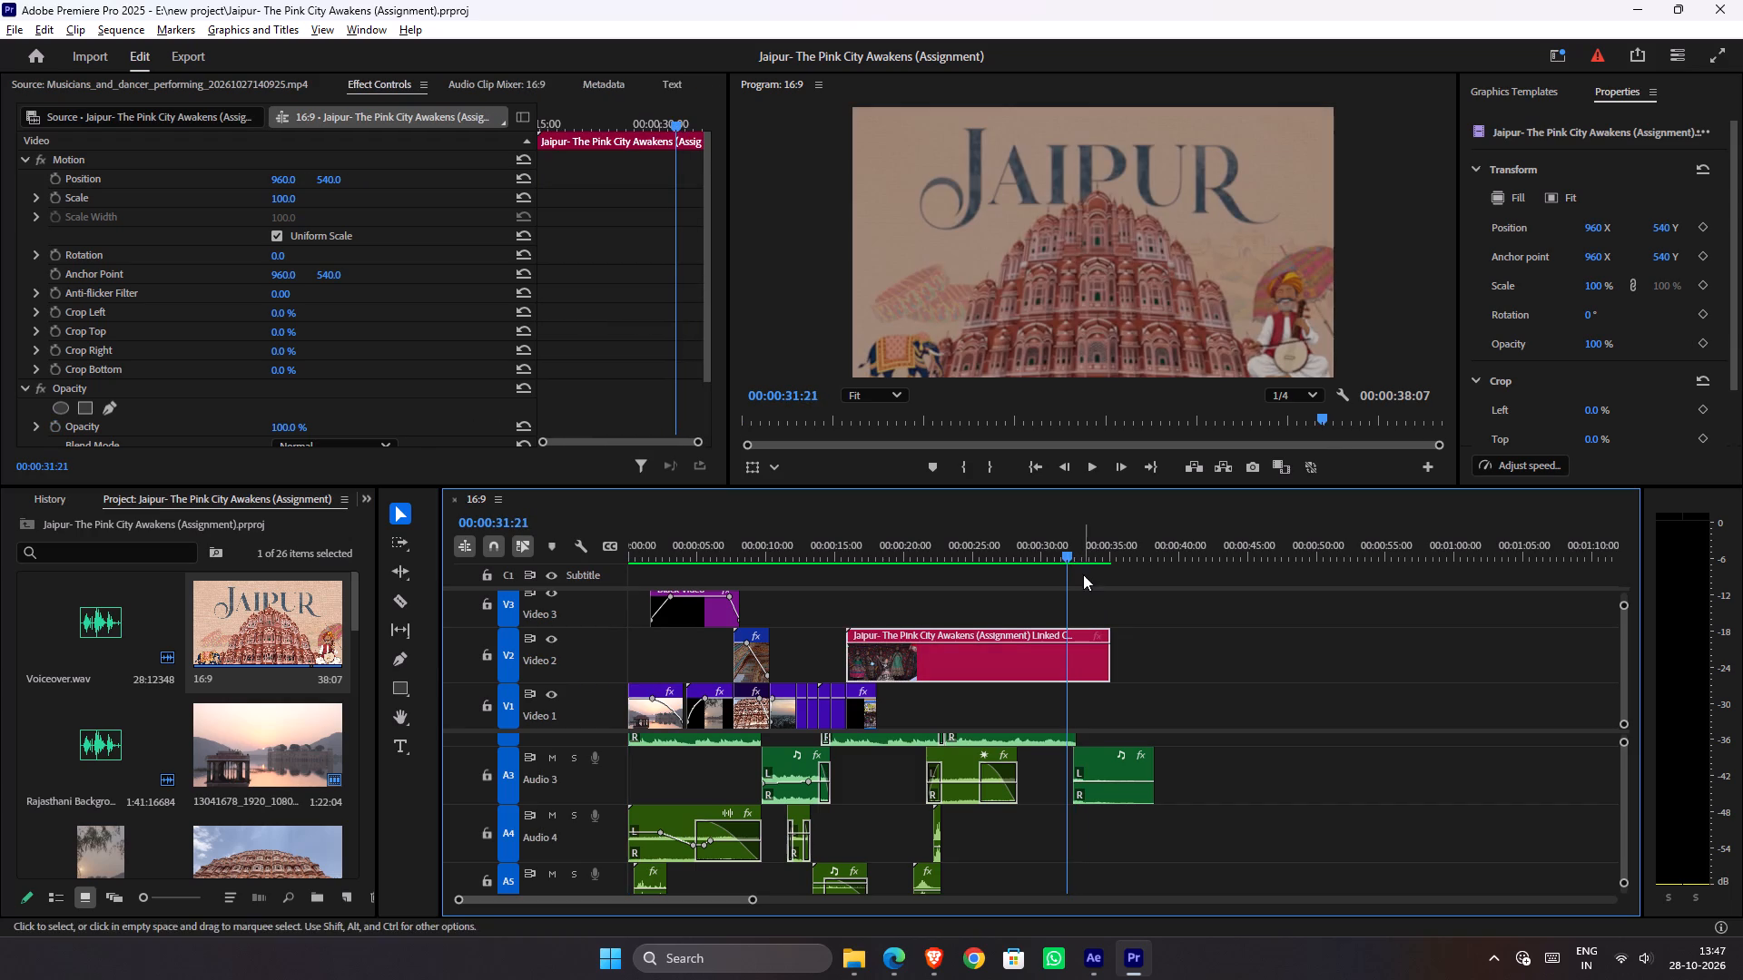
key(space)
key(space)
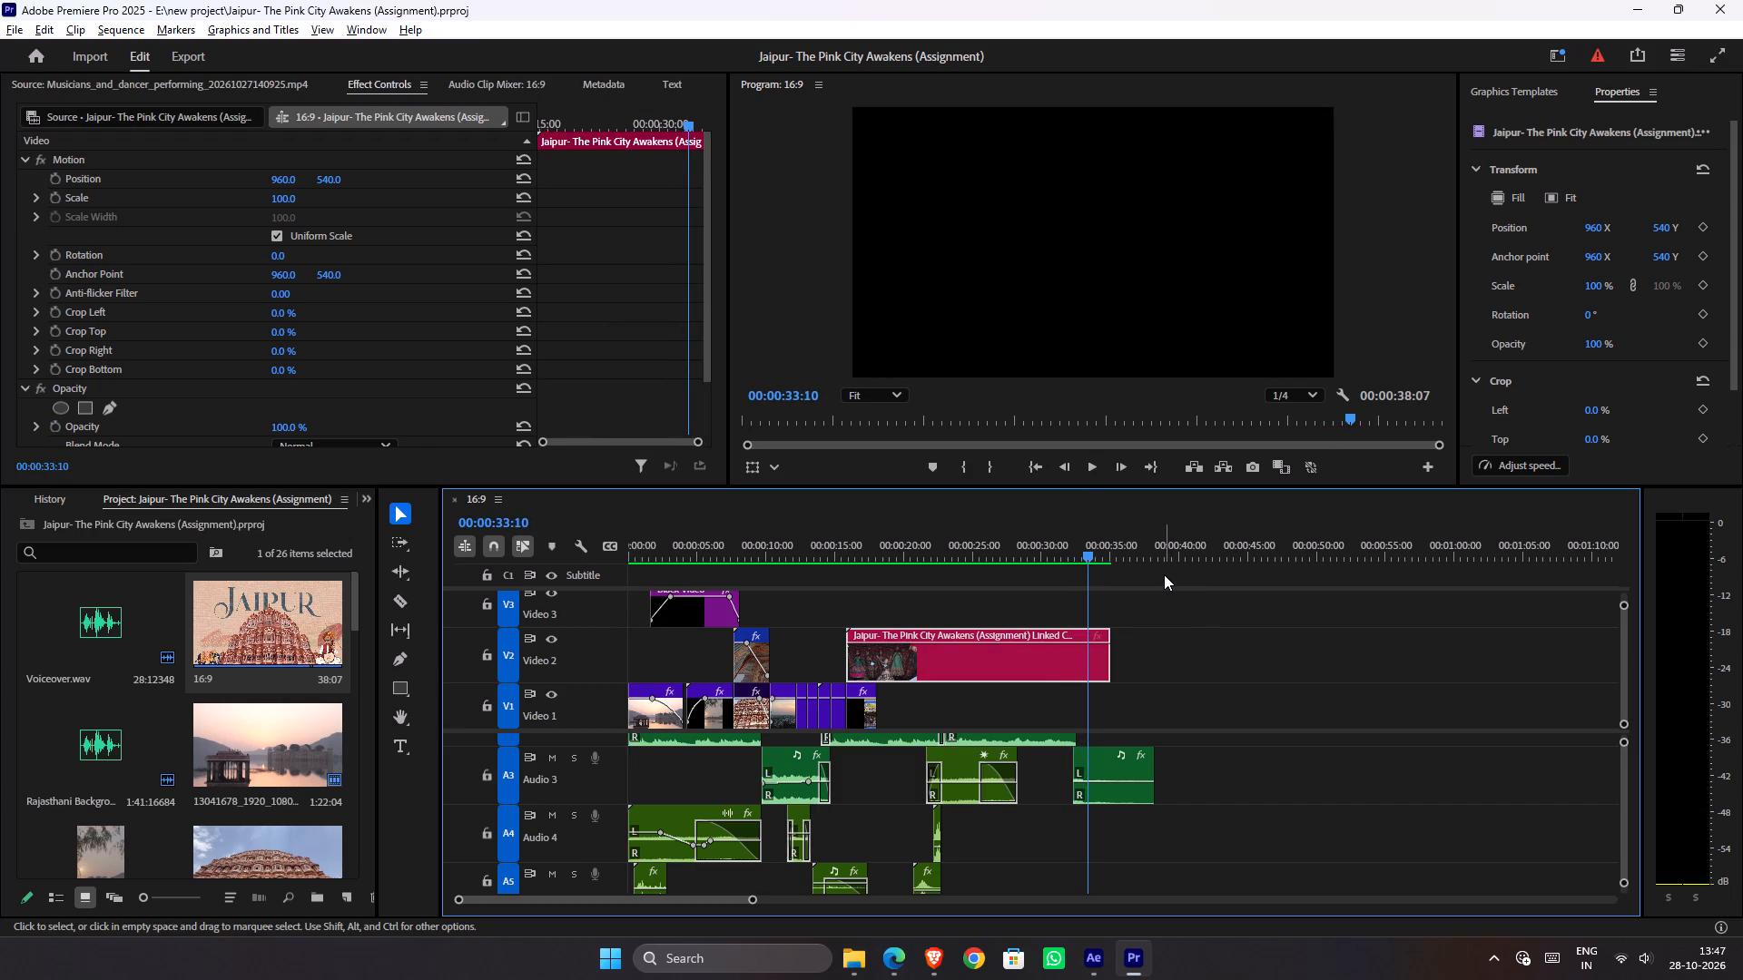
key(o)
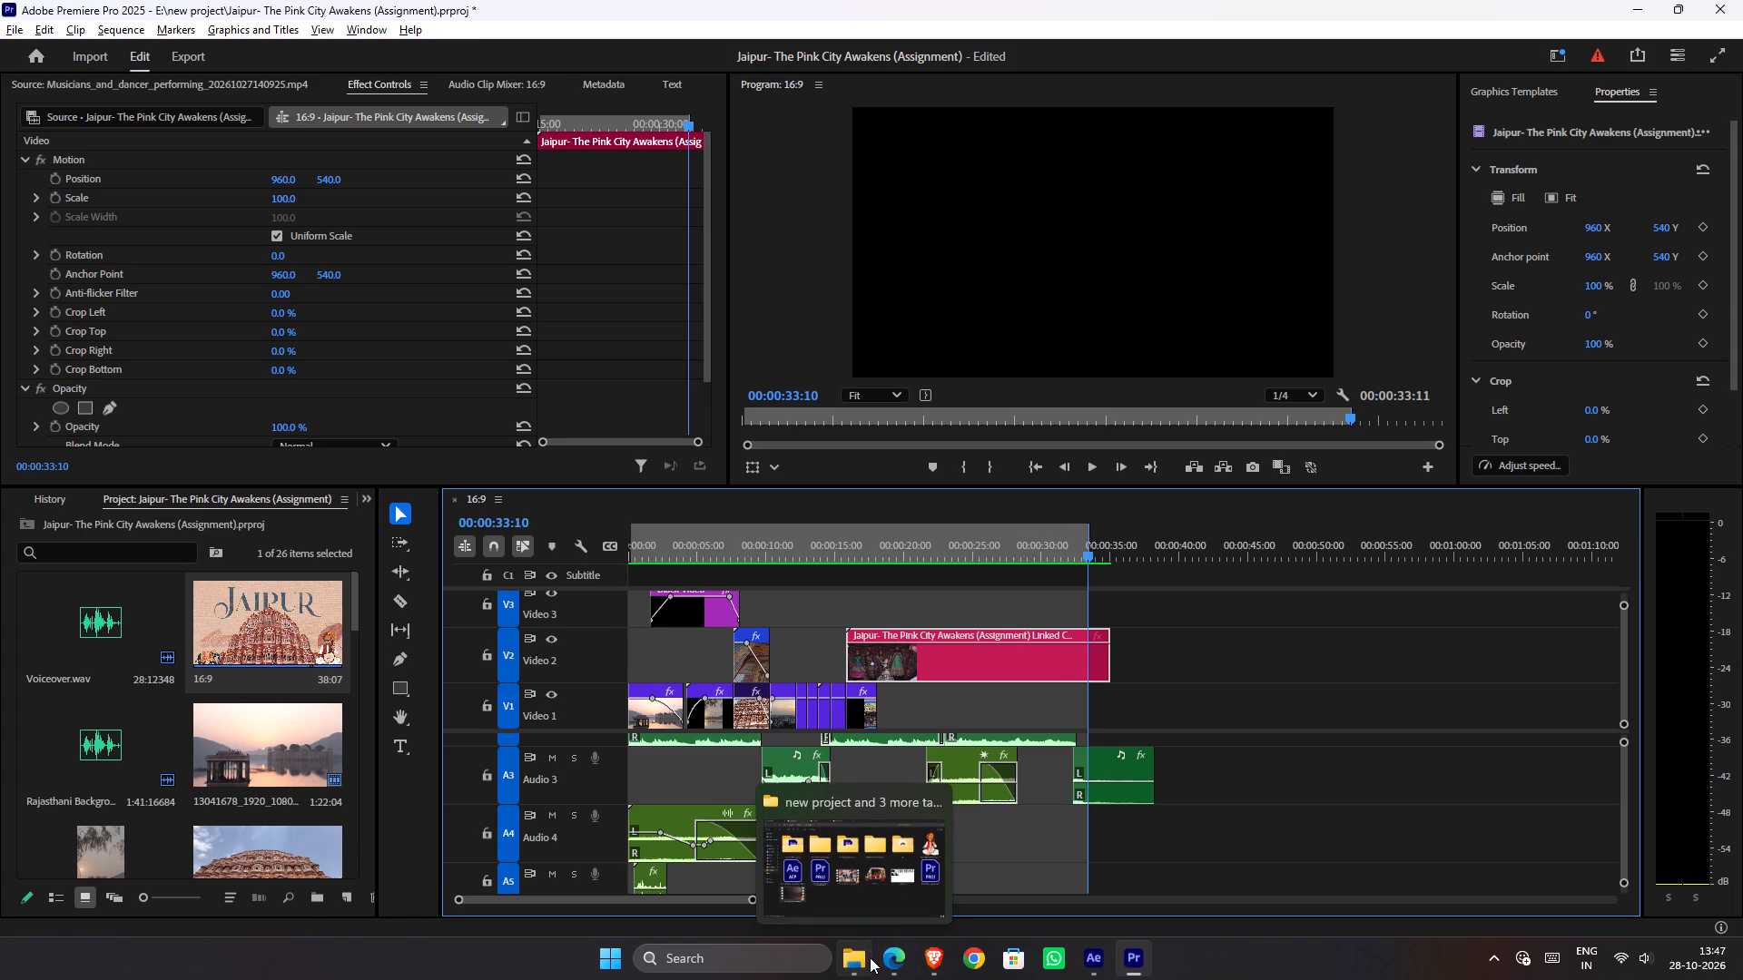
key(ctrl+s)
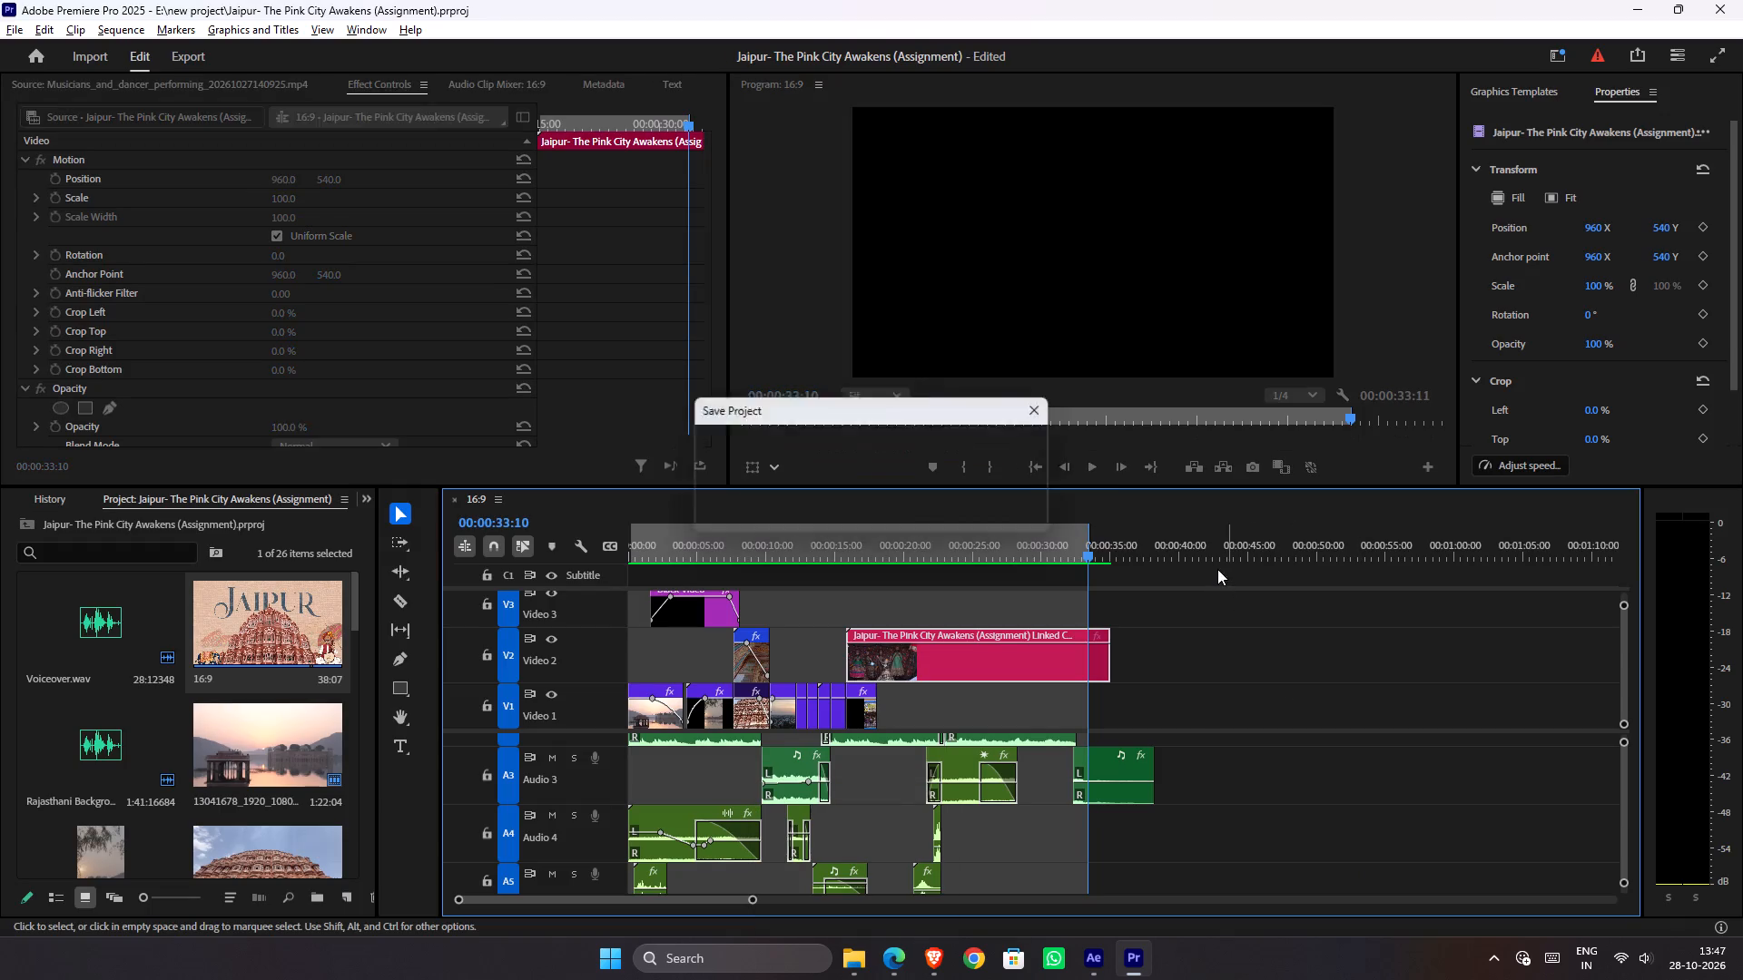
Set up a media export named Jaipur Assignment Horizontal.mp4 in E:\new project, deleting the existing file of that name.
key(ctrl+m)
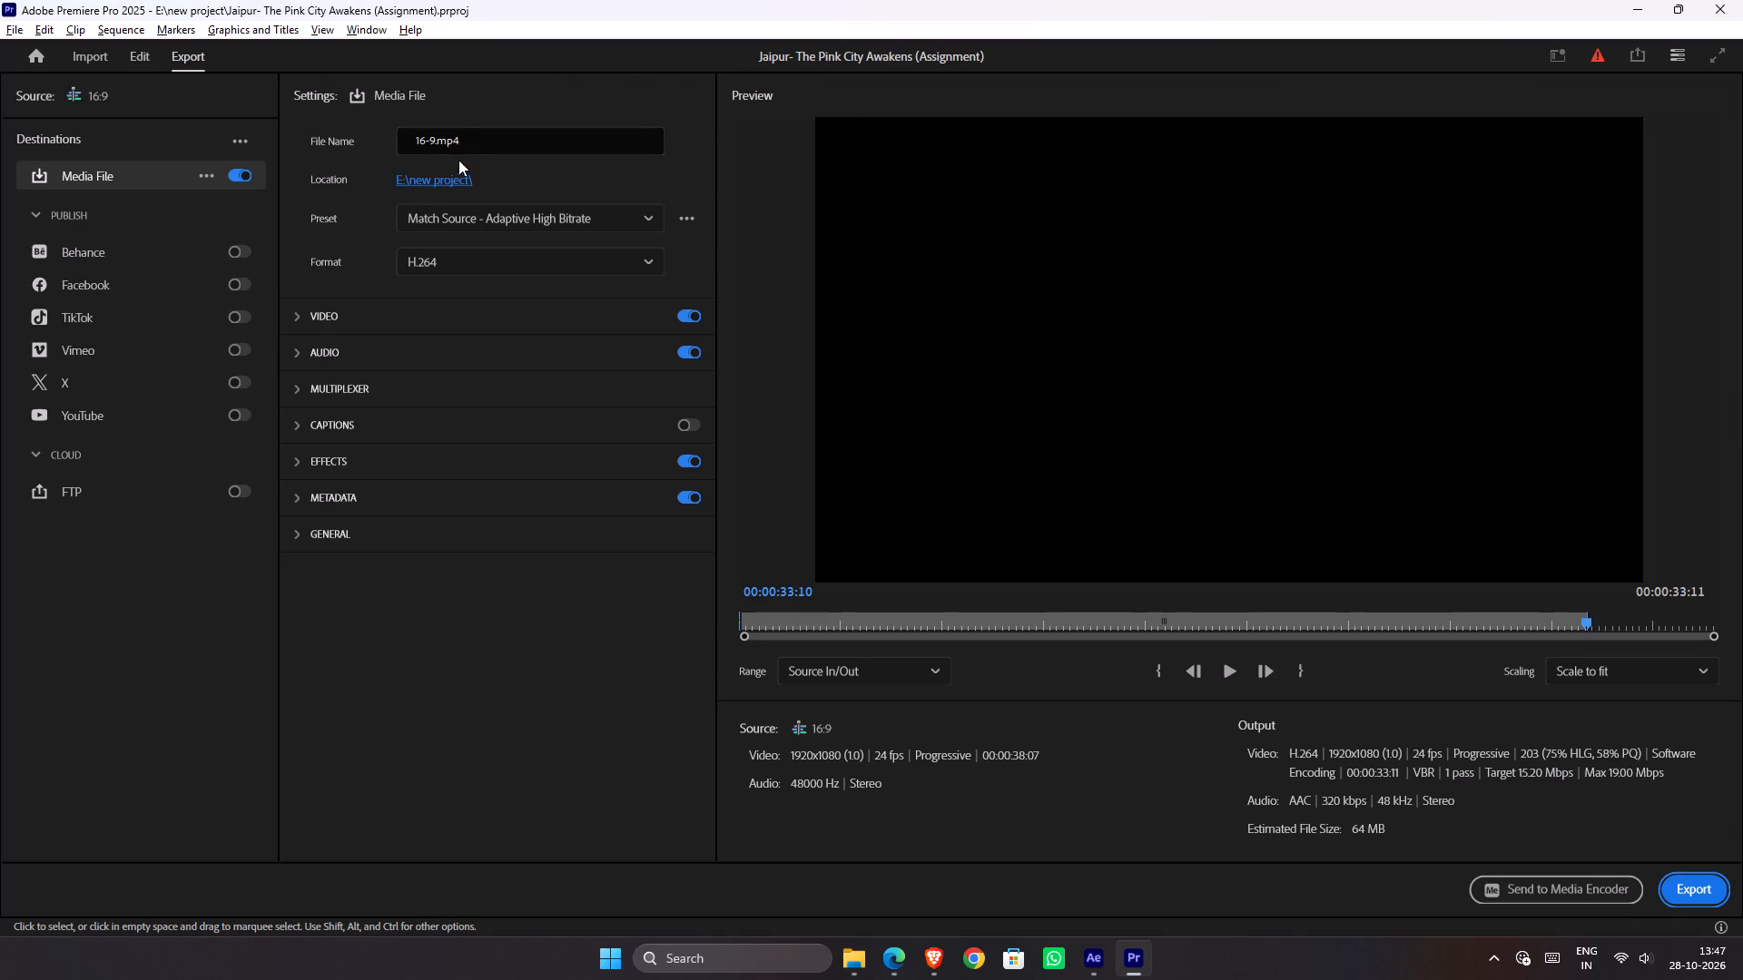
click(449, 181)
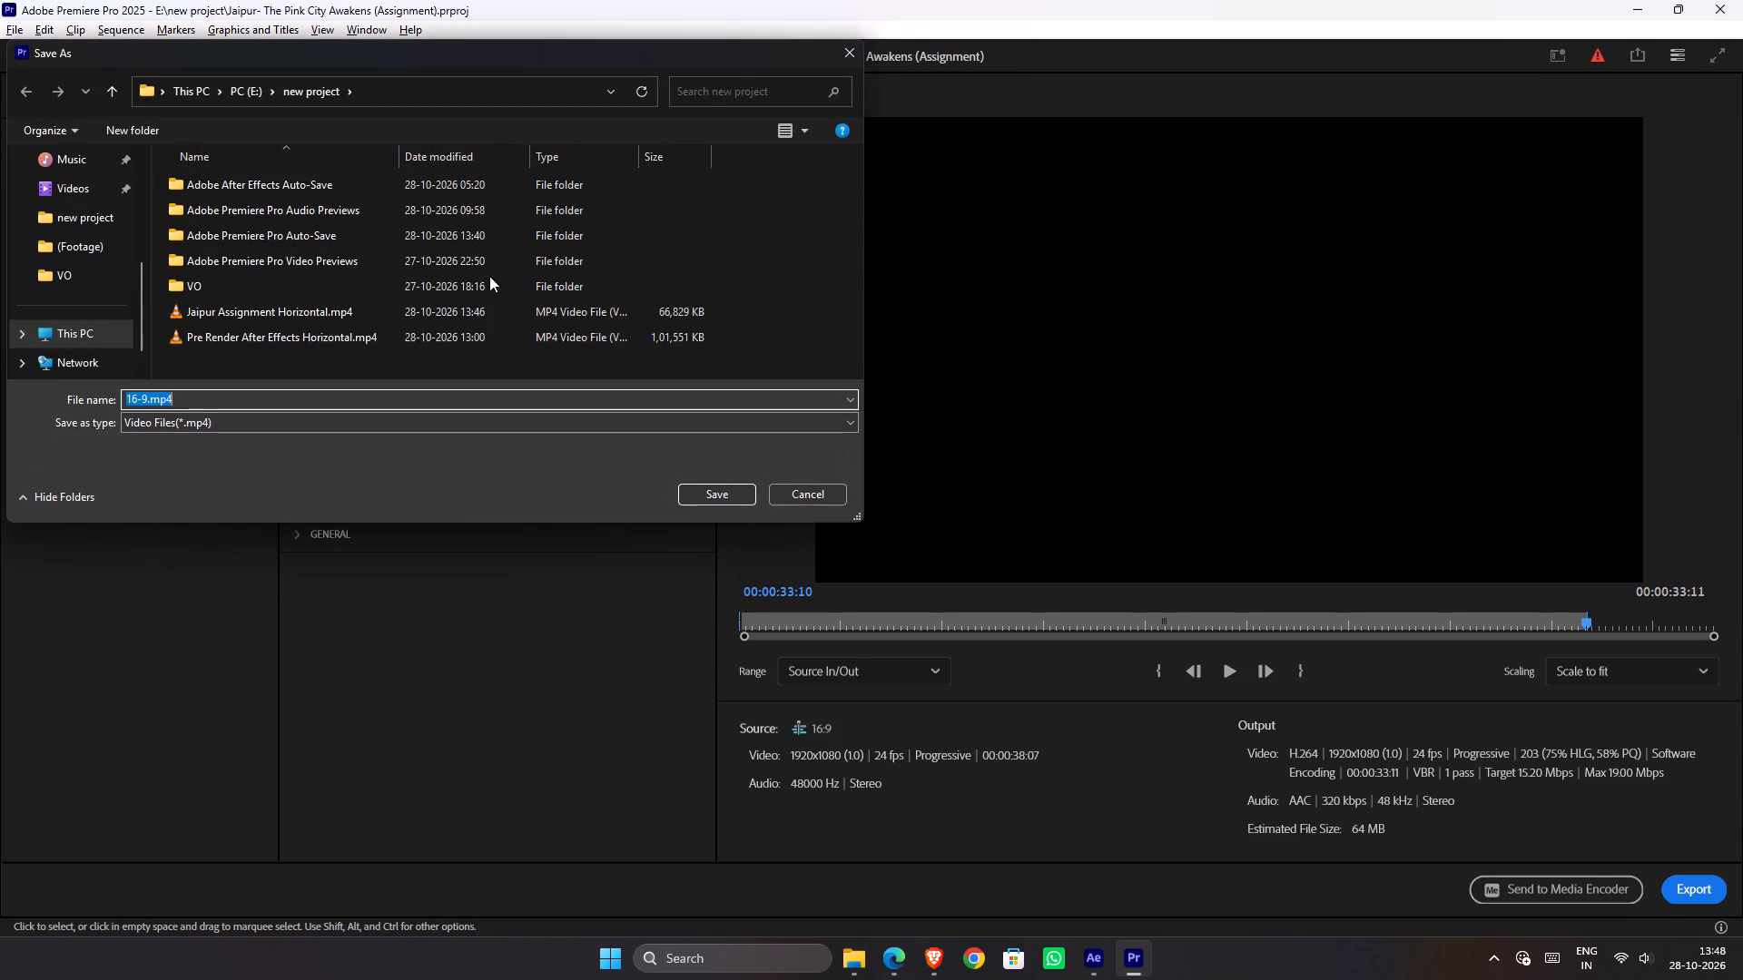
click(367, 315)
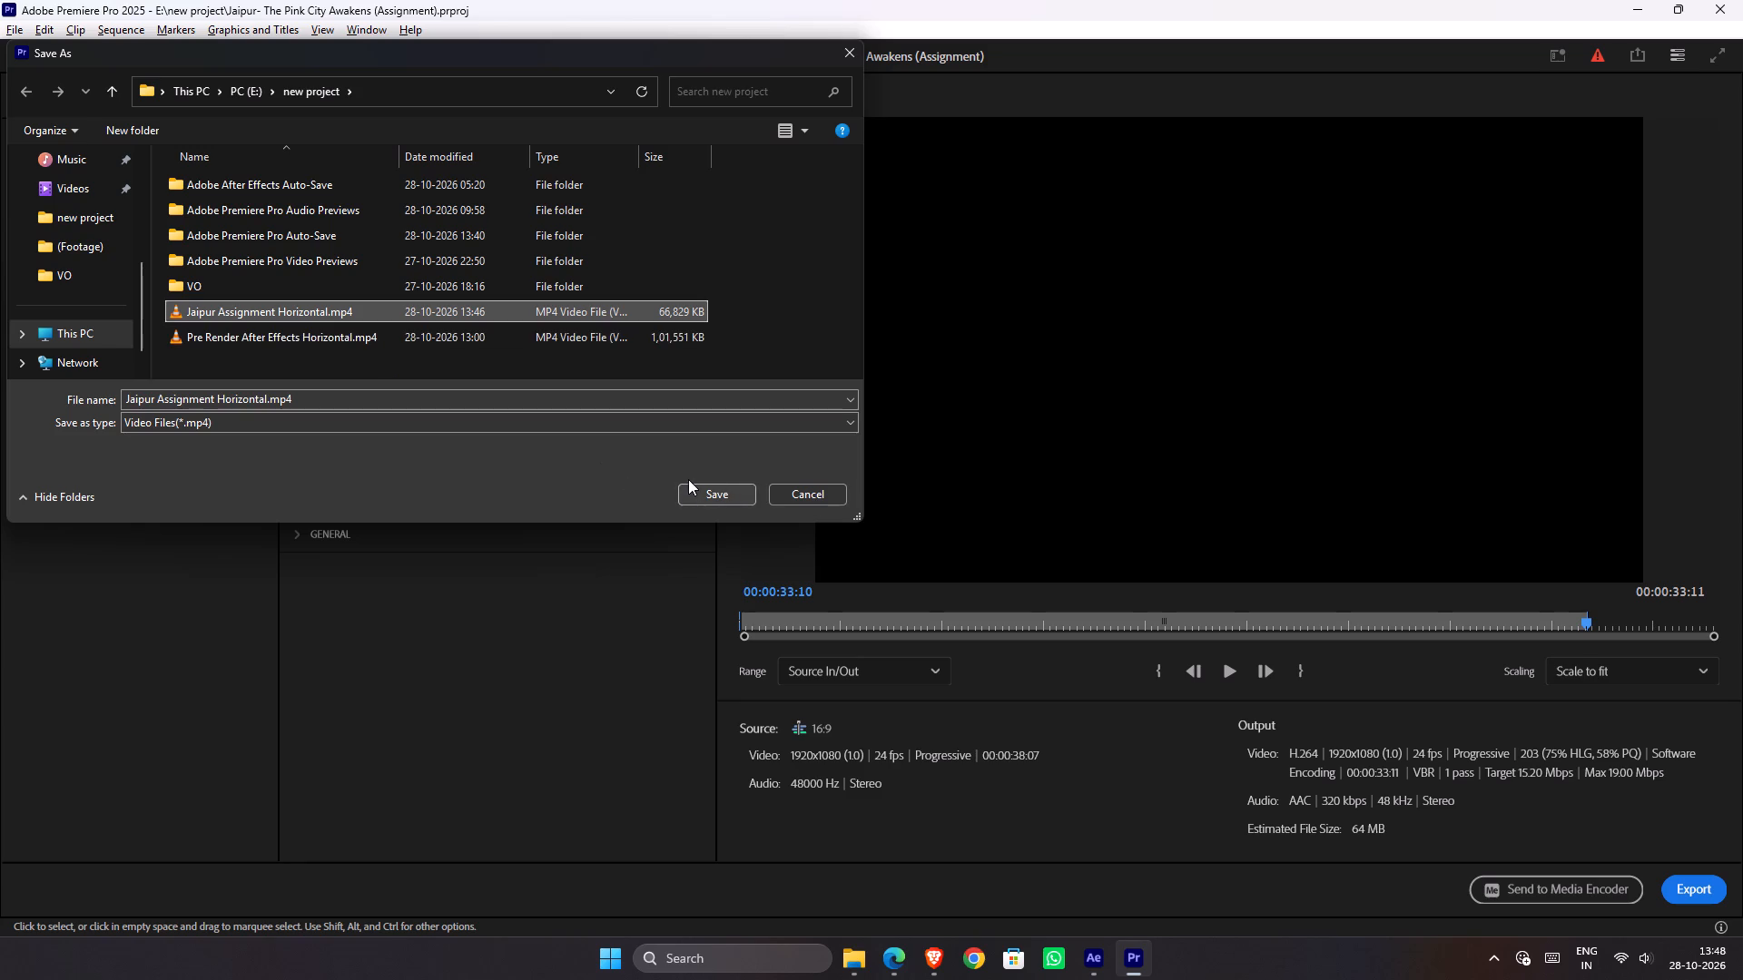
key(shift+Delete)
key(Return)
key(Return)
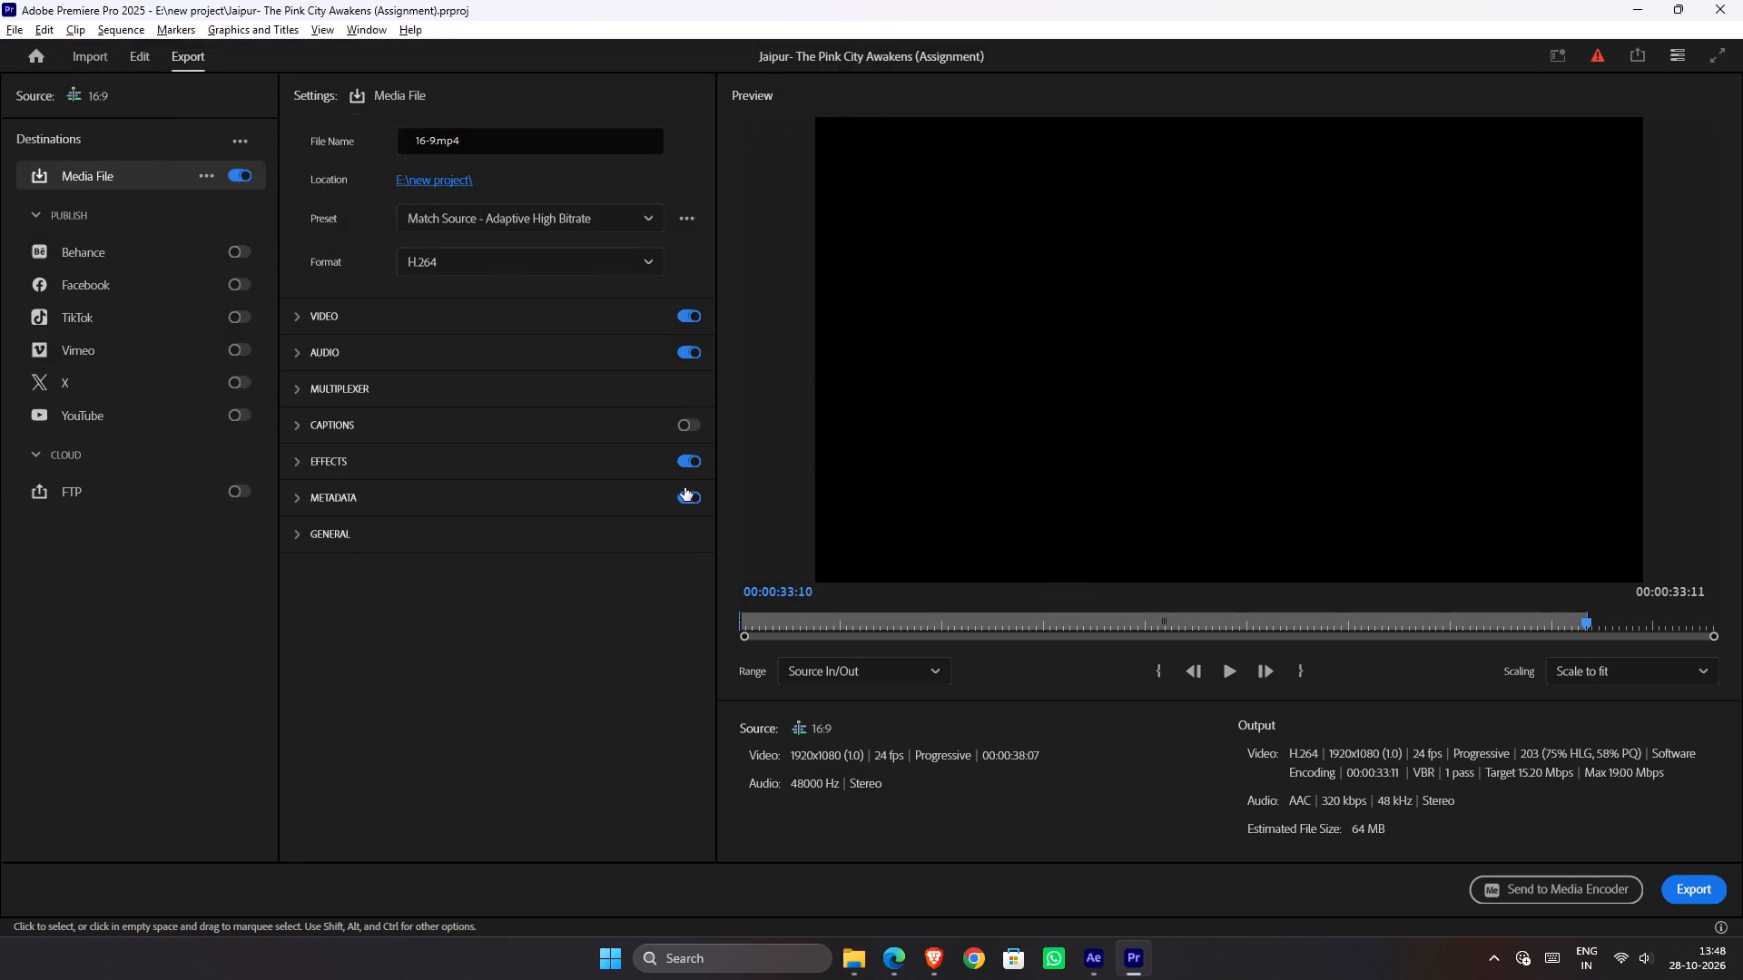
key(ctrl+s)
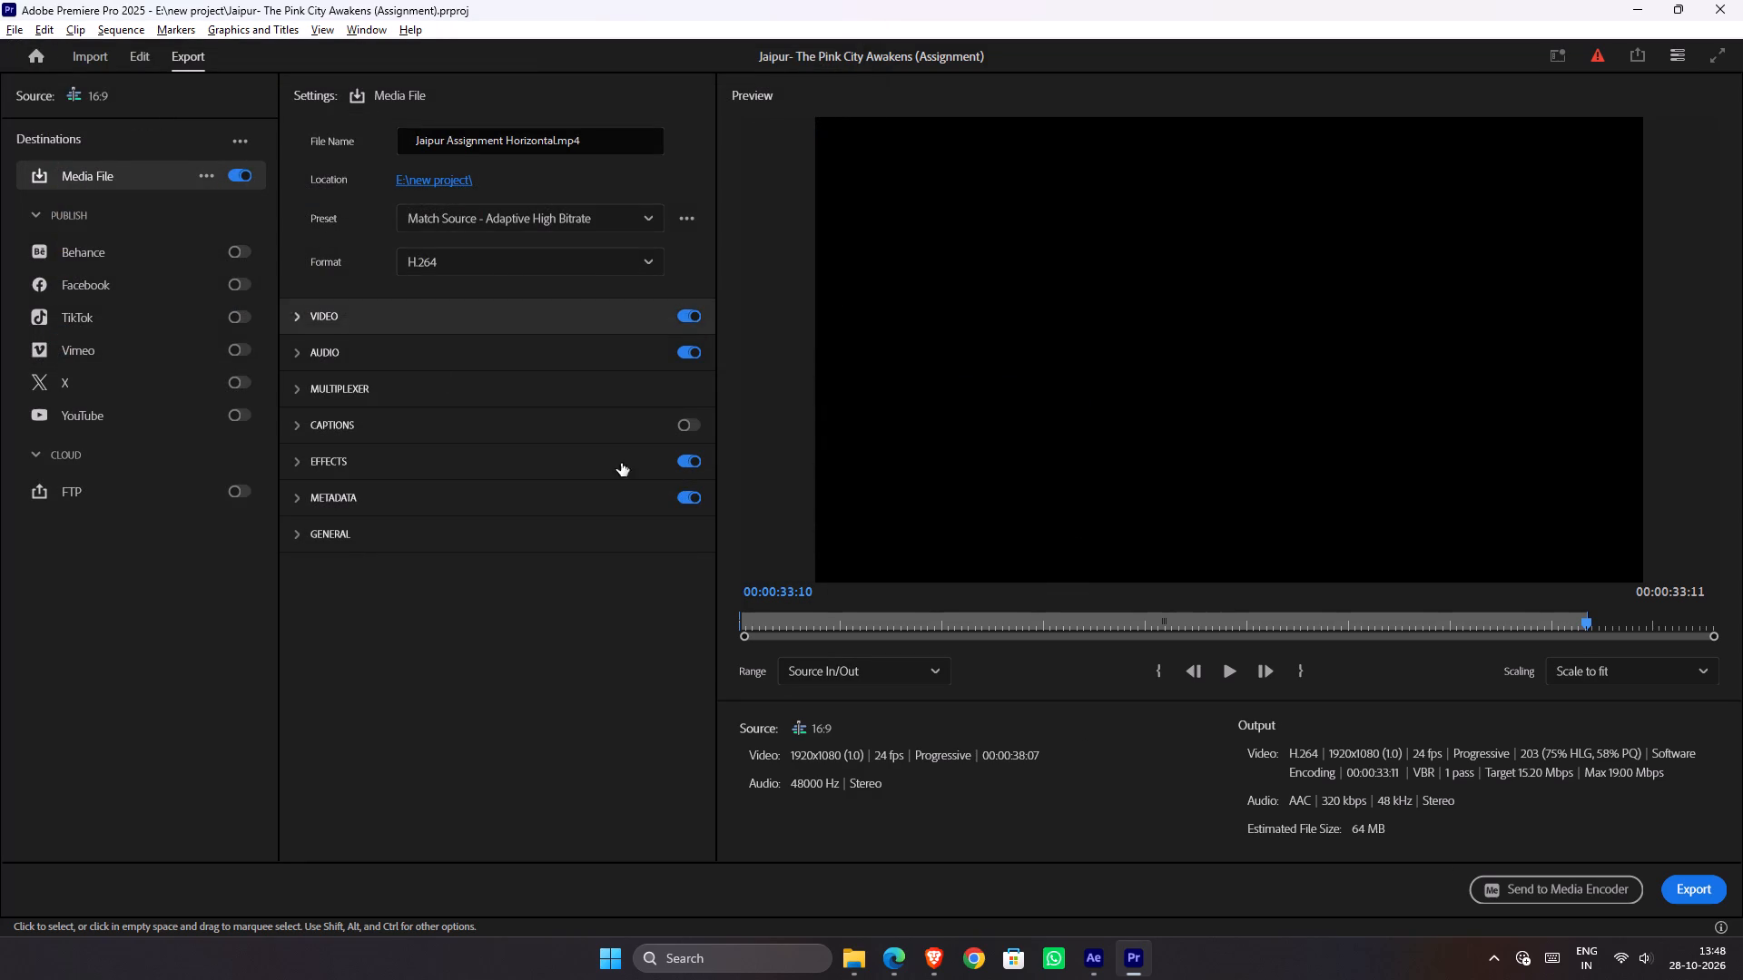
Enable Render at Maximum Depth in the video settings and export the 16:9 sequence as H.264.
click(306, 319)
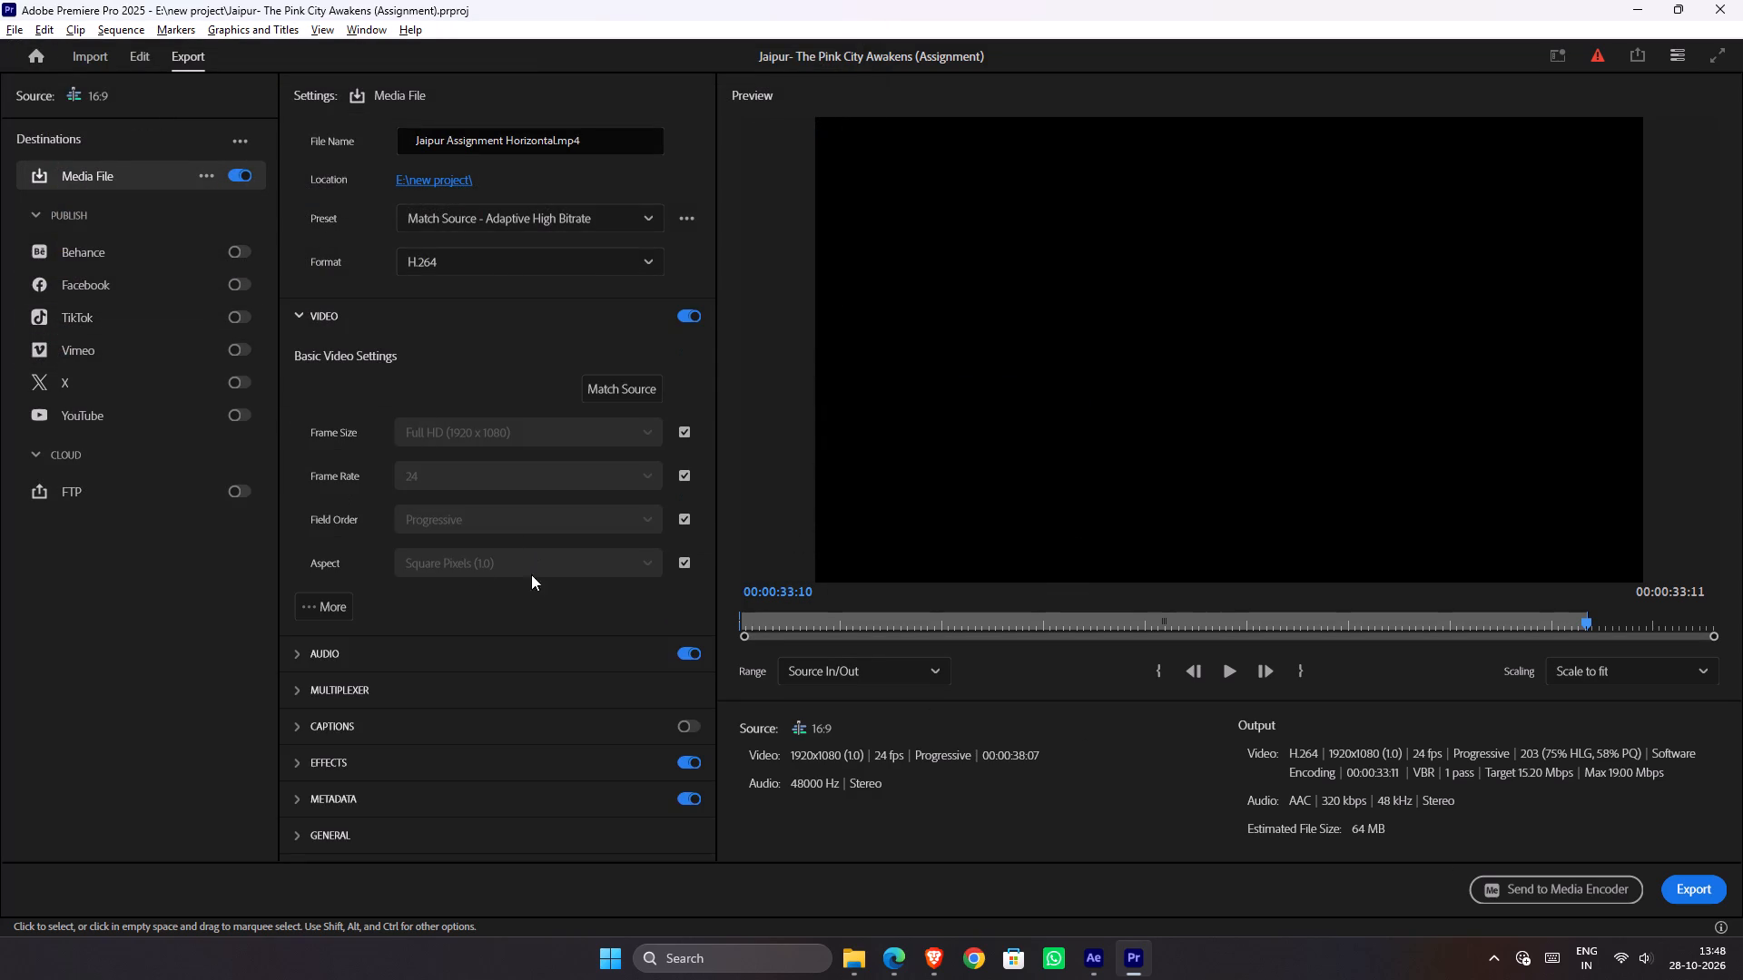
click(330, 617)
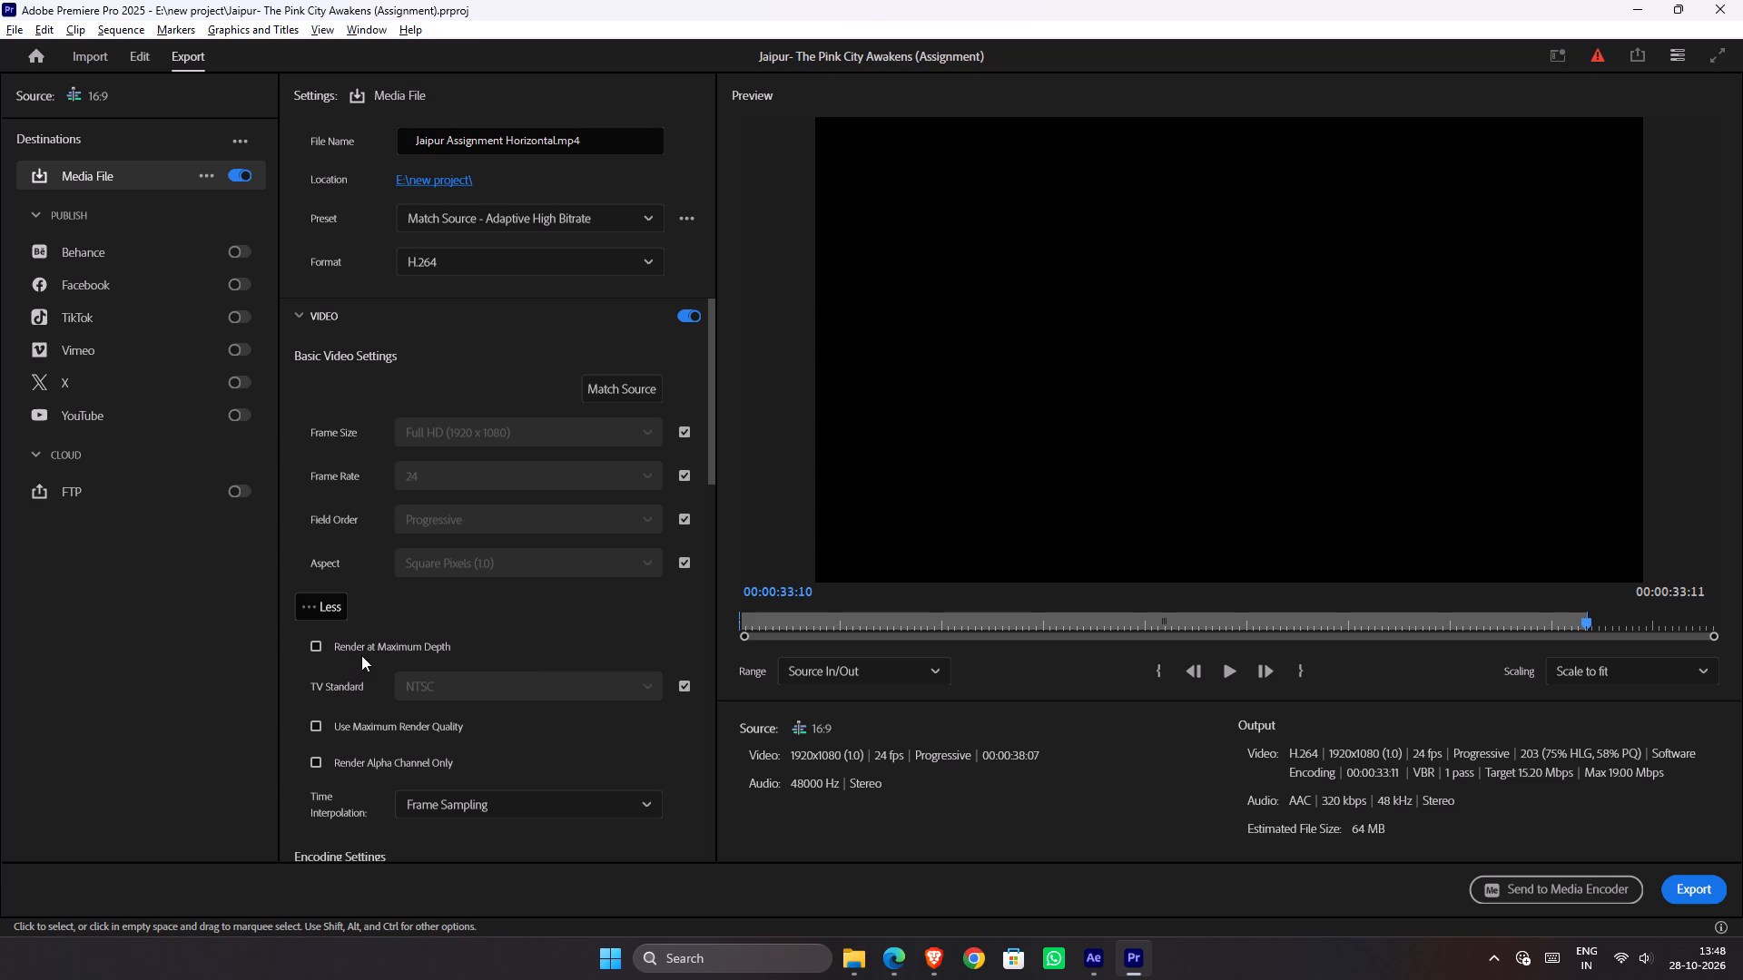
click(361, 655)
click(397, 651)
click(1682, 894)
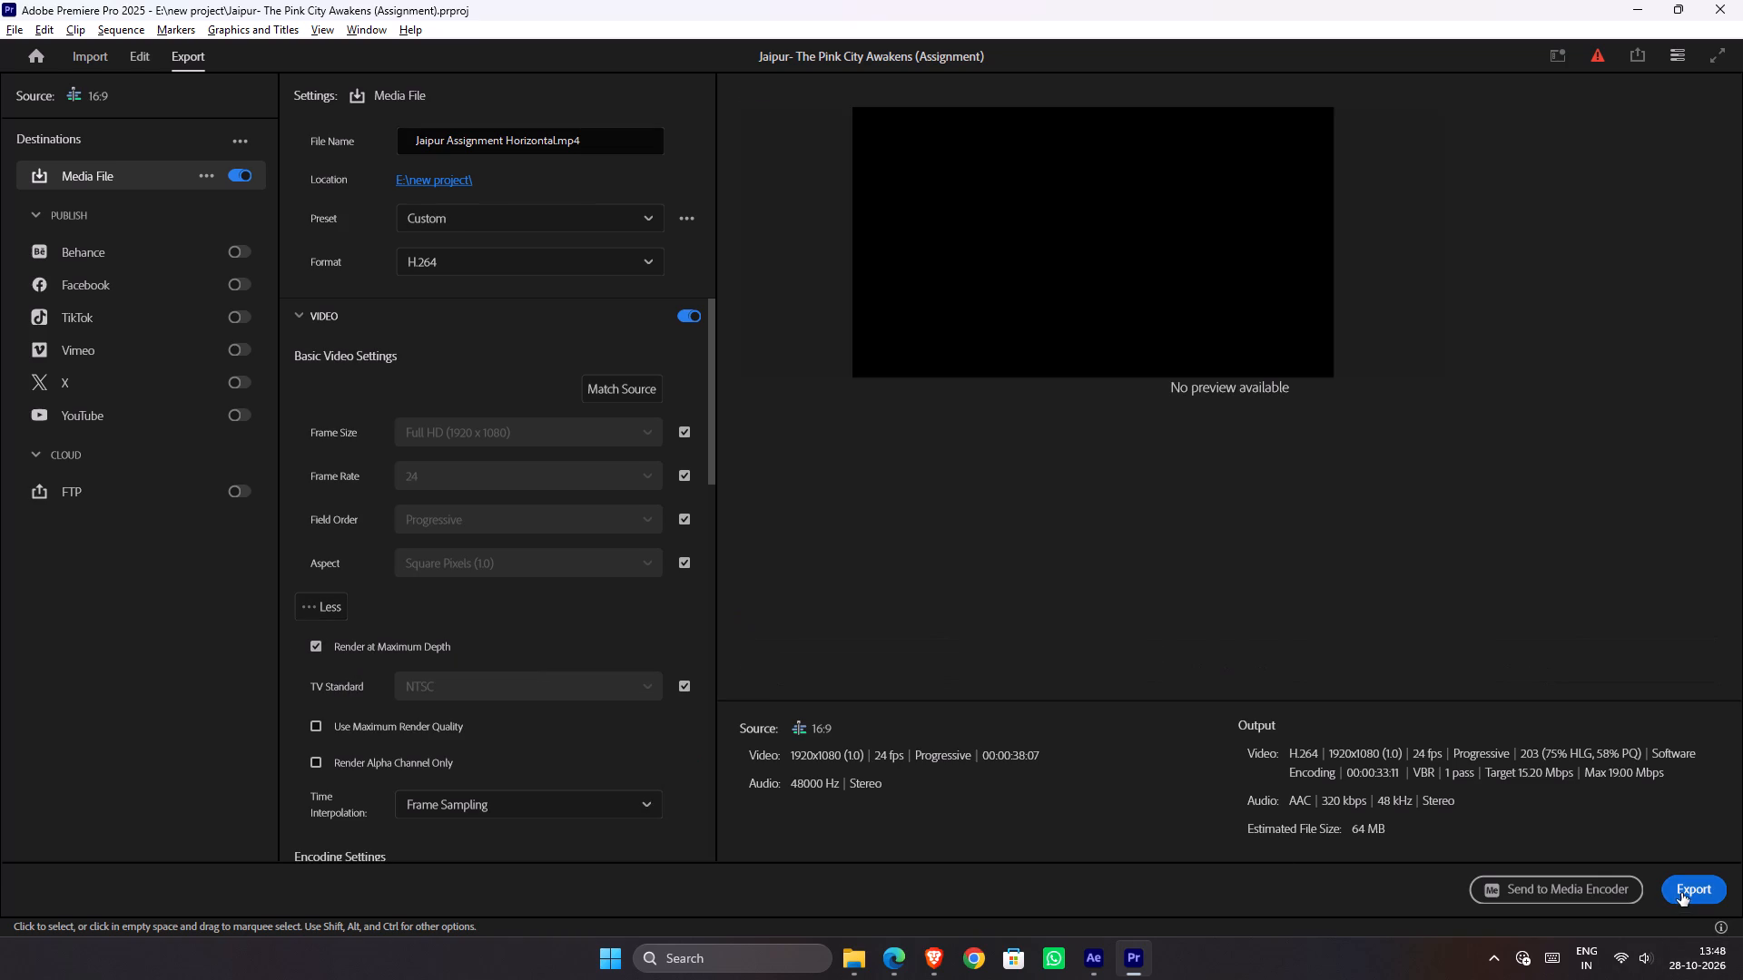
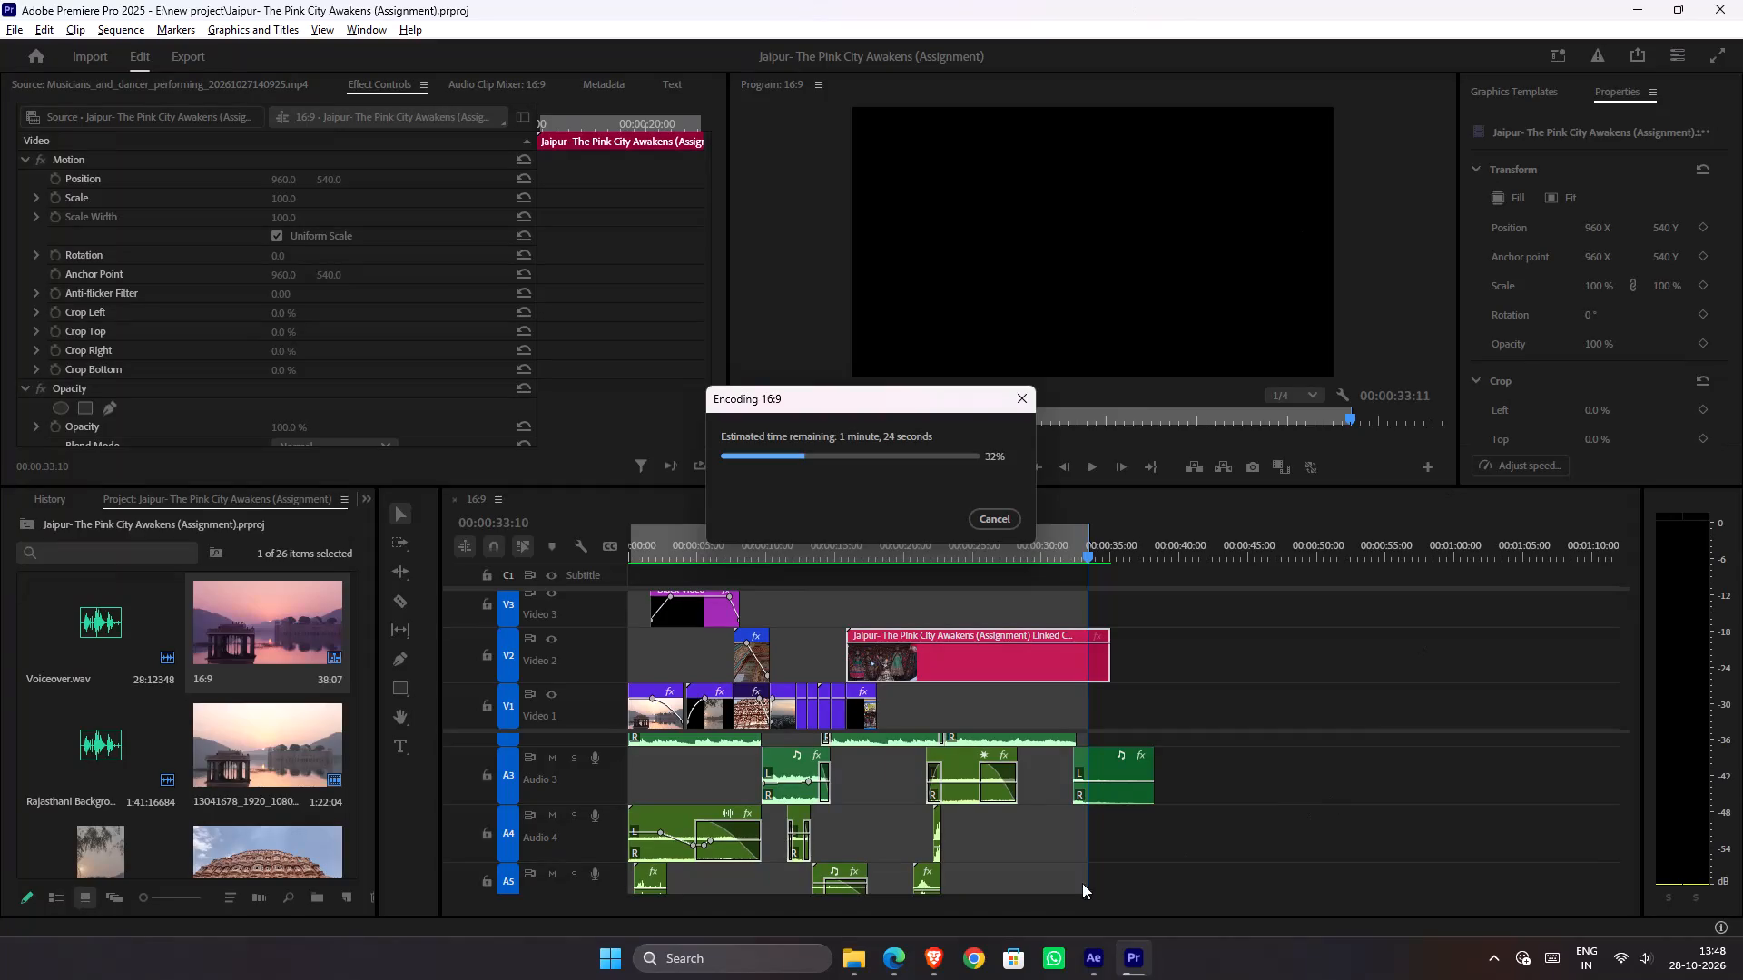
Switch to After Effects, delete the Title Lower Third composition from the project, and save the project.
click(1080, 946)
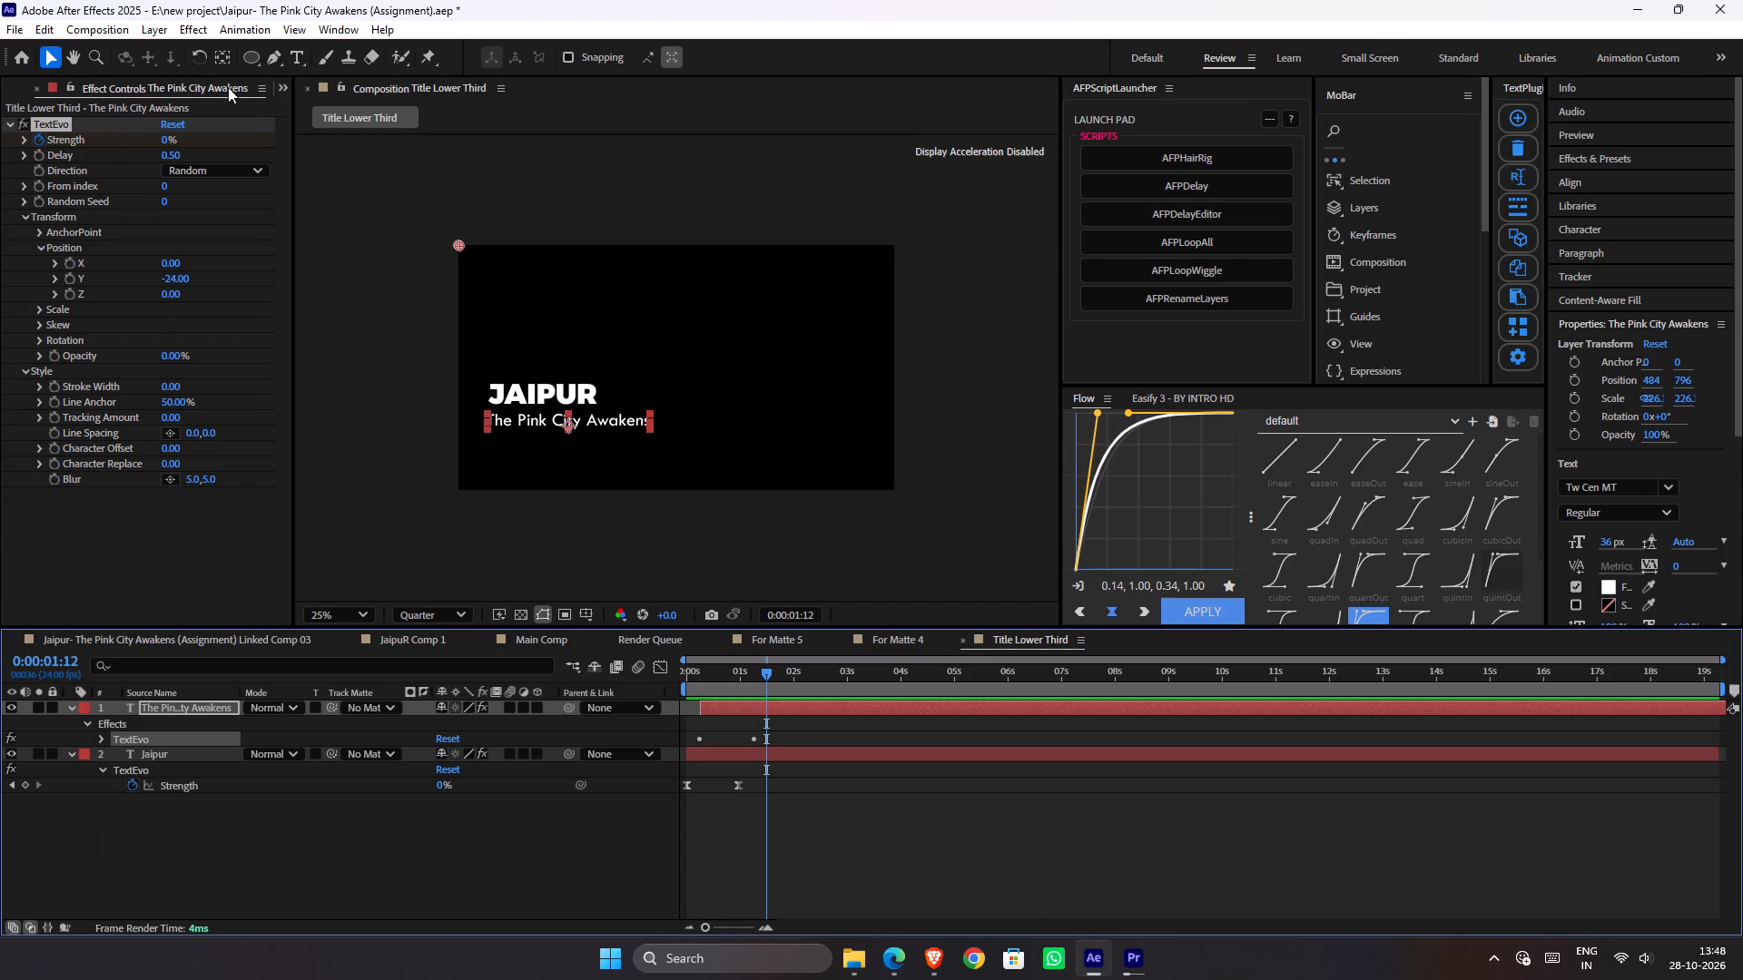
click(292, 85)
click(281, 82)
click(288, 115)
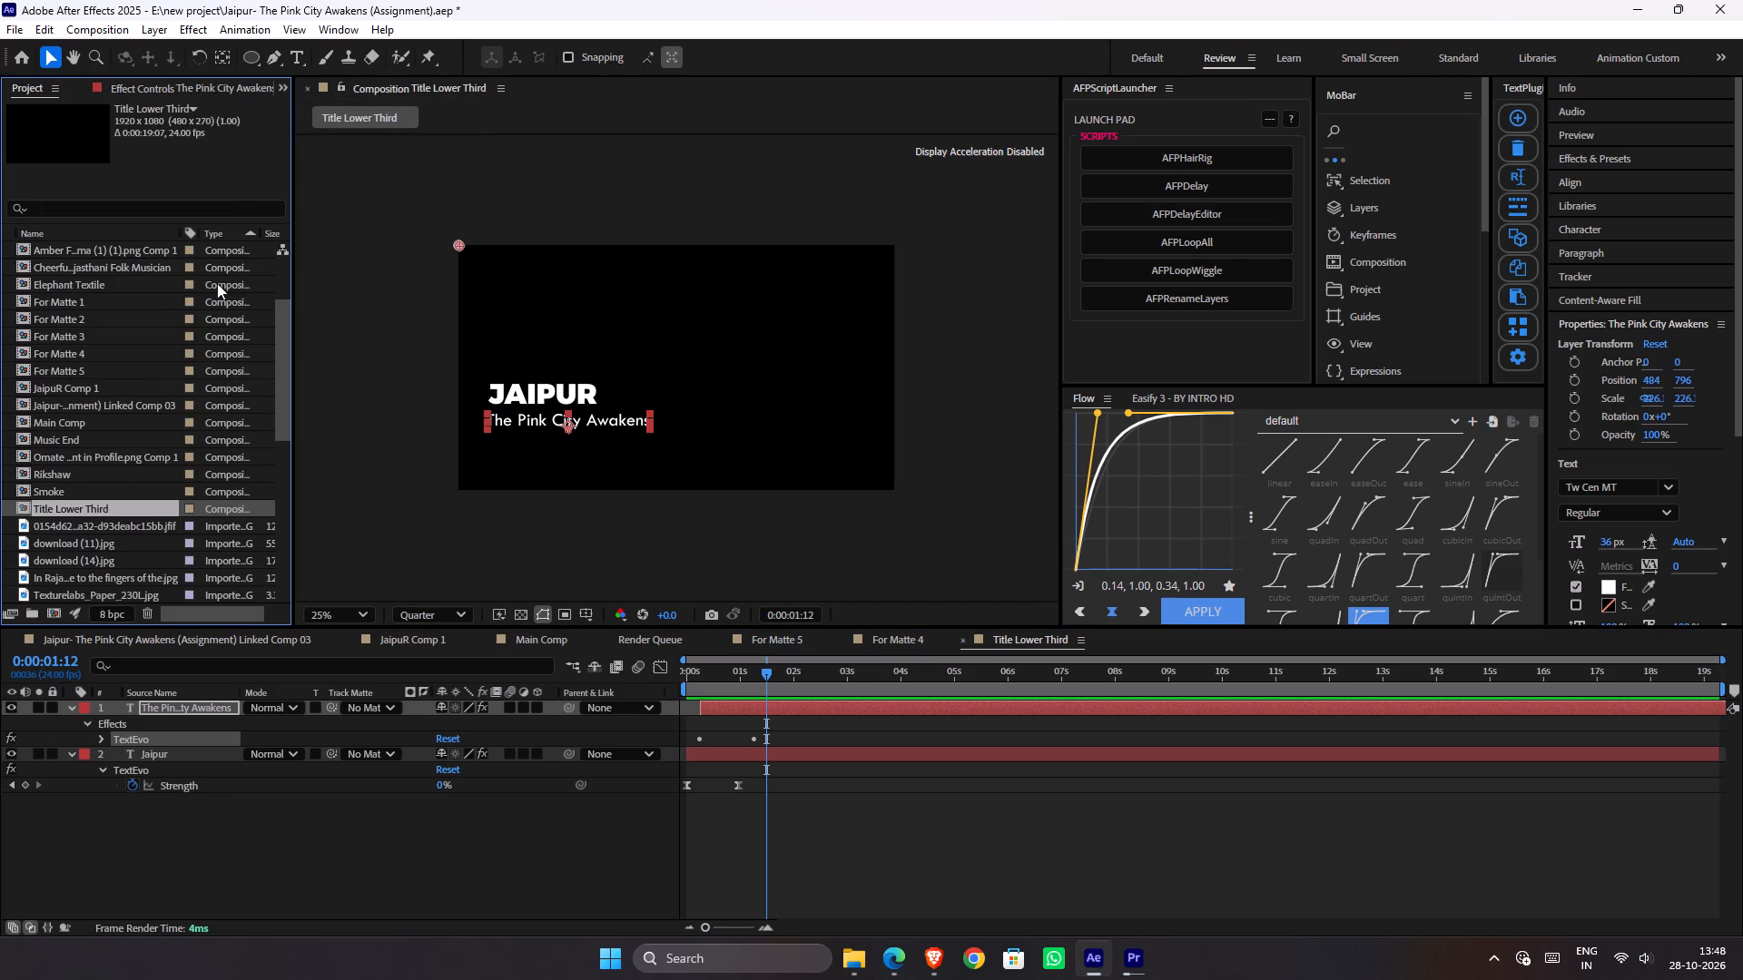
click(131, 511)
key(Delete)
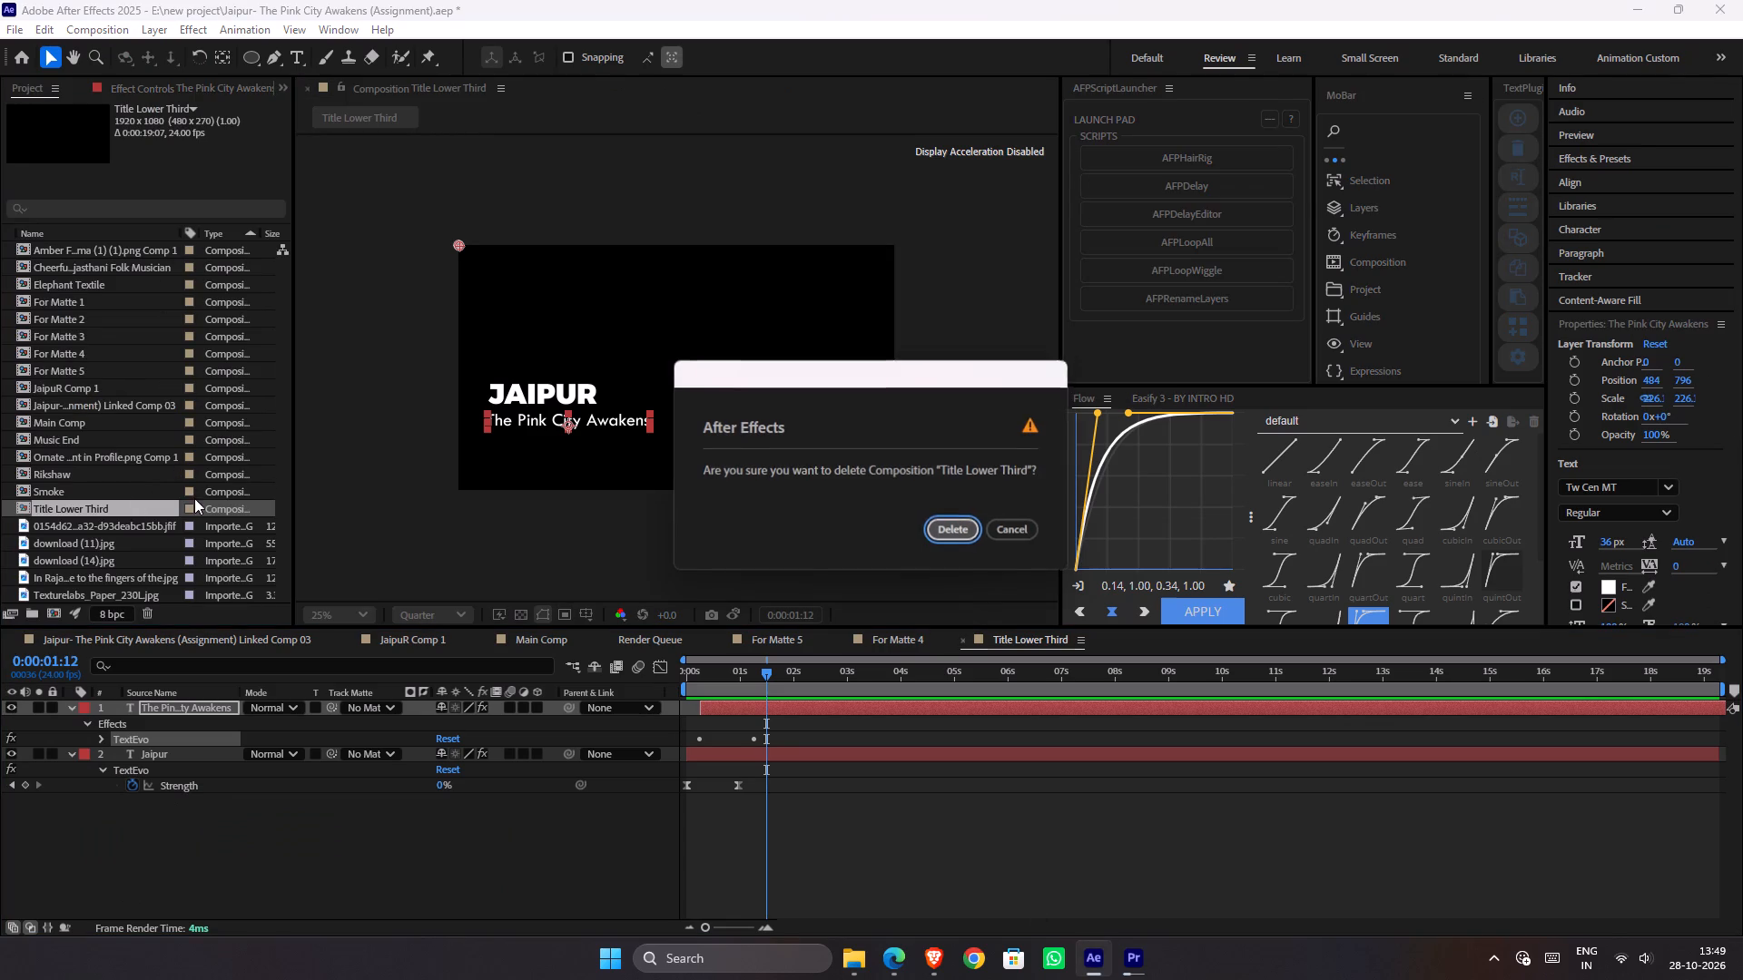
key(Return)
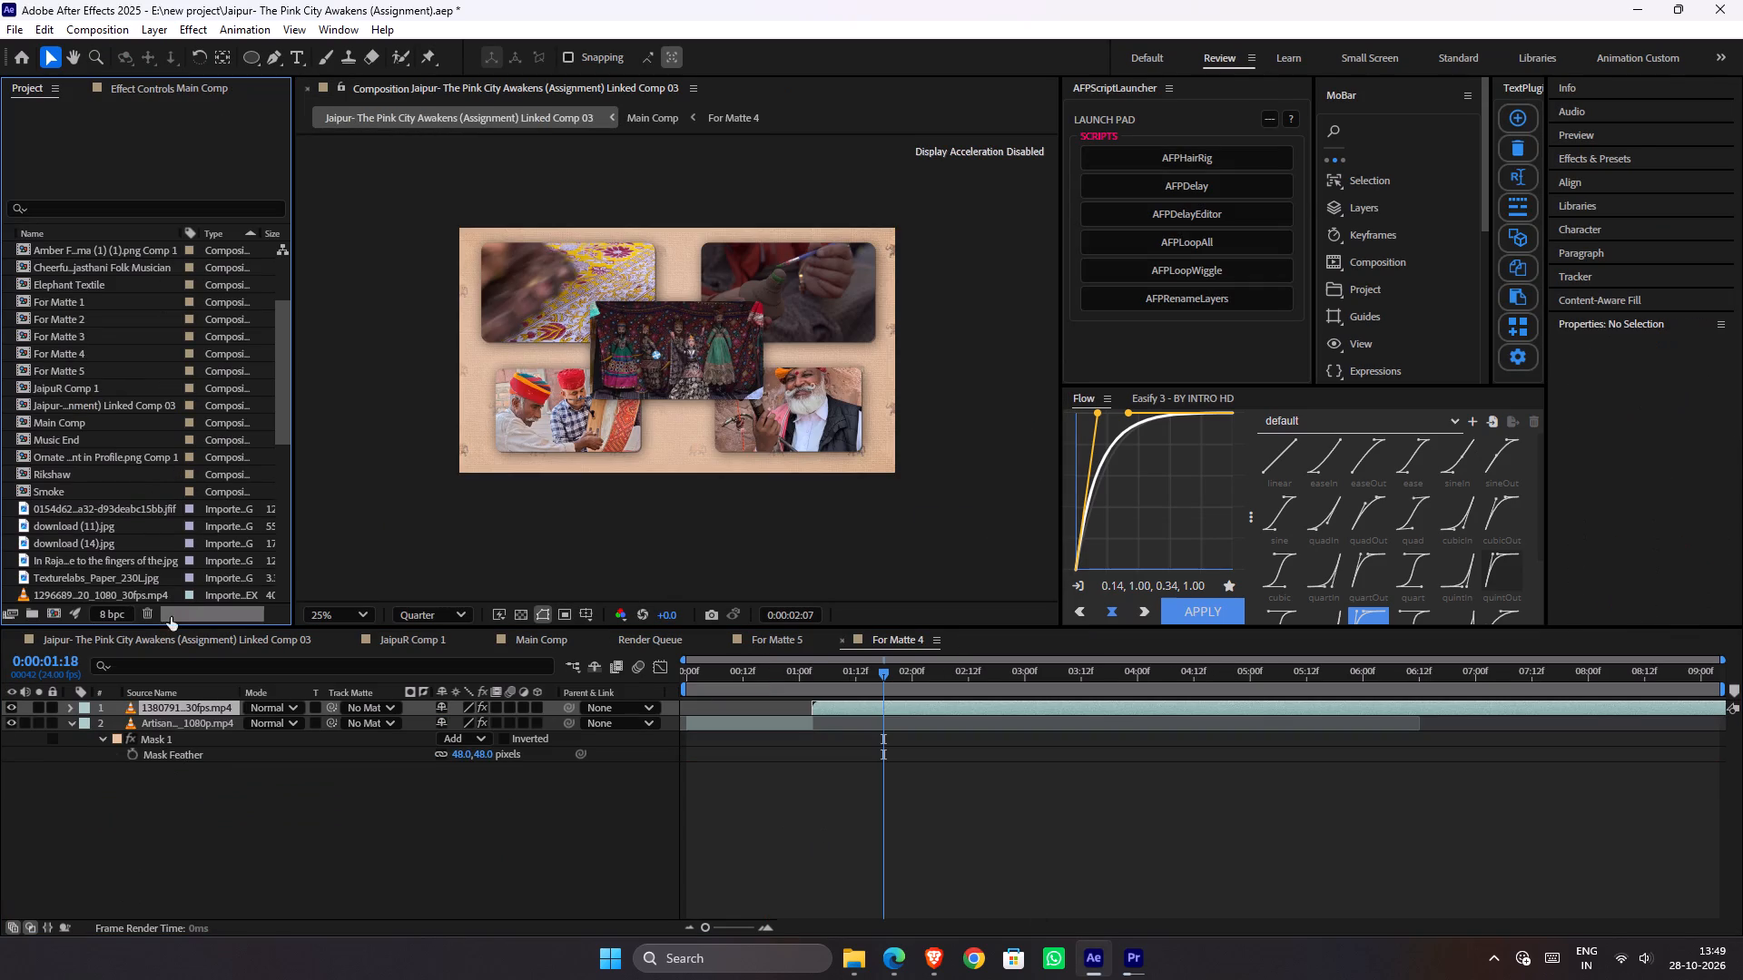
click(180, 637)
click(818, 790)
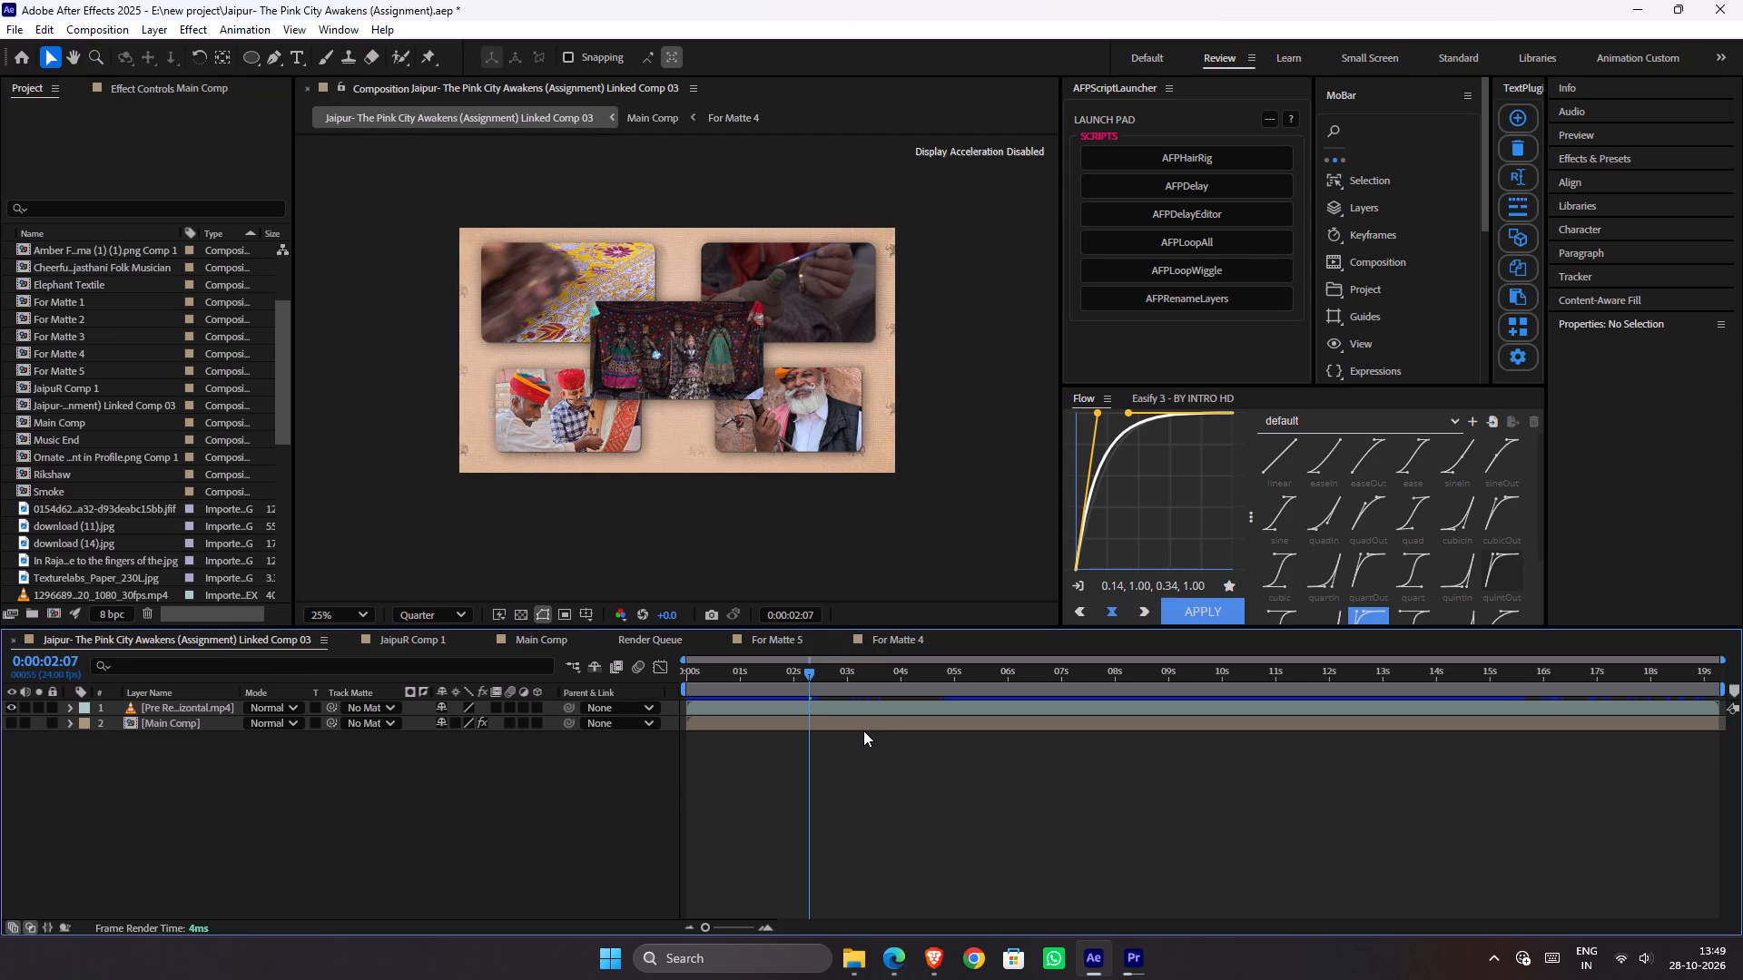
key(ctrl+s)
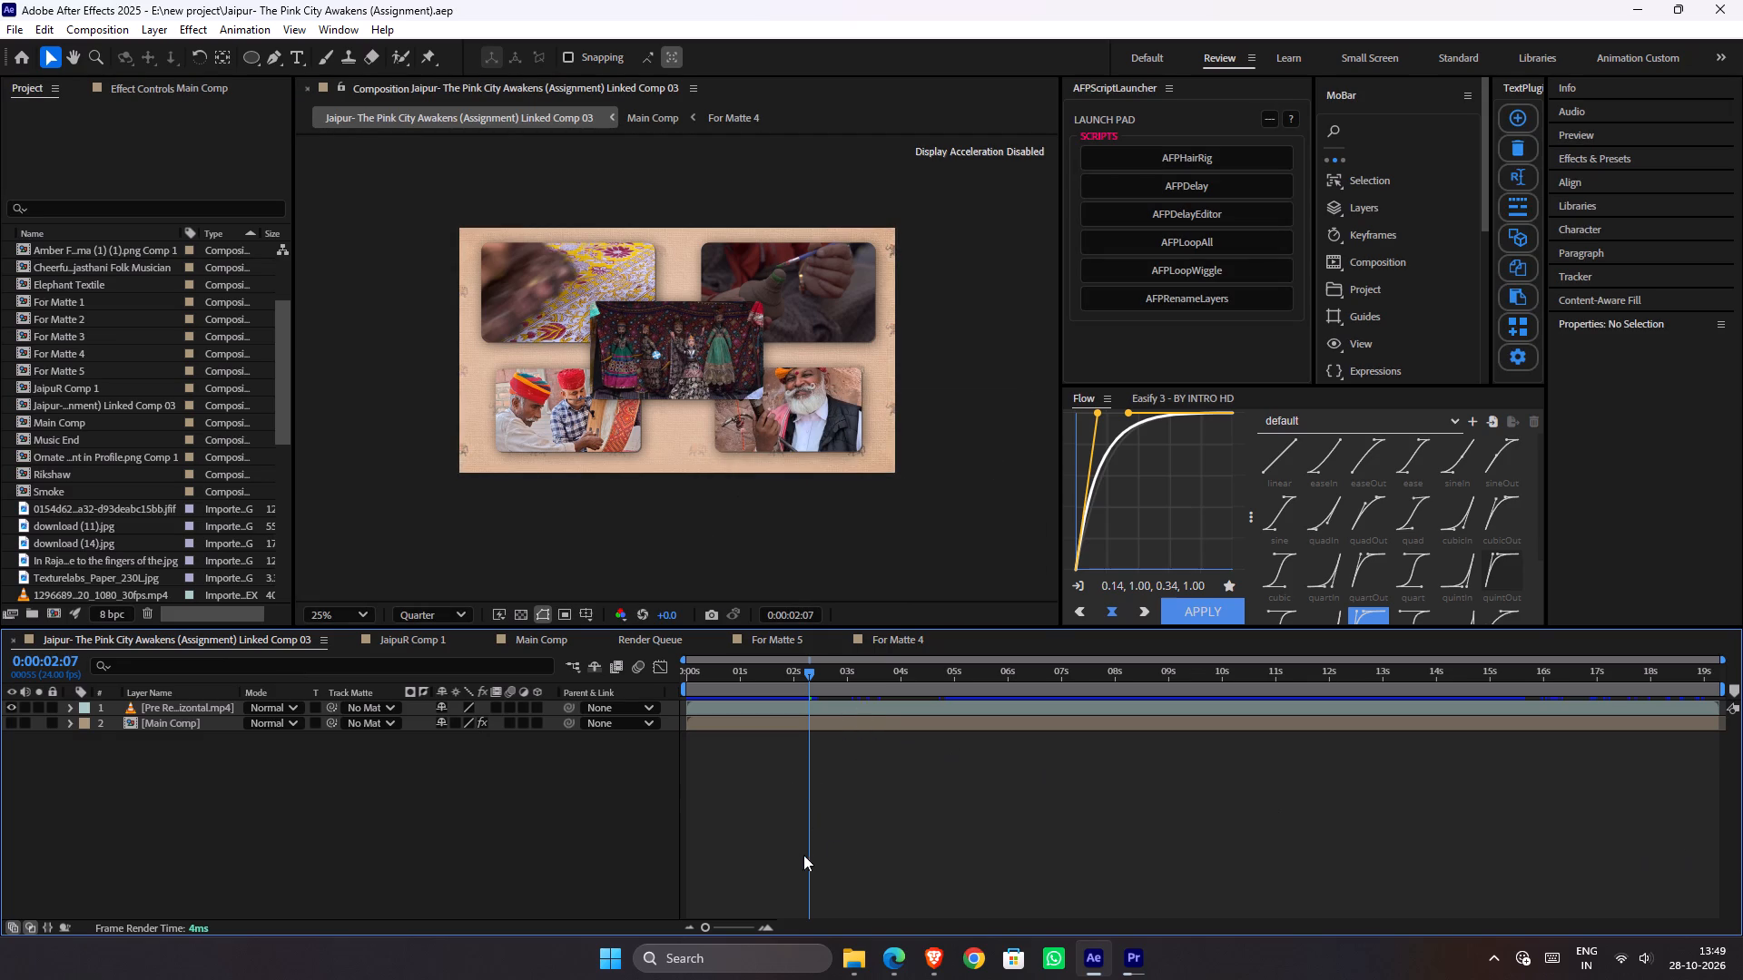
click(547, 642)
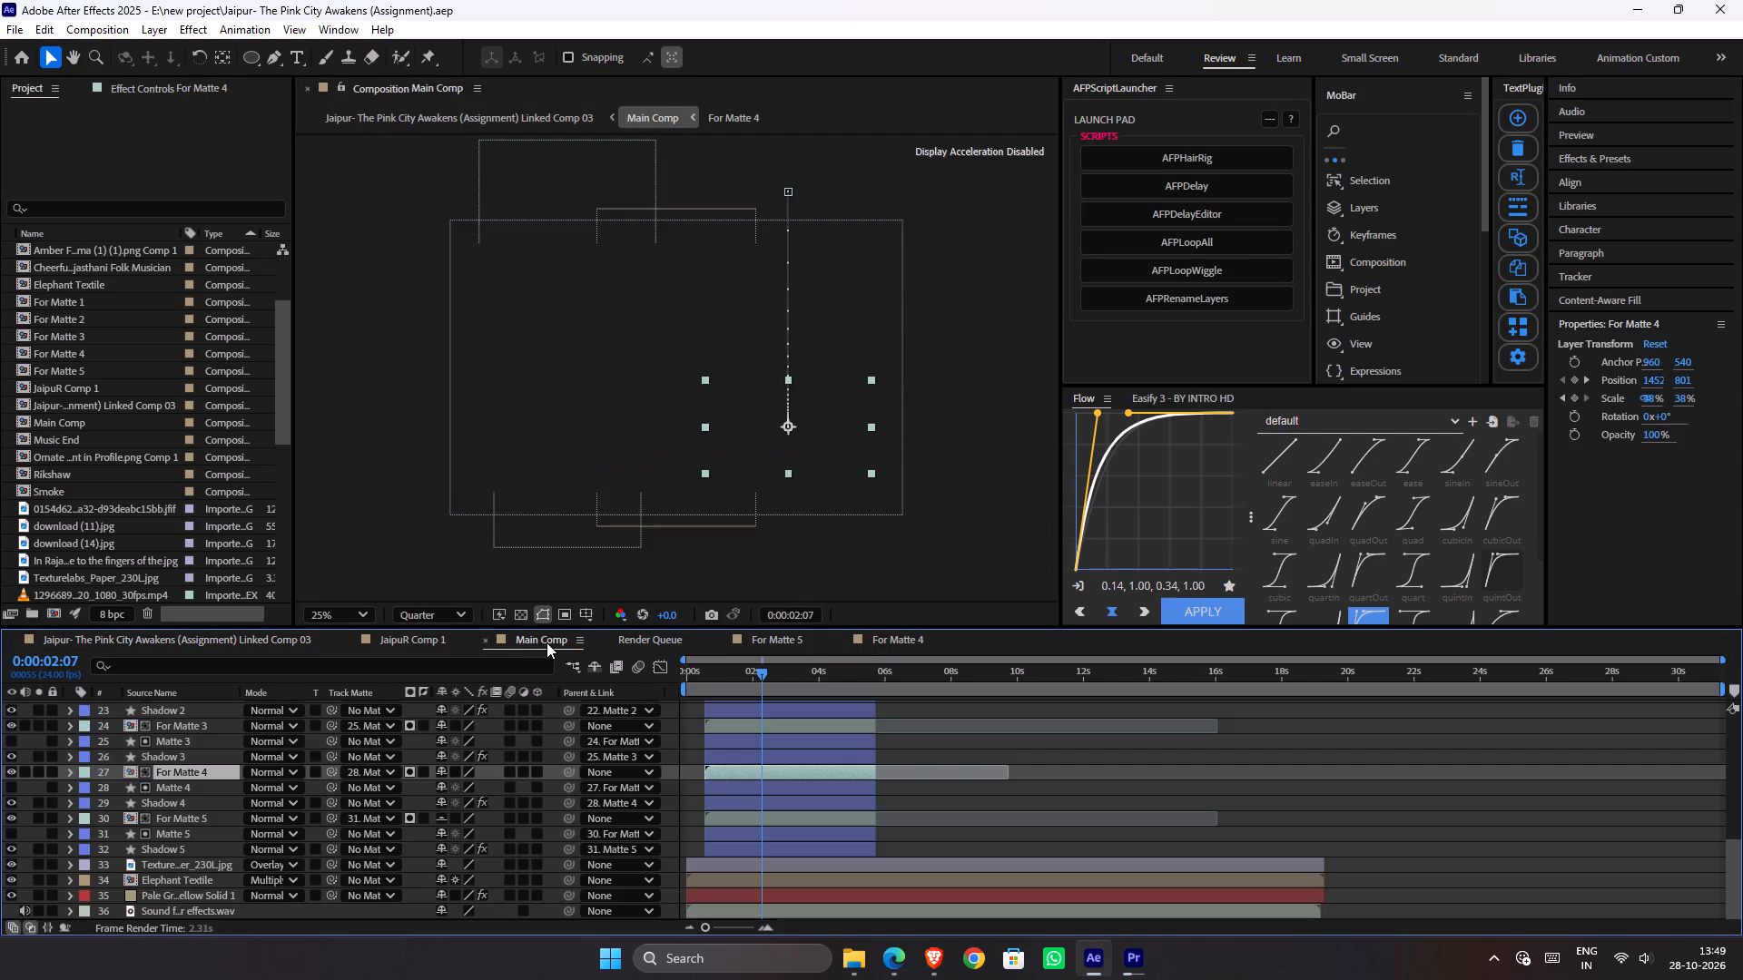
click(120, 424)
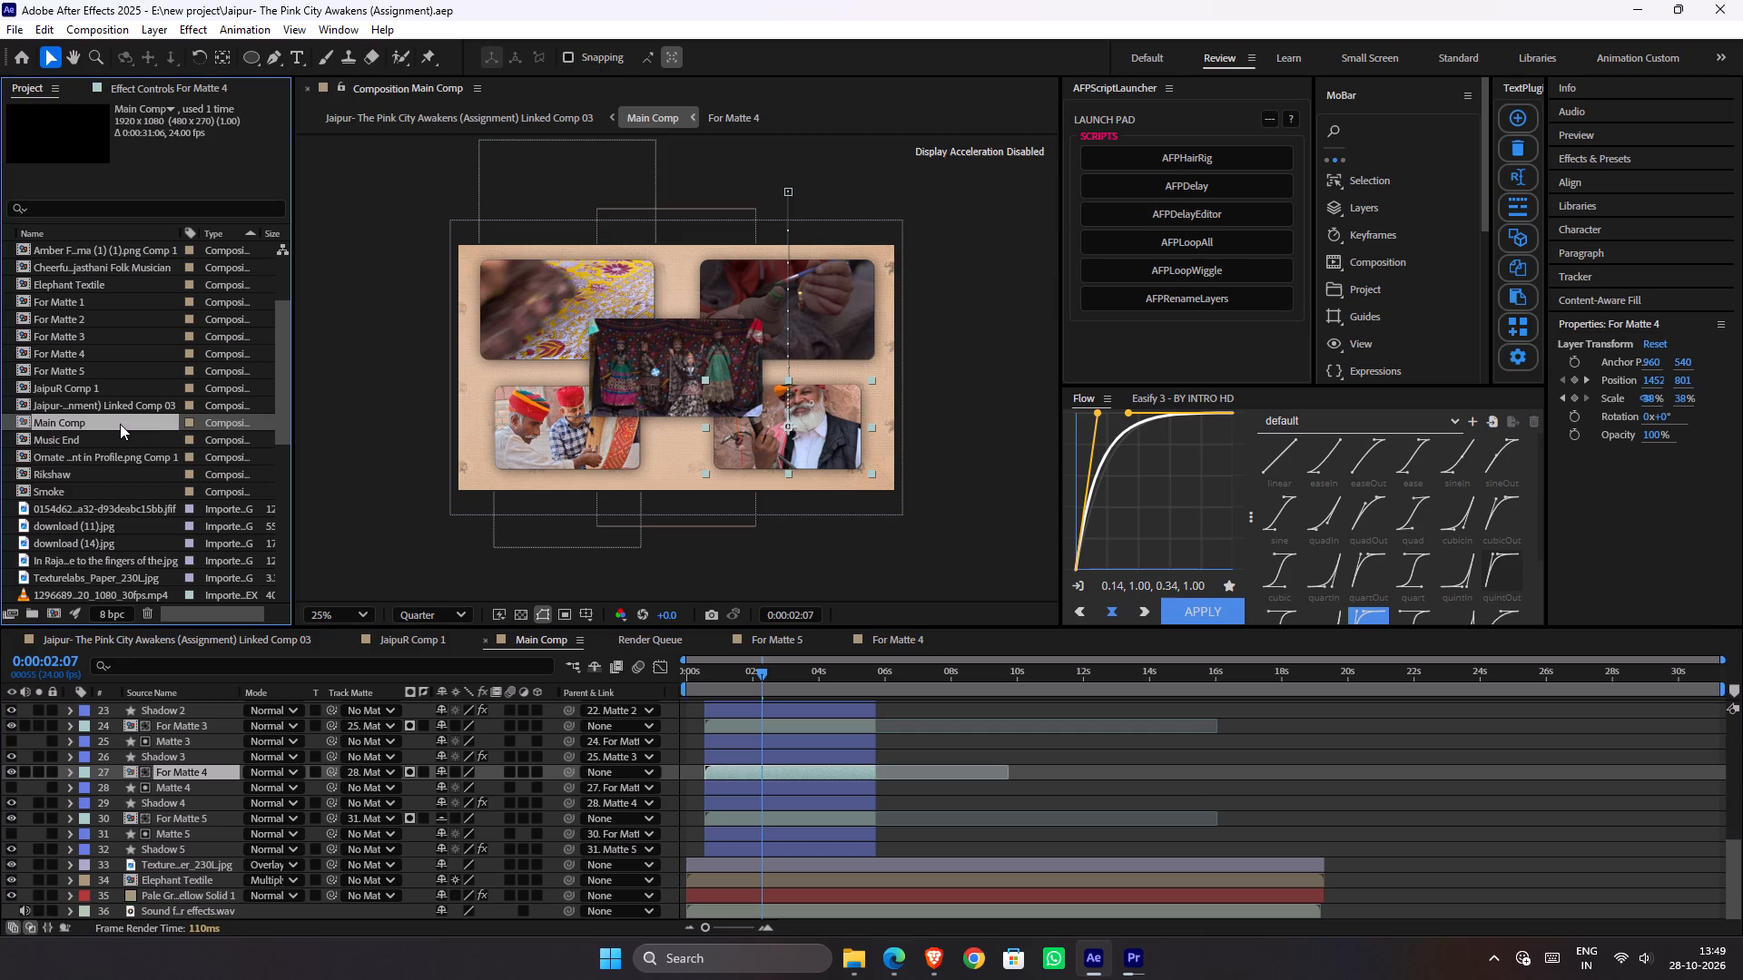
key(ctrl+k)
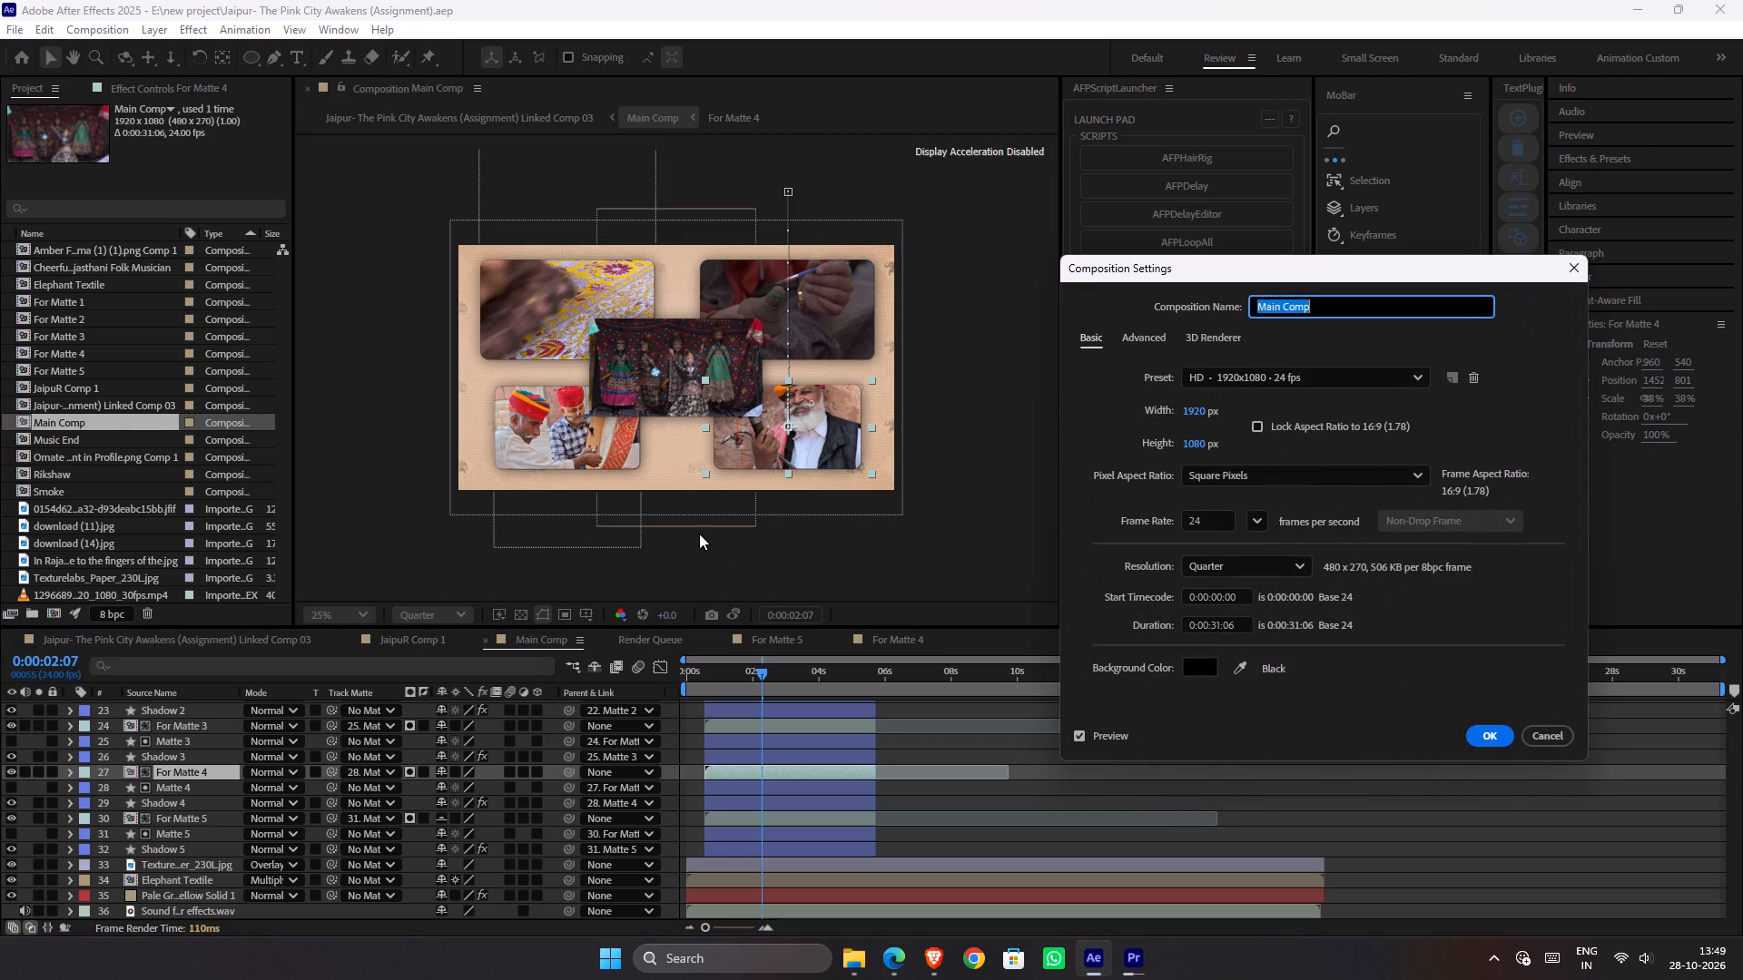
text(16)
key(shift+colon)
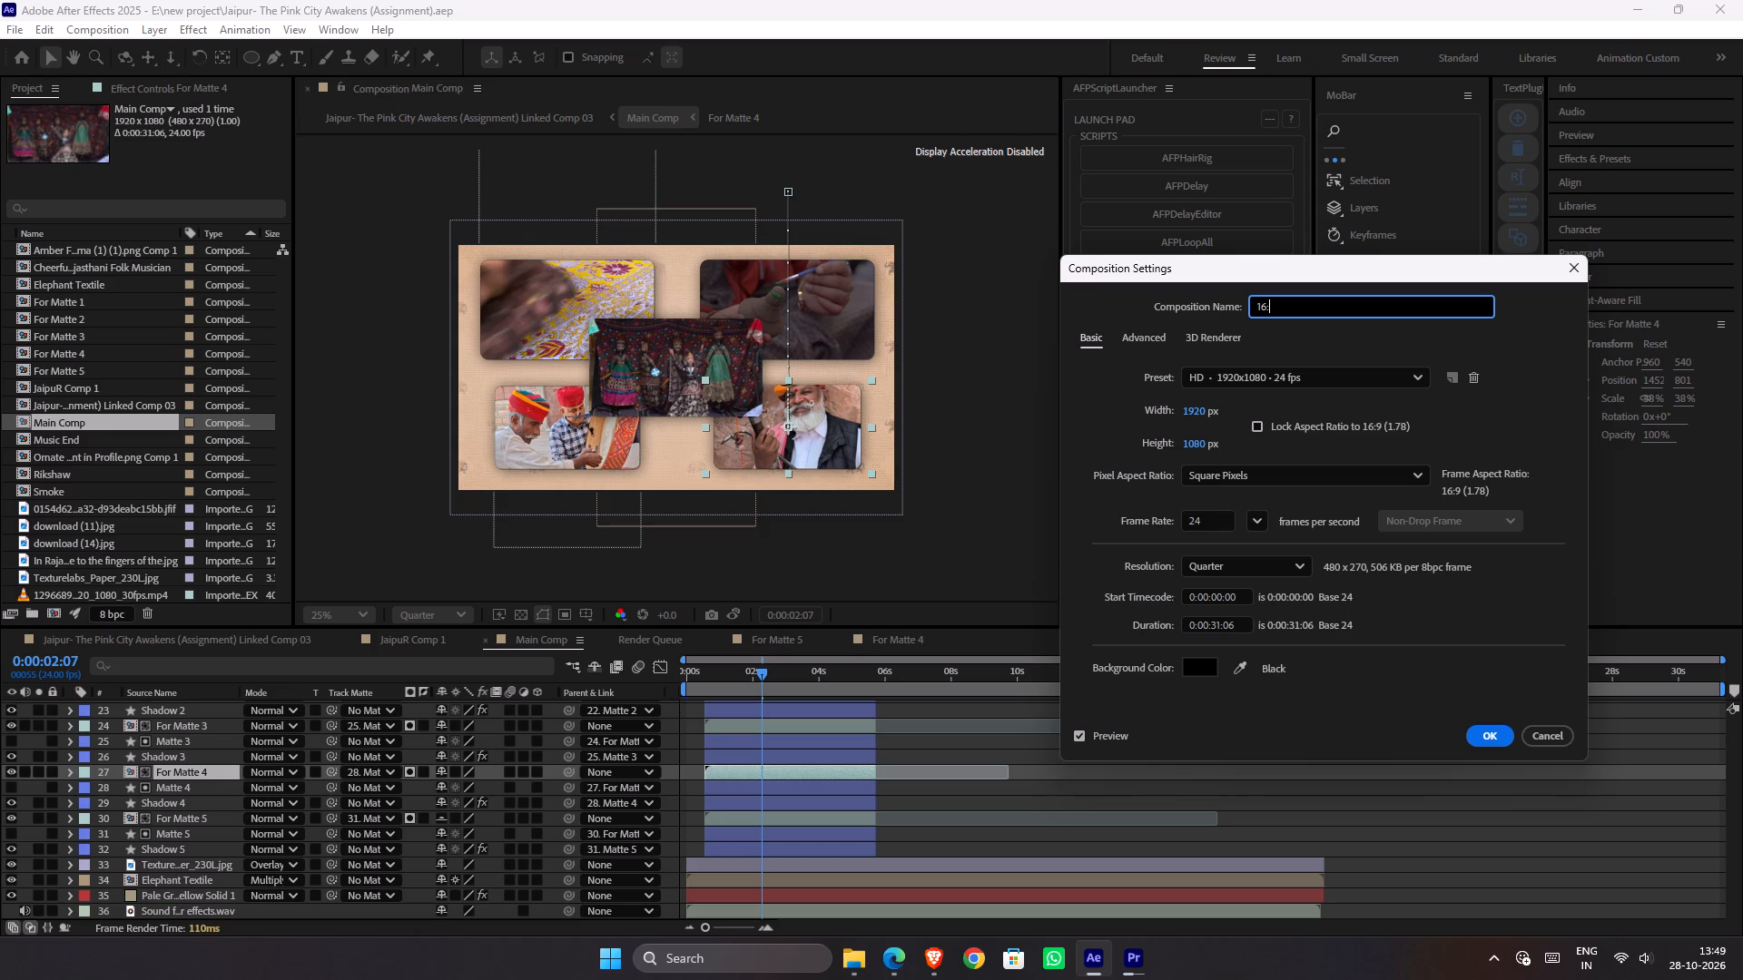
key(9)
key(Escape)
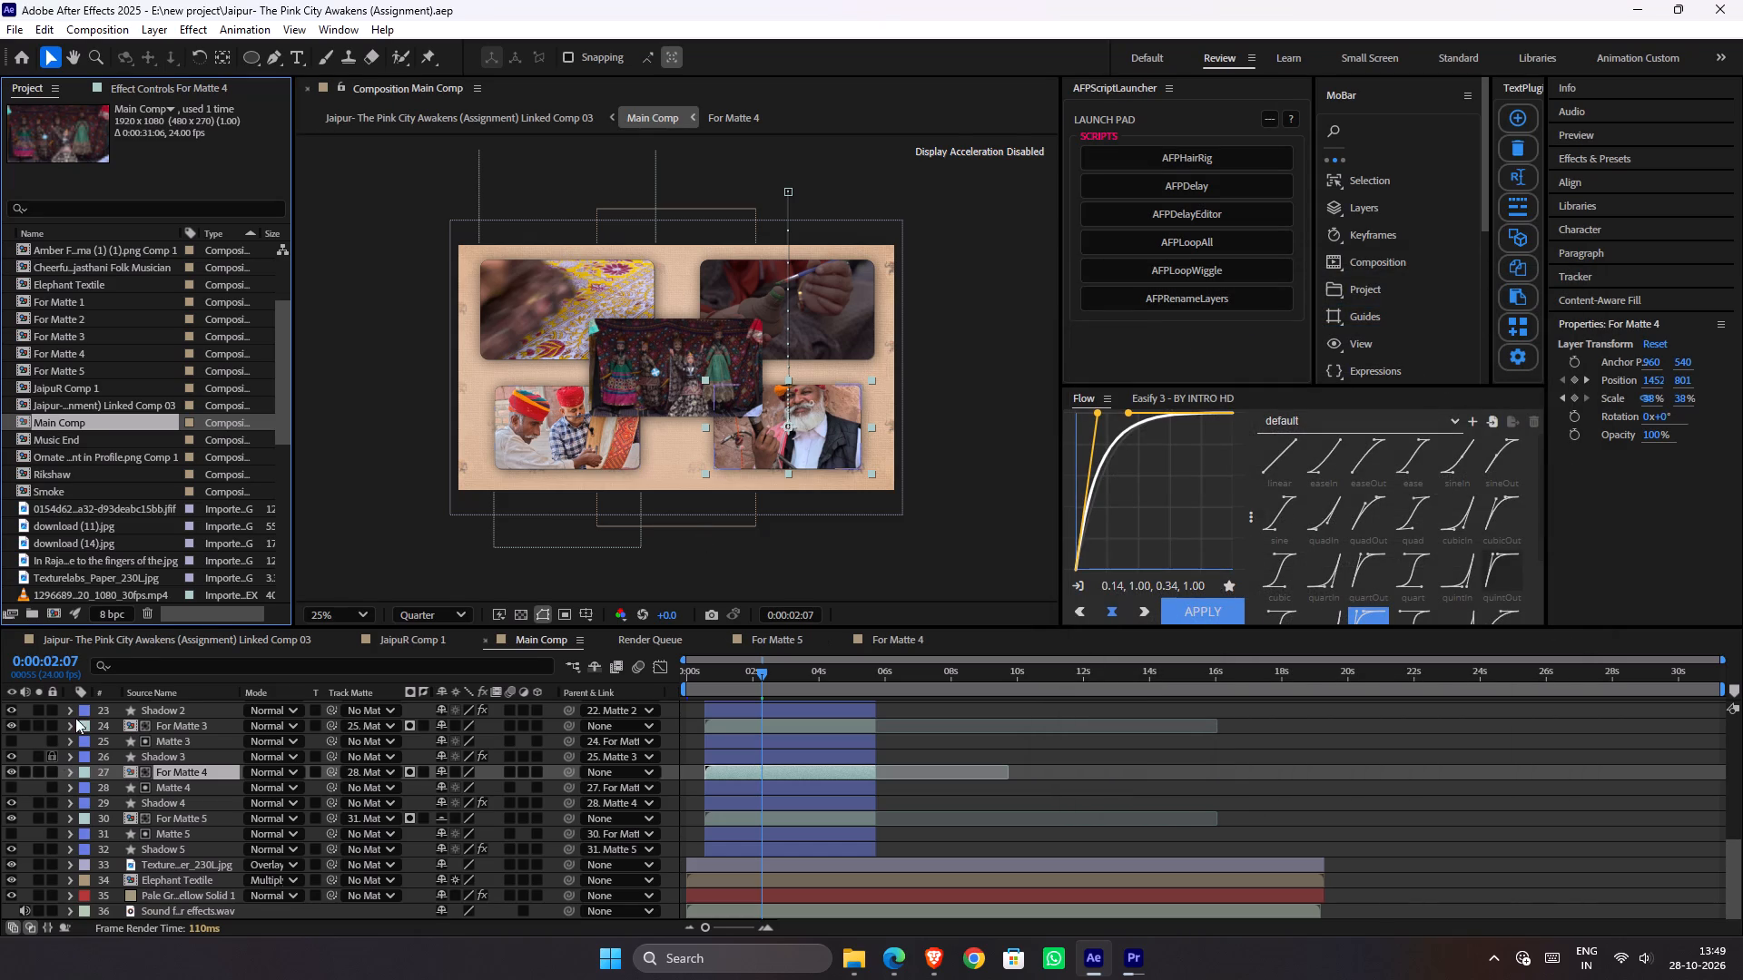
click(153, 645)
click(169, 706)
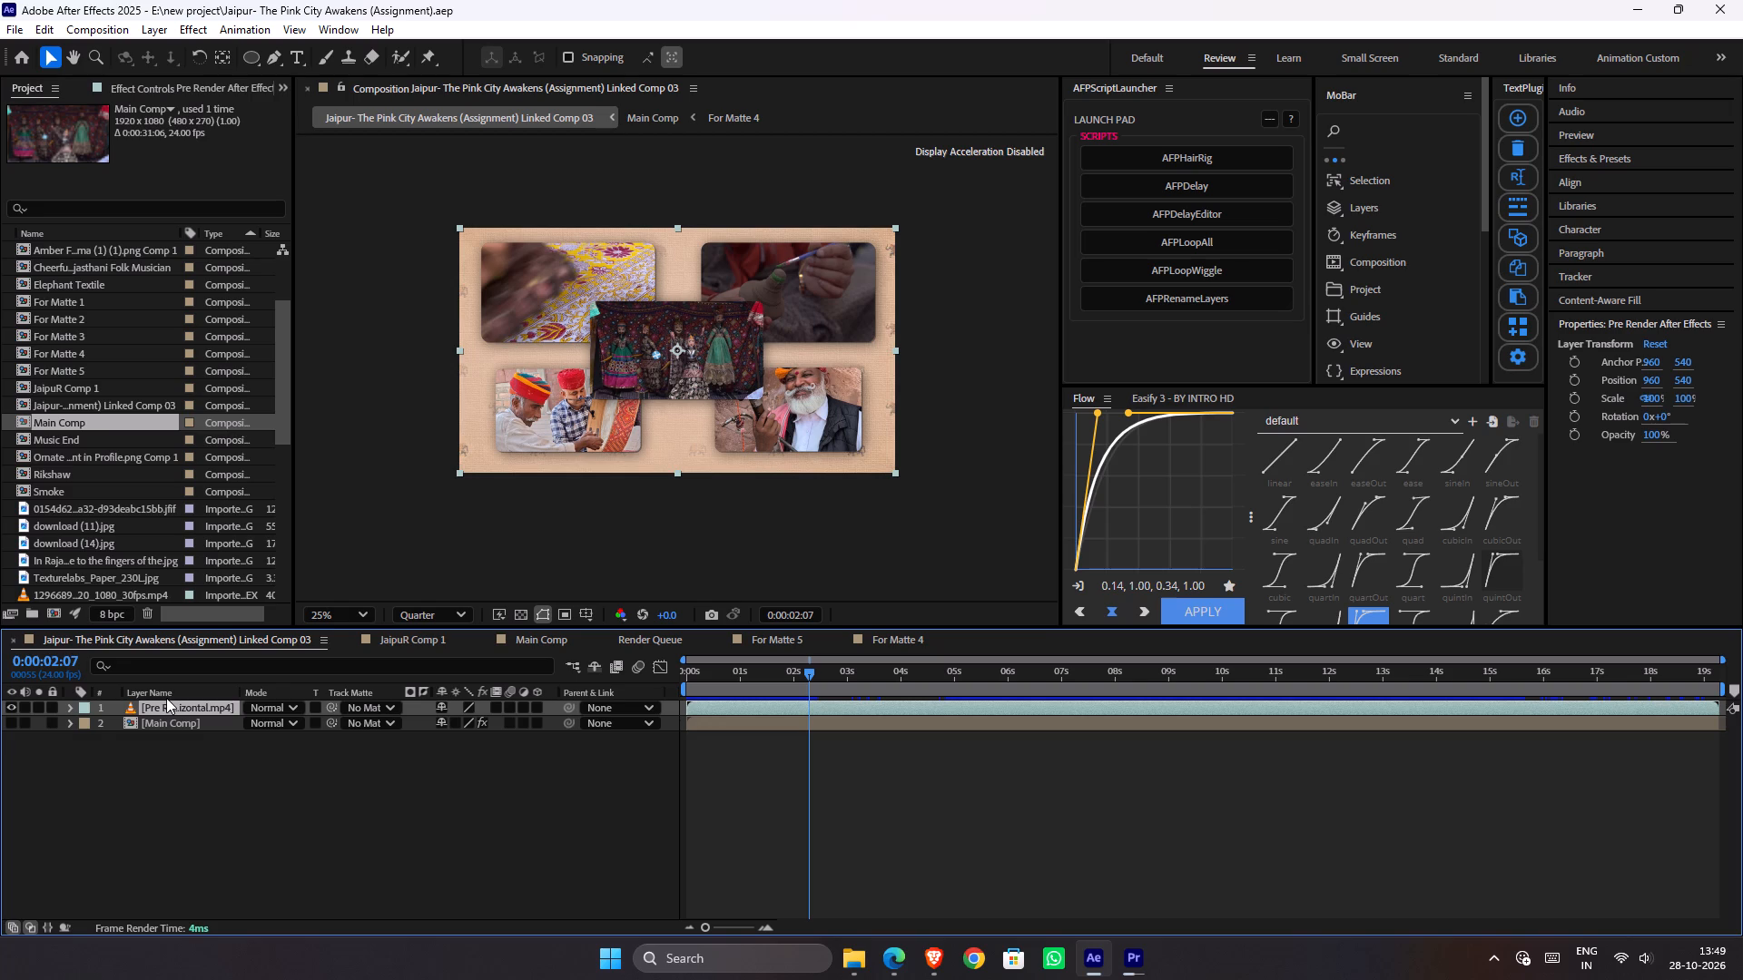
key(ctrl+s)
Rename the Main Comp composition as "Main 16:9" in its composition settings.
click(540, 639)
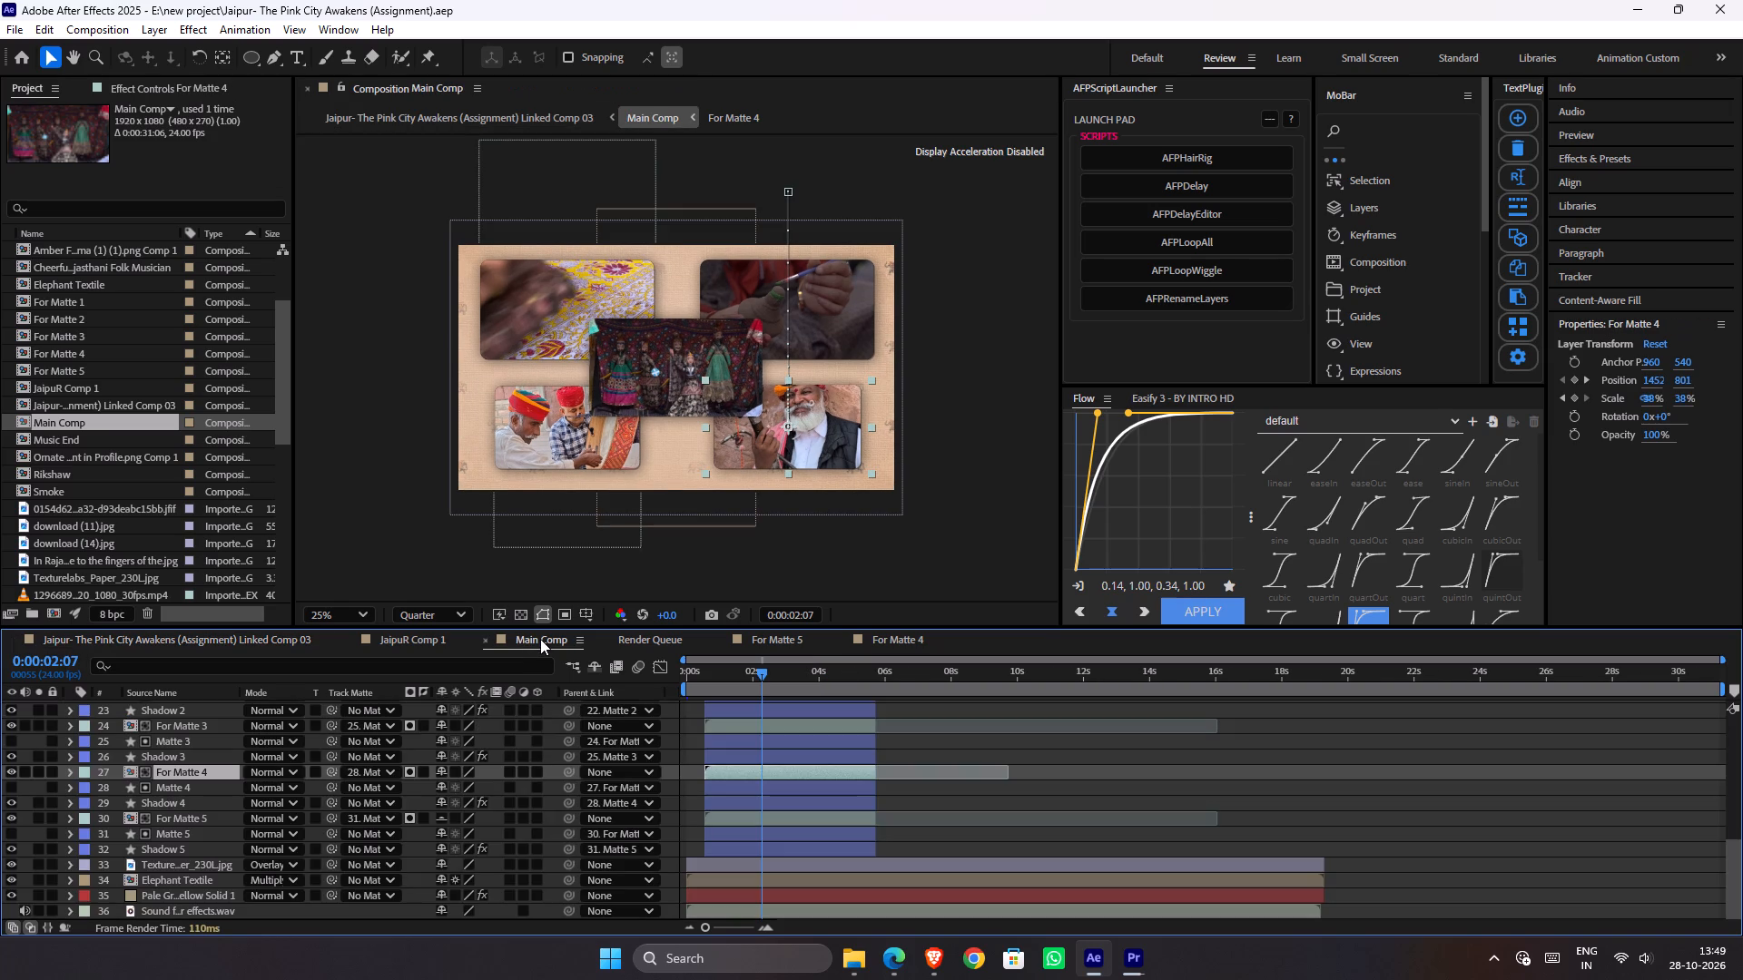
key(ctrl+k)
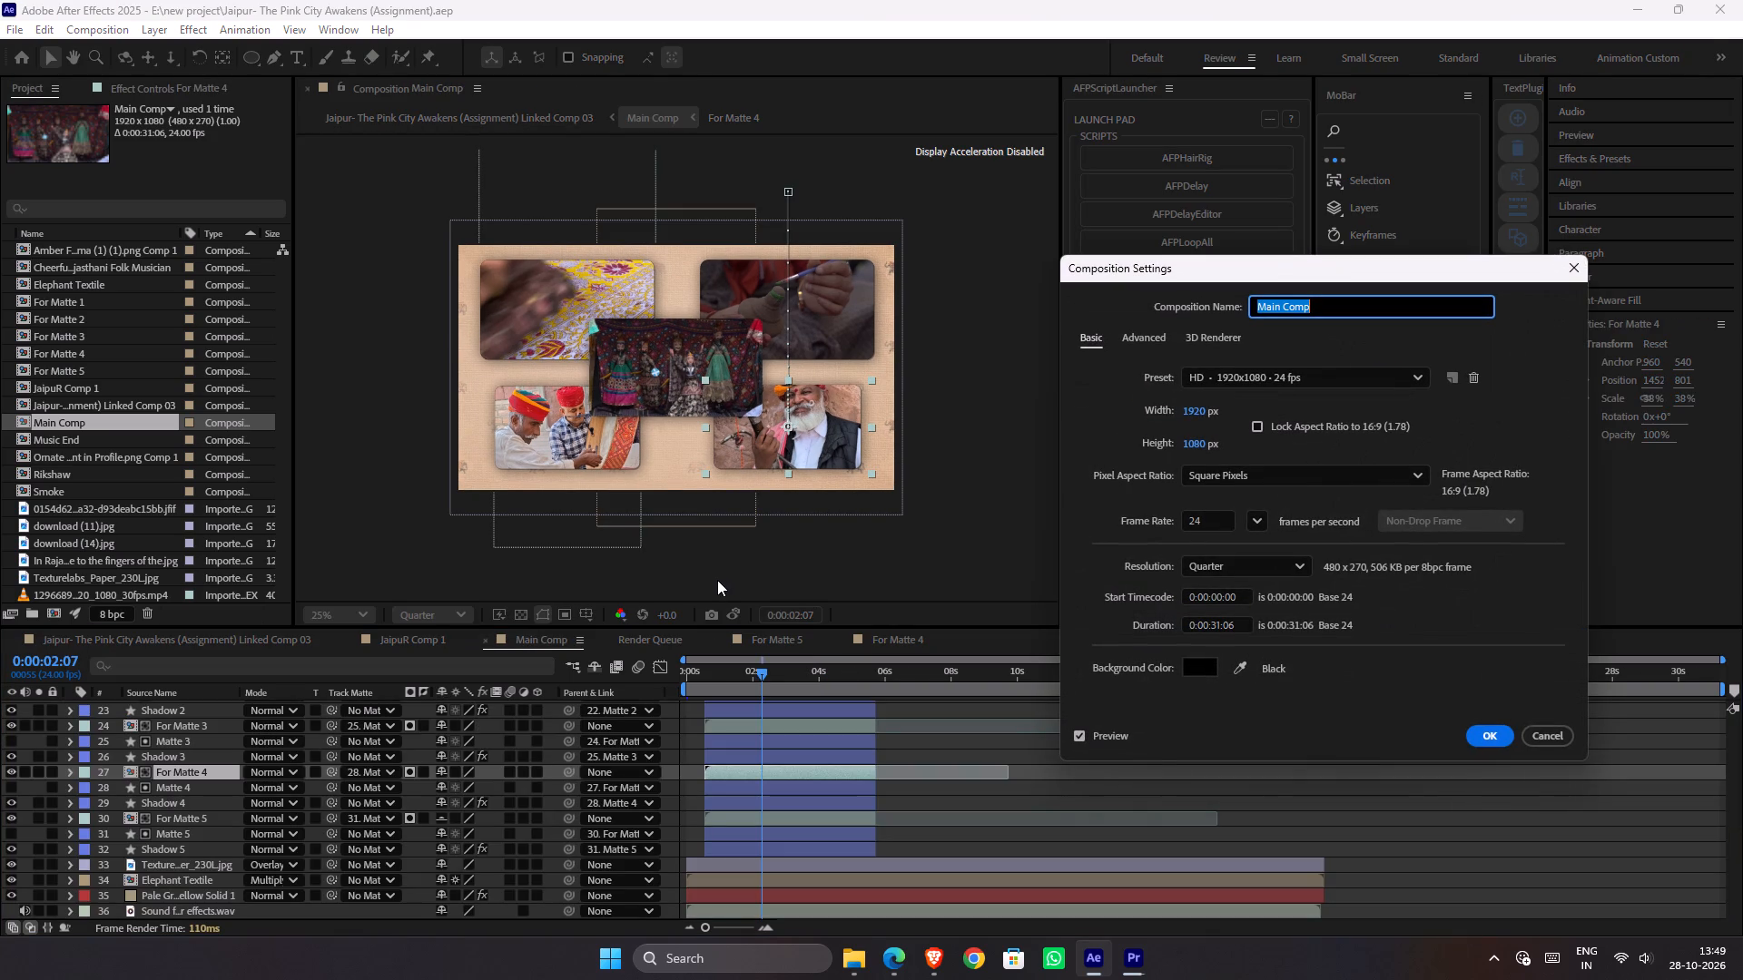
key(Right)
key(BackSpace)
key(BackSpace)
key(BackSpace)
key(BackSpace)
text(16:9)
key(Return)
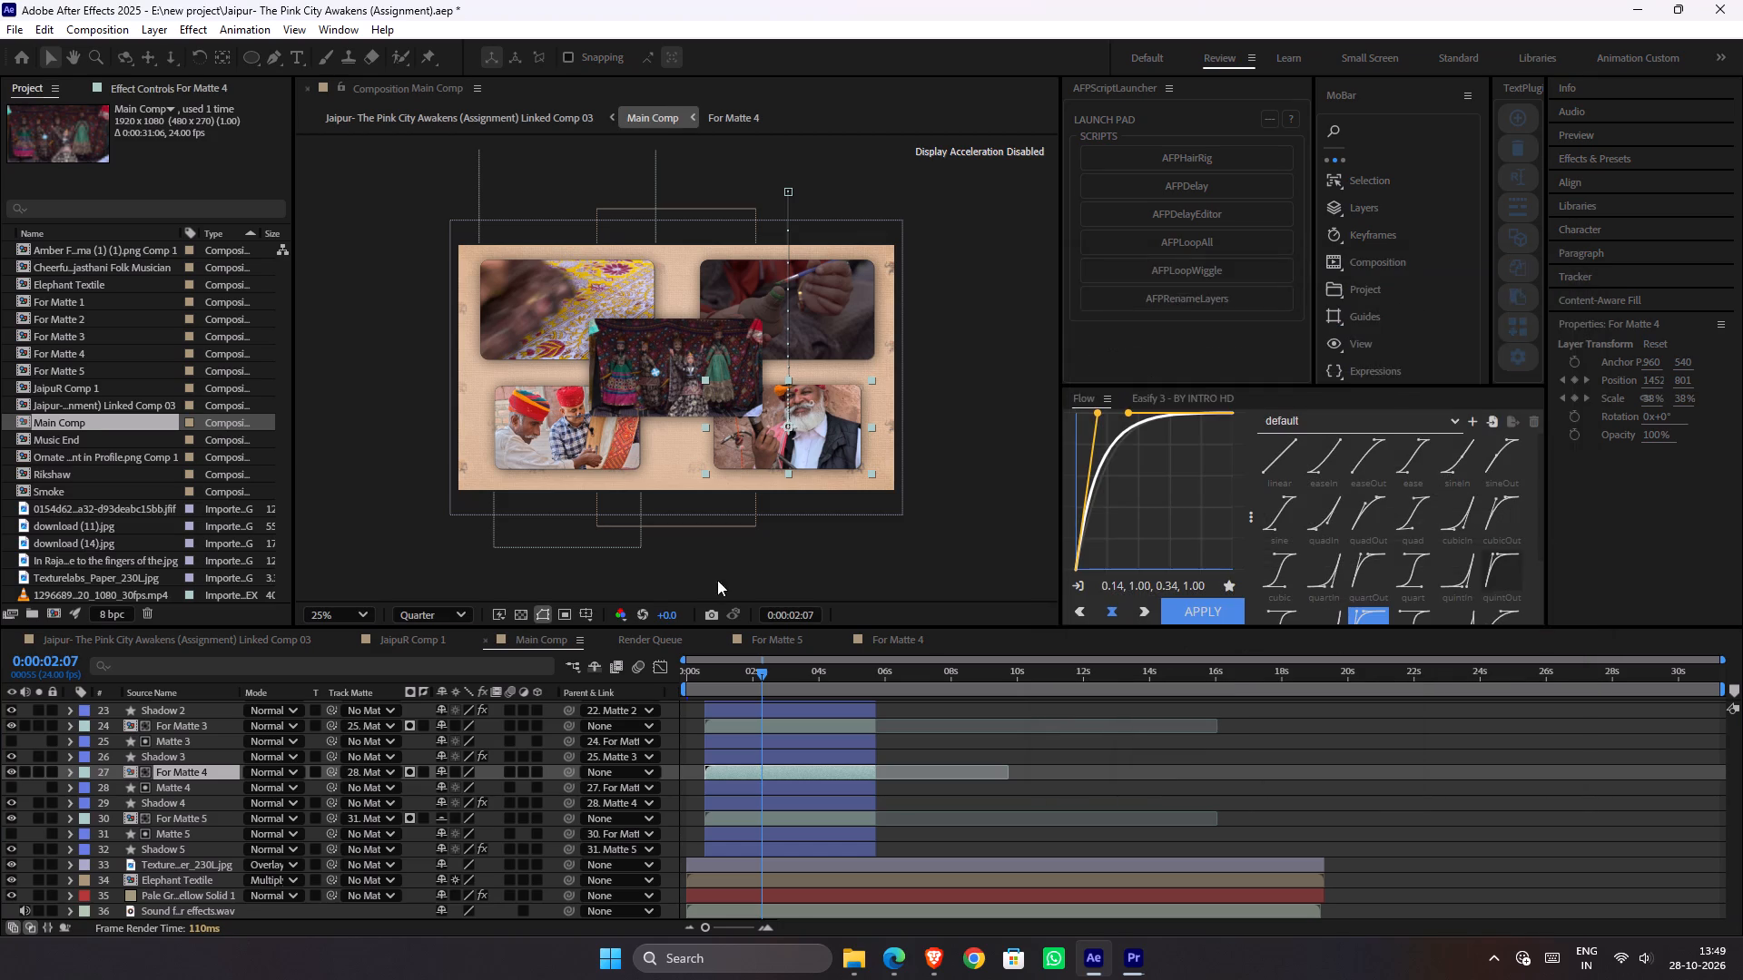
Rename the Jaipur- The Pink City Awakens (Assignment) Linked Comp 03 composition as "16:9" and save the project.
click(231, 645)
key(ctrl+k)
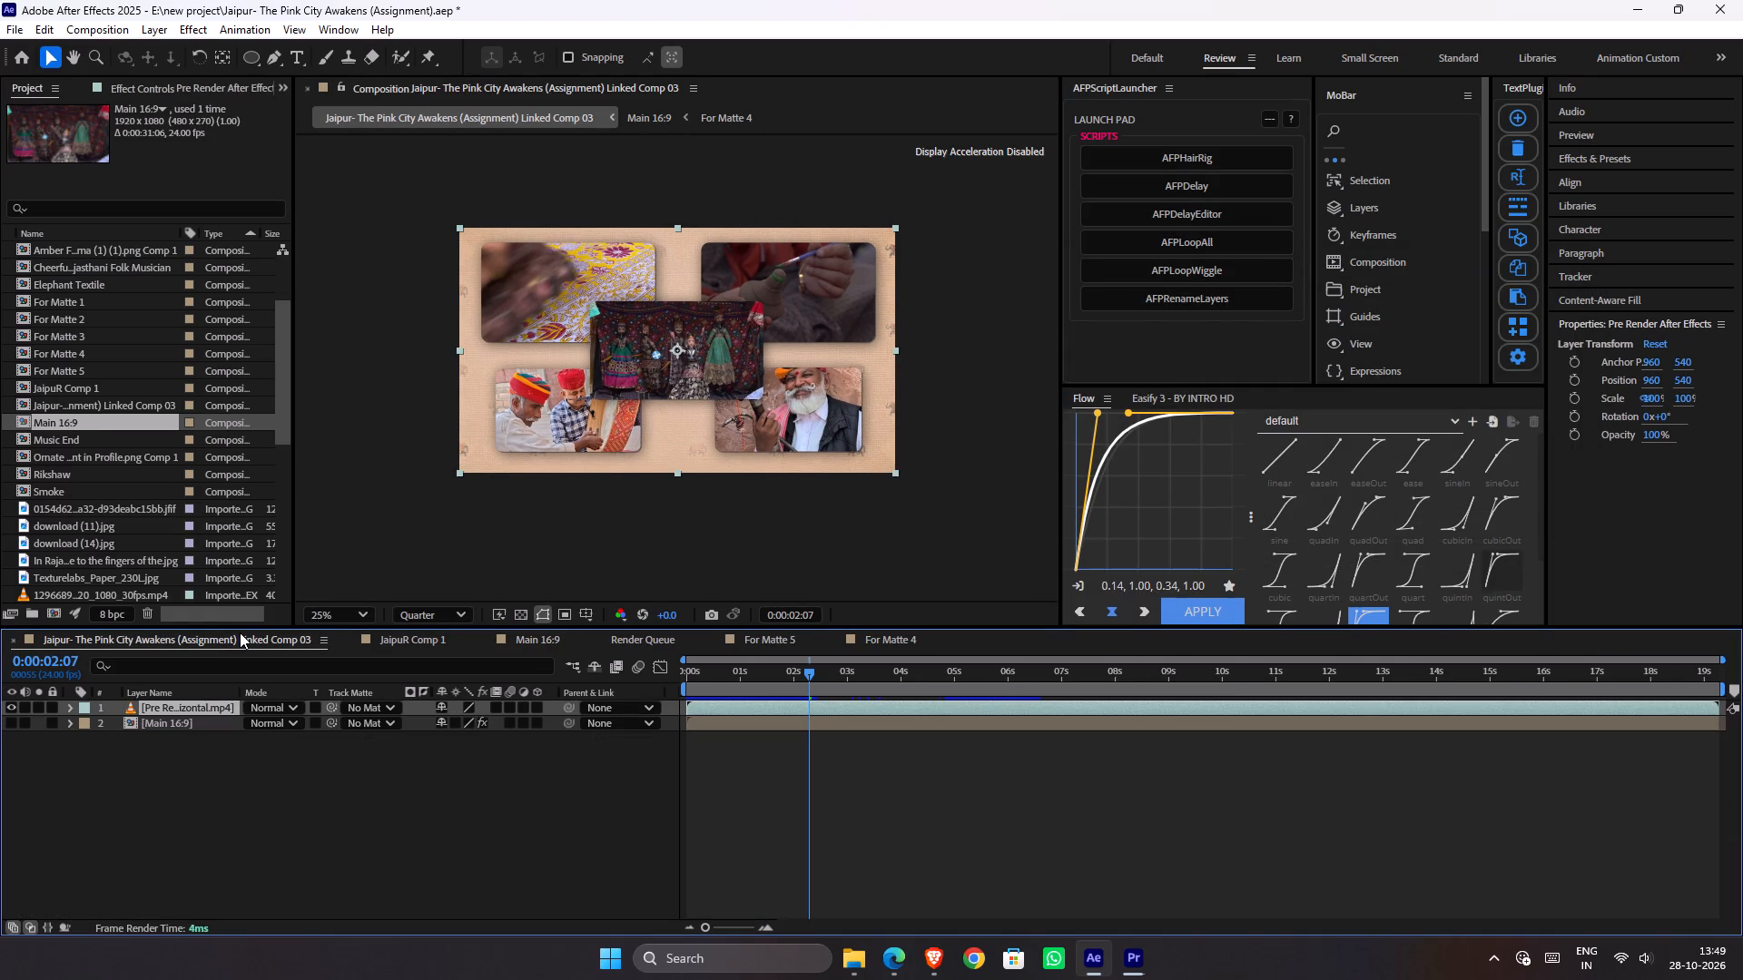
text(16:9)
key(Return)
key(ctrl+s)
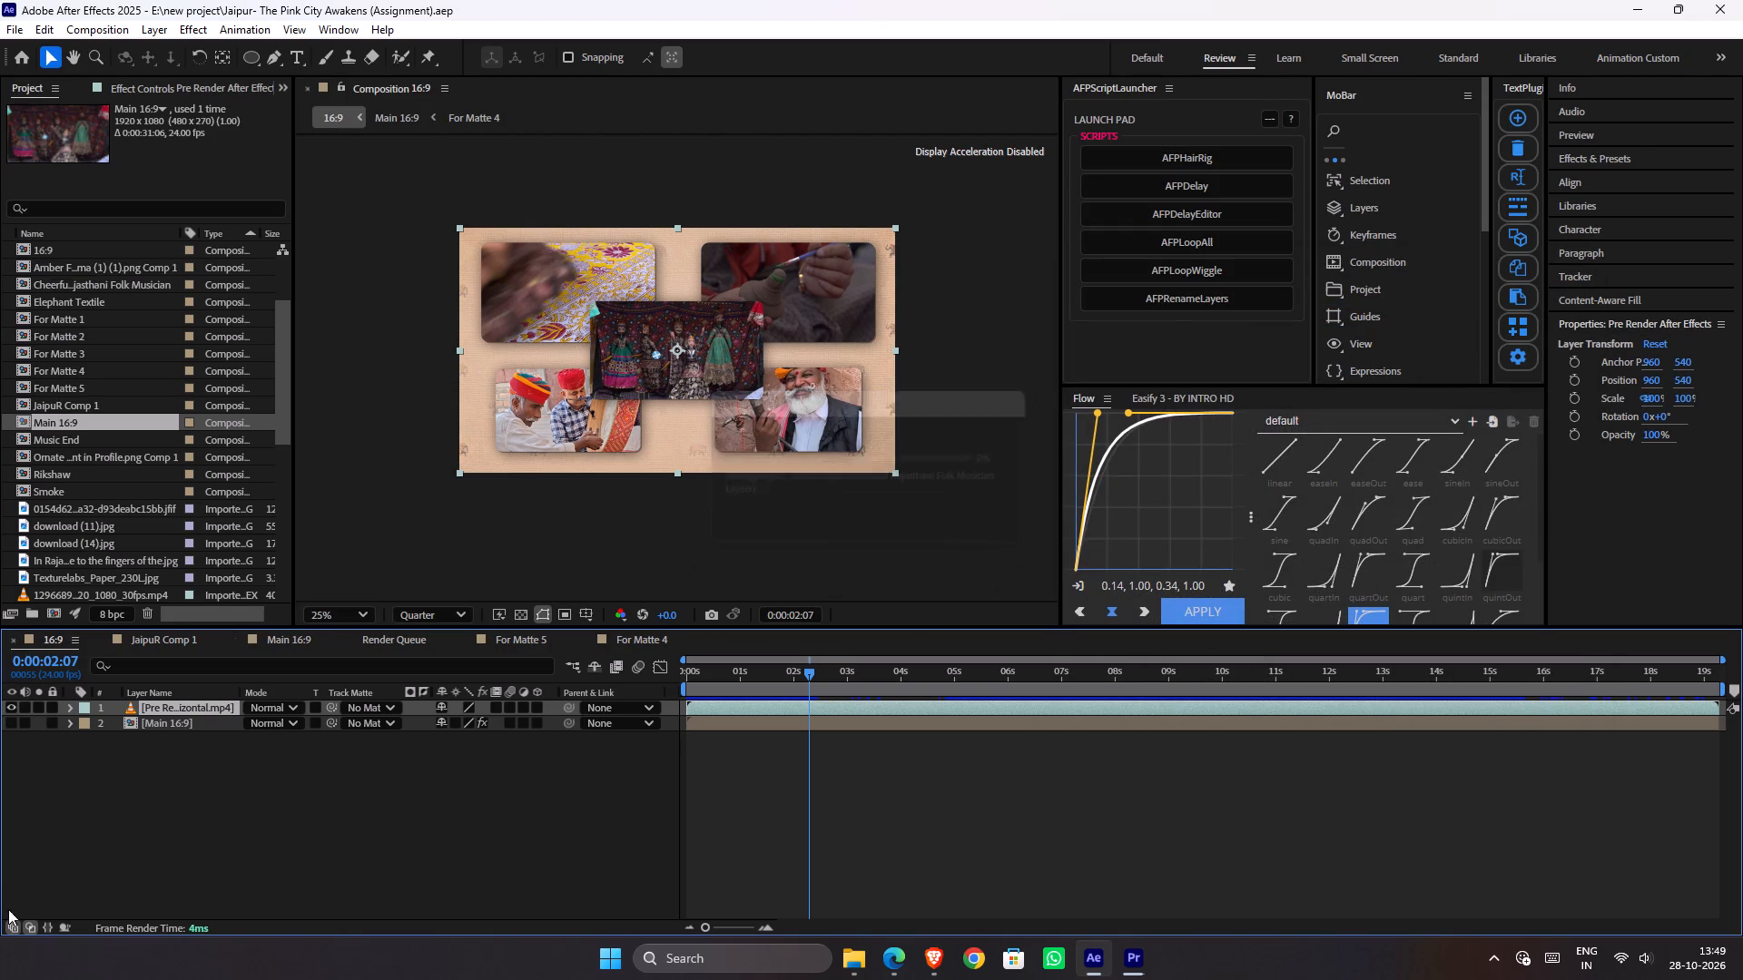
Switch to Google Drive in Edge and delete Jaipur Assignment Horizontal.mp4 from the Output Videos folder.
click(1132, 956)
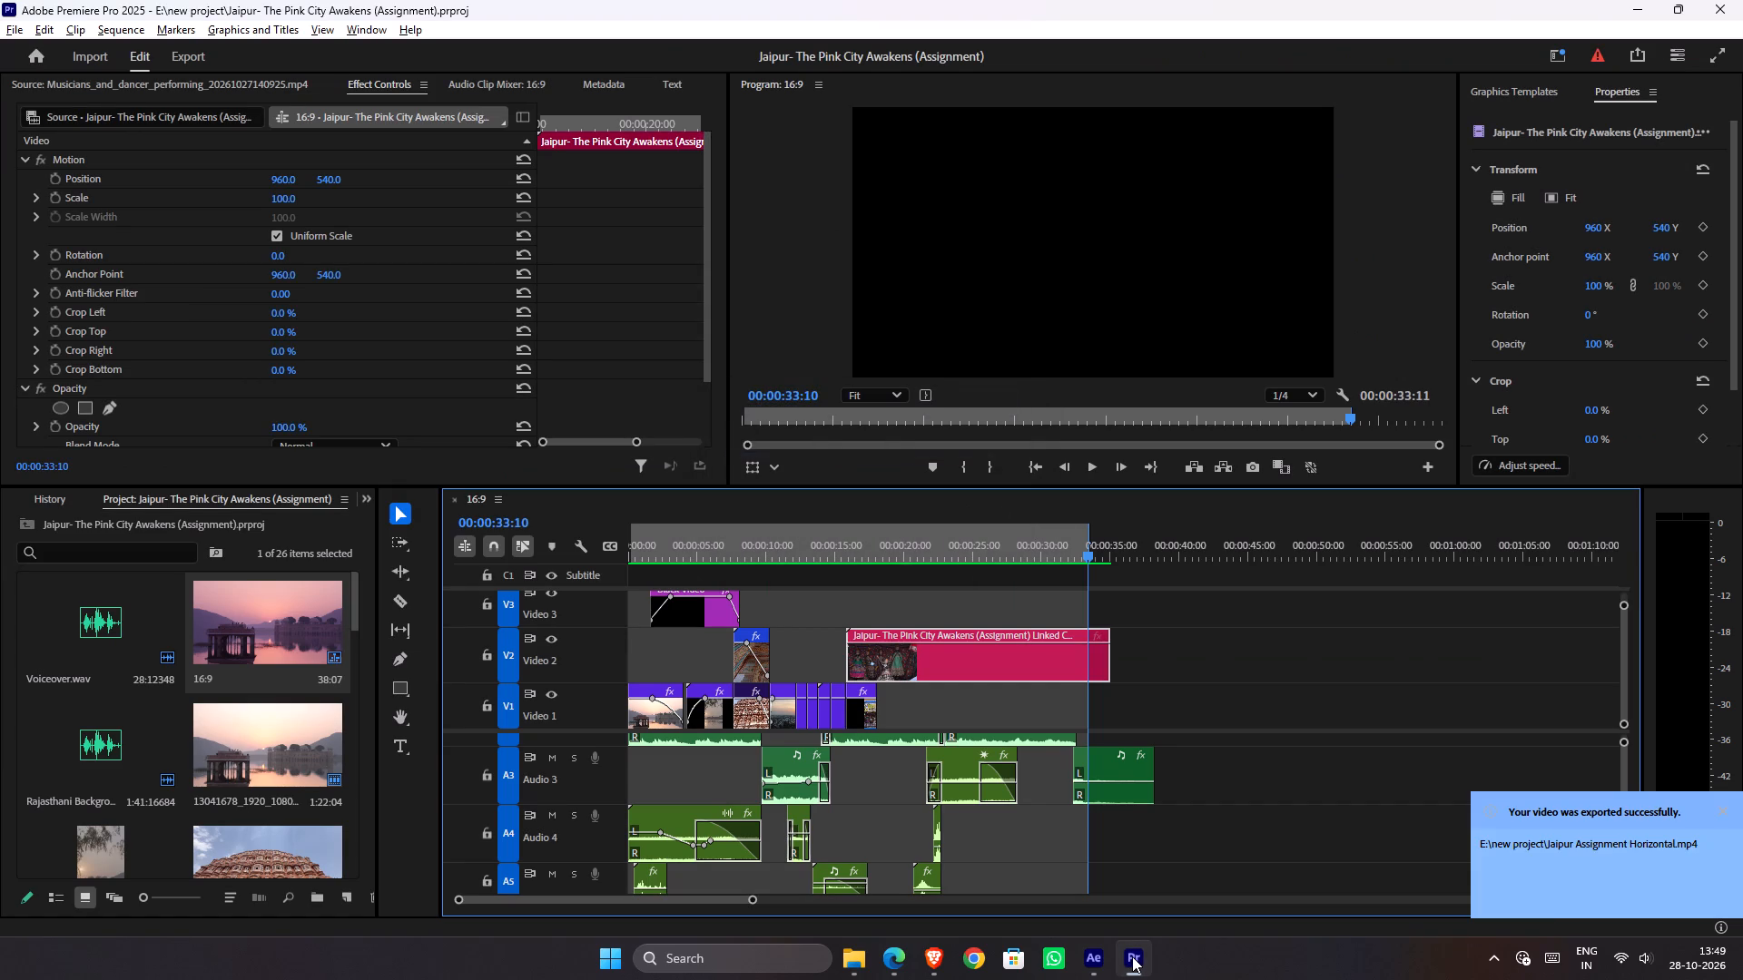
click(898, 960)
double_click(521, 257)
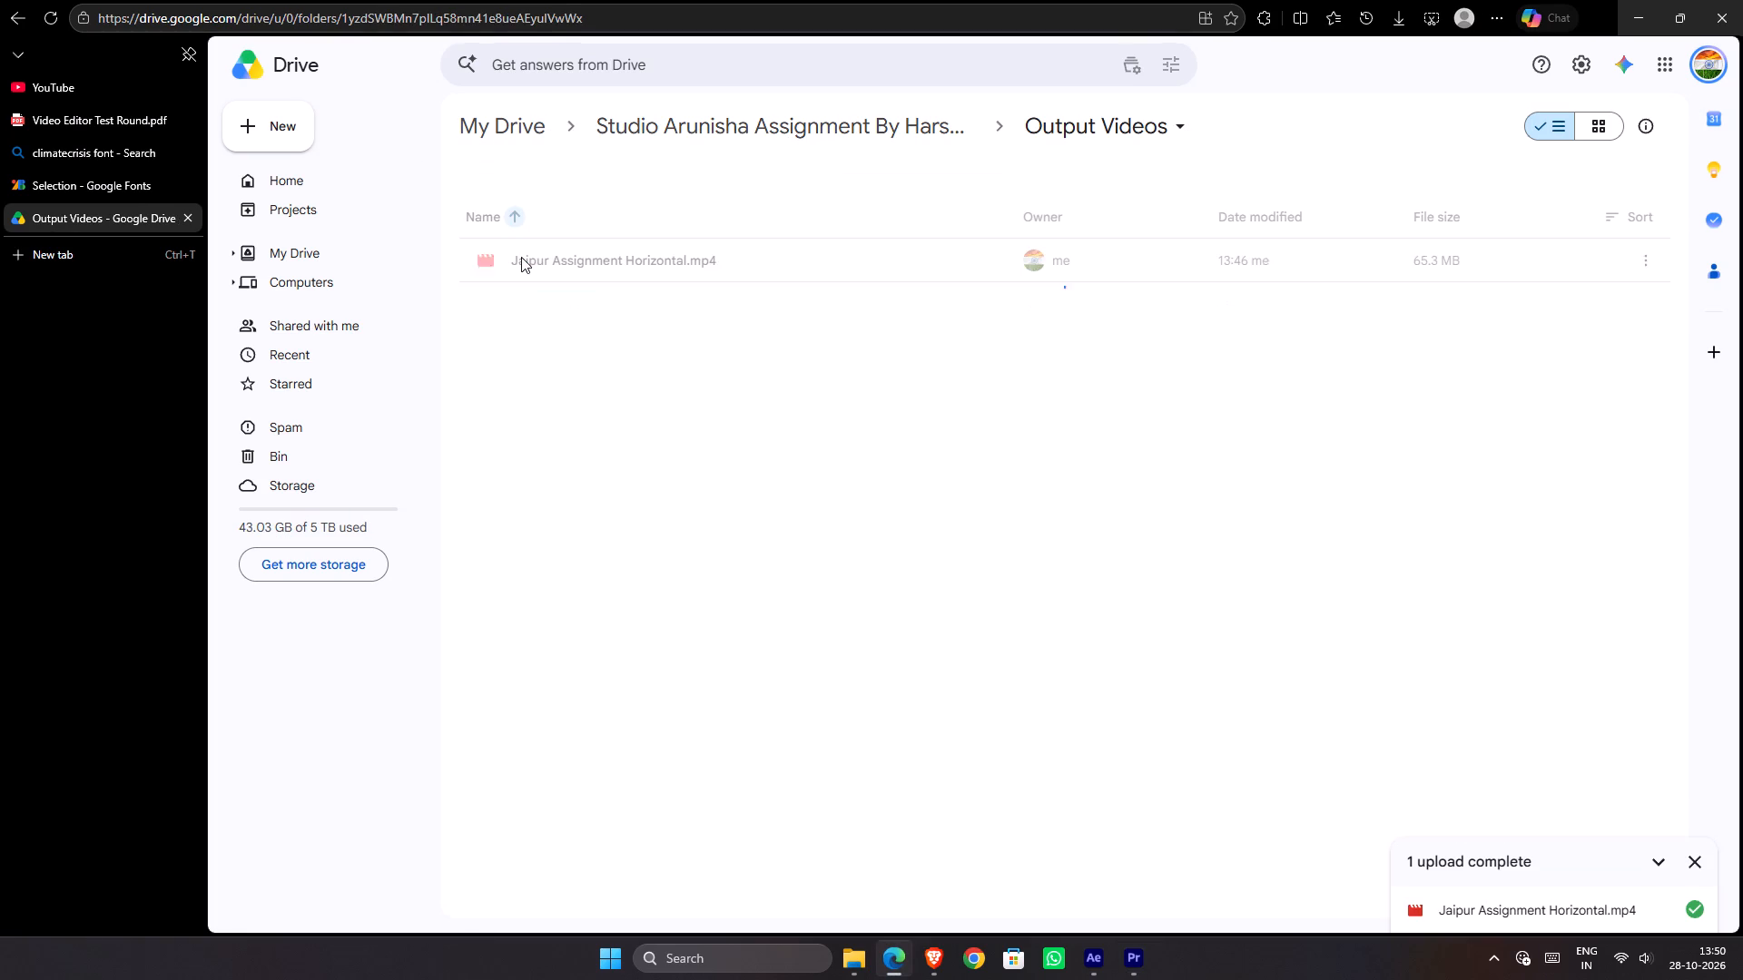
click(617, 265)
key(Delete)
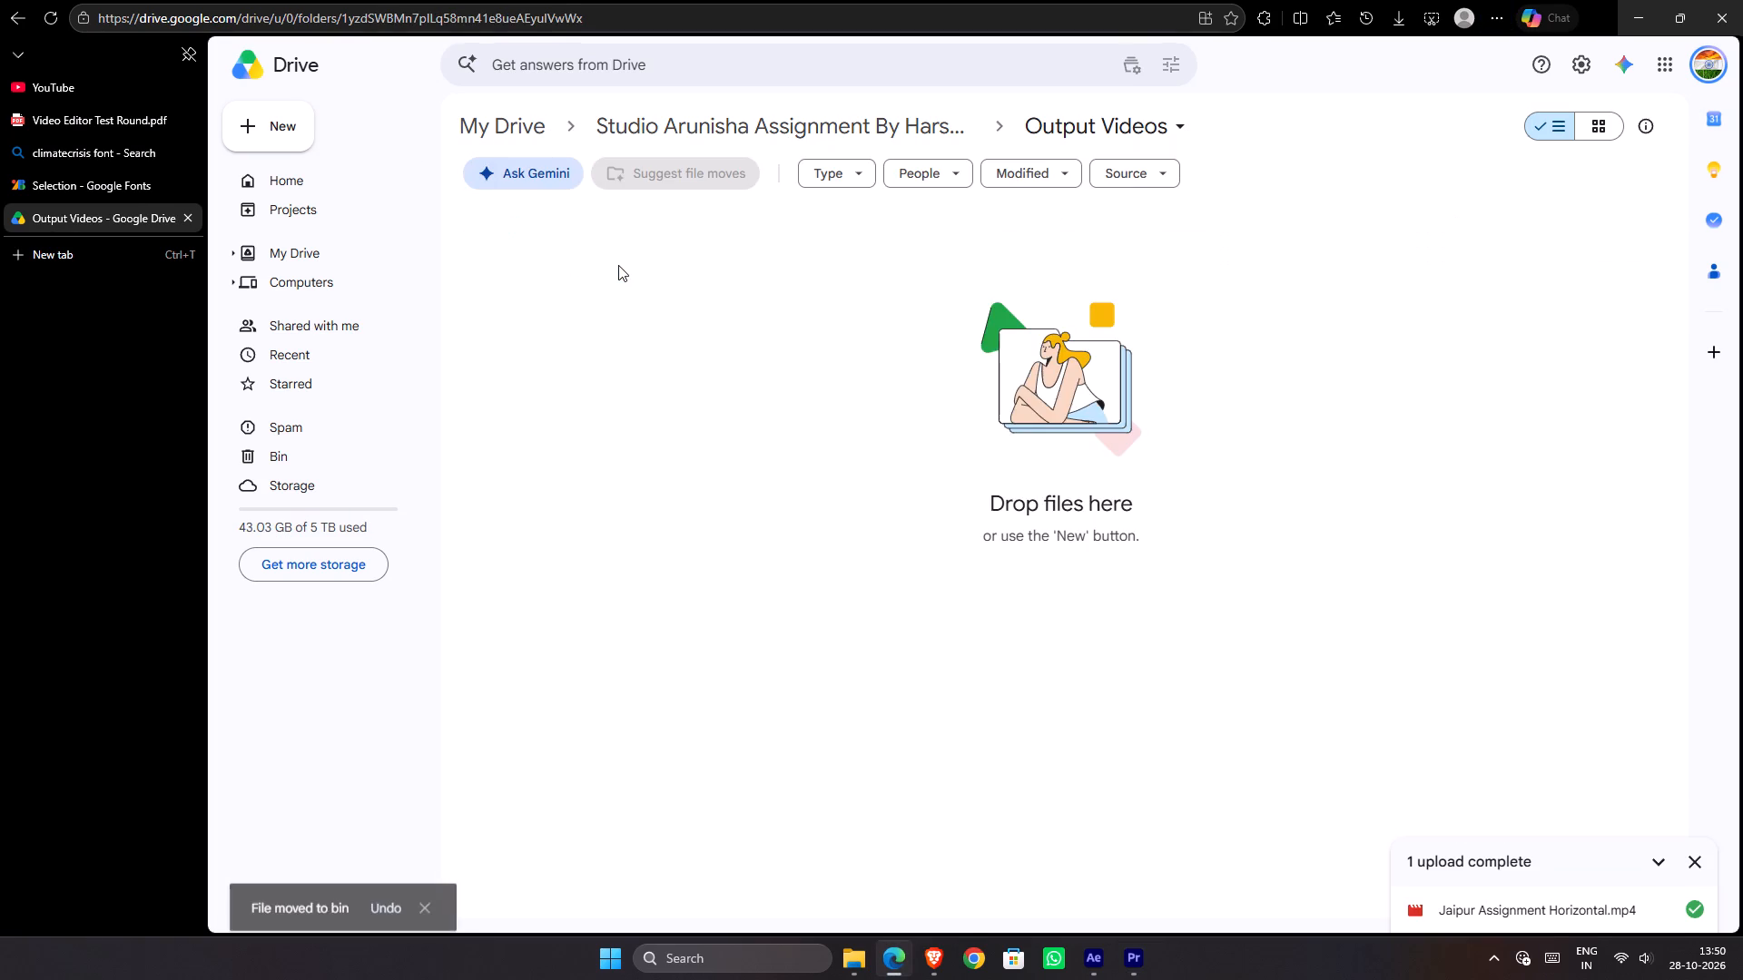
Upload Pre Render After Effects Horizontal.mp4 from the E:\new project folder to the Output Videos folder in Google Drive.
key(alt+Tab)
key(alt+Tab)
key(alt+Tab)
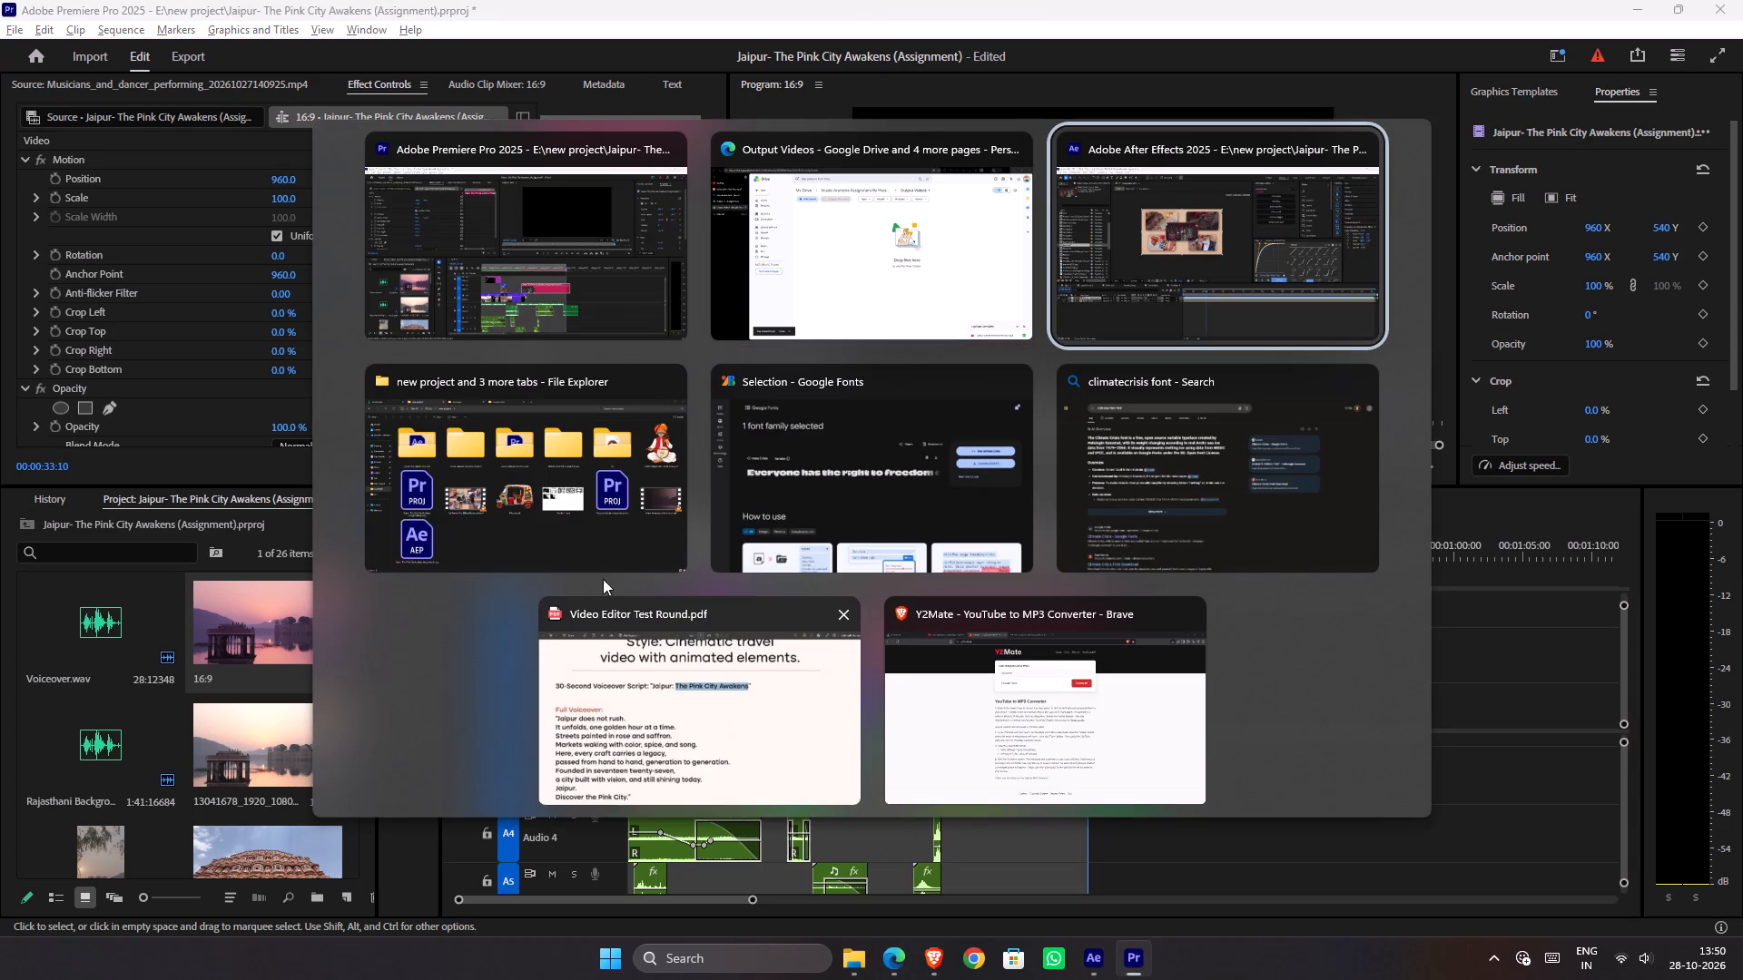
alt+click(590, 492)
click(907, 710)
click(521, 542)
drag(585, 525, 576, 604)
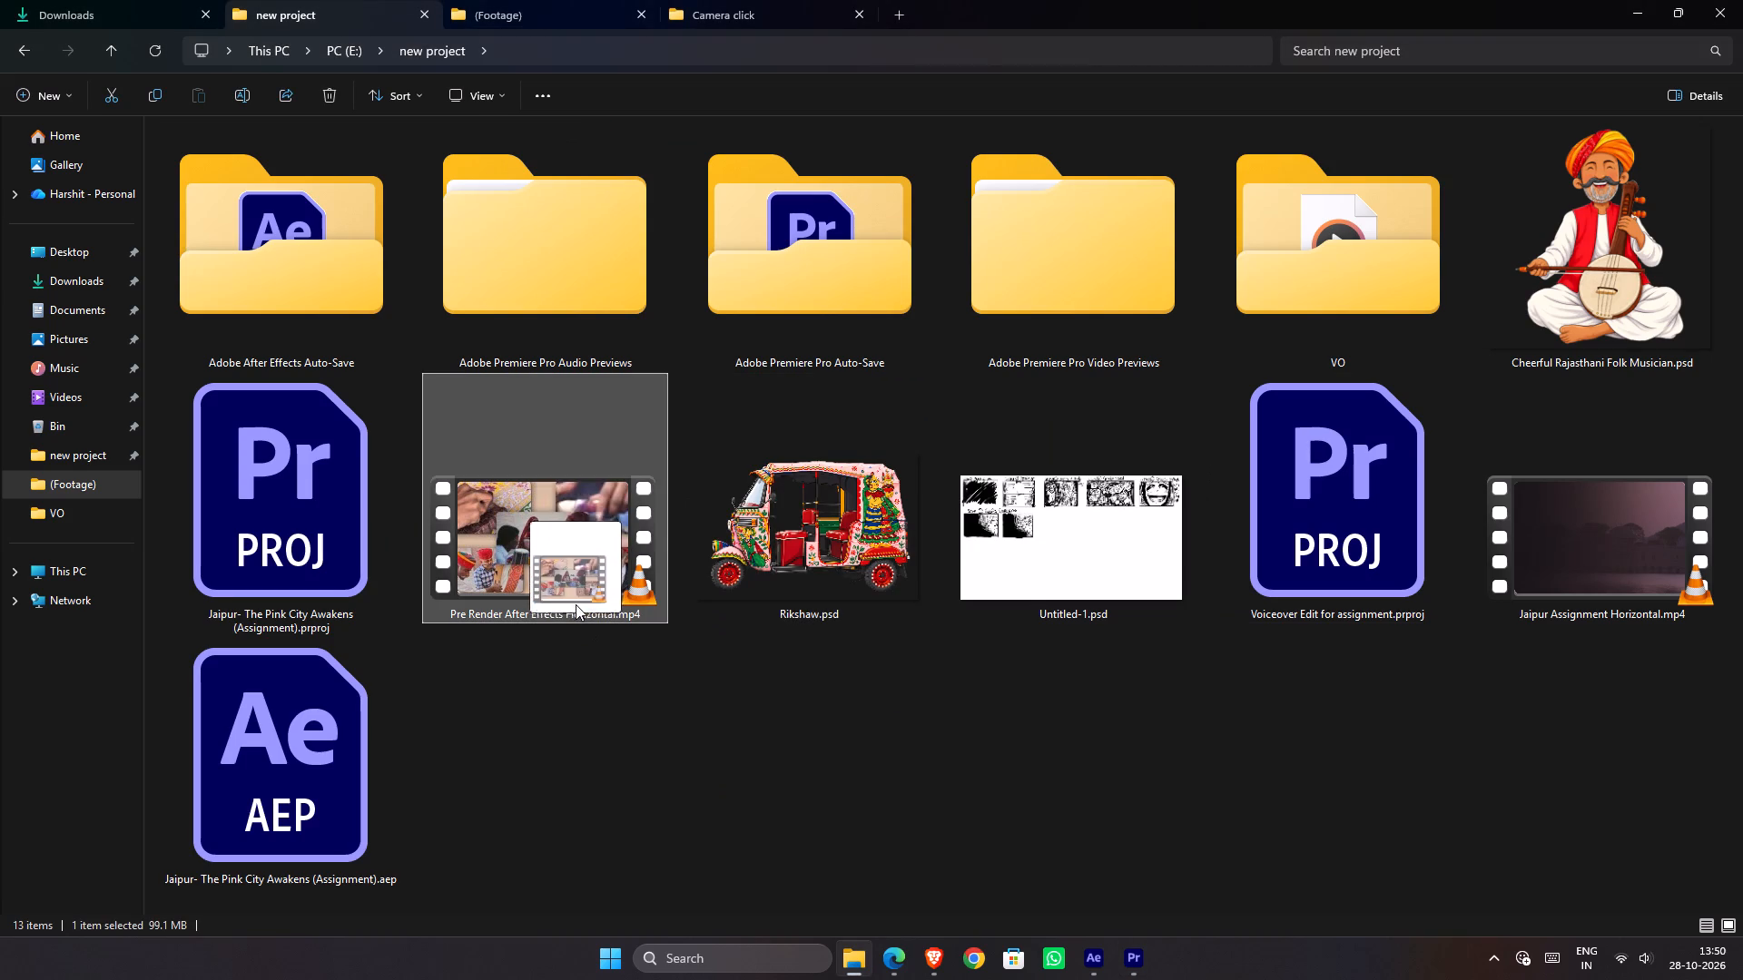
drag(576, 604, 749, 476)
key(alt+Tab)
key(alt+Tab)
key(alt+Tab)
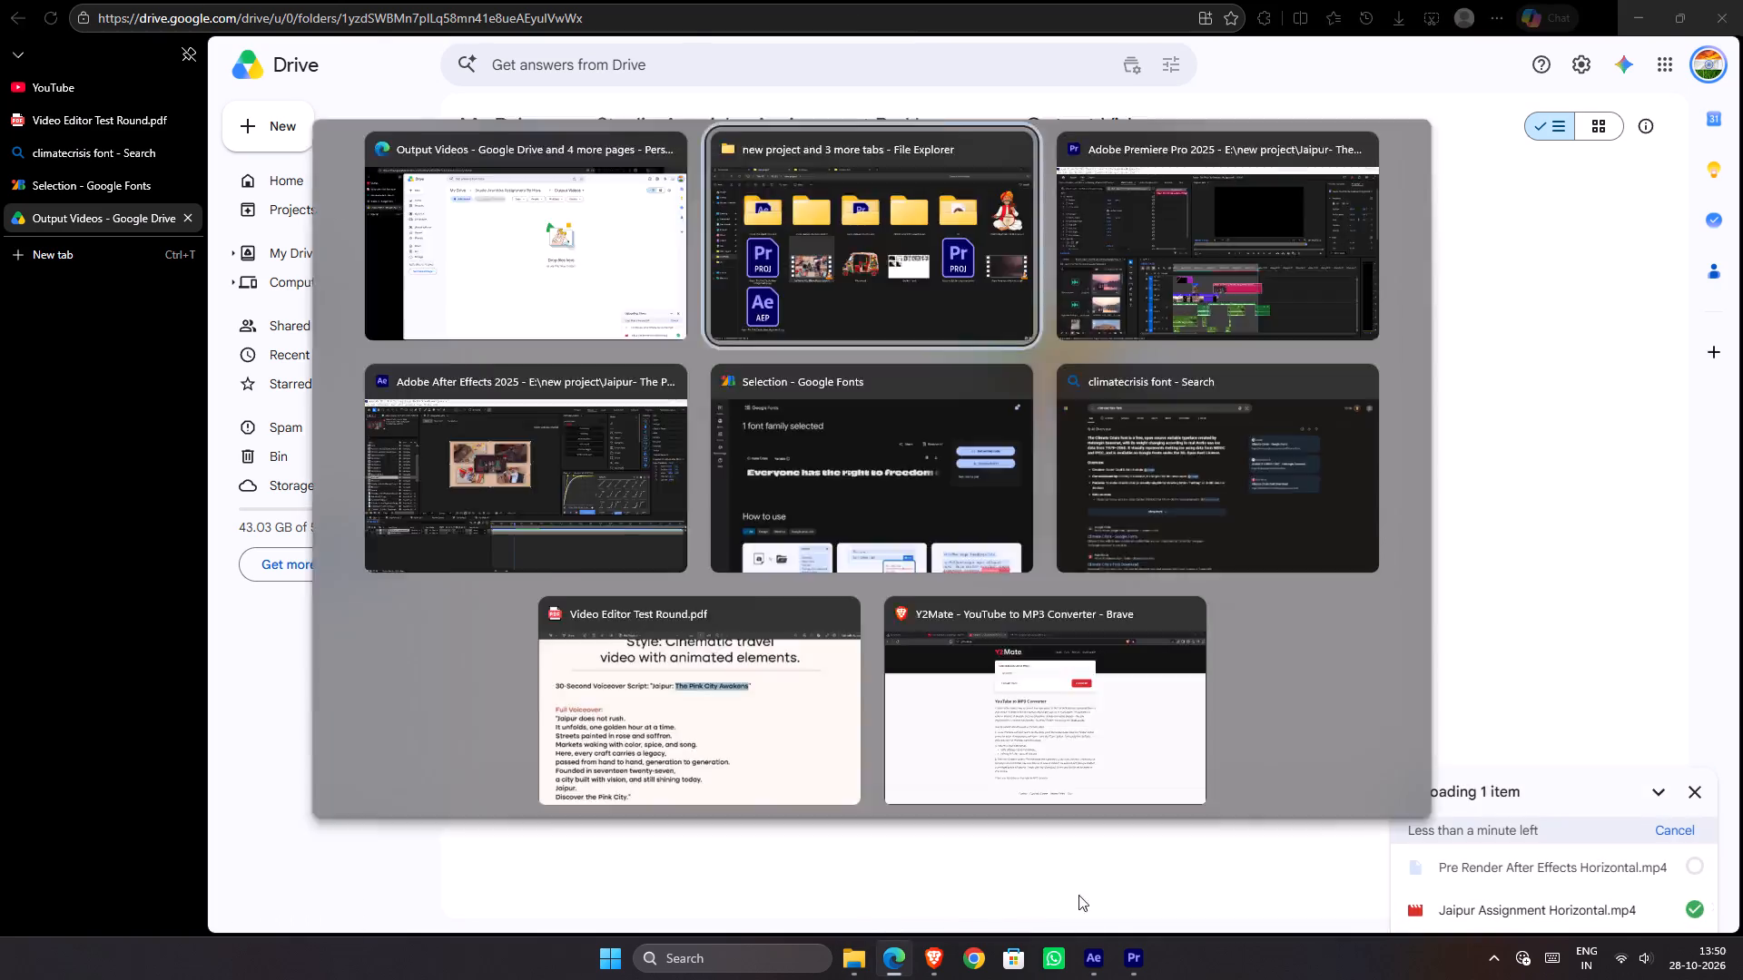
Switch to Premiere Pro and preview the Jaipur title clip in the 16:9 sequence up to 00:00:30:16.
click(1117, 970)
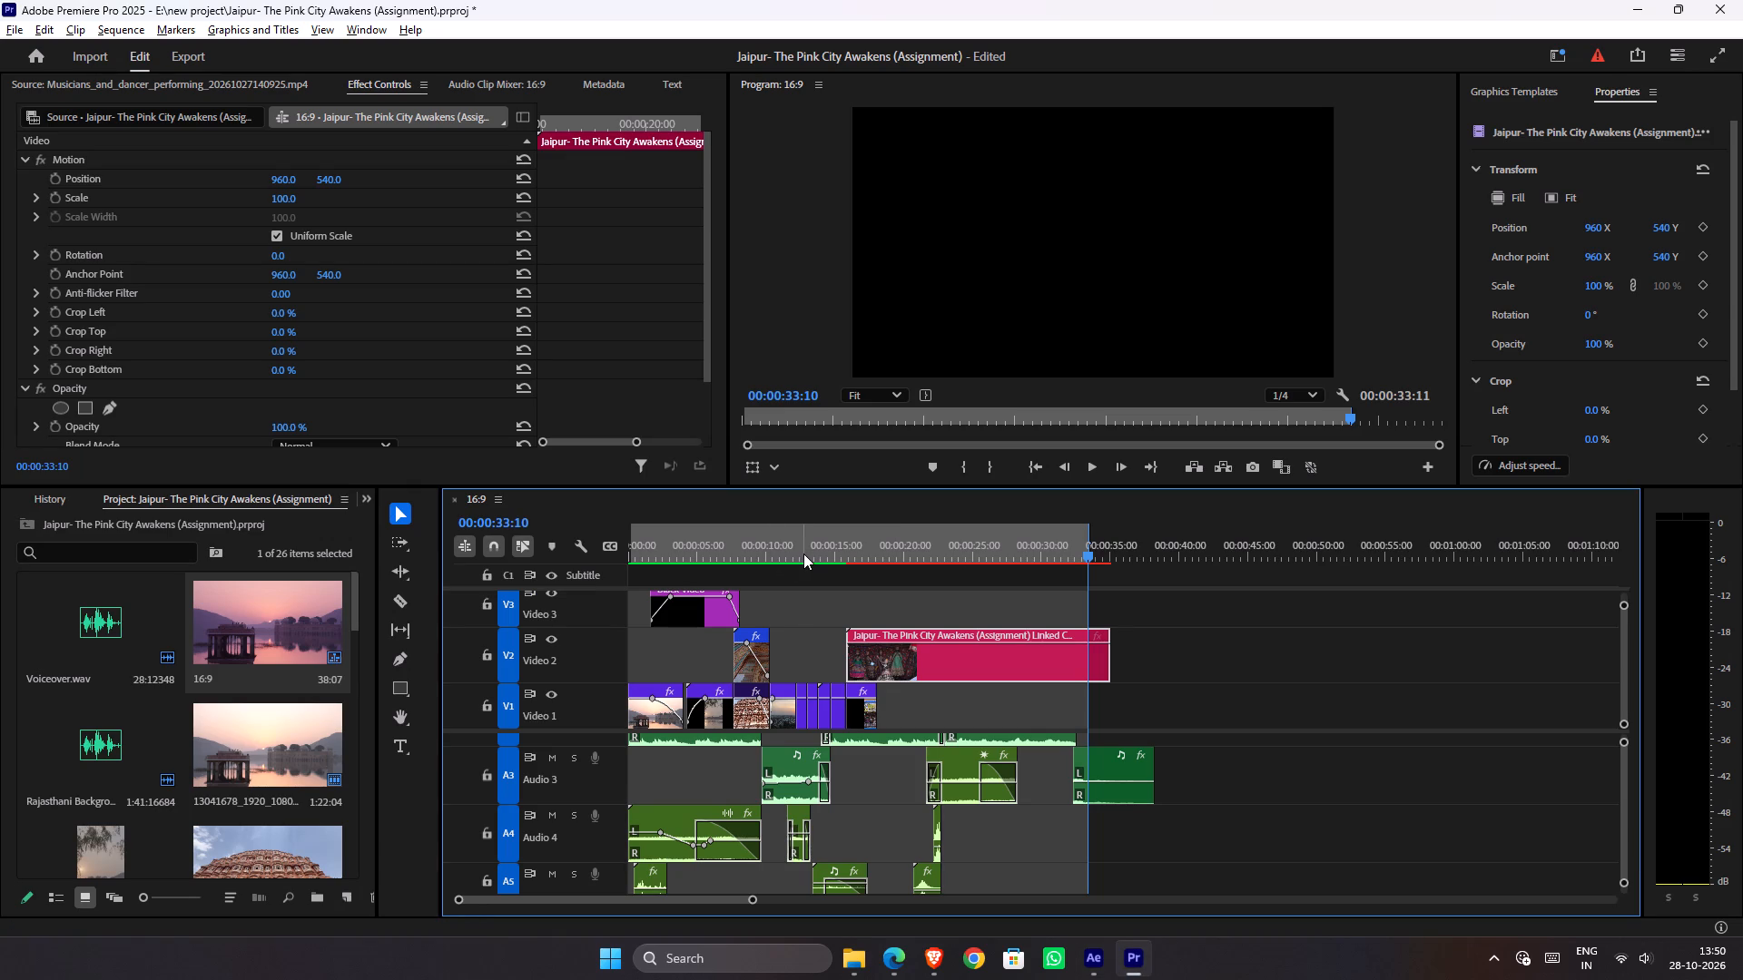
drag(880, 552, 1053, 576)
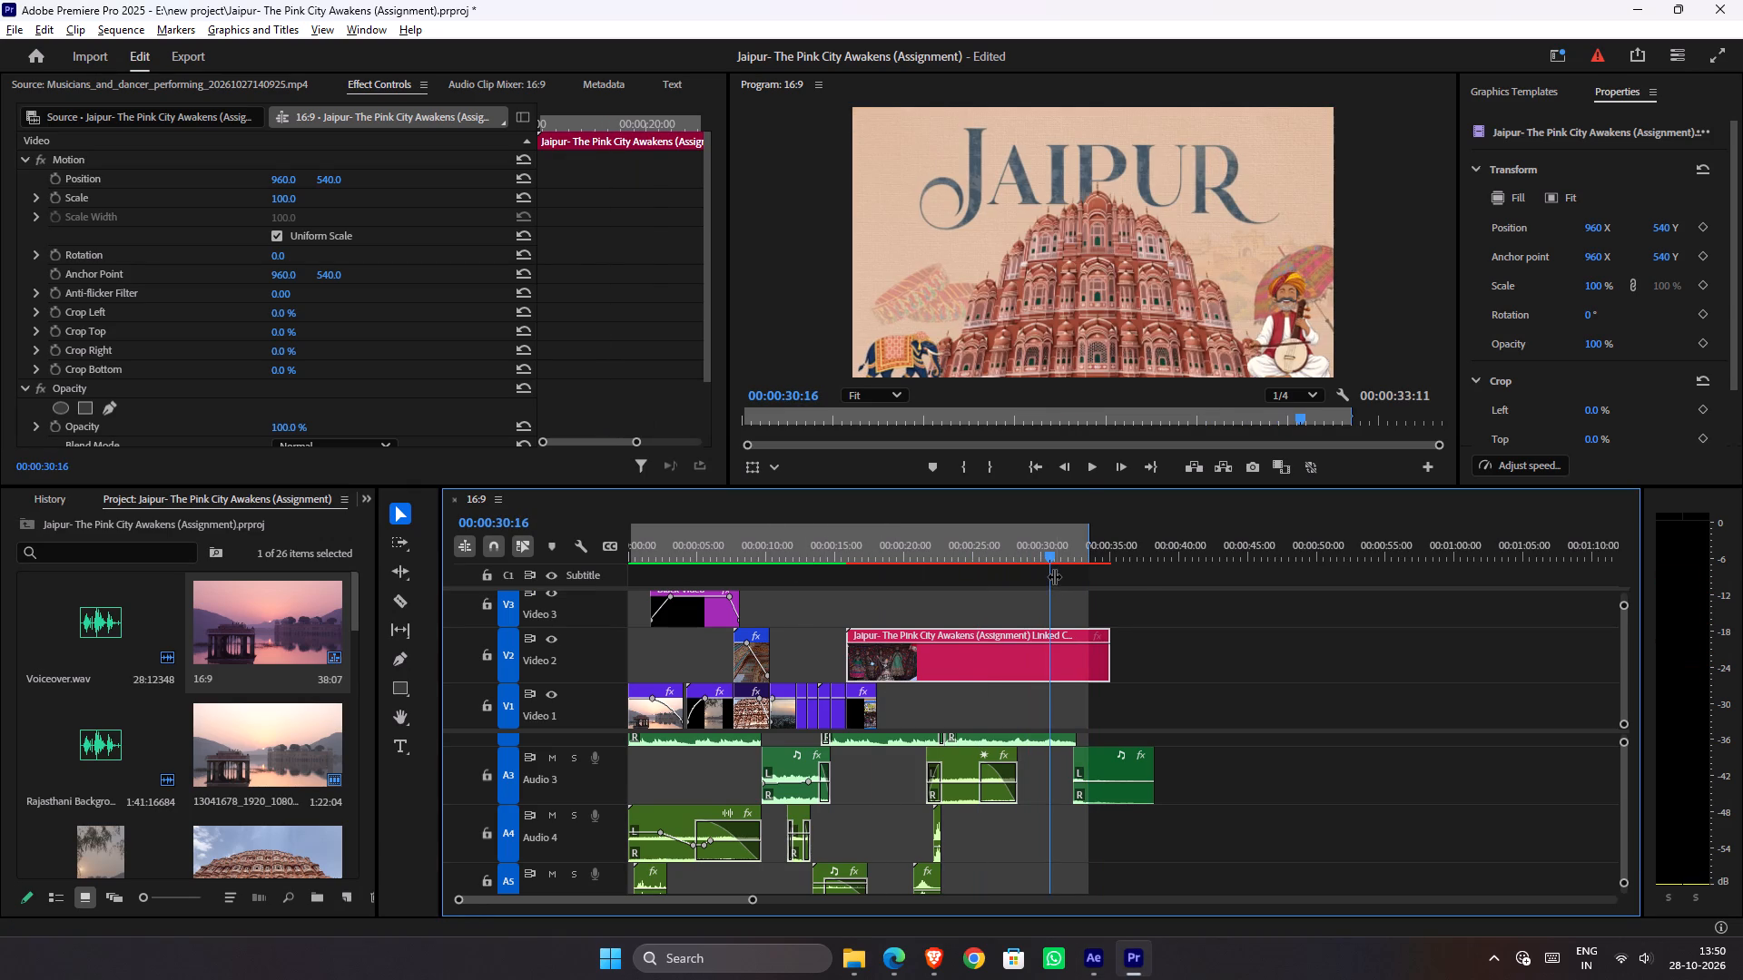
Switch to After Effects, duplicate the 16:9 composition as "9:16" at 1080 x 1920 px, open it and save the project.
click(1096, 976)
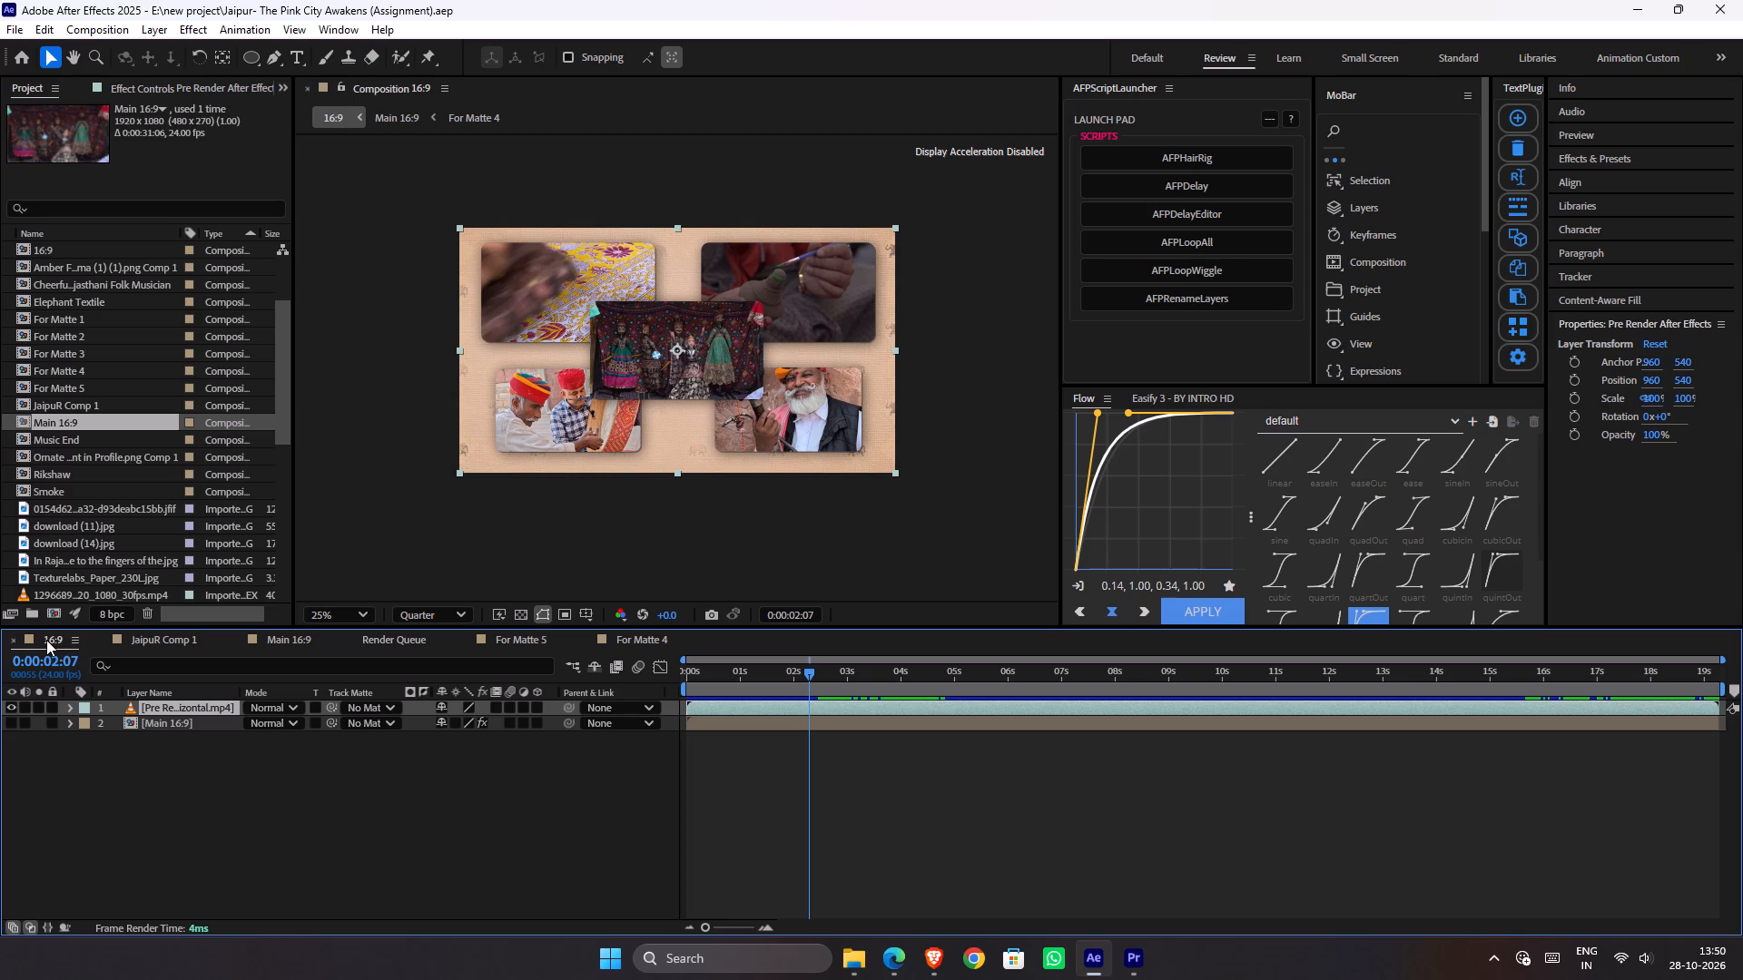
click(55, 243)
key(ctrl+d)
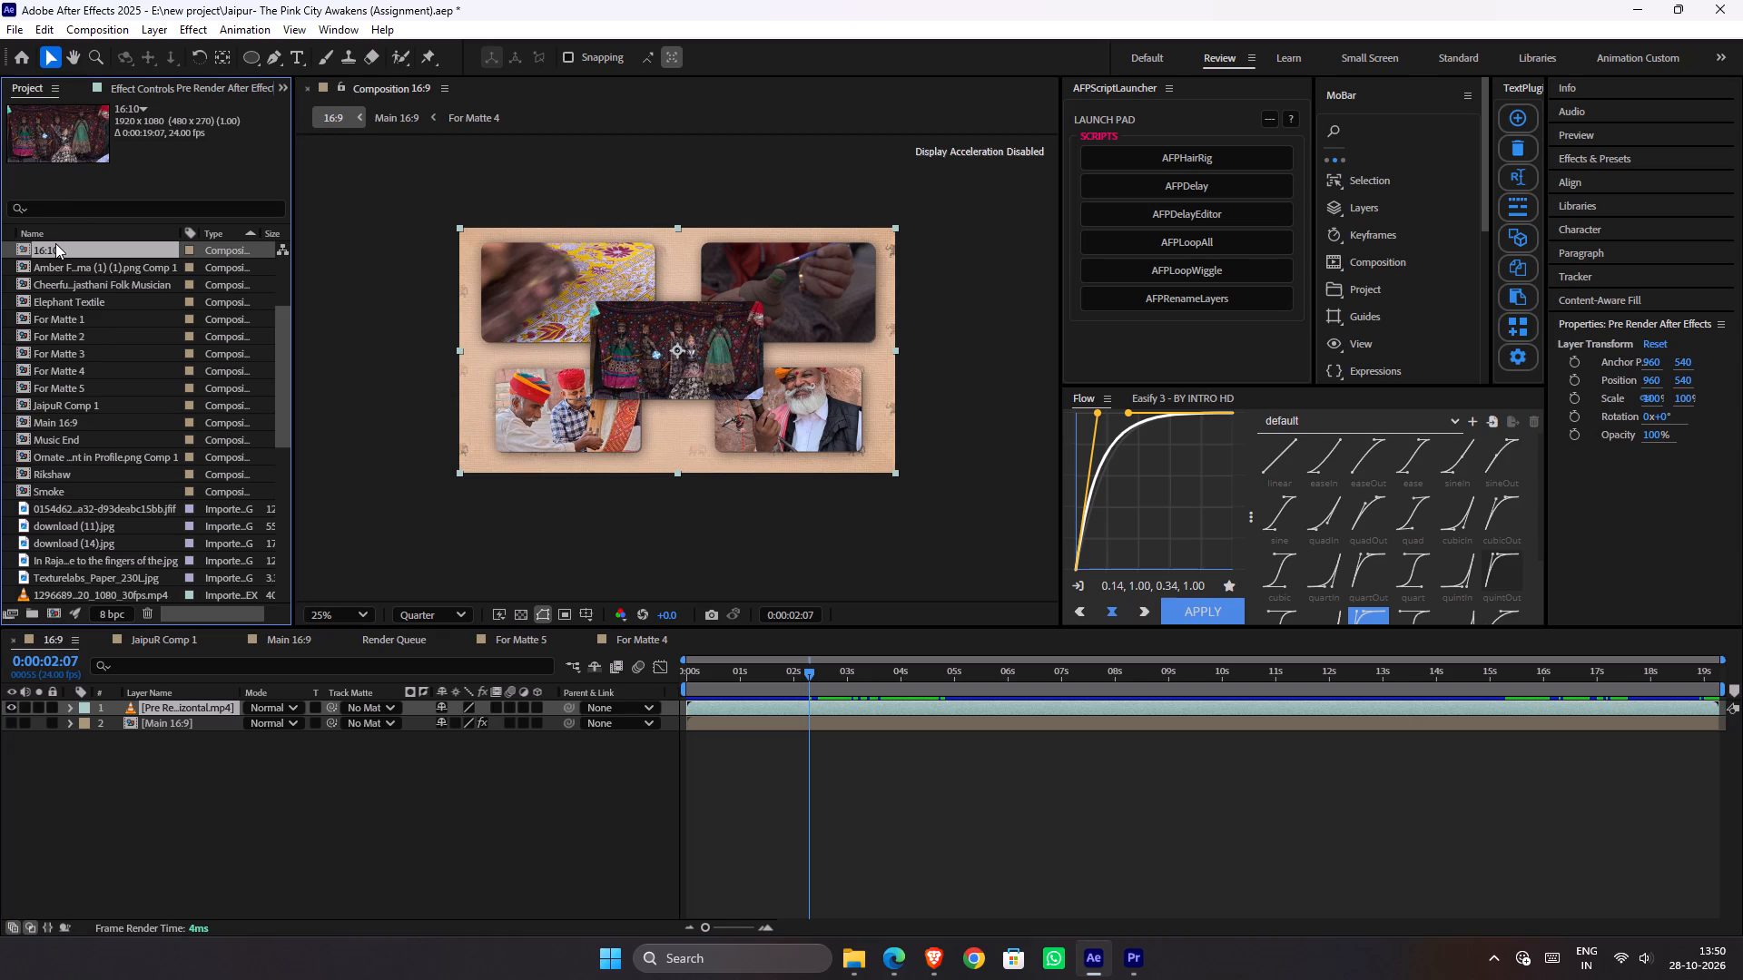
right_click(71, 243)
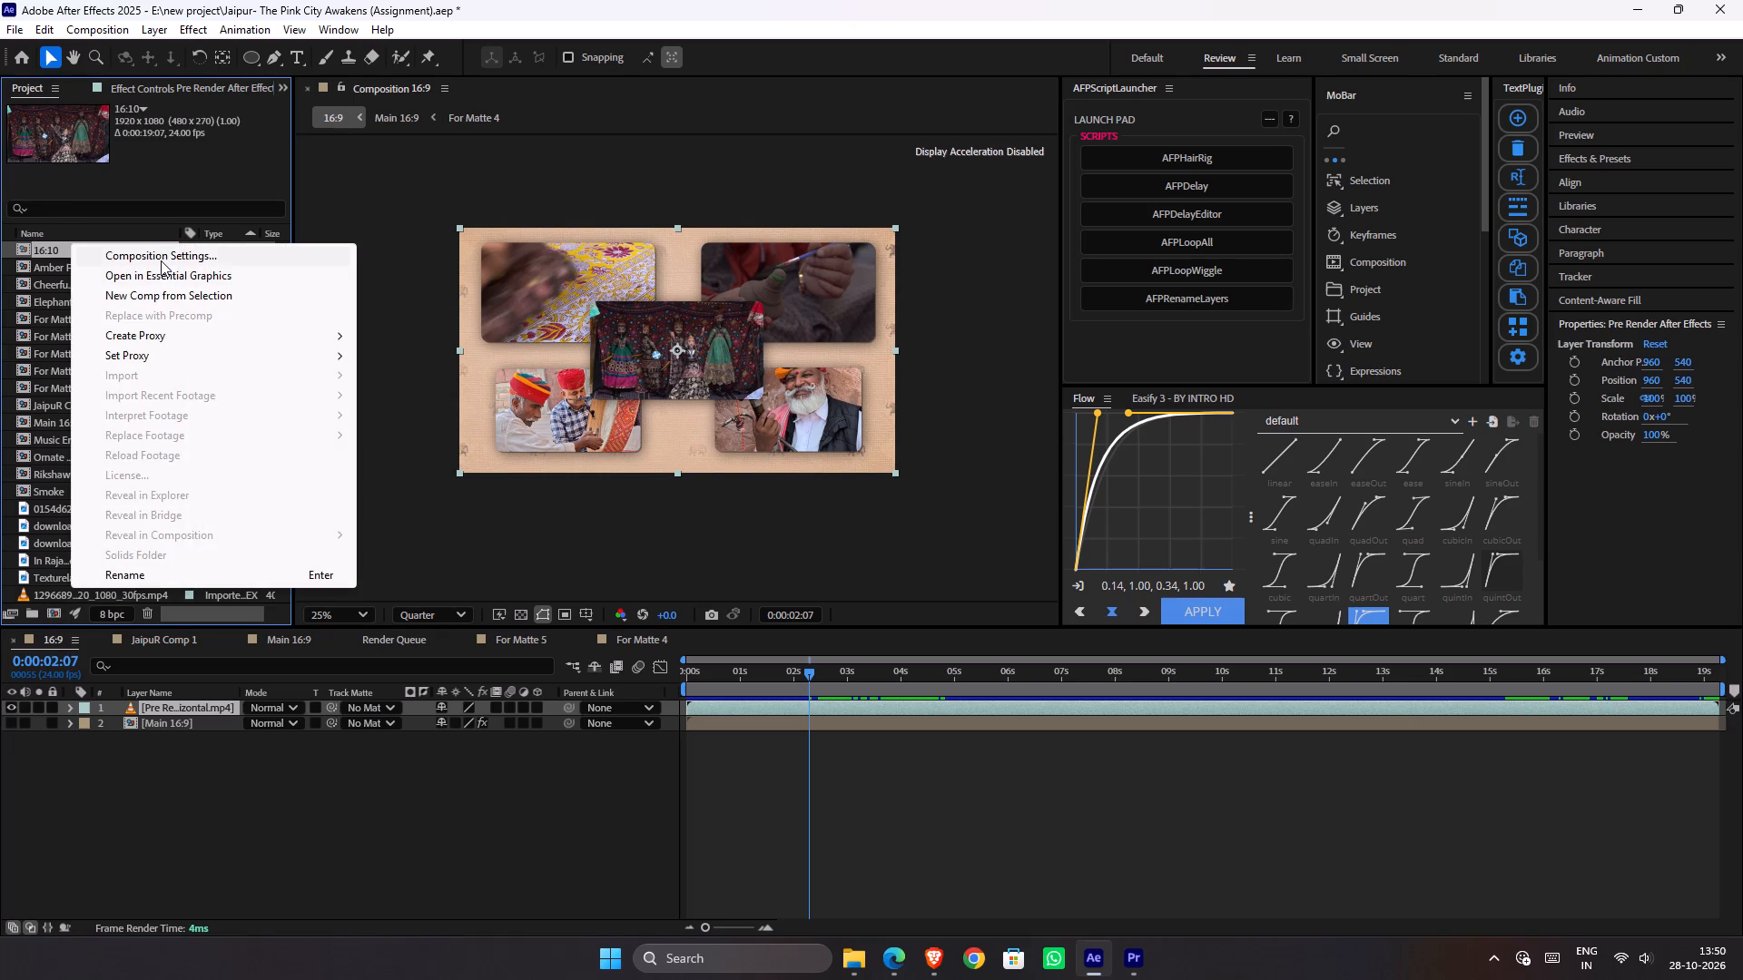
click(161, 260)
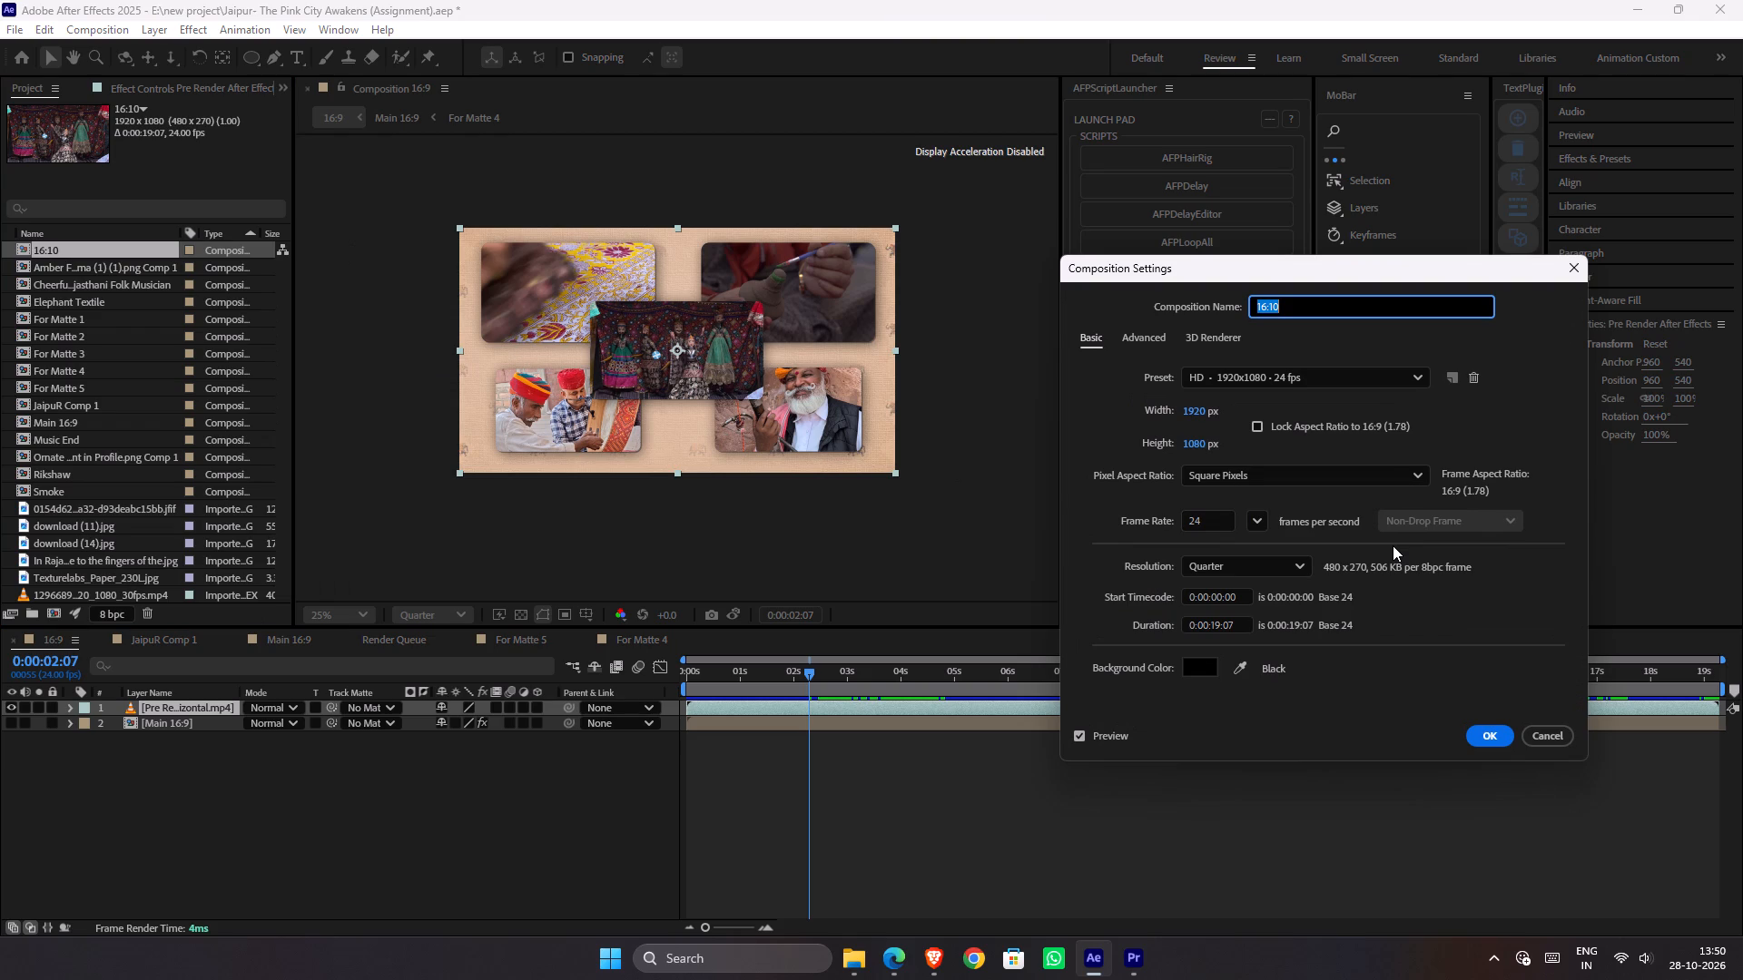
key(9)
key(shift+colon)
text(16)
click(1205, 436)
text(1920)
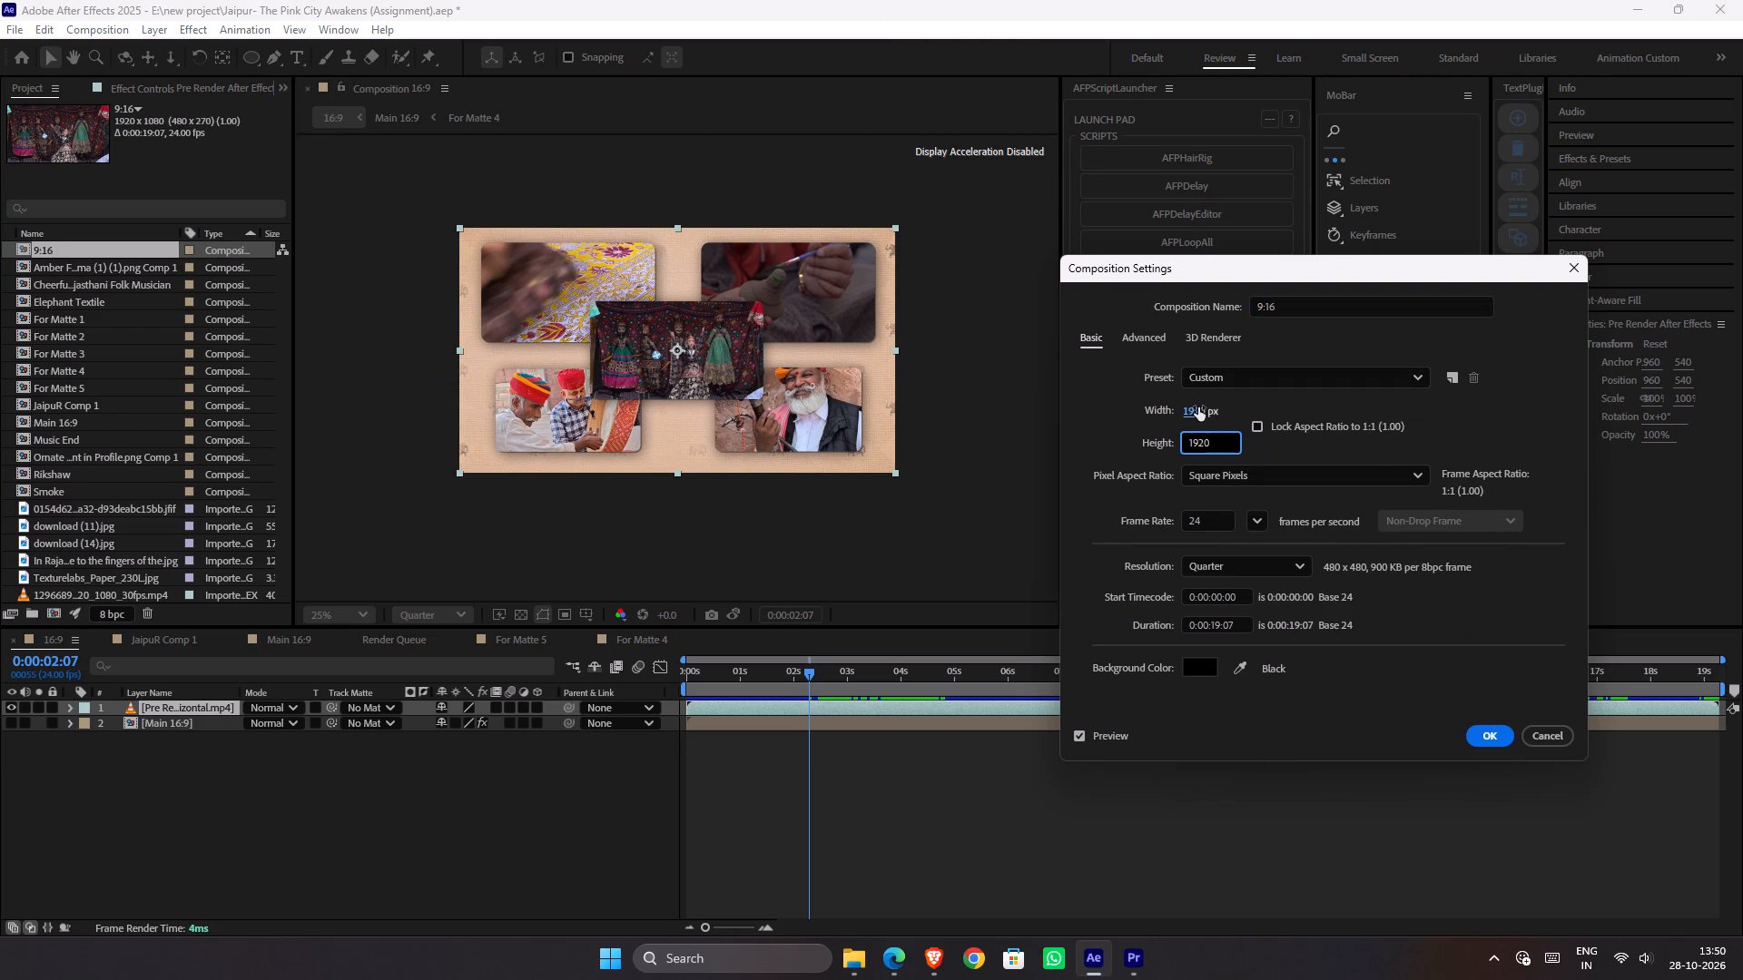
click(1198, 407)
text(1080)
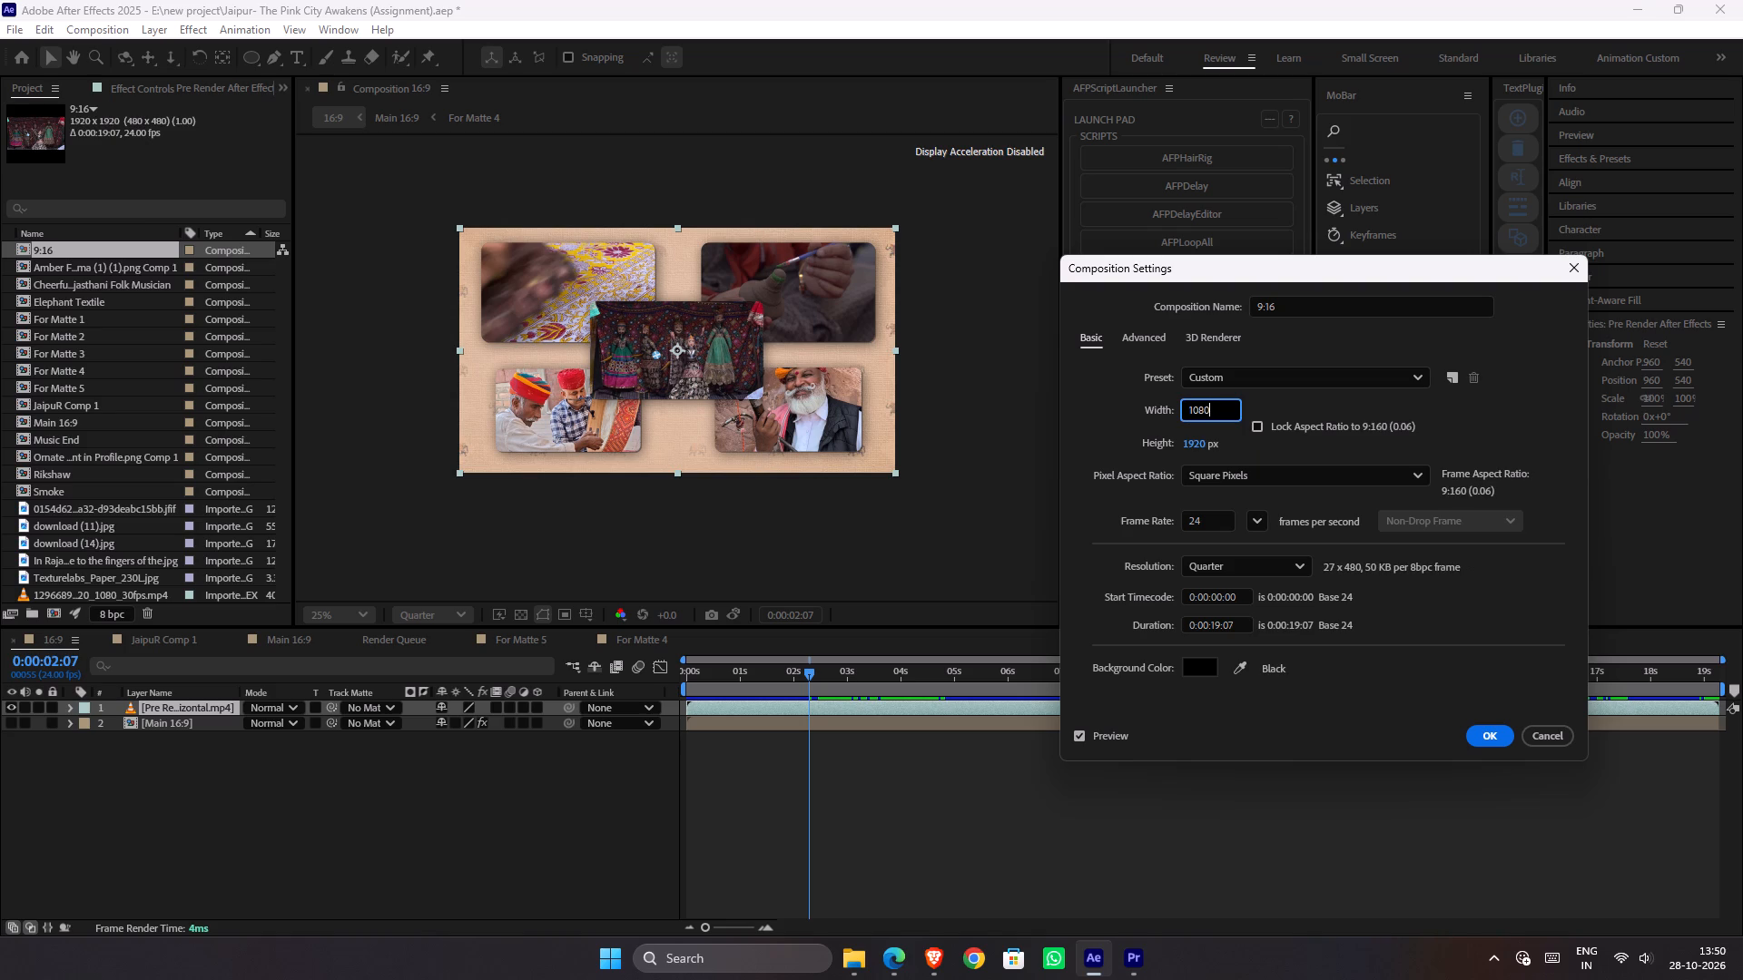
key(Return)
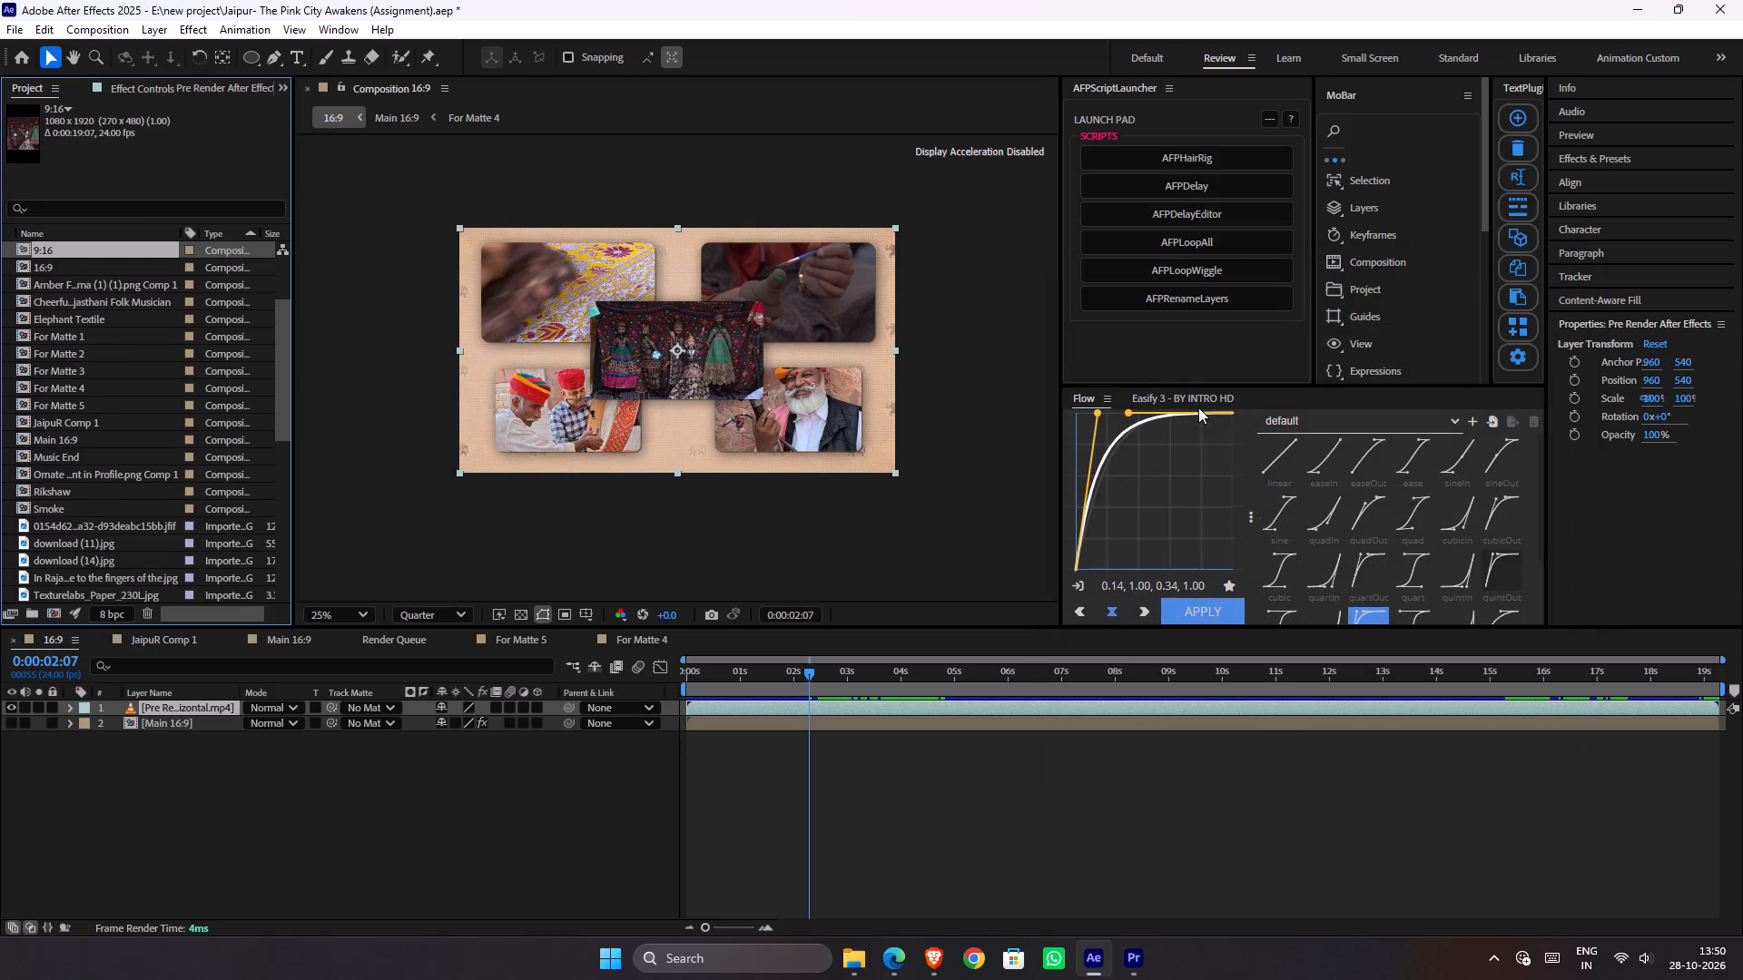
double_click(89, 250)
key(ctrl+s)
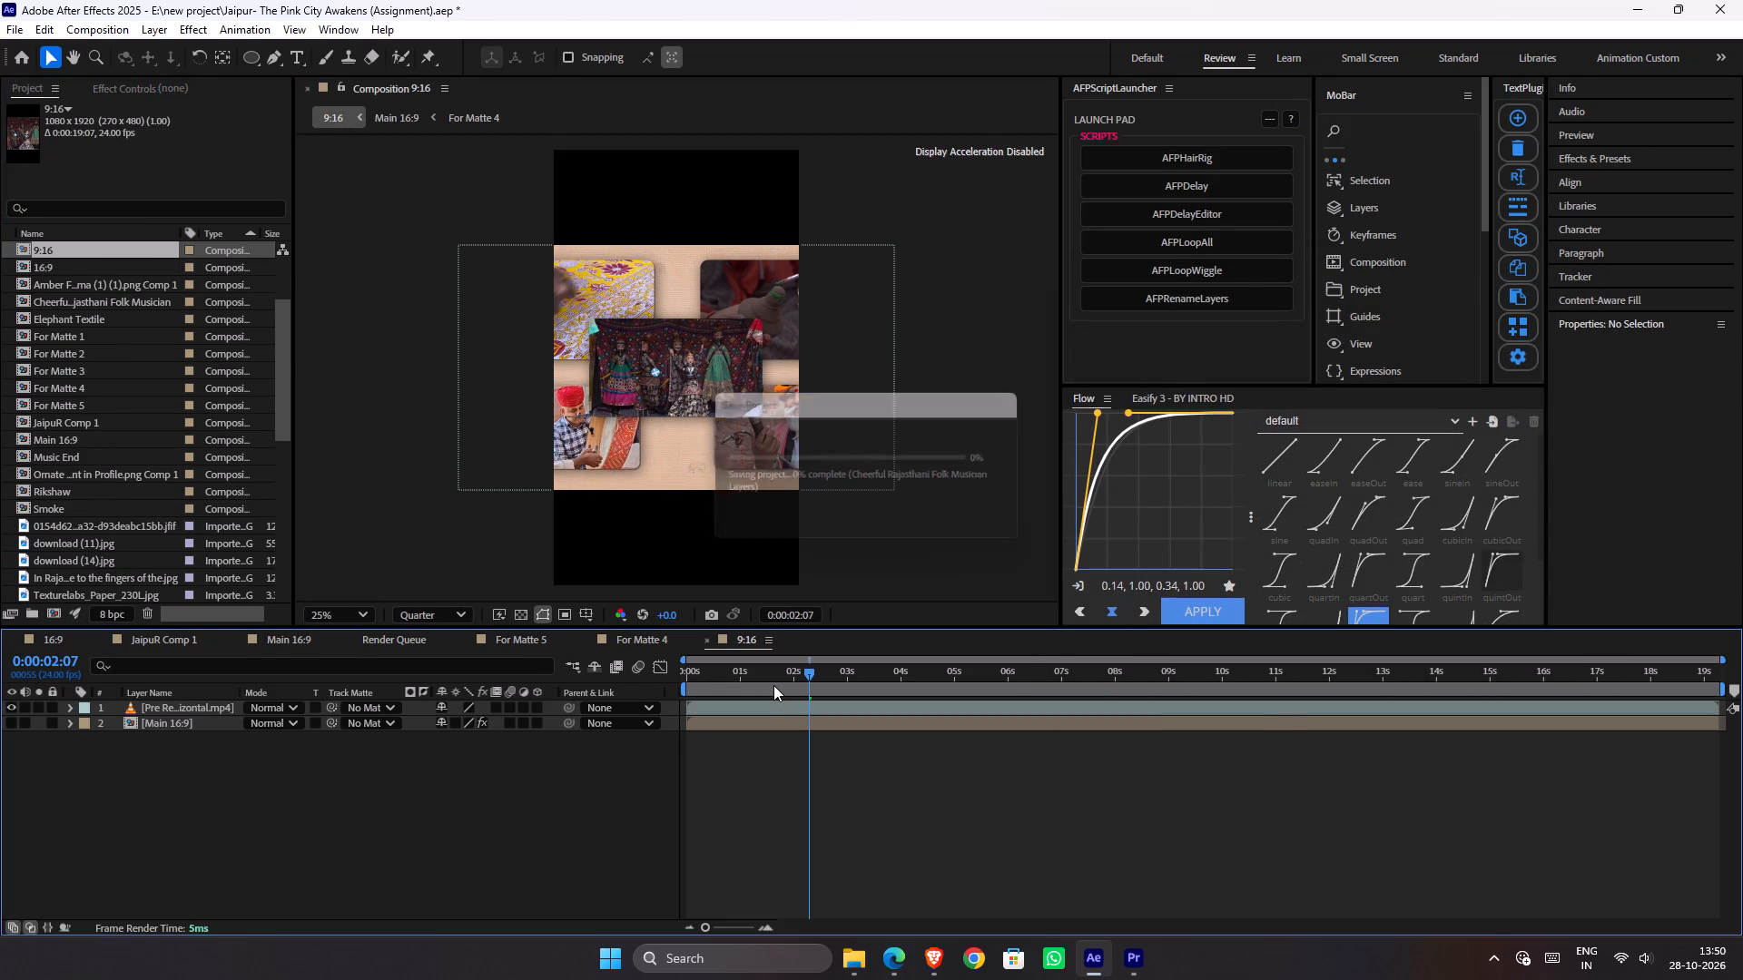
Duplicate the Main 16:9 composition in the project, name the copy "Main 9:16", and save.
click(763, 730)
click(763, 729)
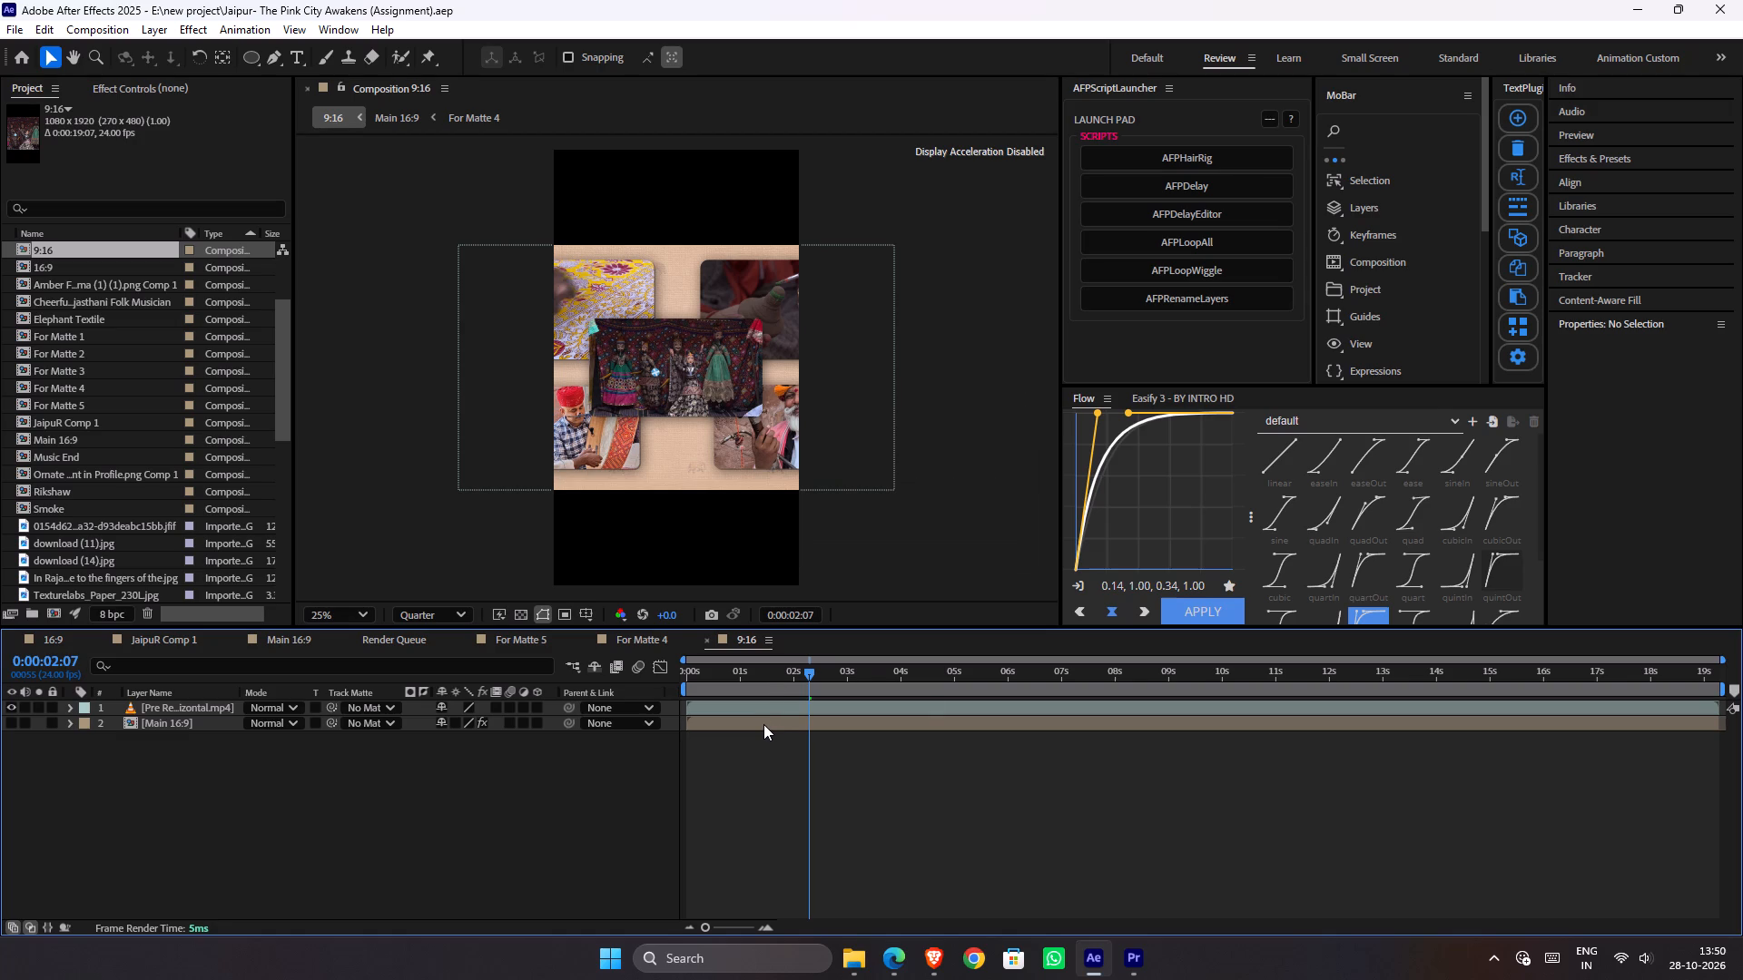
click(763, 724)
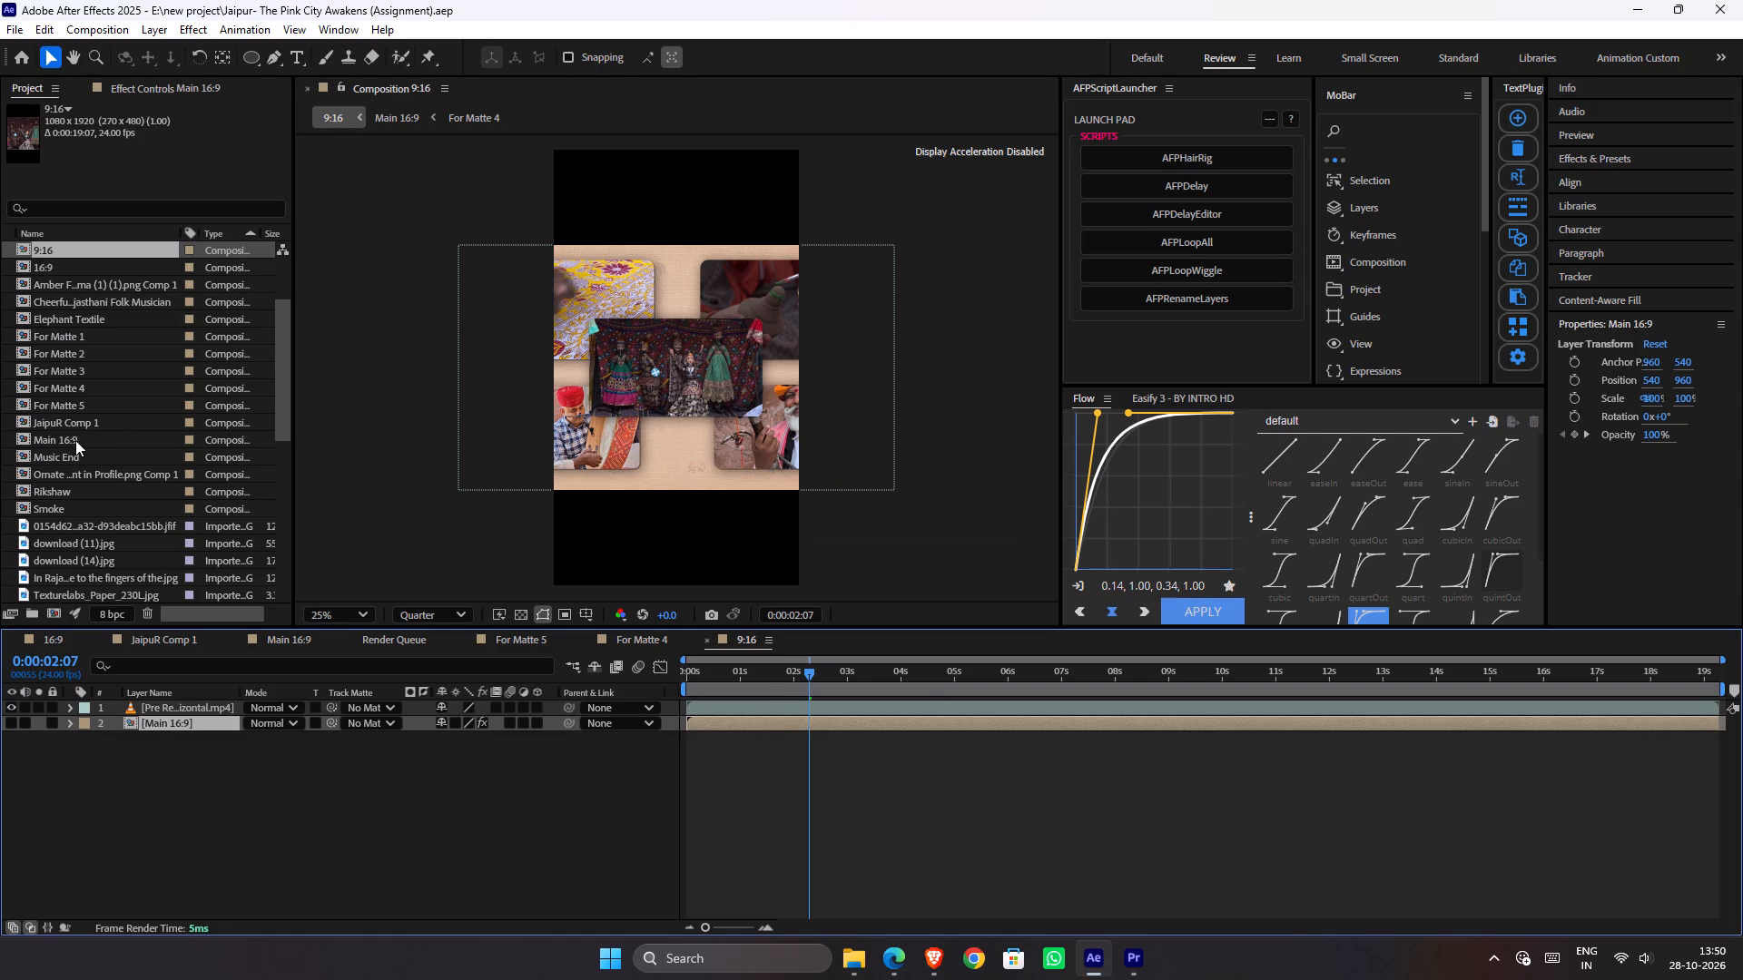
click(75, 440)
key(ctrl+d)
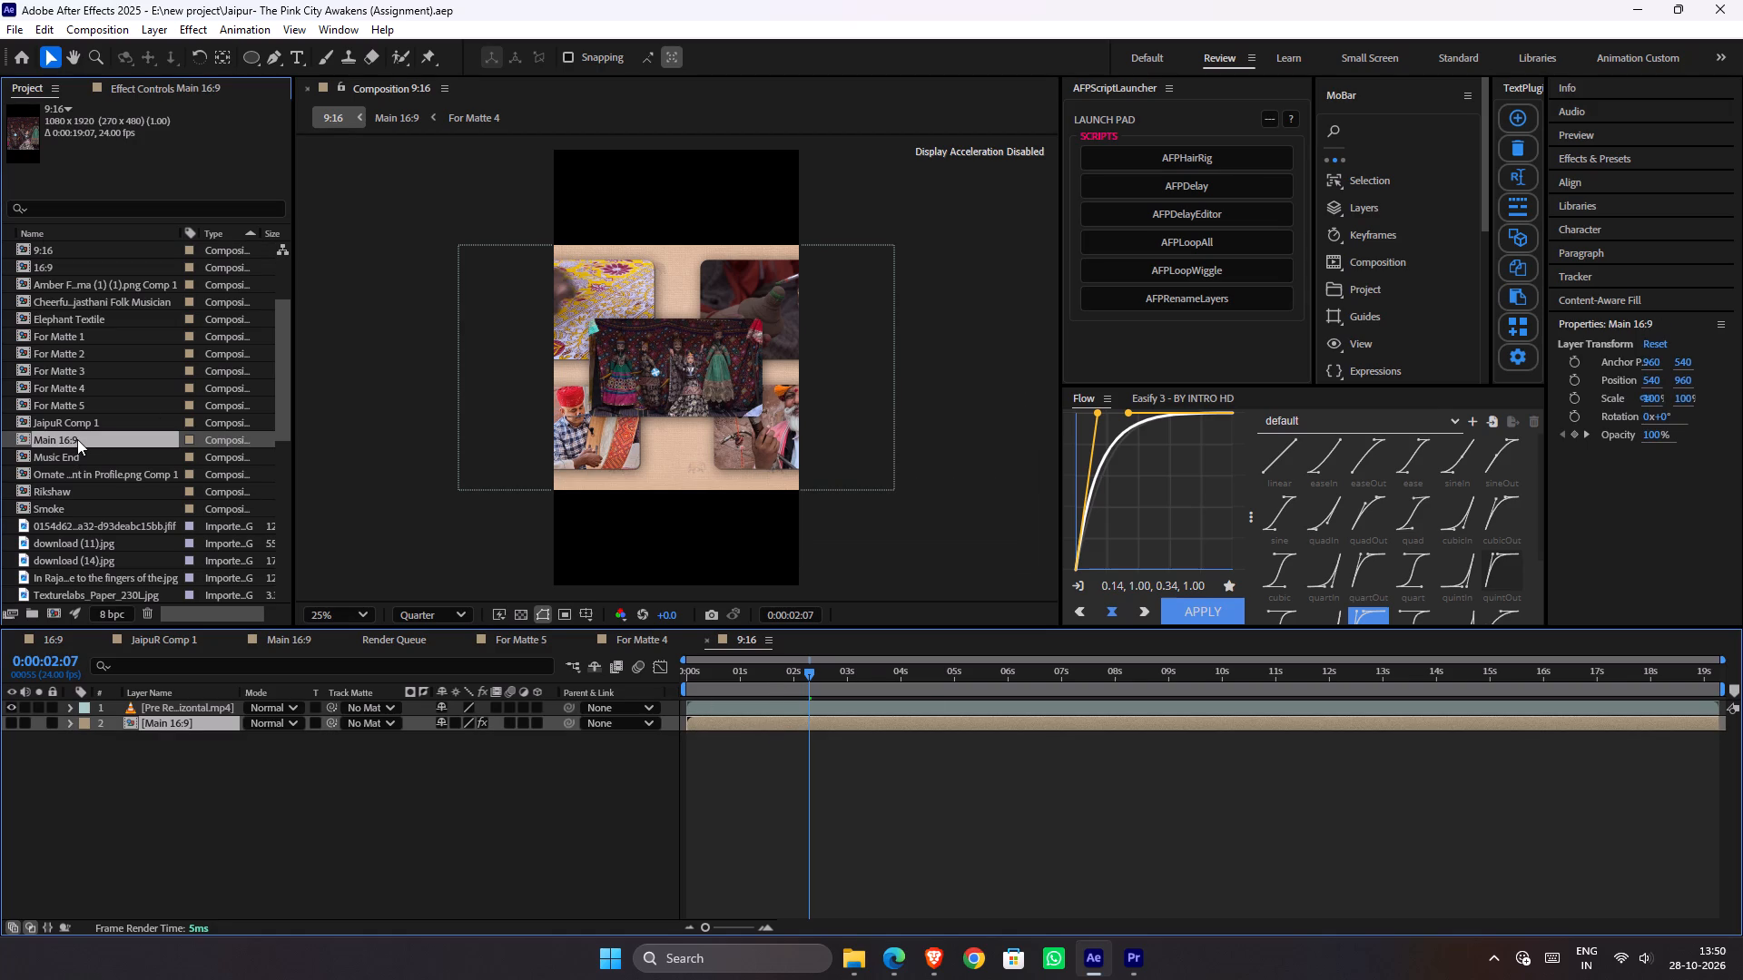
right_click(95, 246)
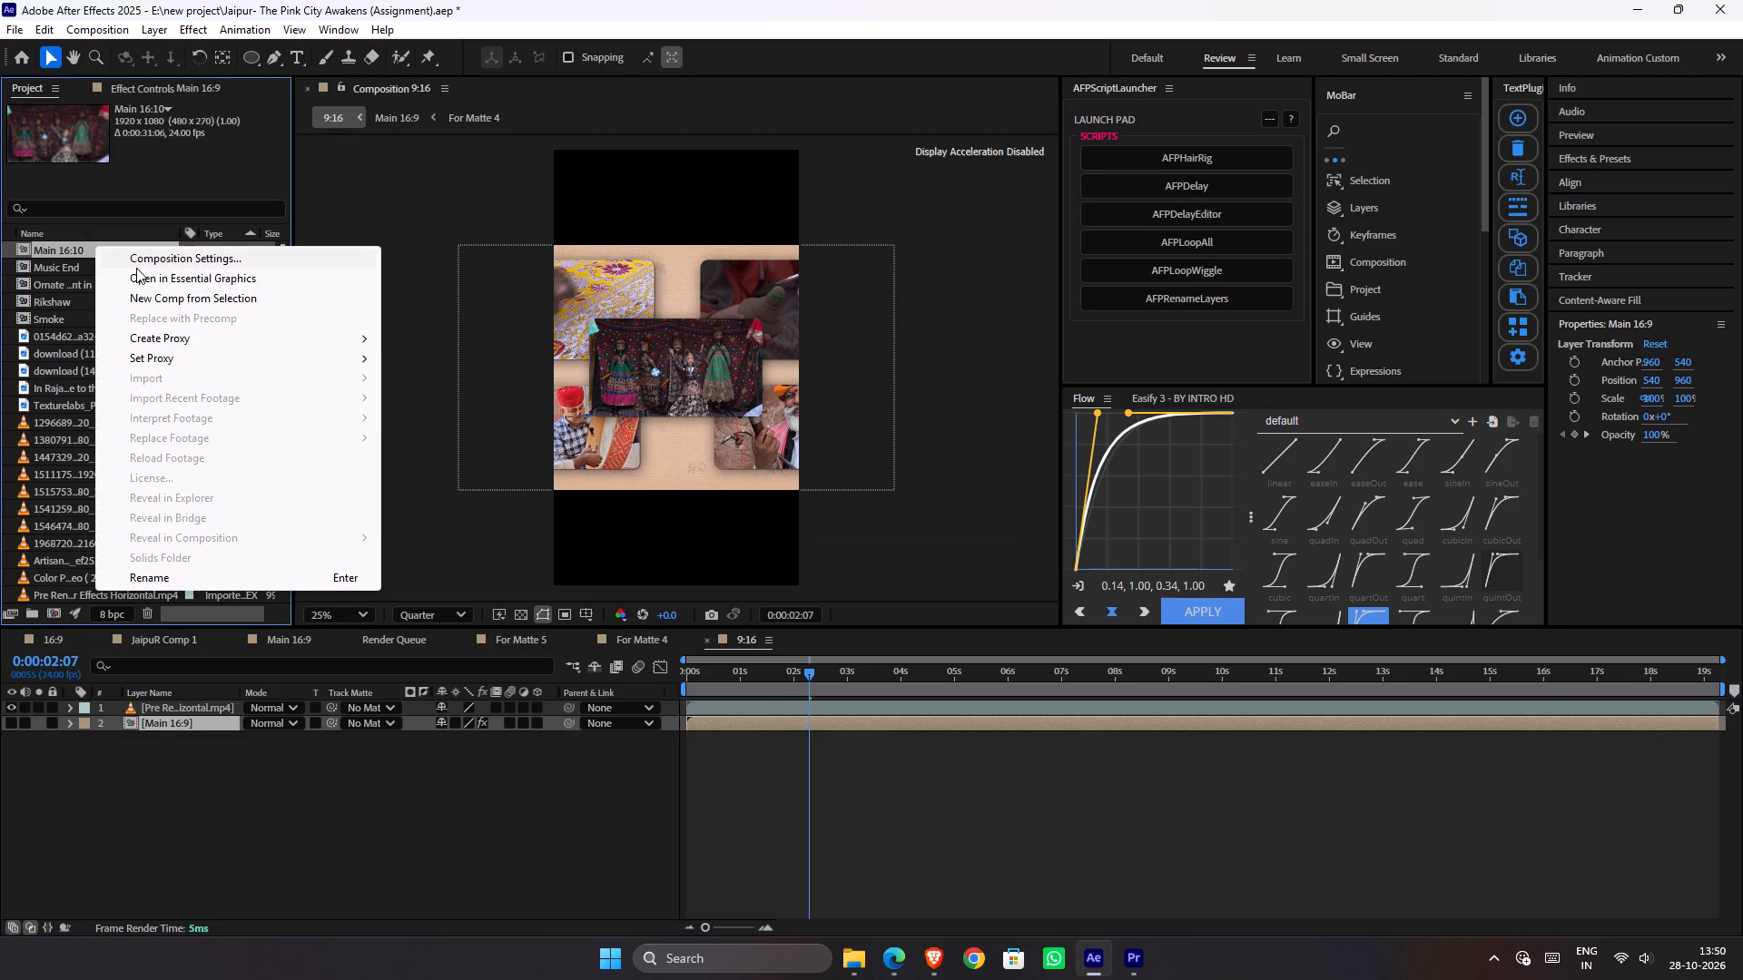
click(136, 268)
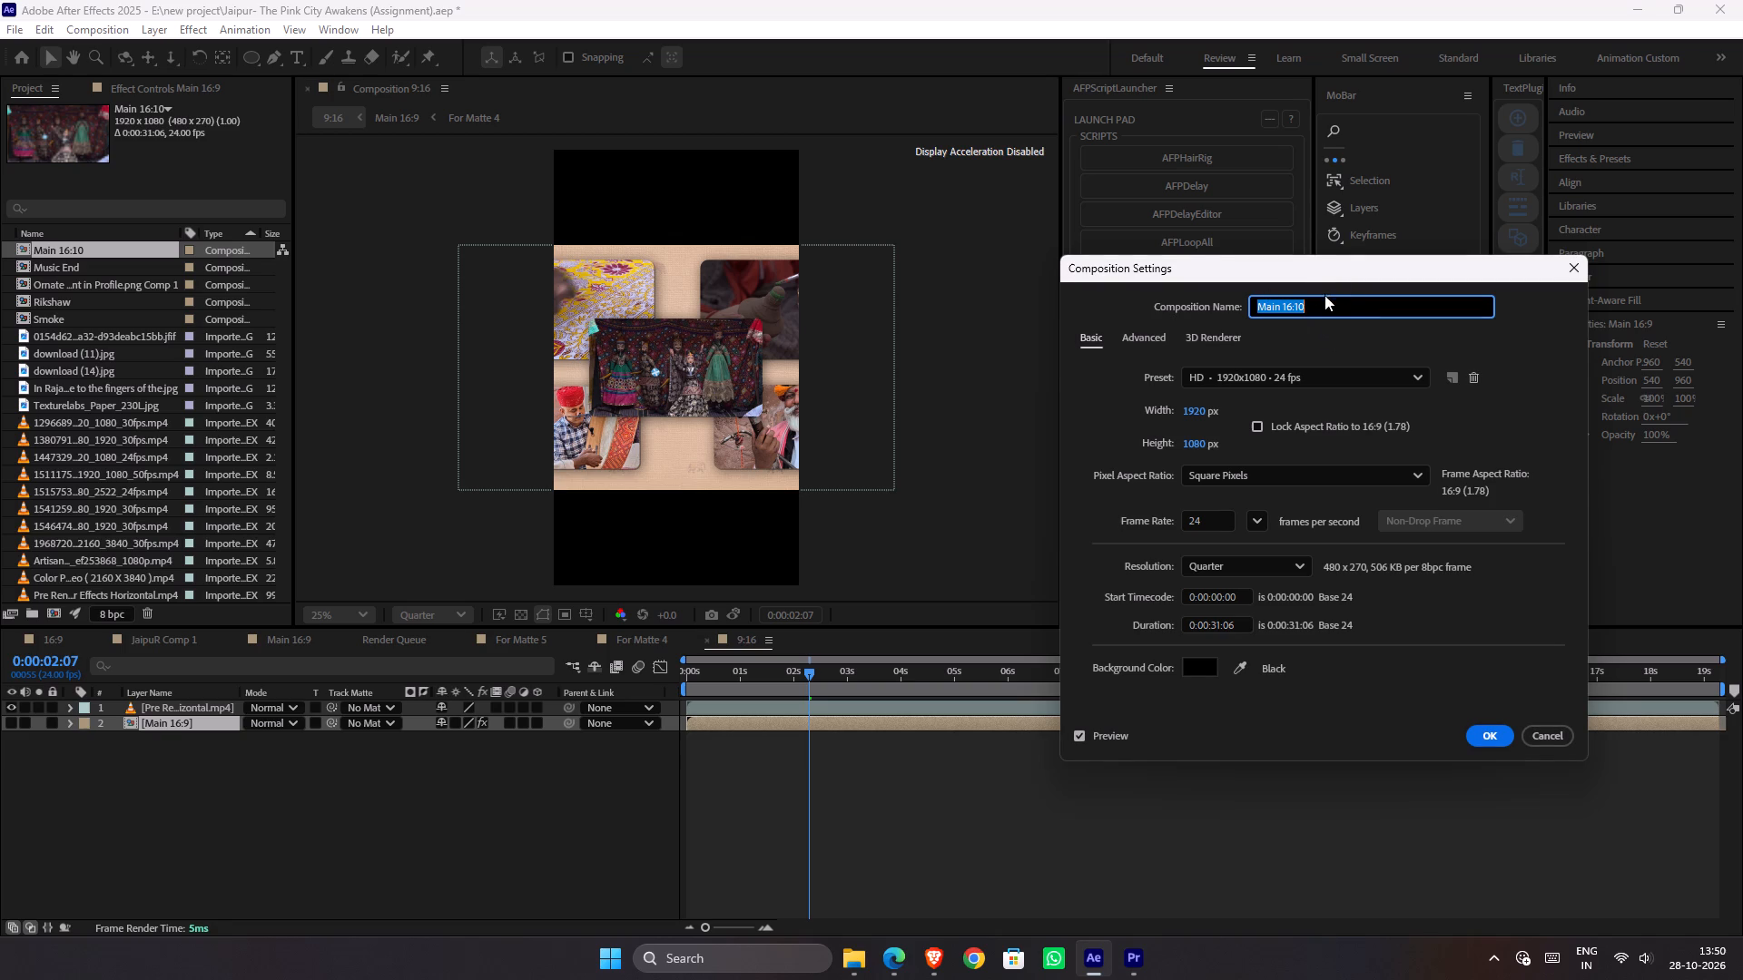
click(1318, 306)
key(BackSpace)
key(BackSpace)
key(BackSpace)
key(BackSpace)
key(BackSpace)
text(9:16)
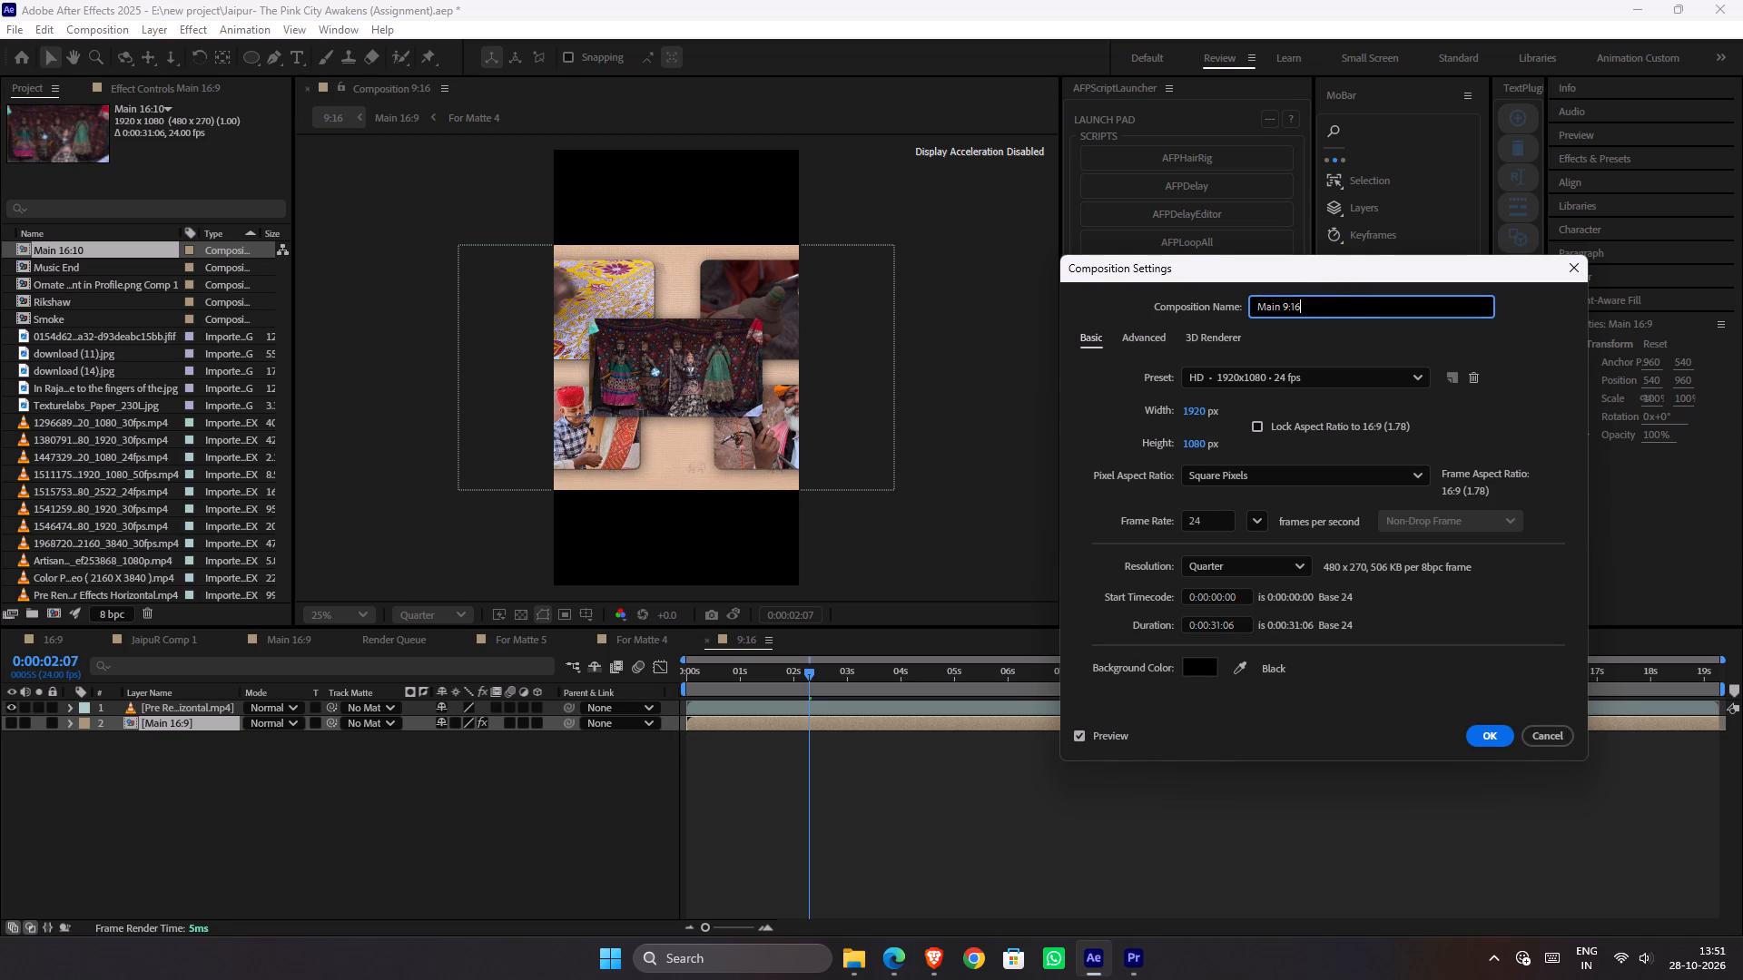
key(Return)
key(ctrl+s)
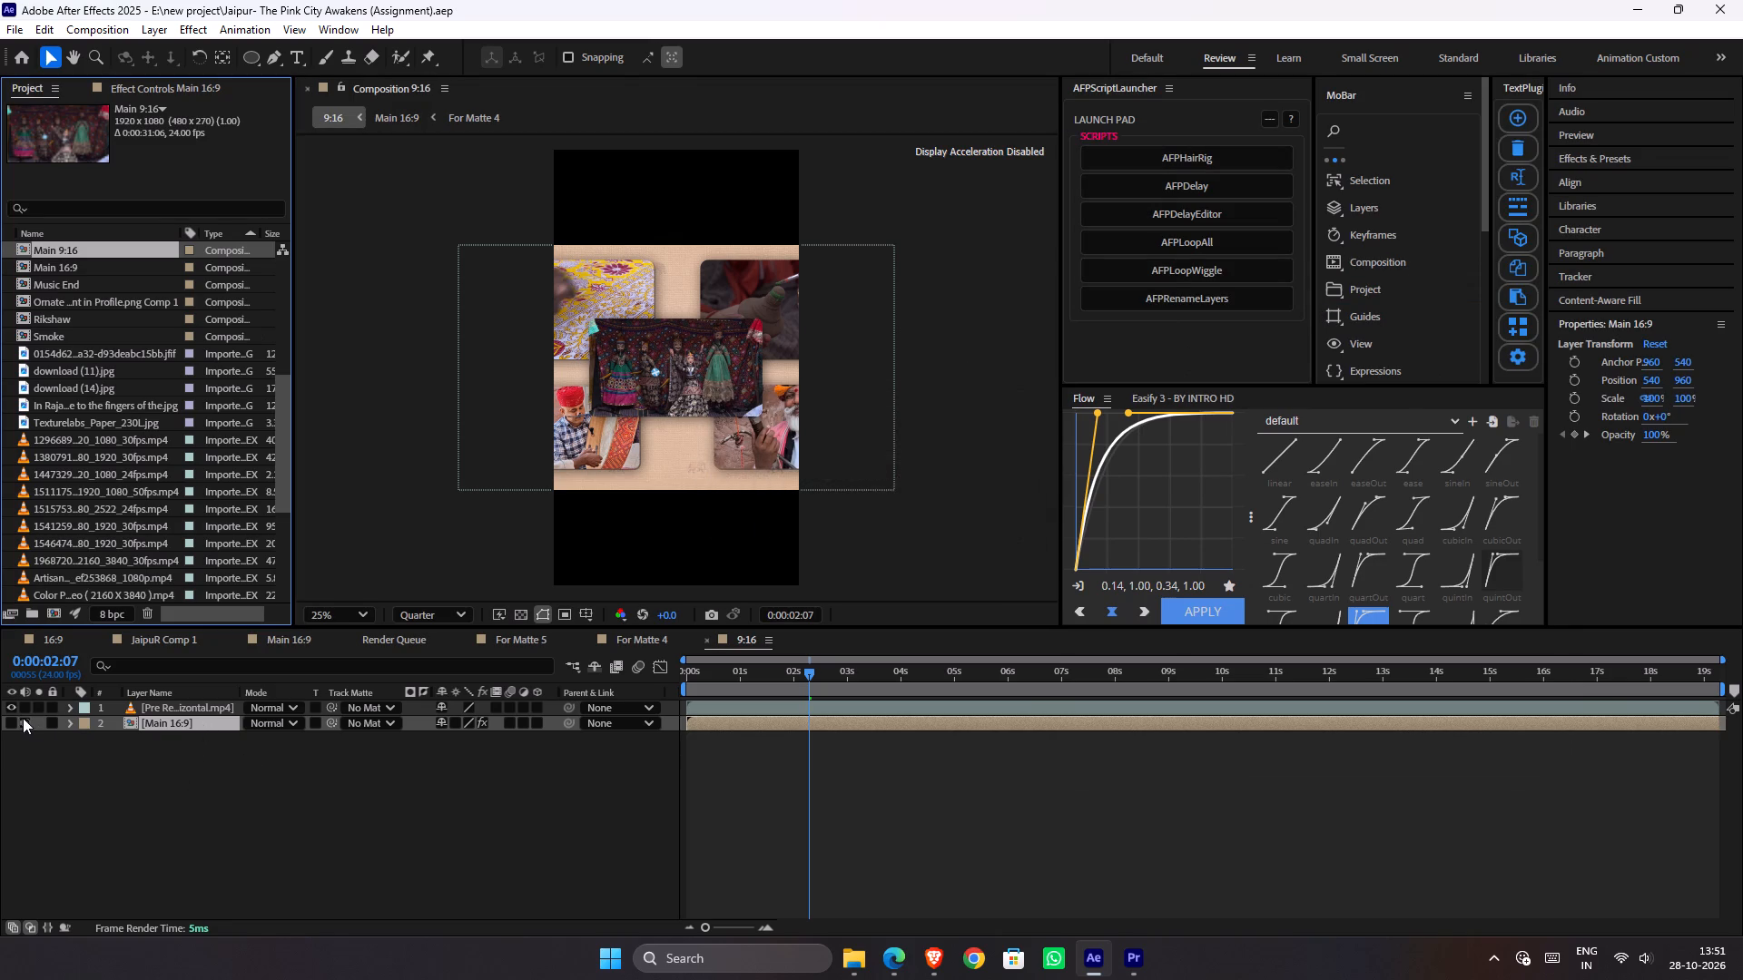
Delete the Pre Render After Effects Horizontal layer from the 9:16 composition, turn on the Main 16:9 layer's visibility, and save.
click(133, 714)
key(Delete)
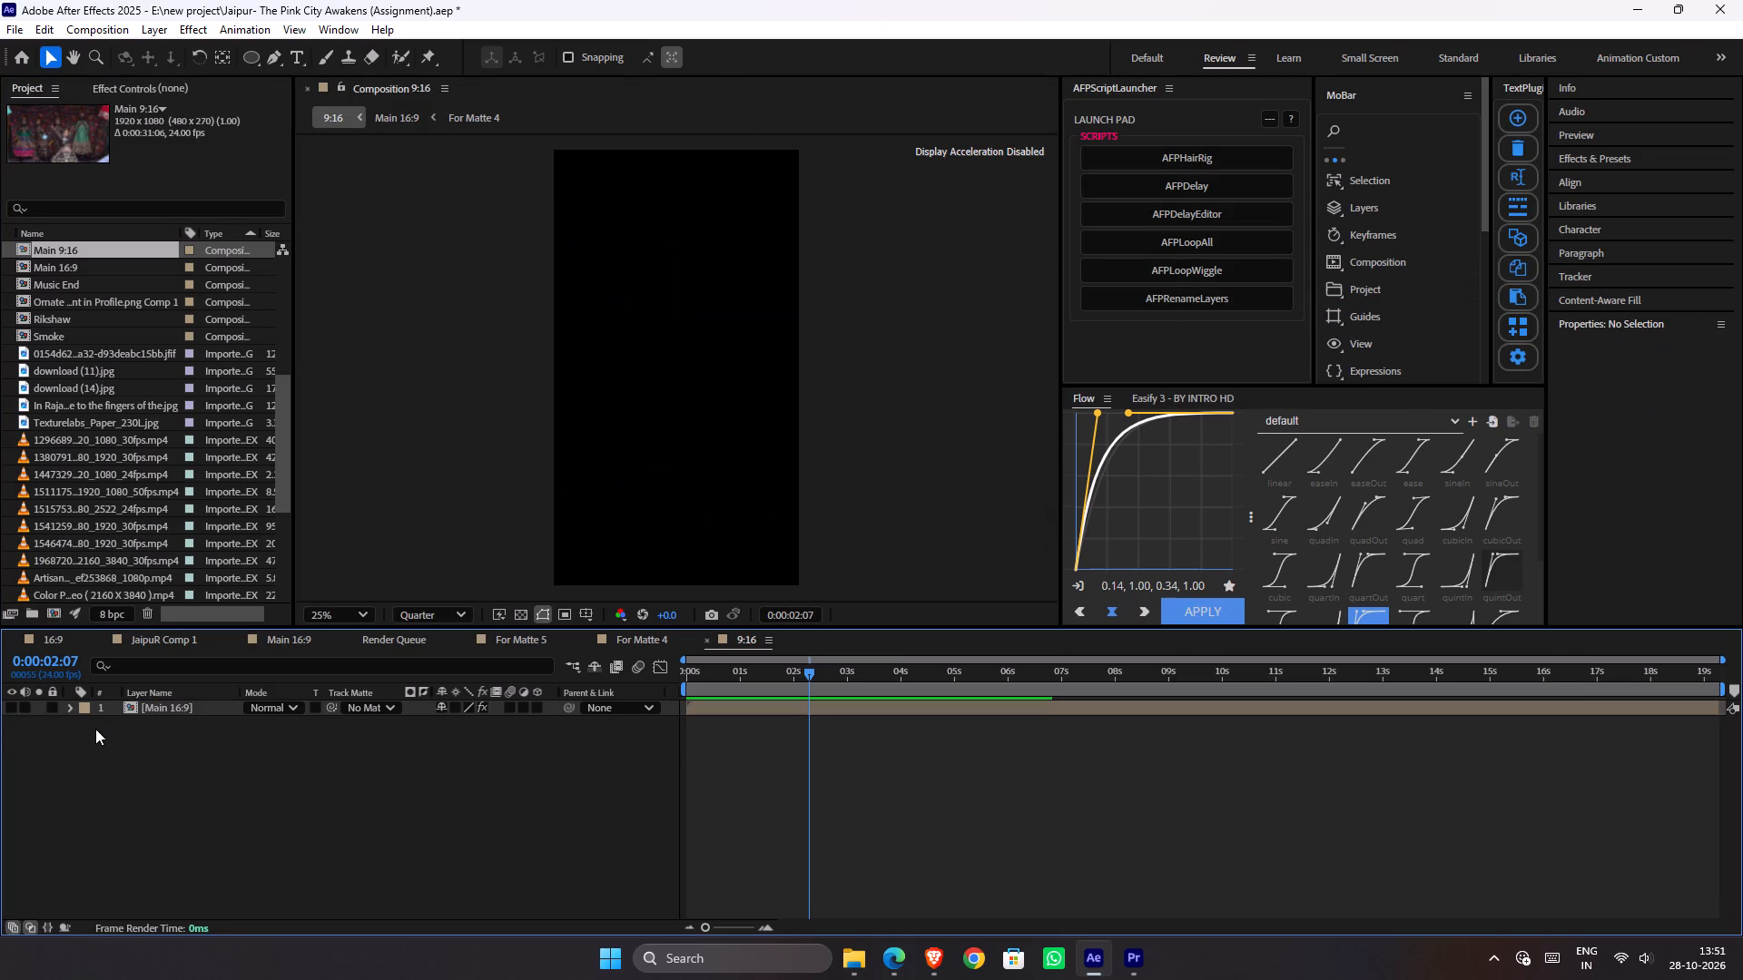
click(18, 706)
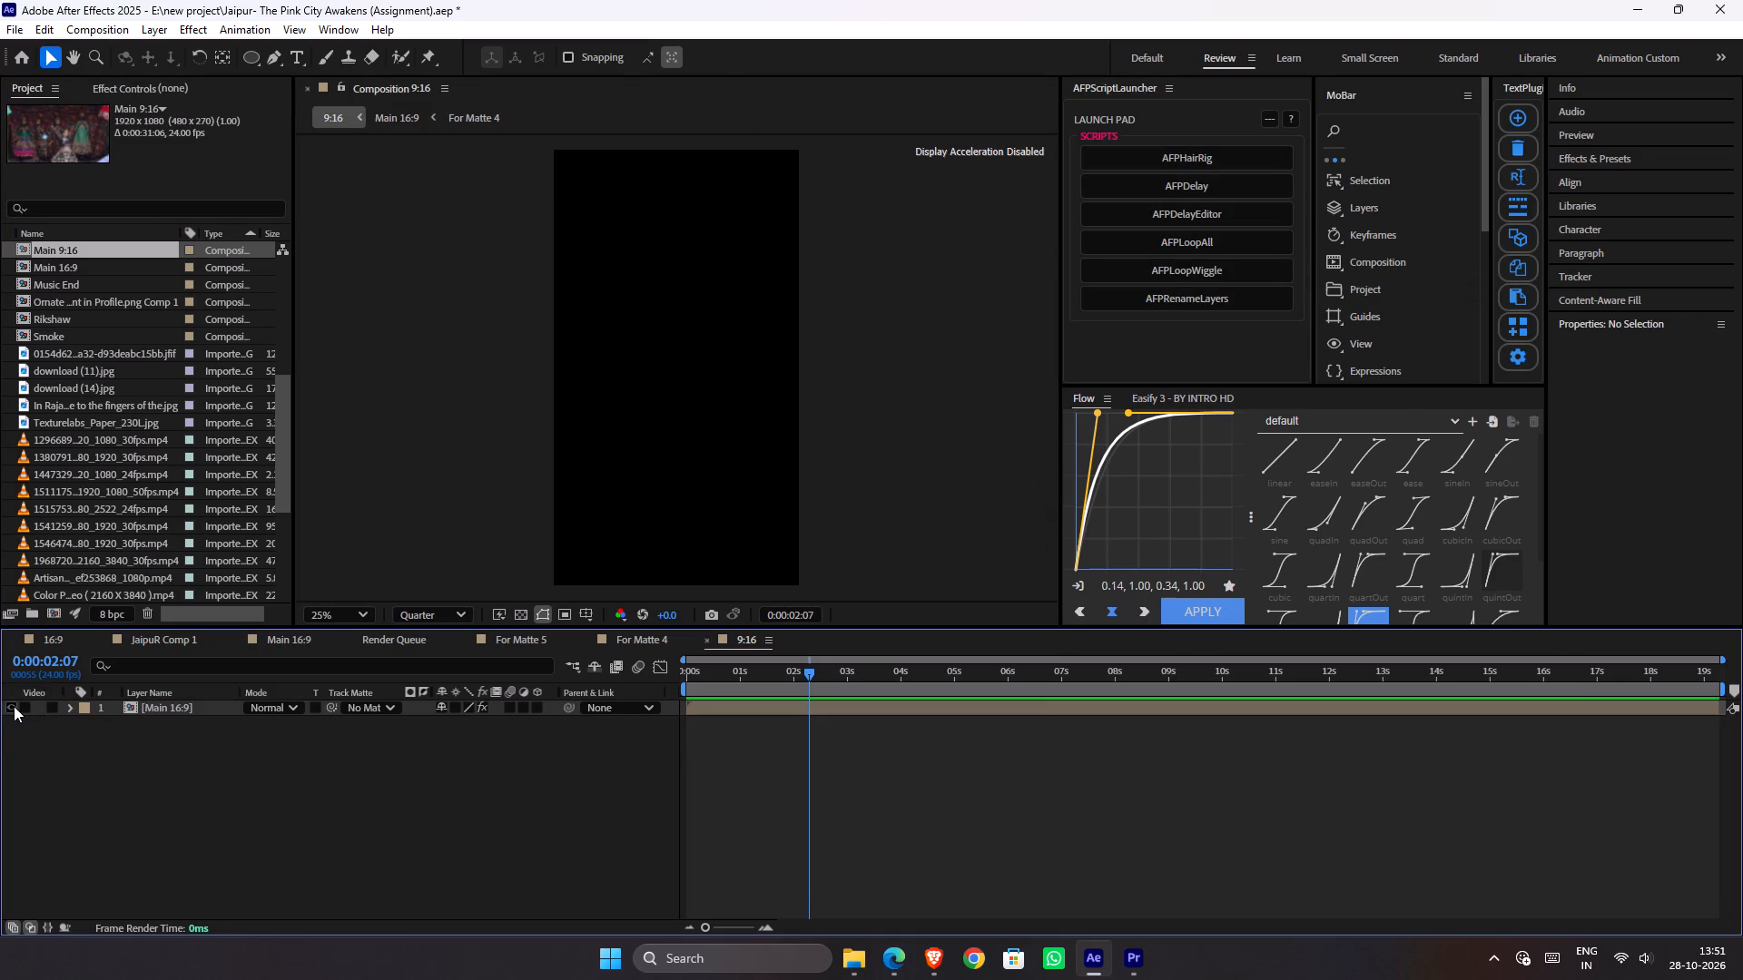
click(14, 706)
key(ctrl+s)
Replace the Main 16:9 layer in the 9:16 composition with the Main 9:16 composition.
click(212, 709)
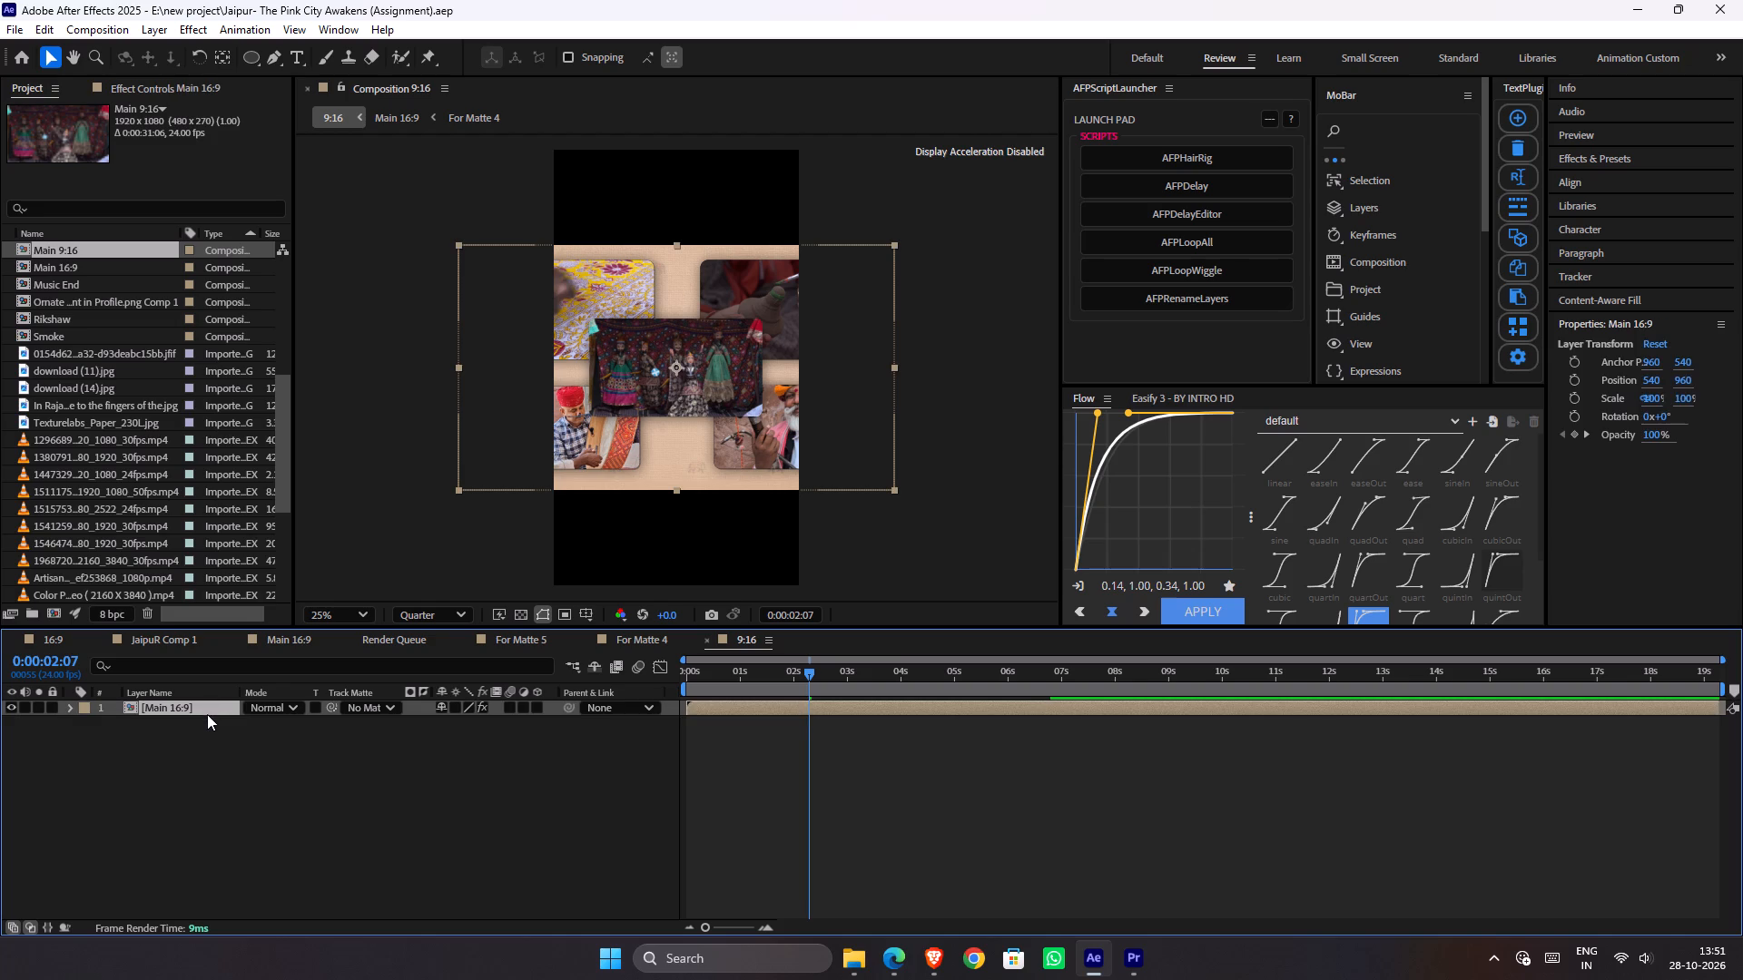
key(s)
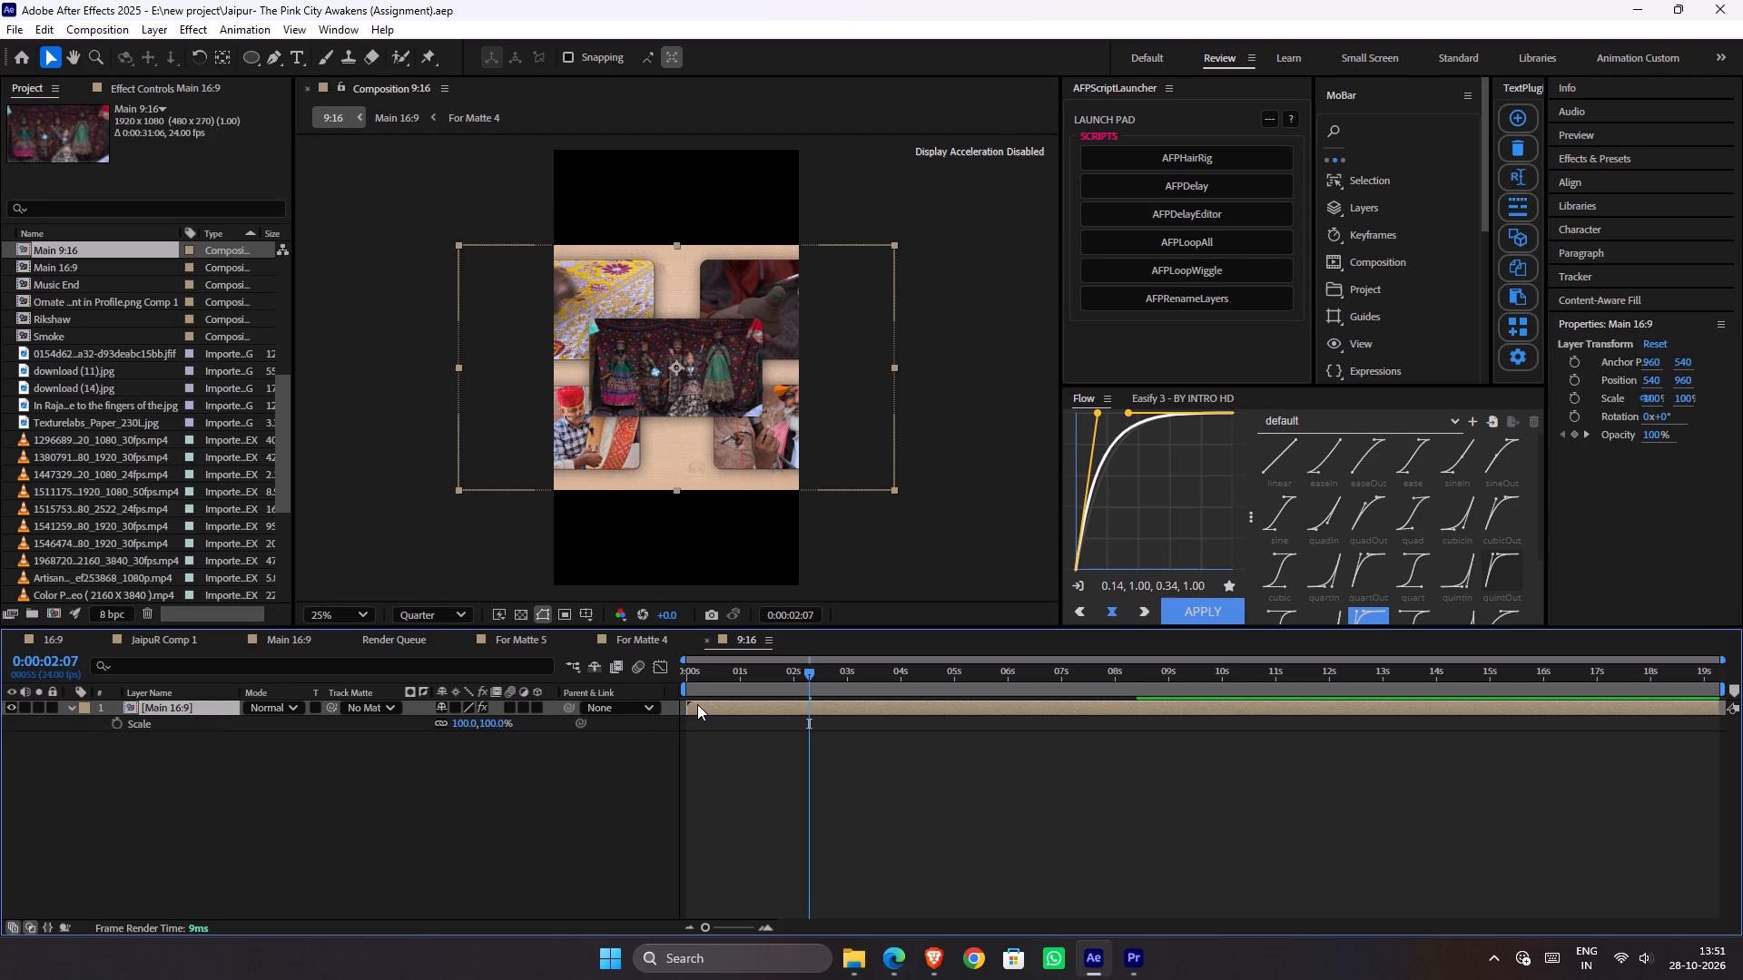
drag(87, 247, 167, 449)
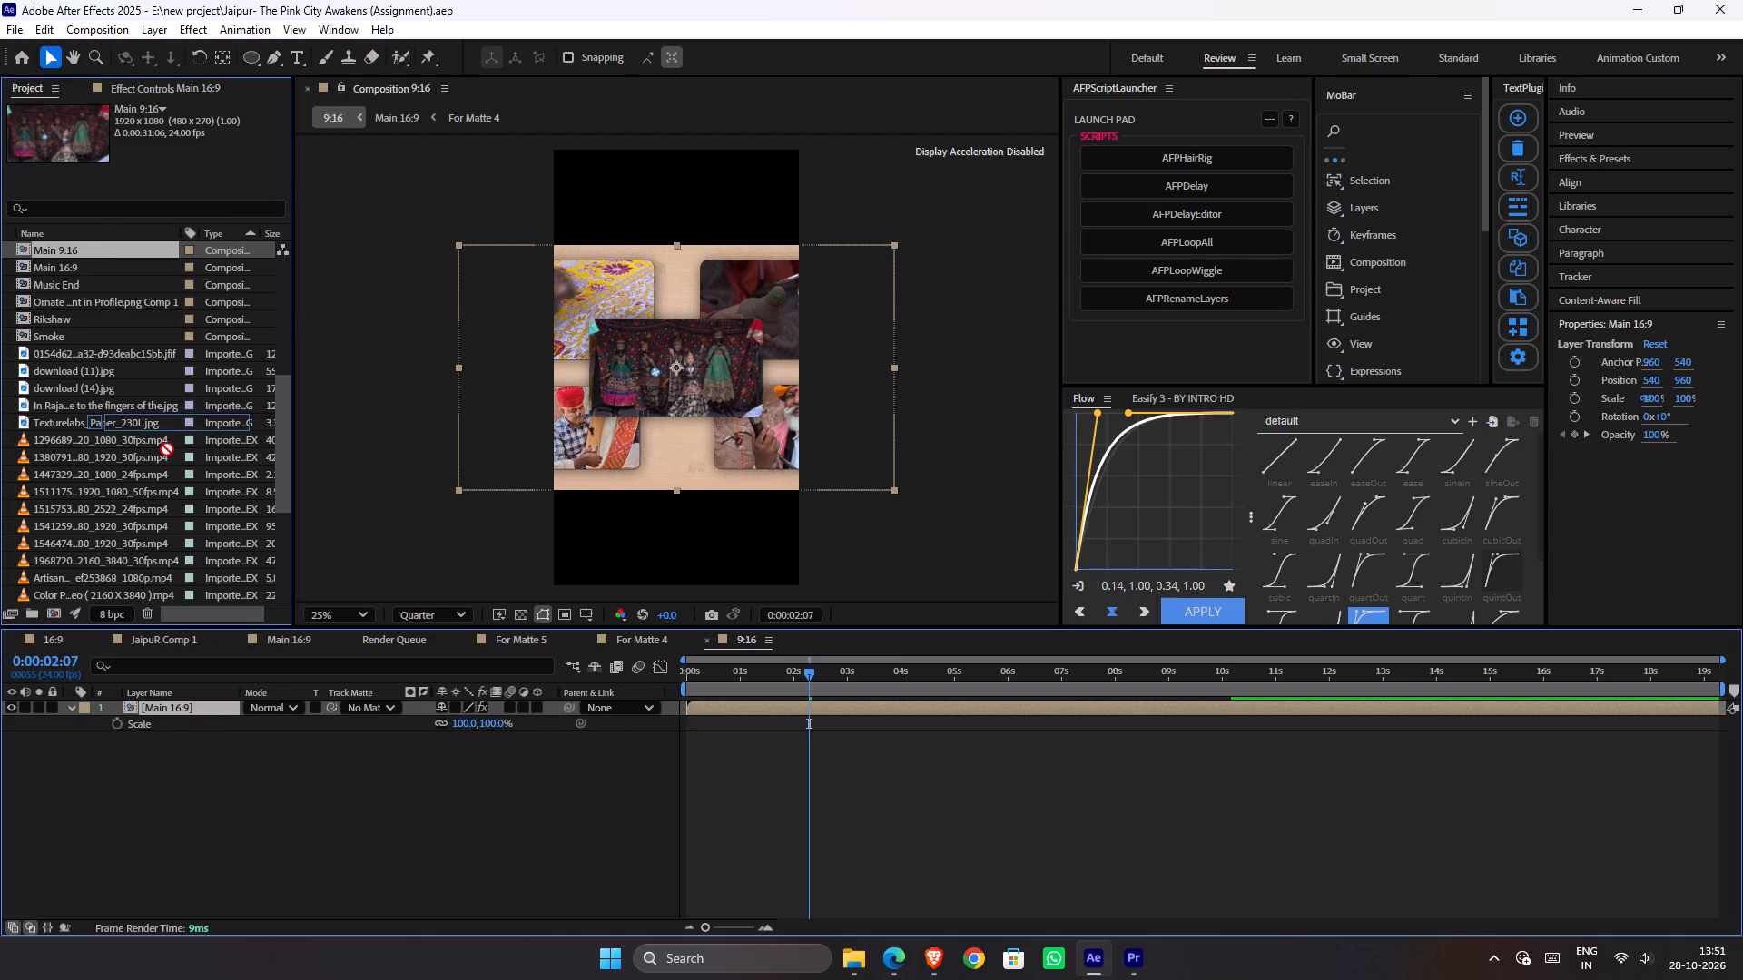
drag(167, 449, 195, 710)
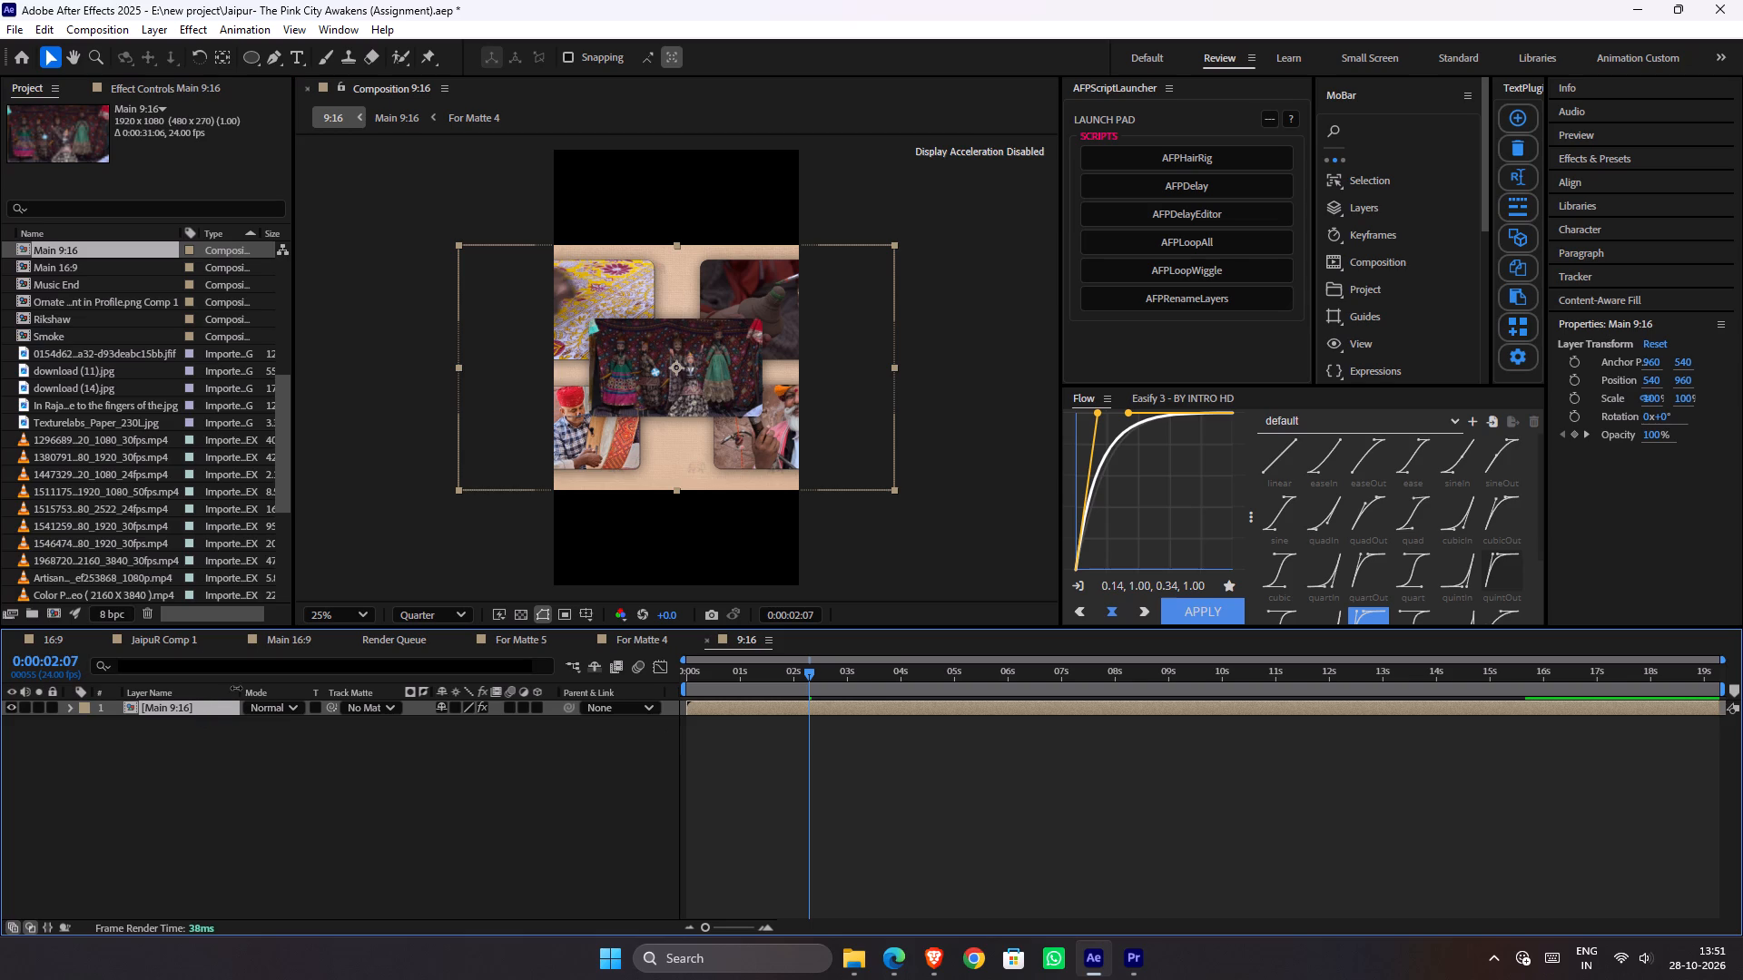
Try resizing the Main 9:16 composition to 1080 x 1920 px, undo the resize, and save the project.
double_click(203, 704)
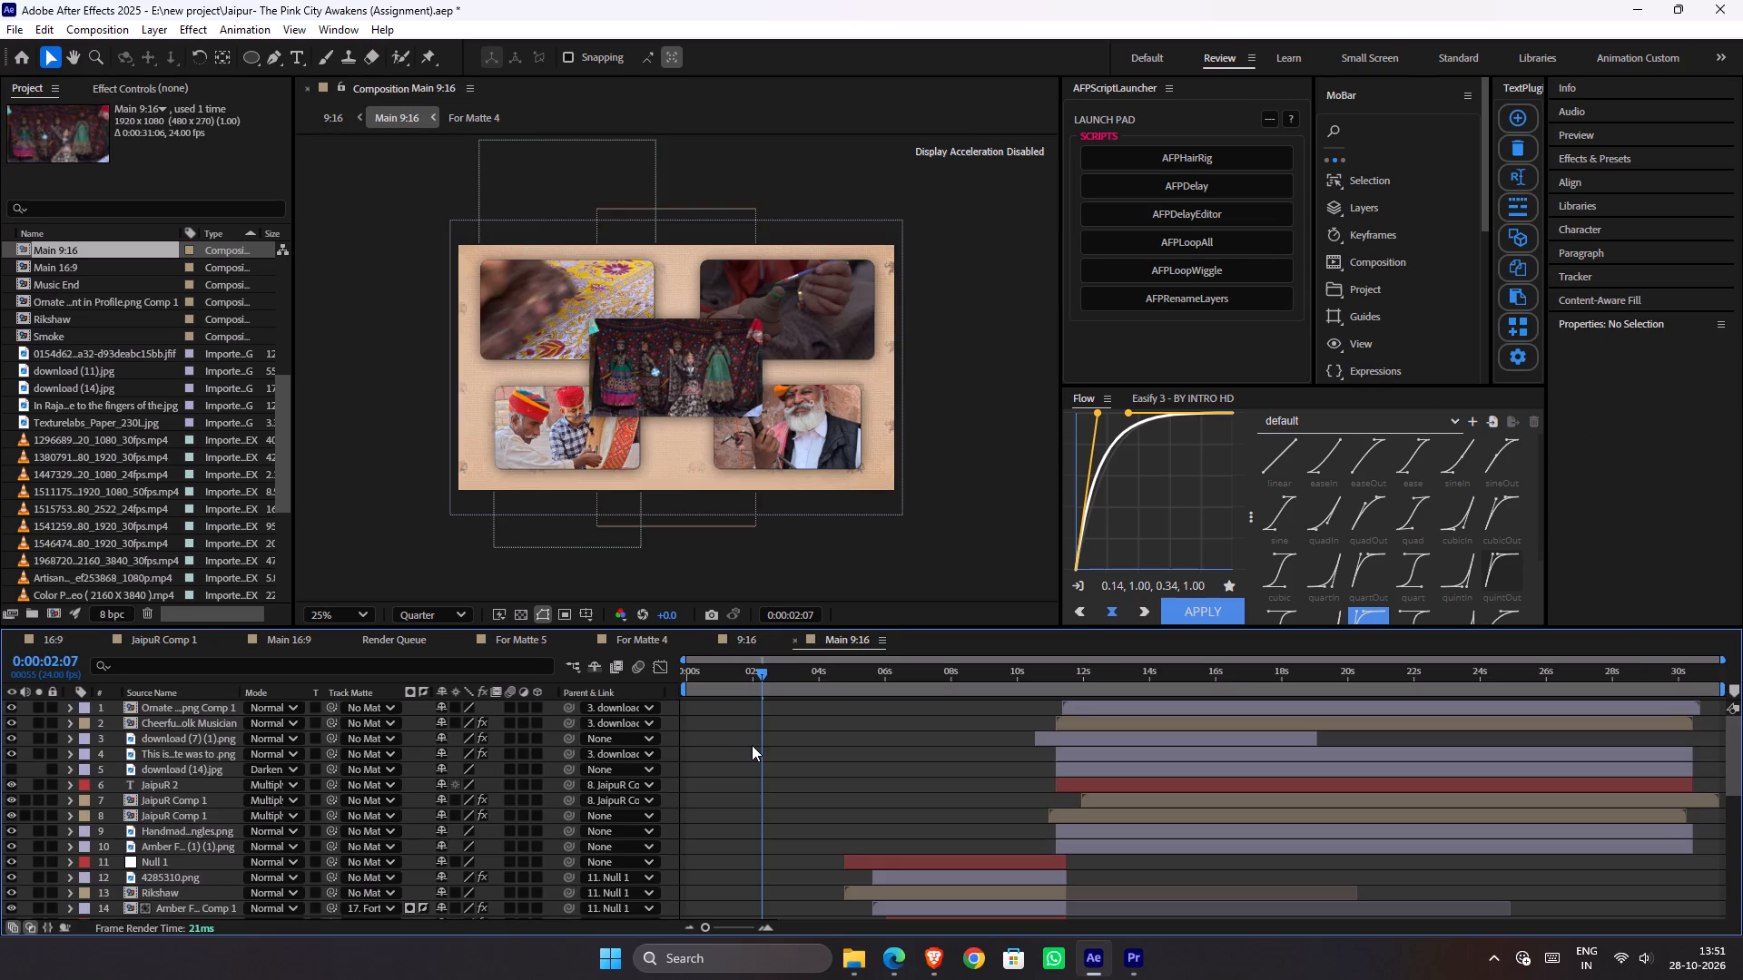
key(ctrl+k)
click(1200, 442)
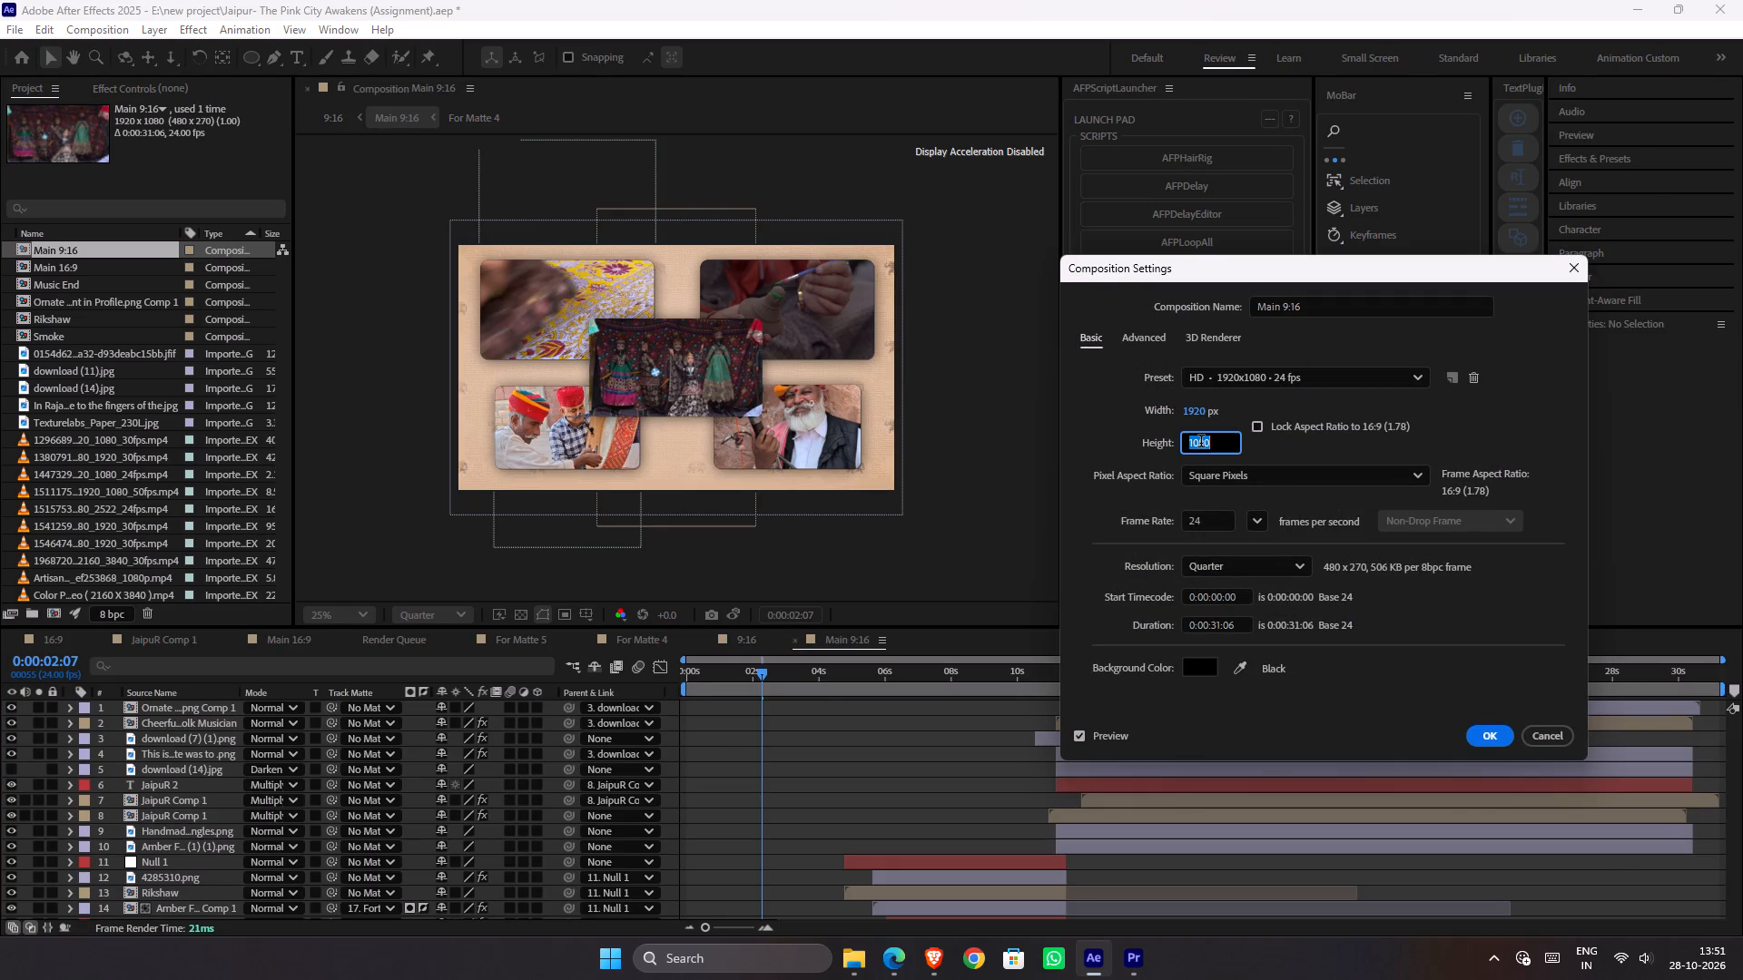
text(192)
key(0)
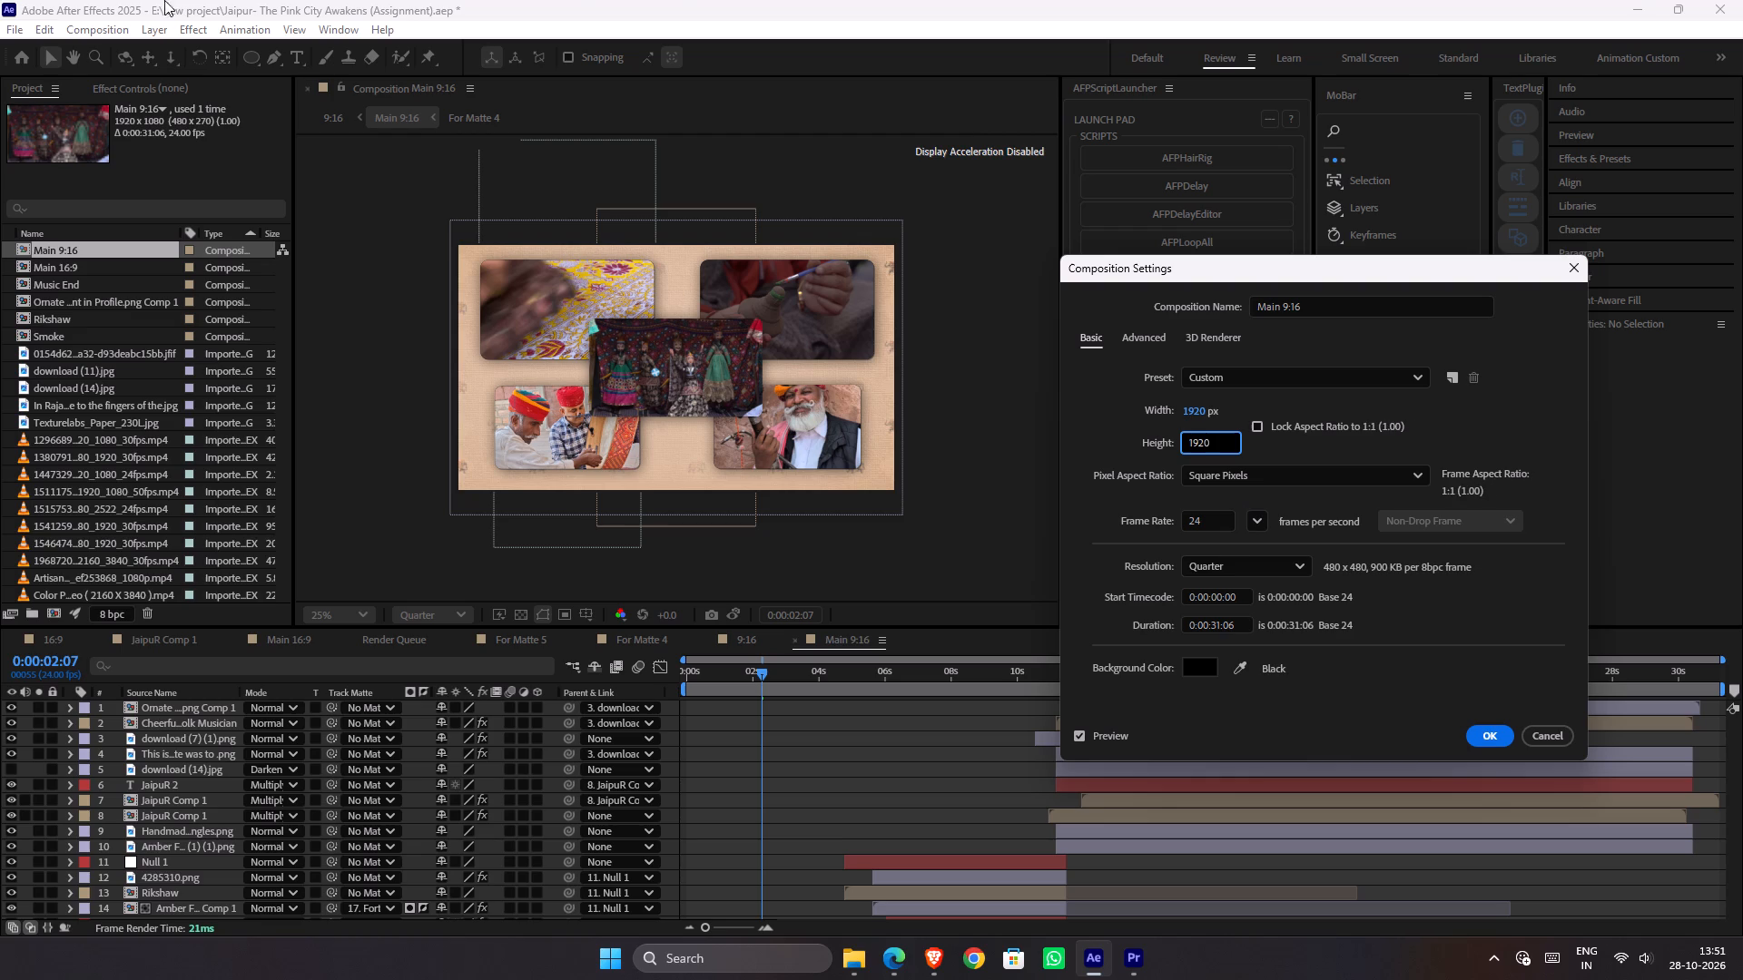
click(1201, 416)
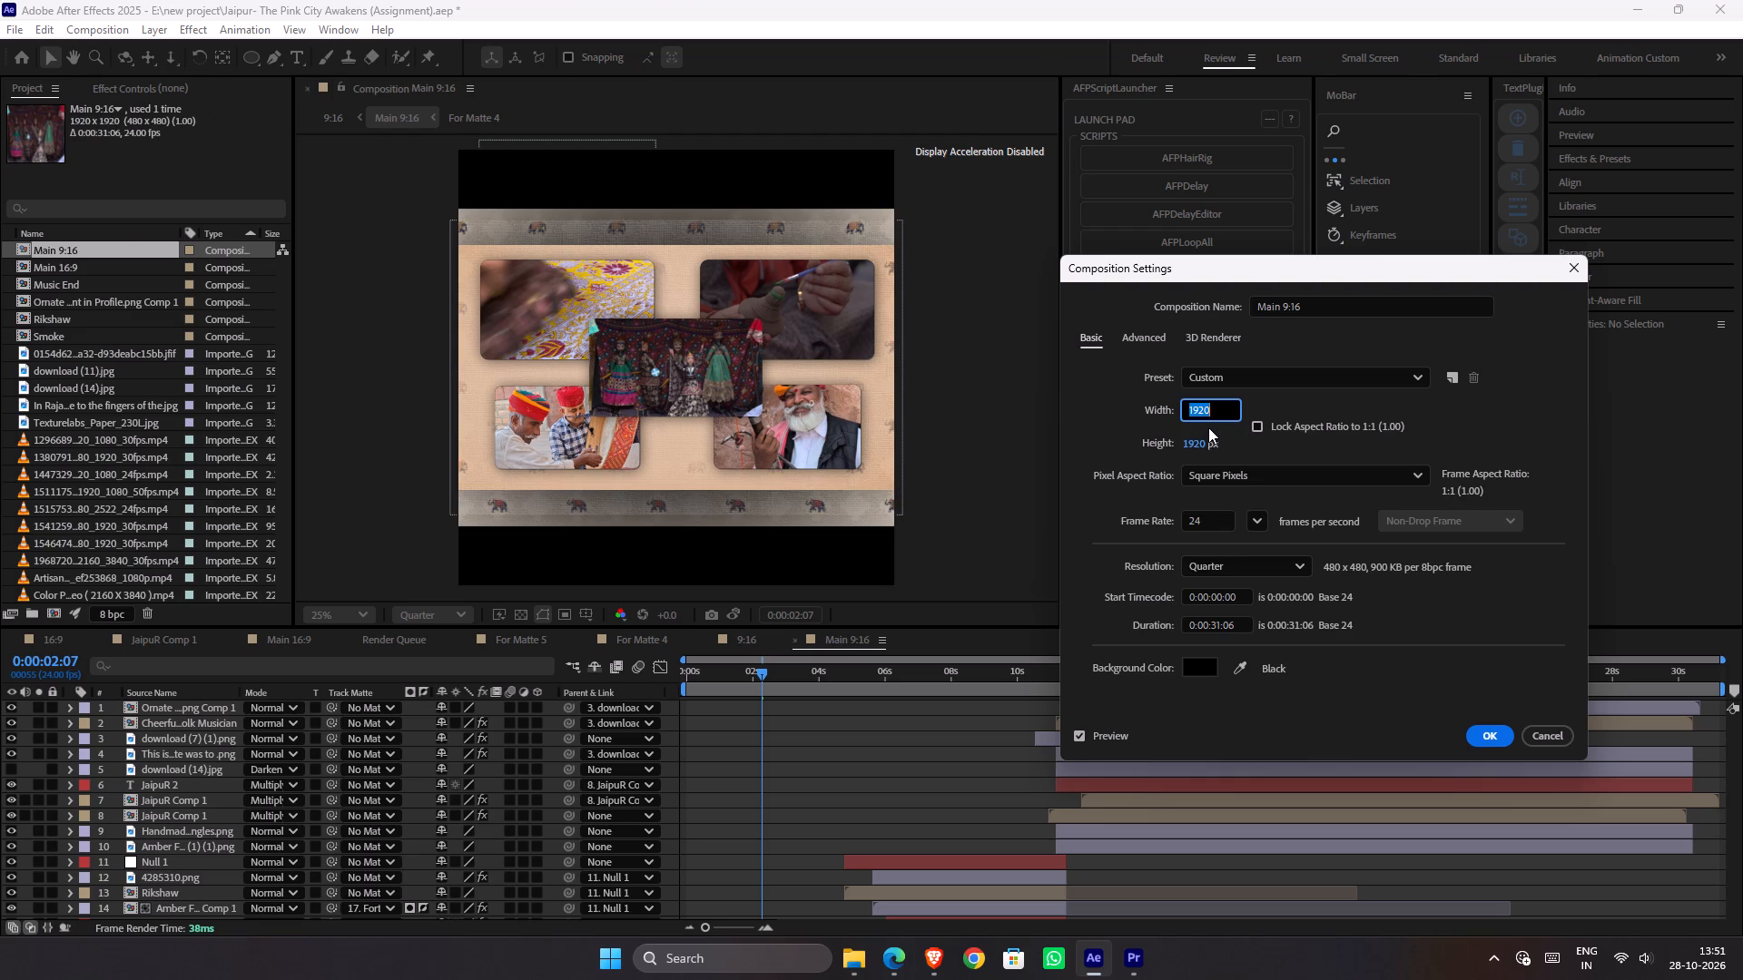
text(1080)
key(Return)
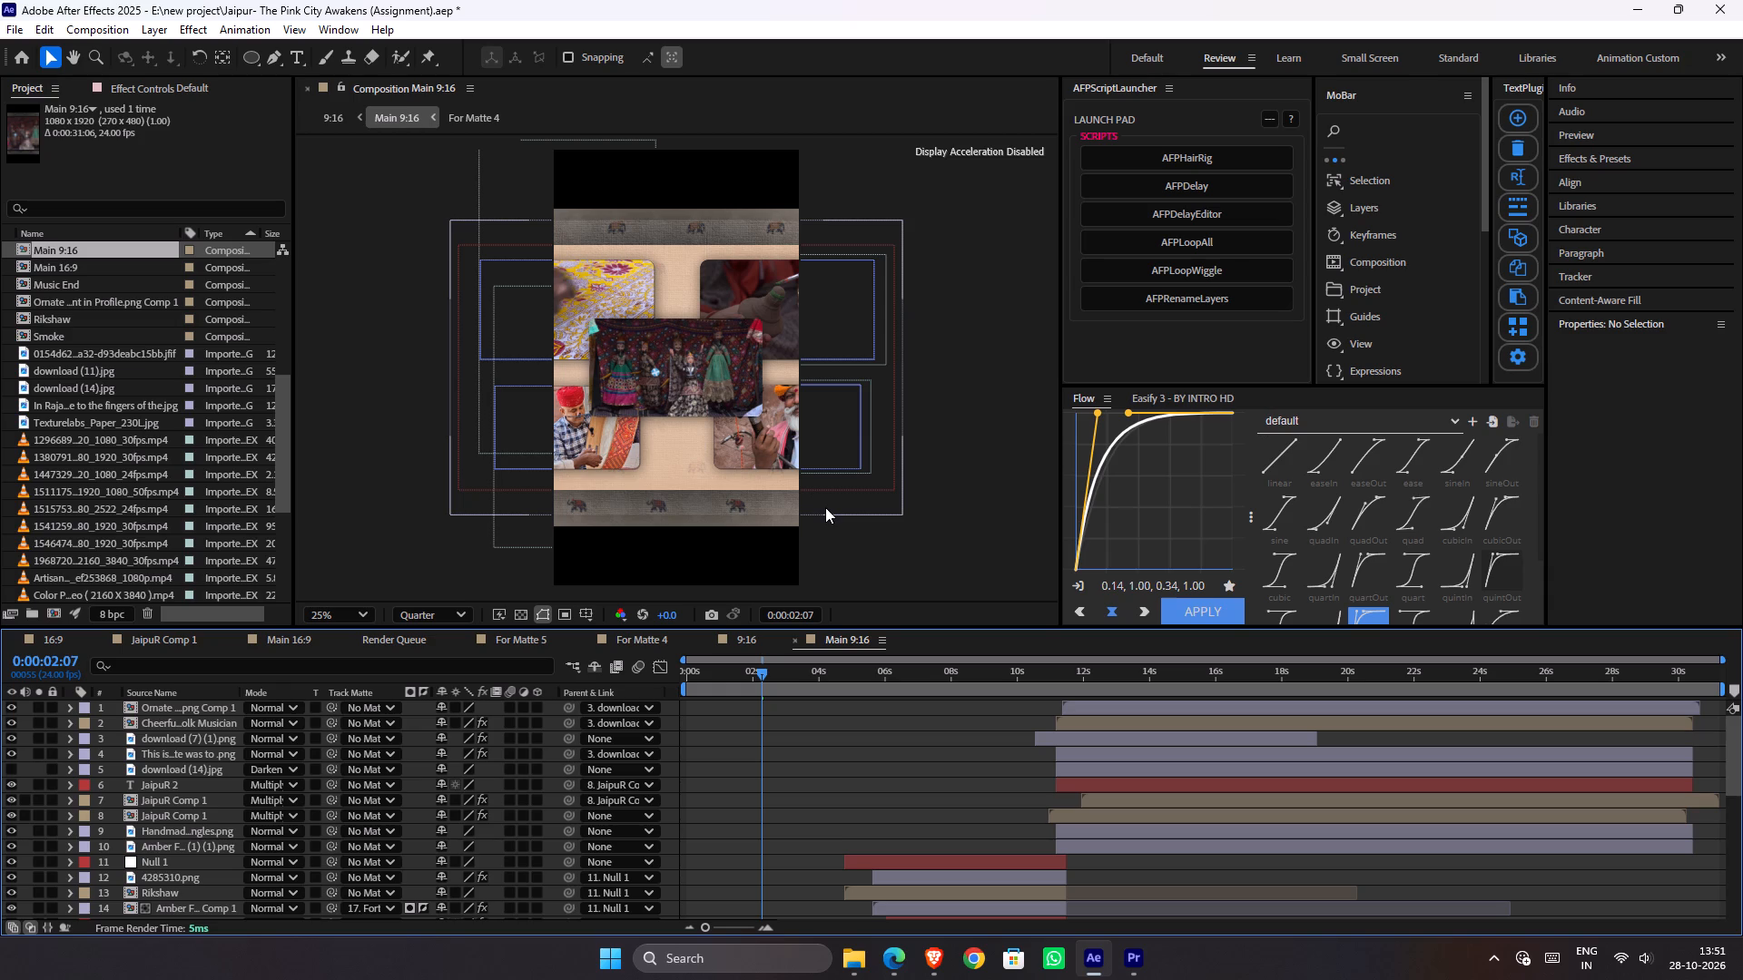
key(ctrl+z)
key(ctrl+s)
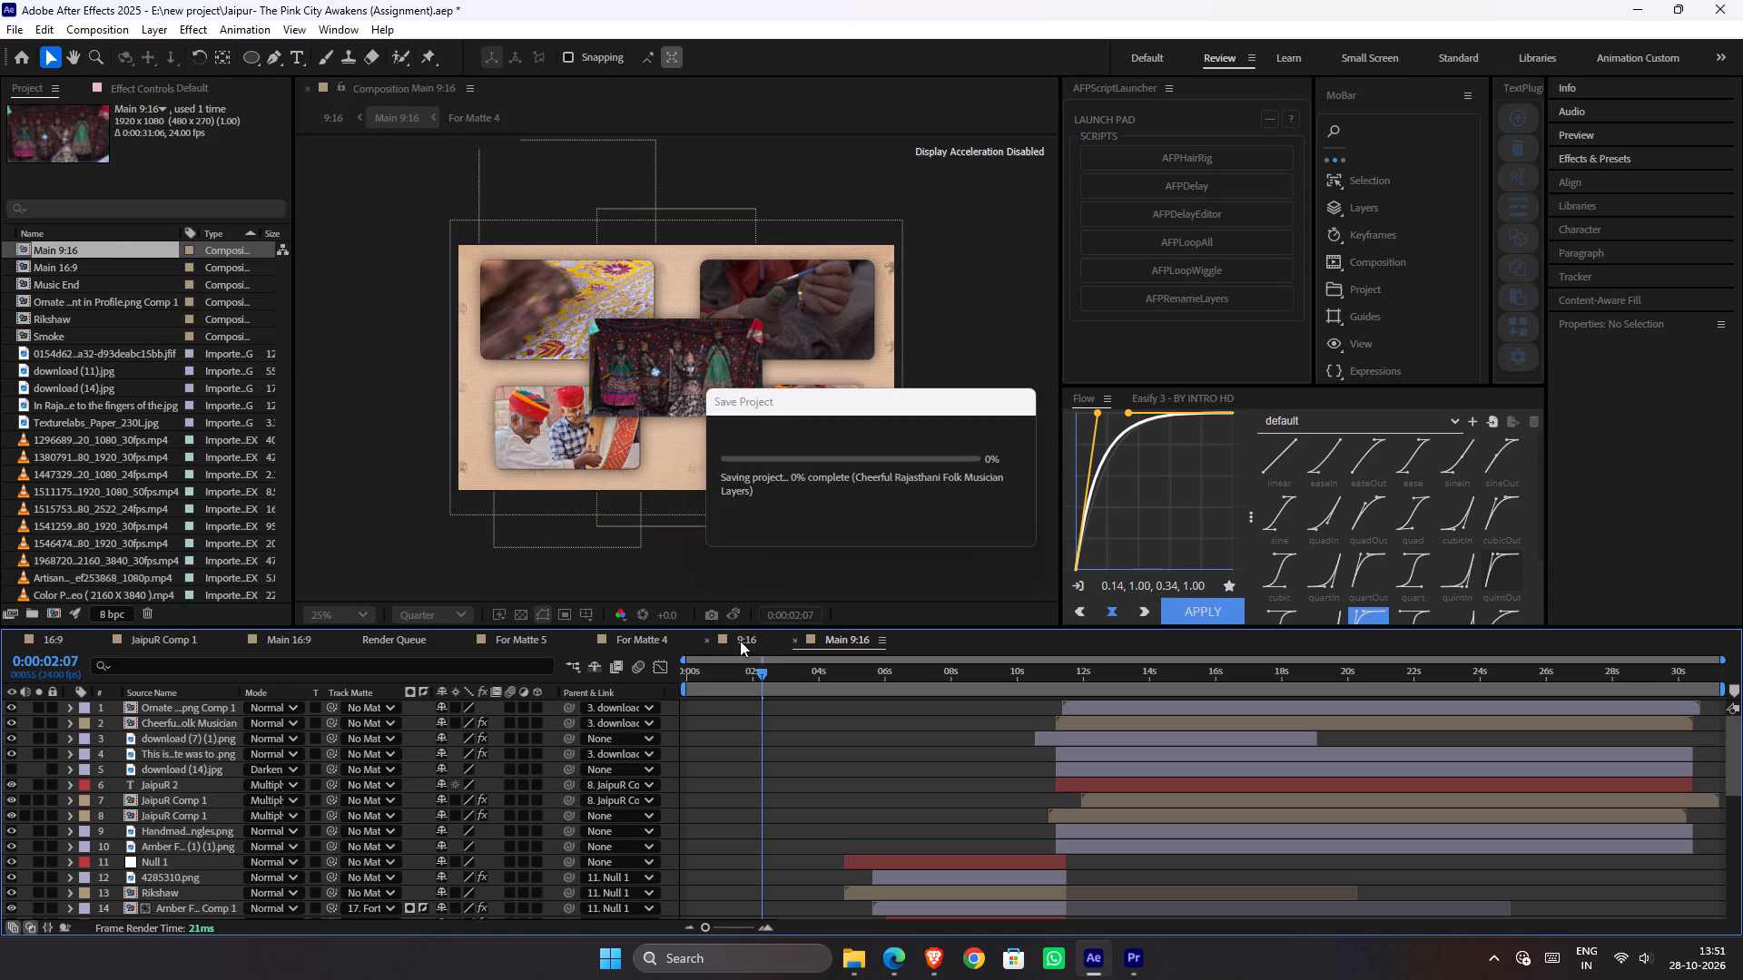
Scale the Main 9:16 layer in the 9:16 composition to about 182% to fill the vertical frame.
click(740, 641)
key(s)
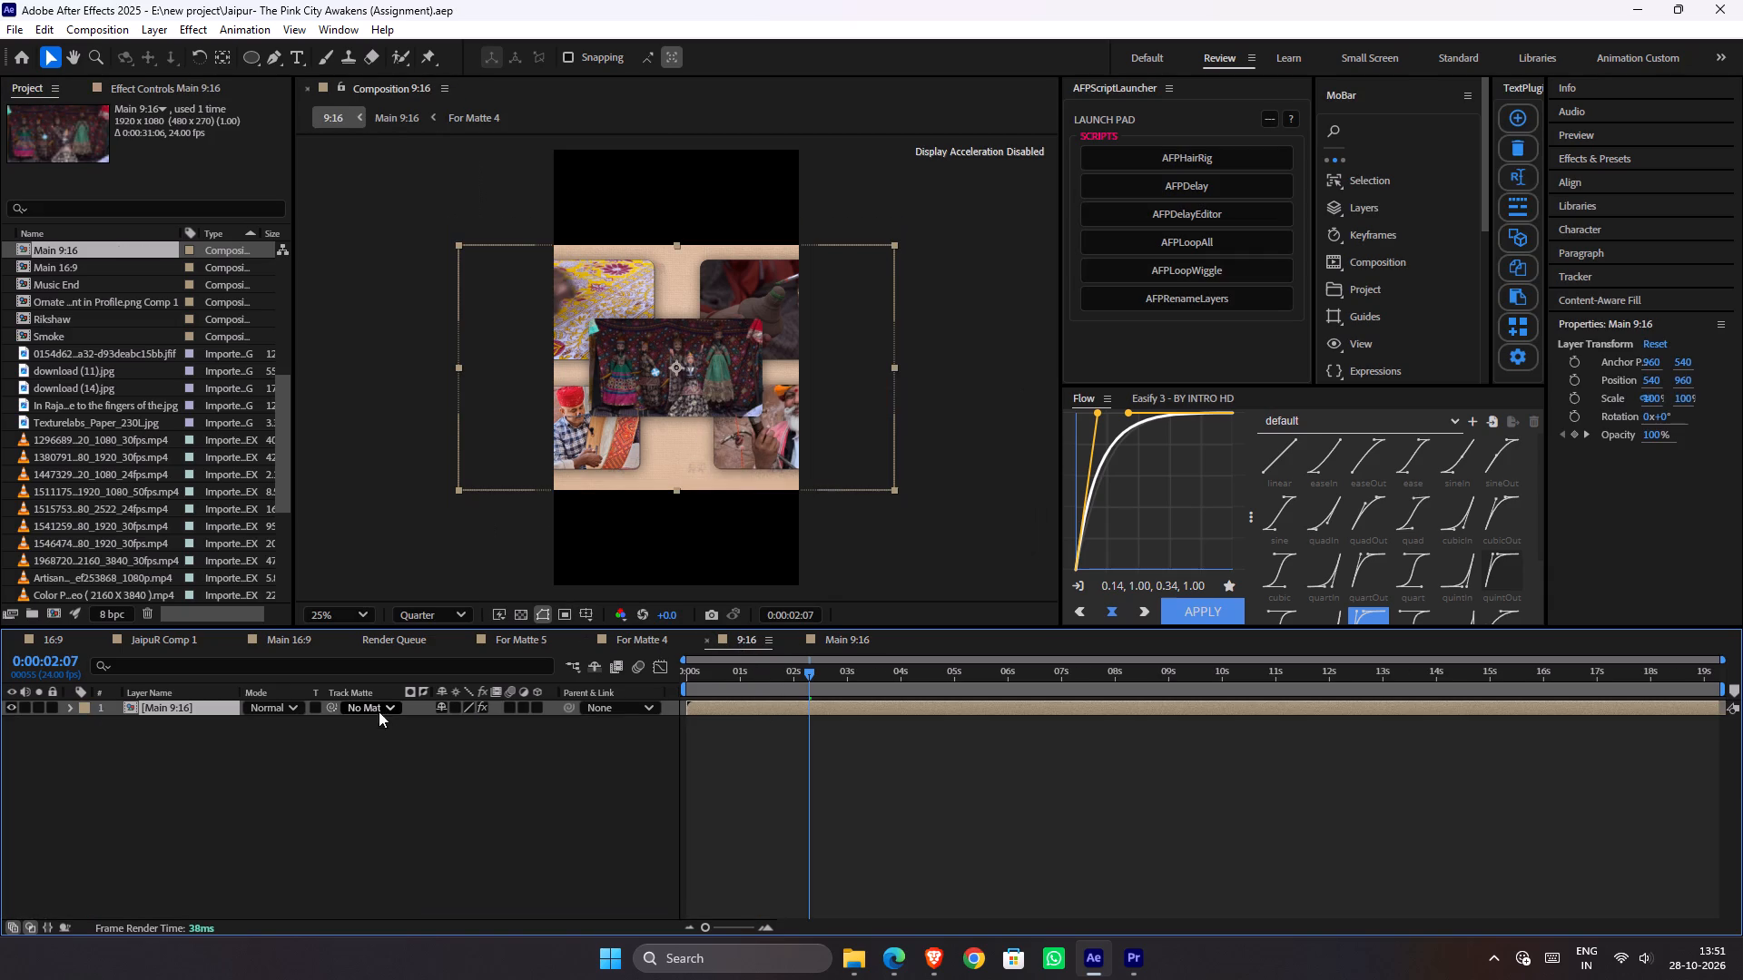
drag(496, 730, 565, 724)
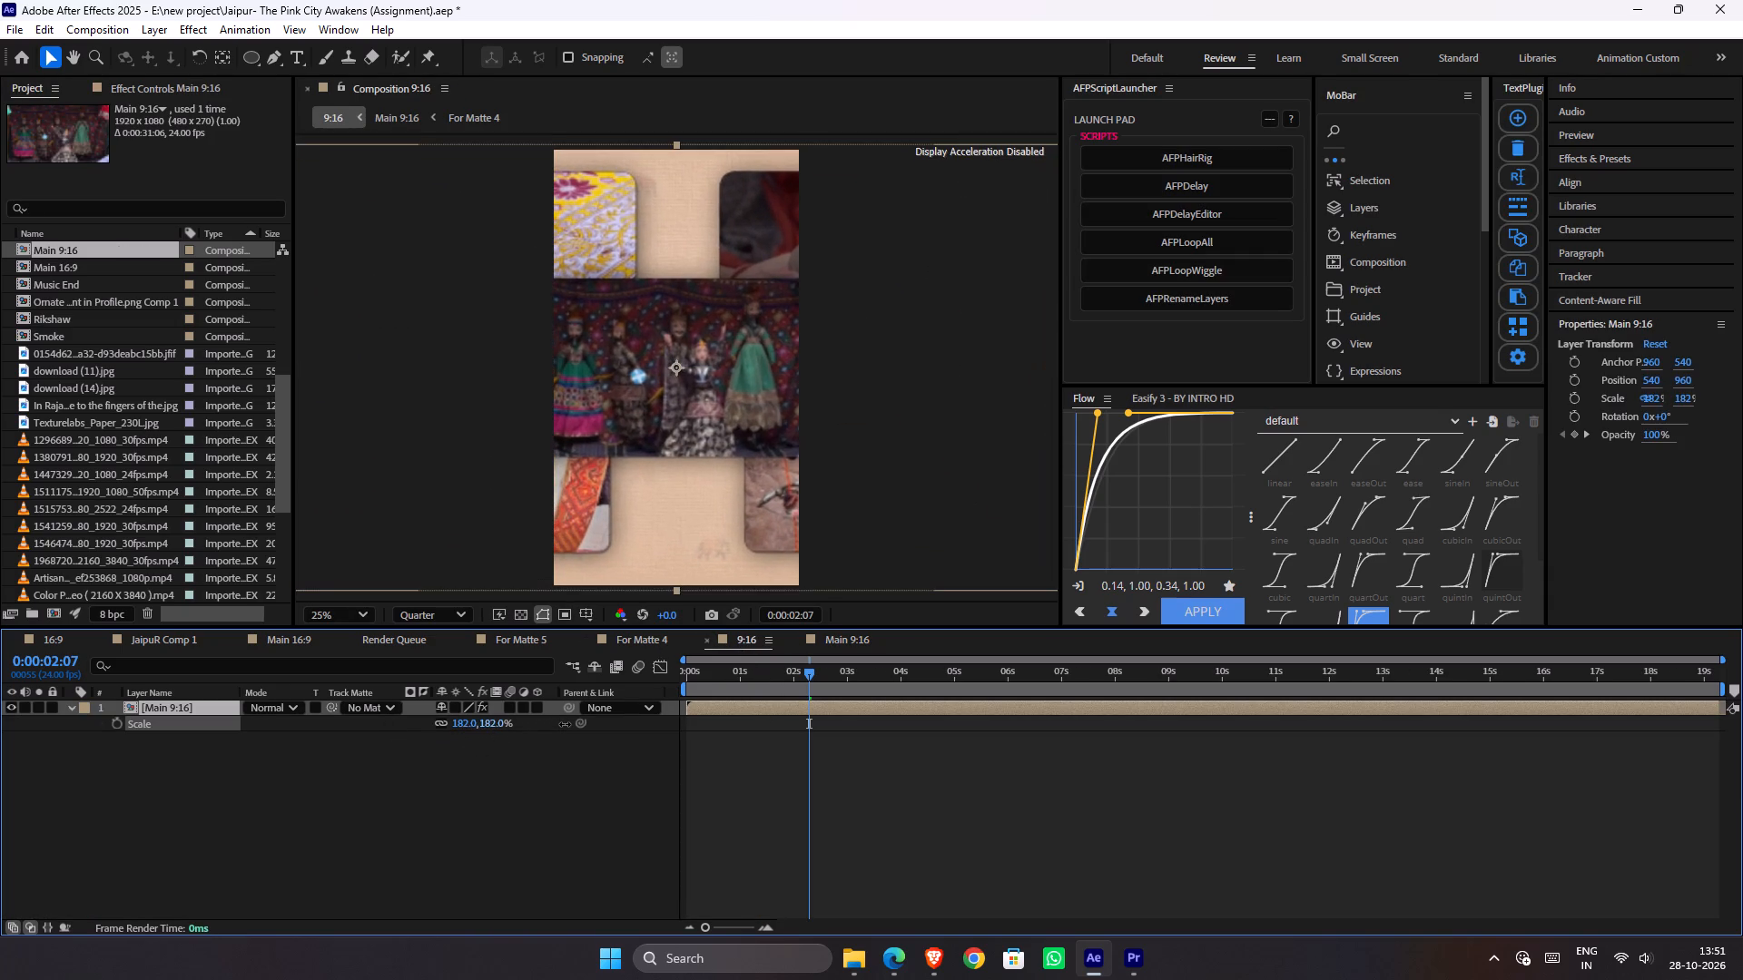
drag(565, 724, 564, 726)
key(s)
Open the Main 9:16 composition, save the project, and examine the photo layout over its first two seconds.
double_click(705, 709)
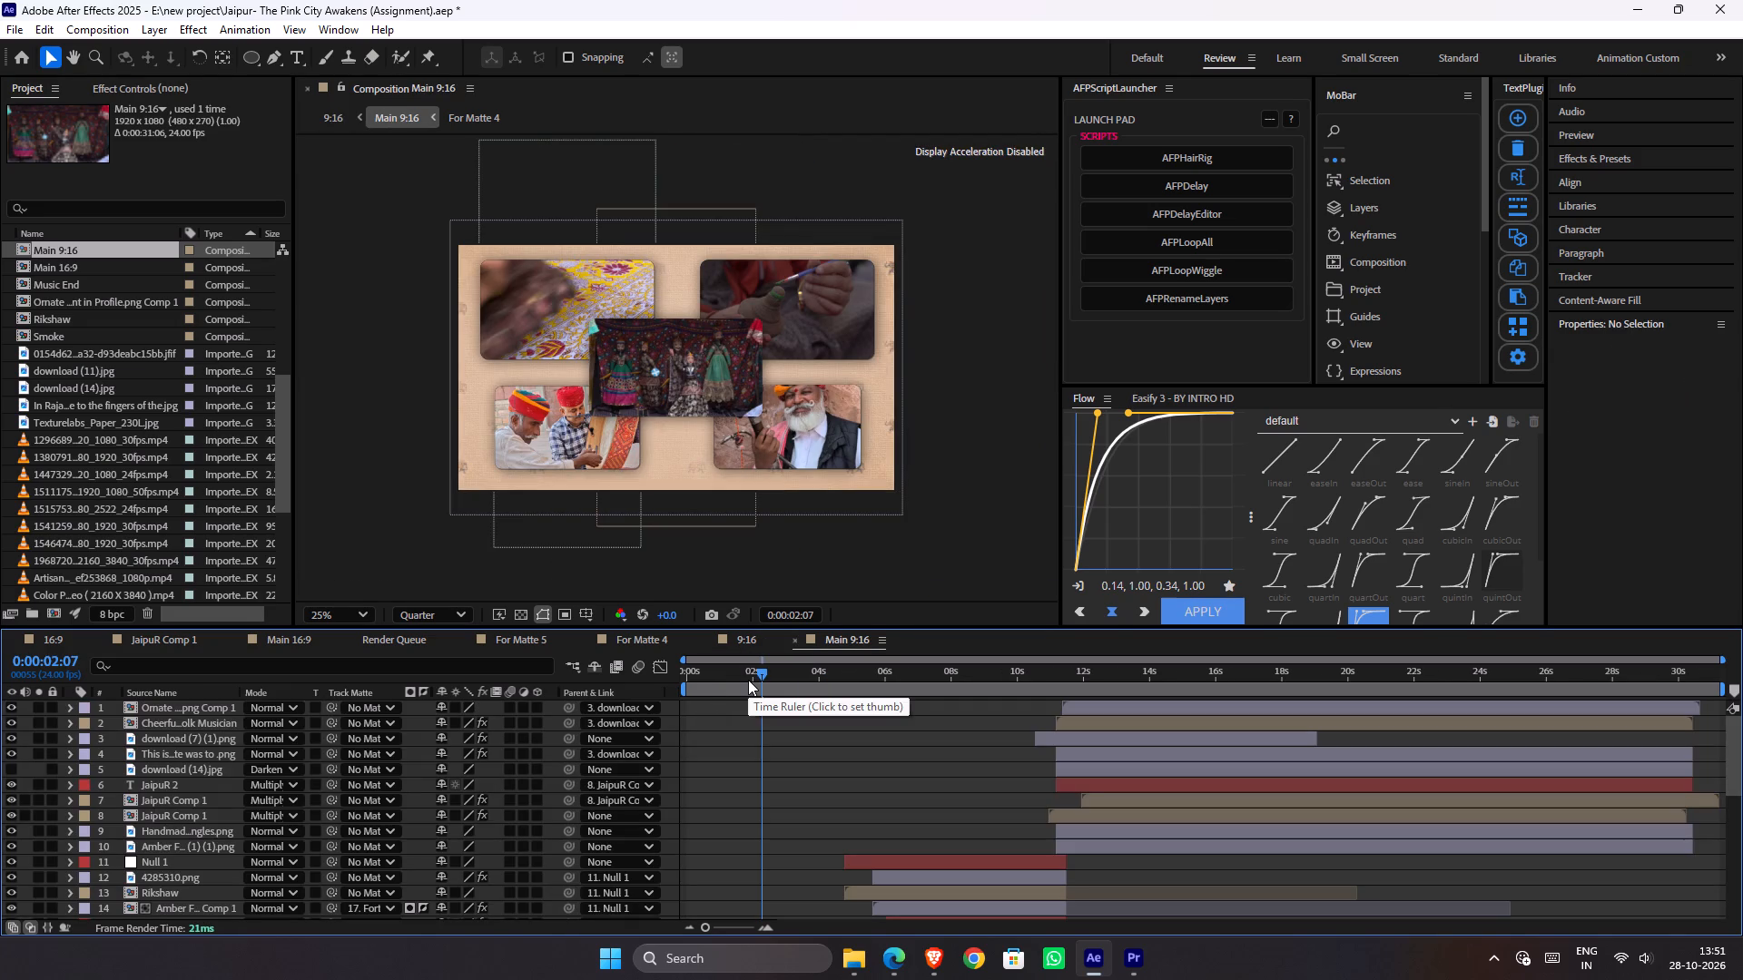
key(ctrl+s)
drag(752, 672, 662, 673)
scroll(704, 718, down, 6)
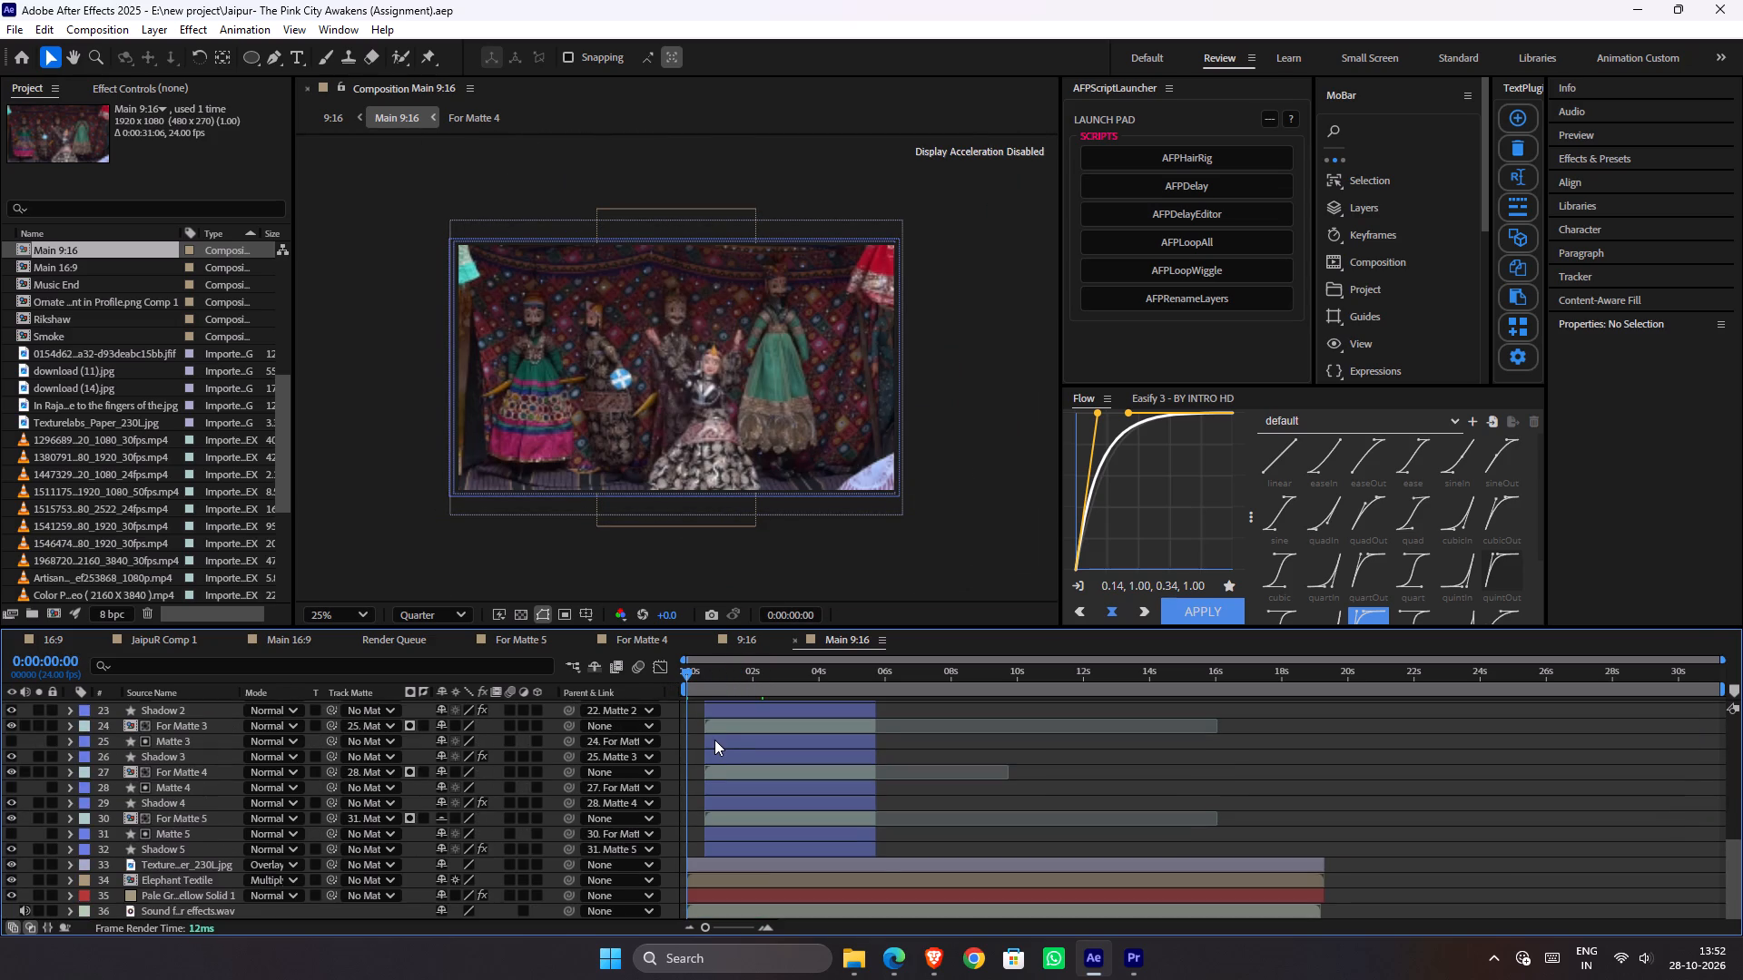
drag(701, 679, 744, 689)
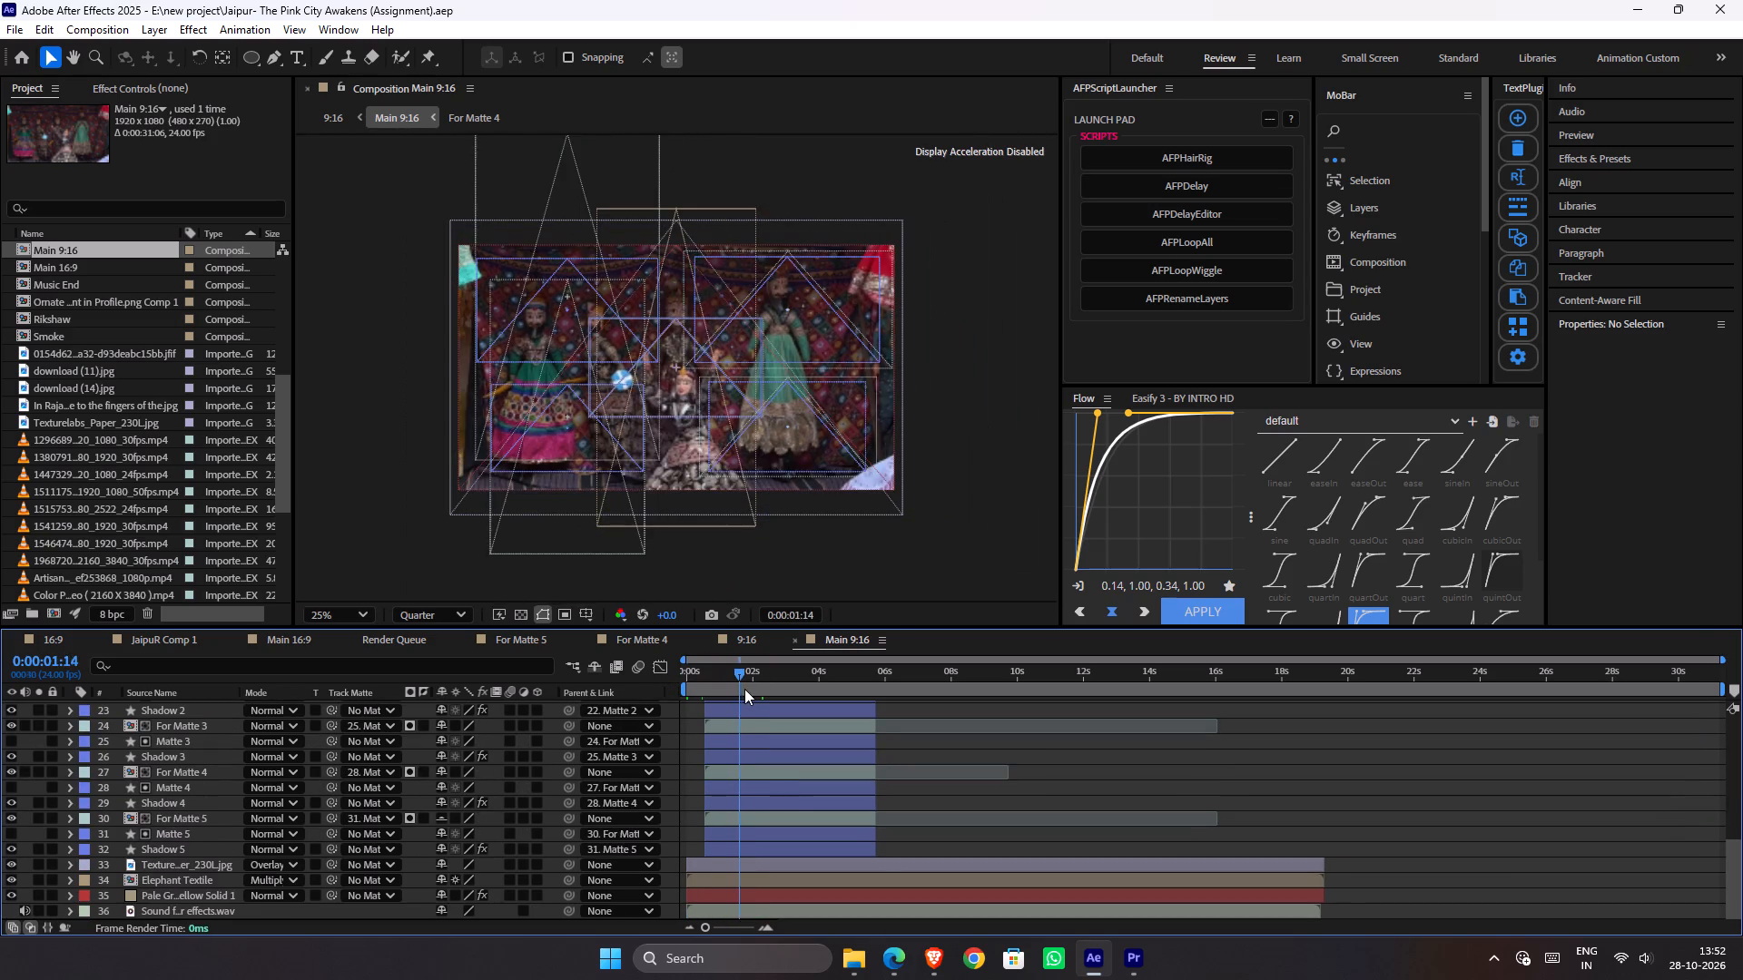
drag(744, 689, 746, 690)
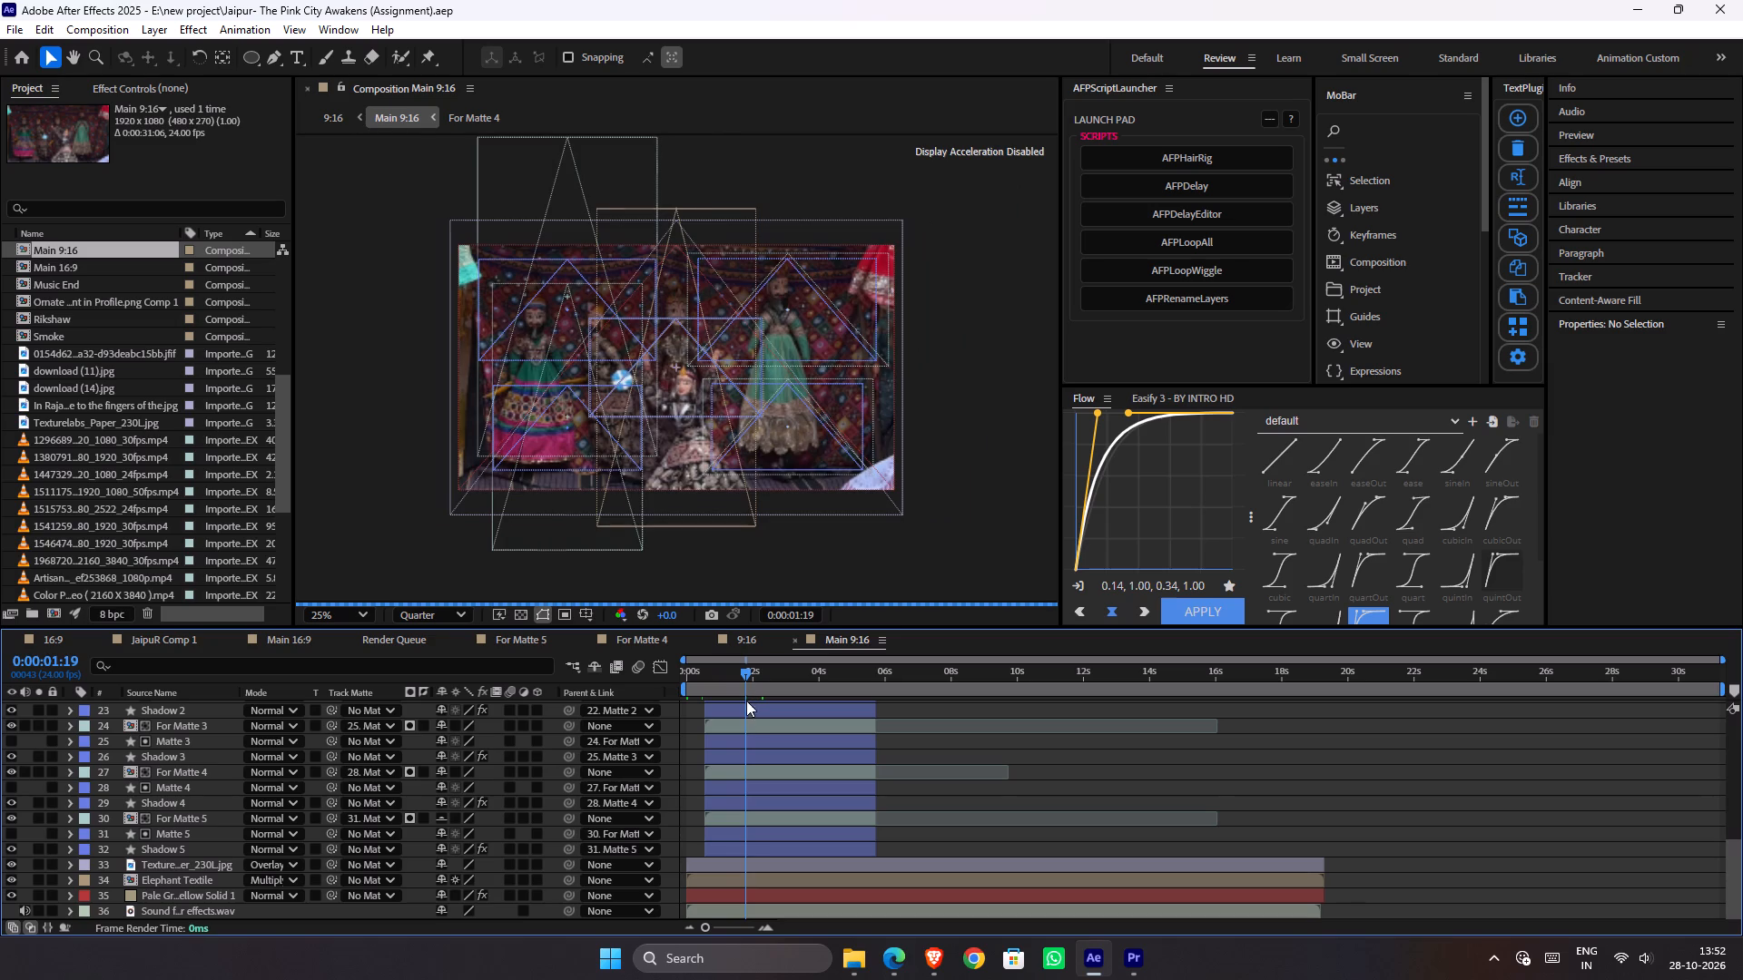
scroll(746, 727, up, 2)
scroll(746, 729, down, 2)
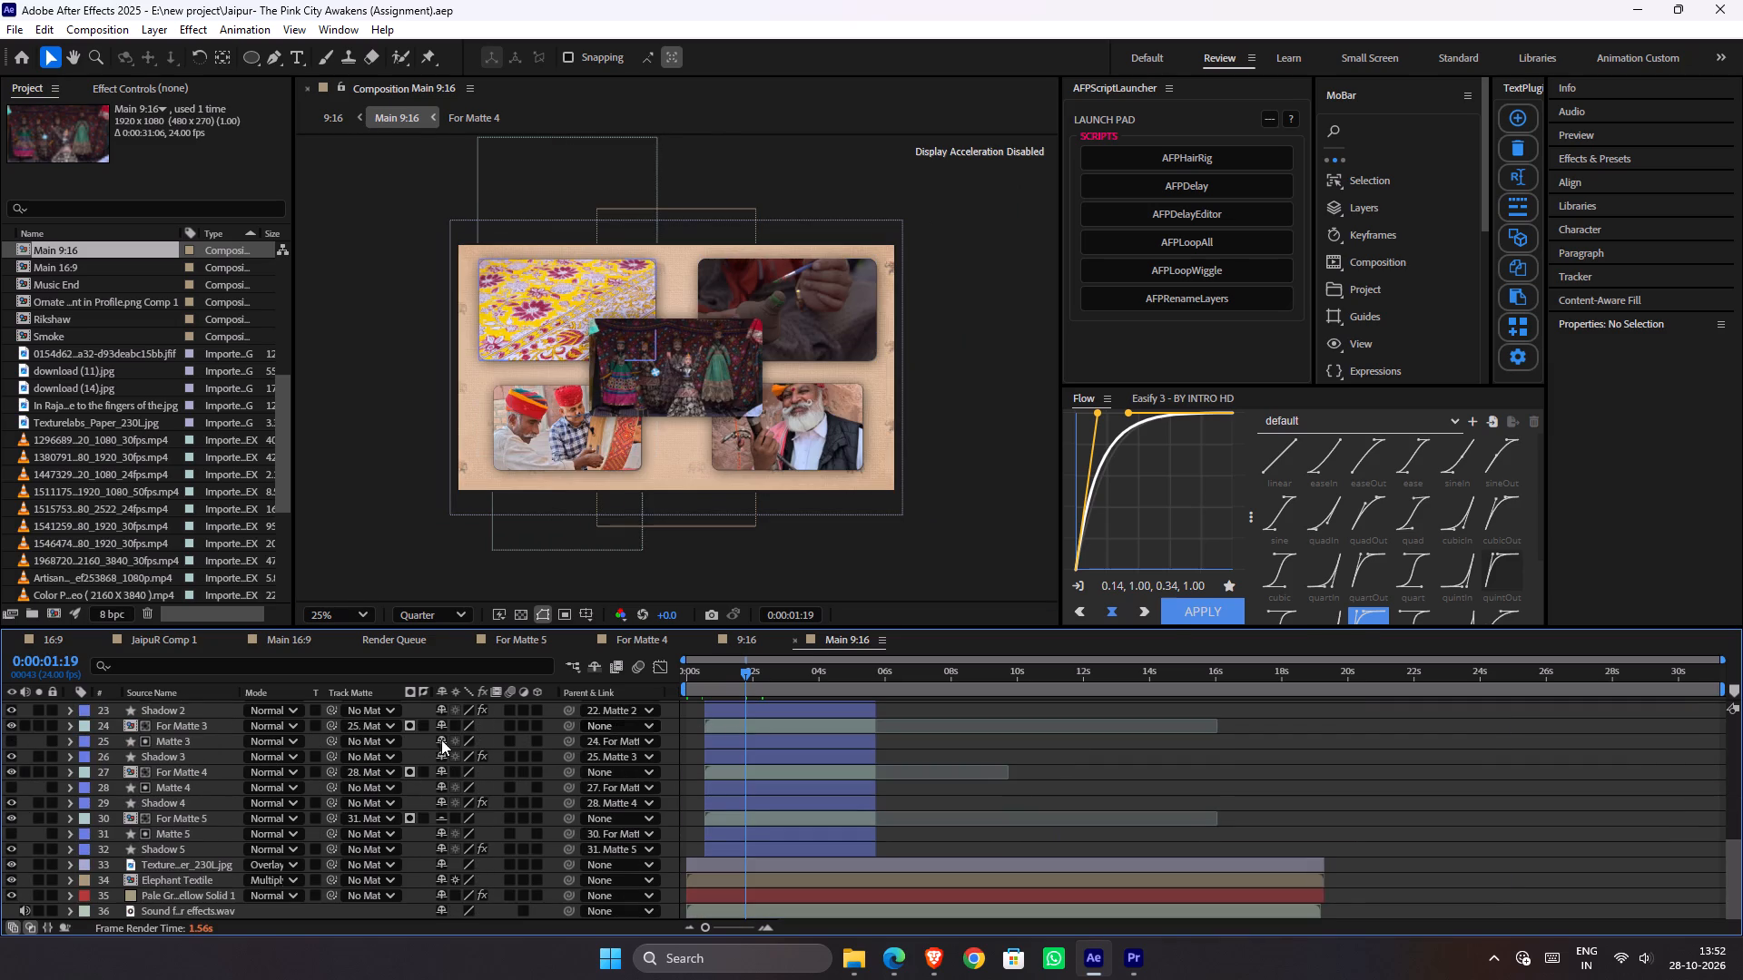
Reduce the For Matte 1 layer's scale to 16% at its second scale keyframe, at 0:00:01:17.
click(204, 738)
click(202, 730)
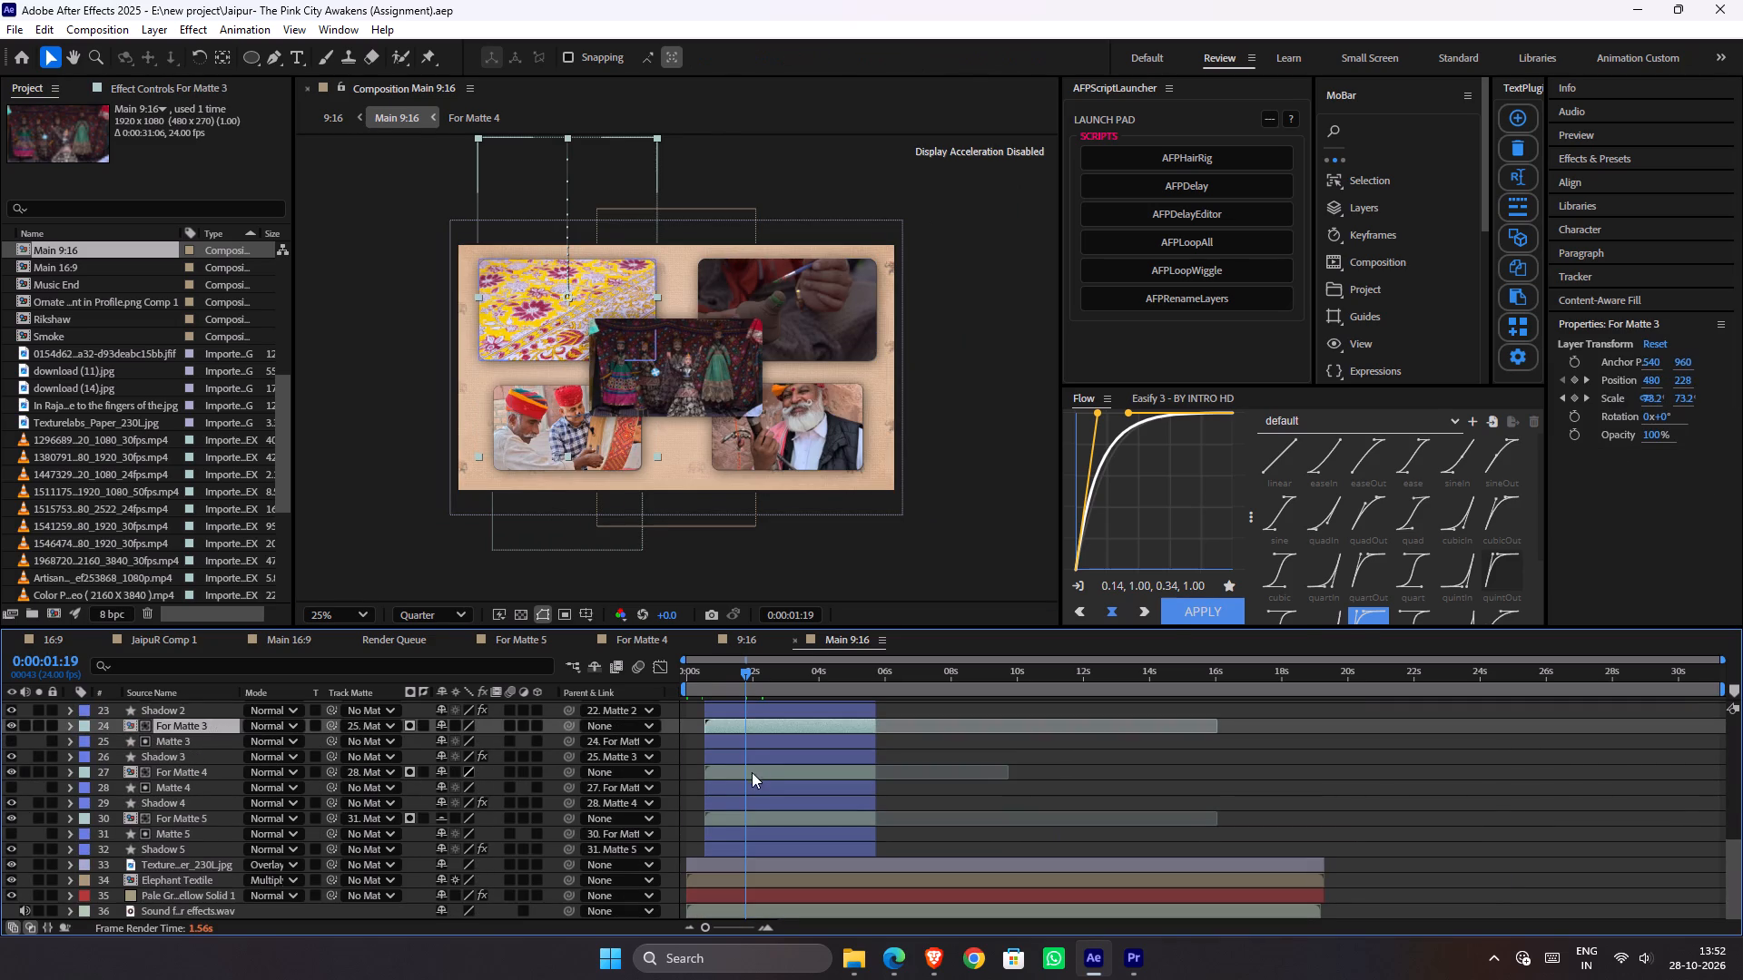
scroll(200, 749, up, 1)
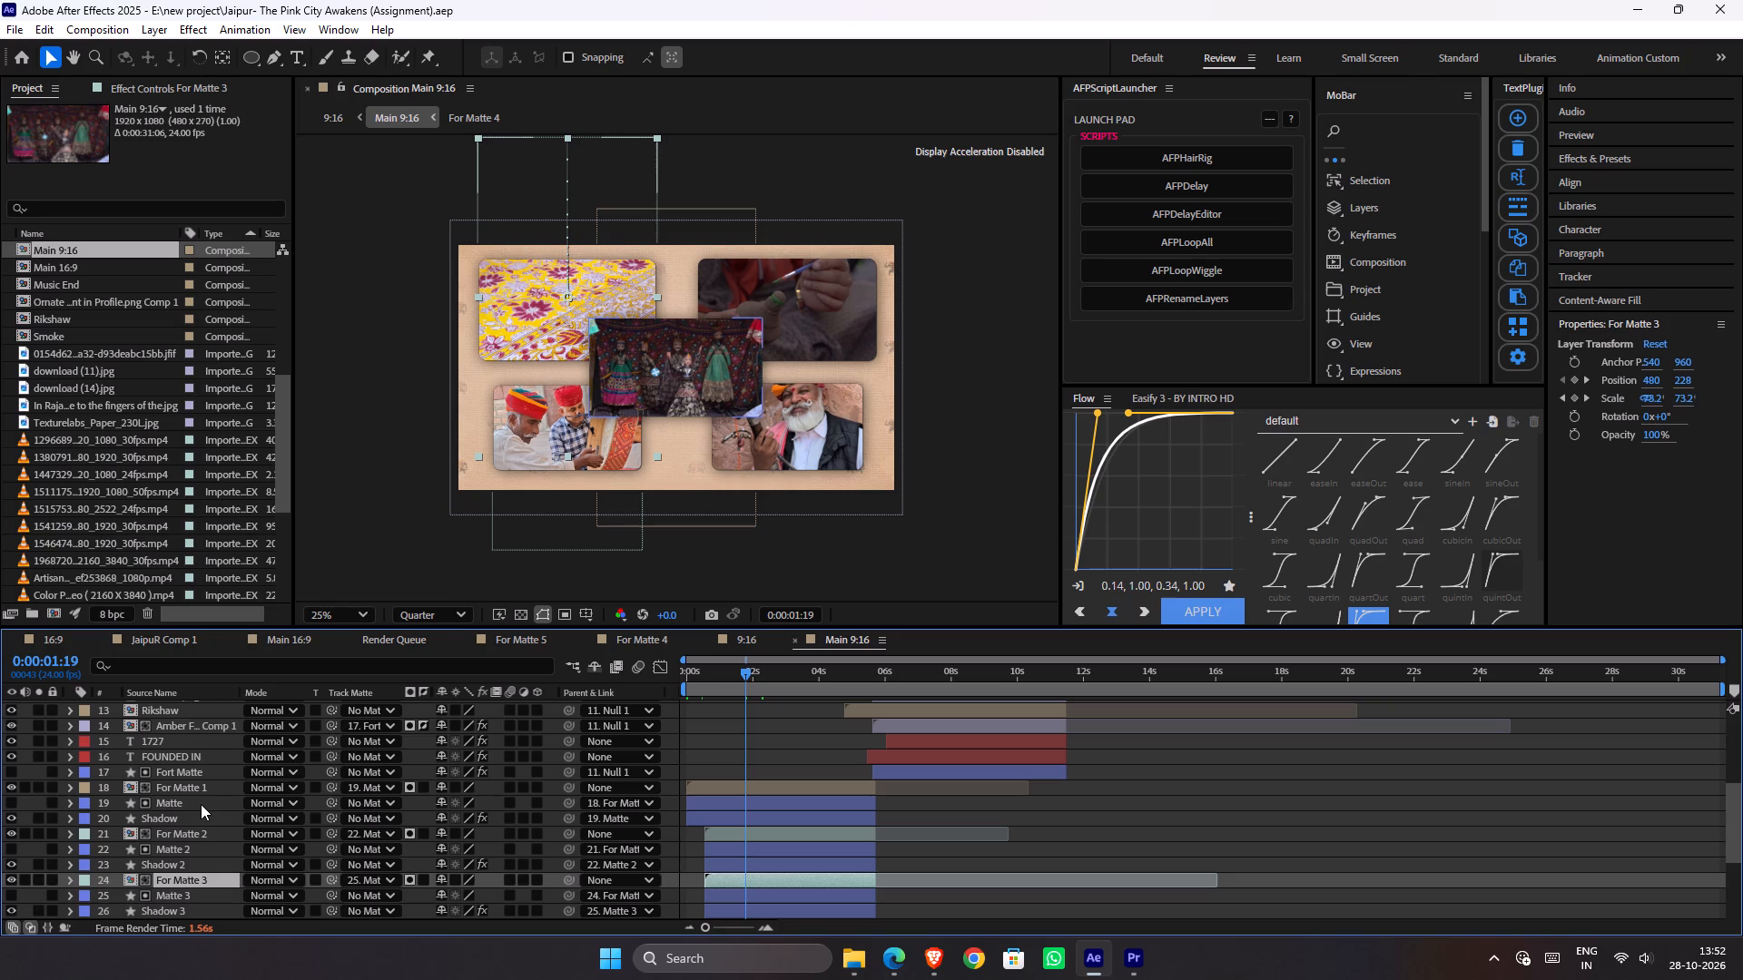
click(730, 828)
click(727, 797)
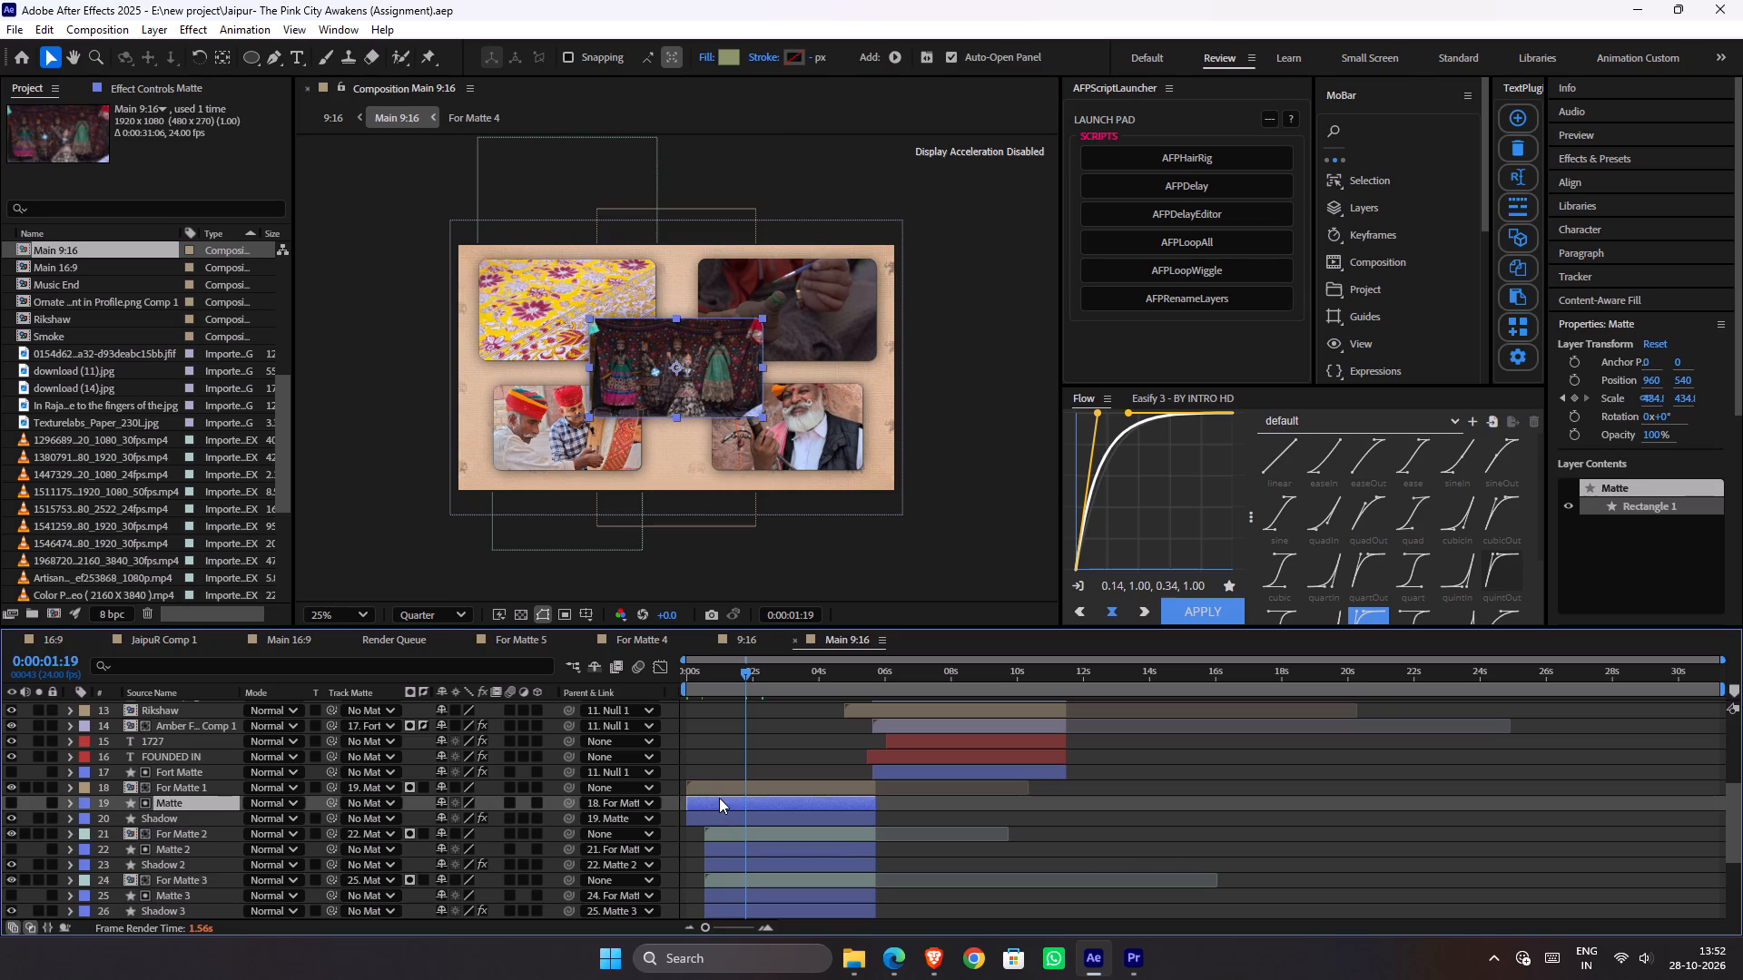
click(724, 791)
key(s)
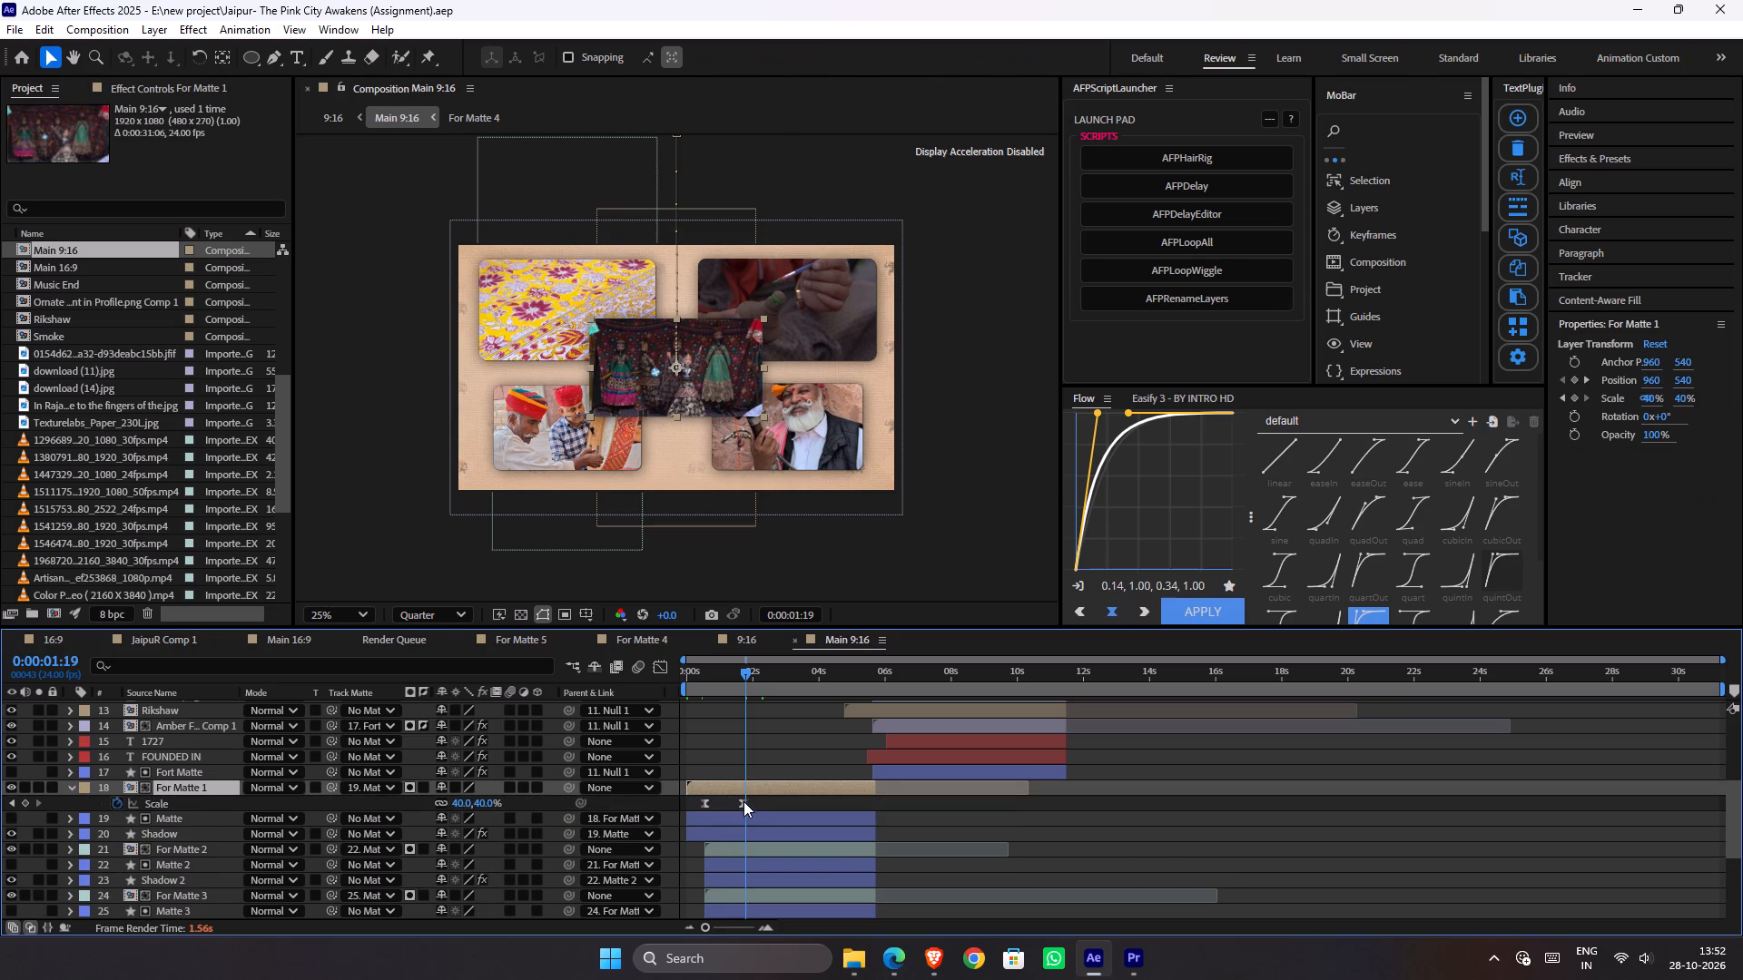
key(j)
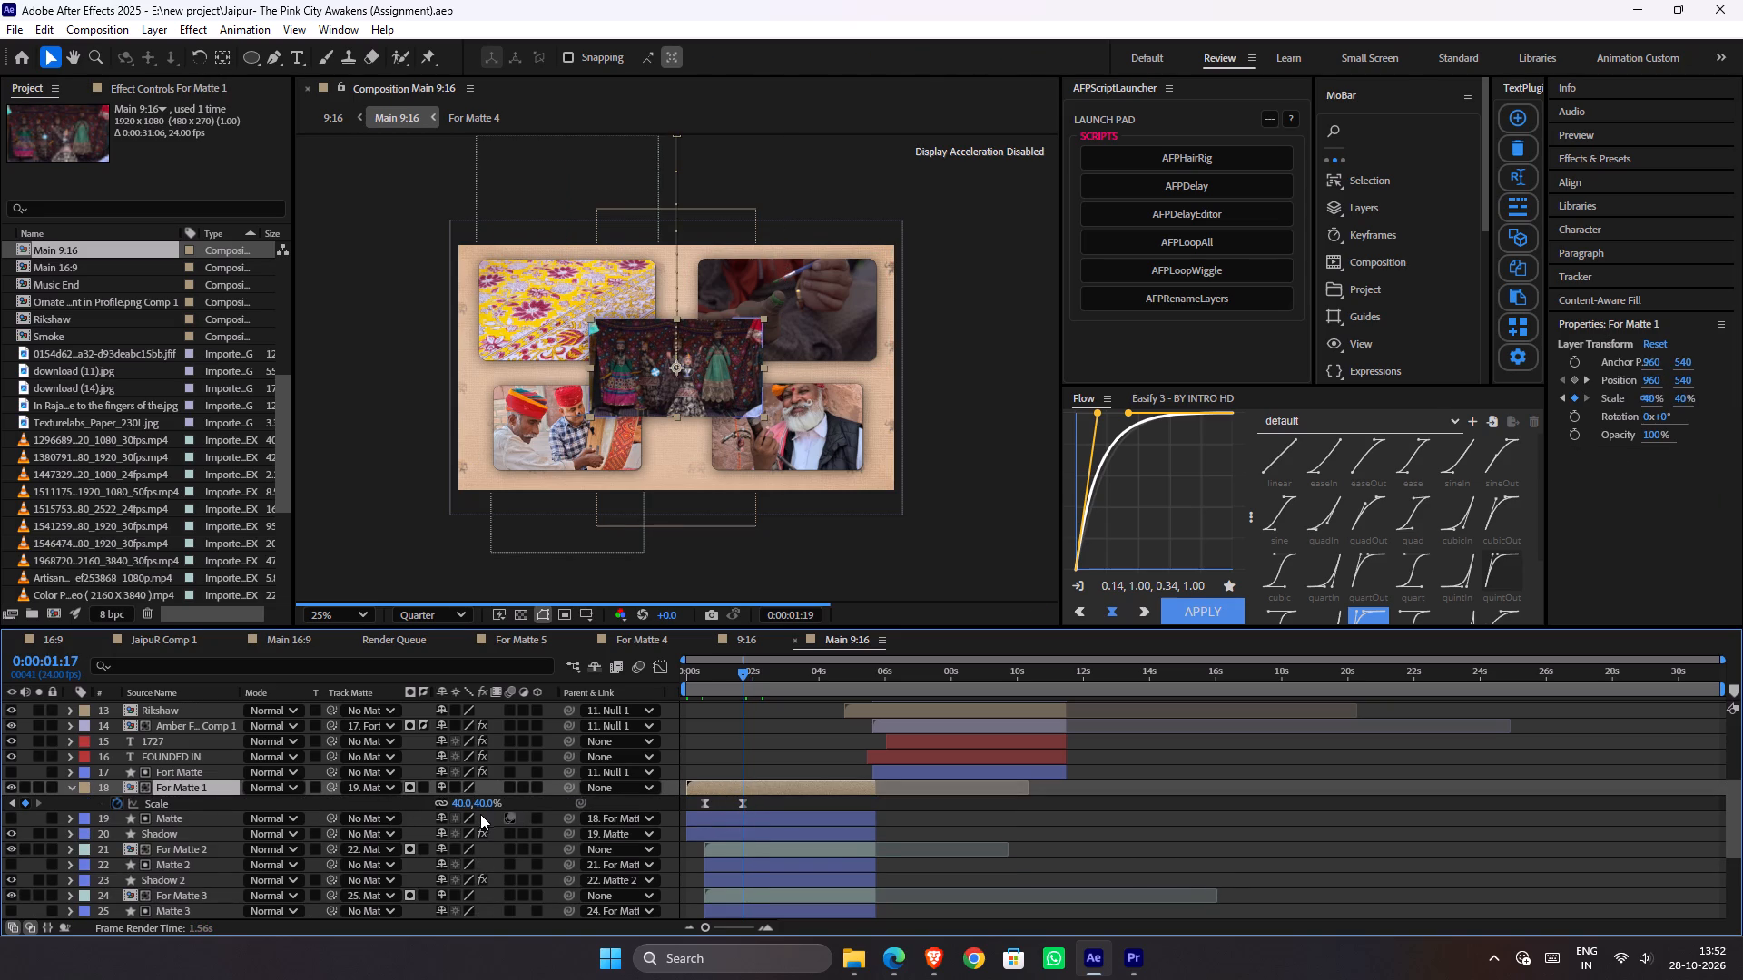
drag(480, 808, 459, 812)
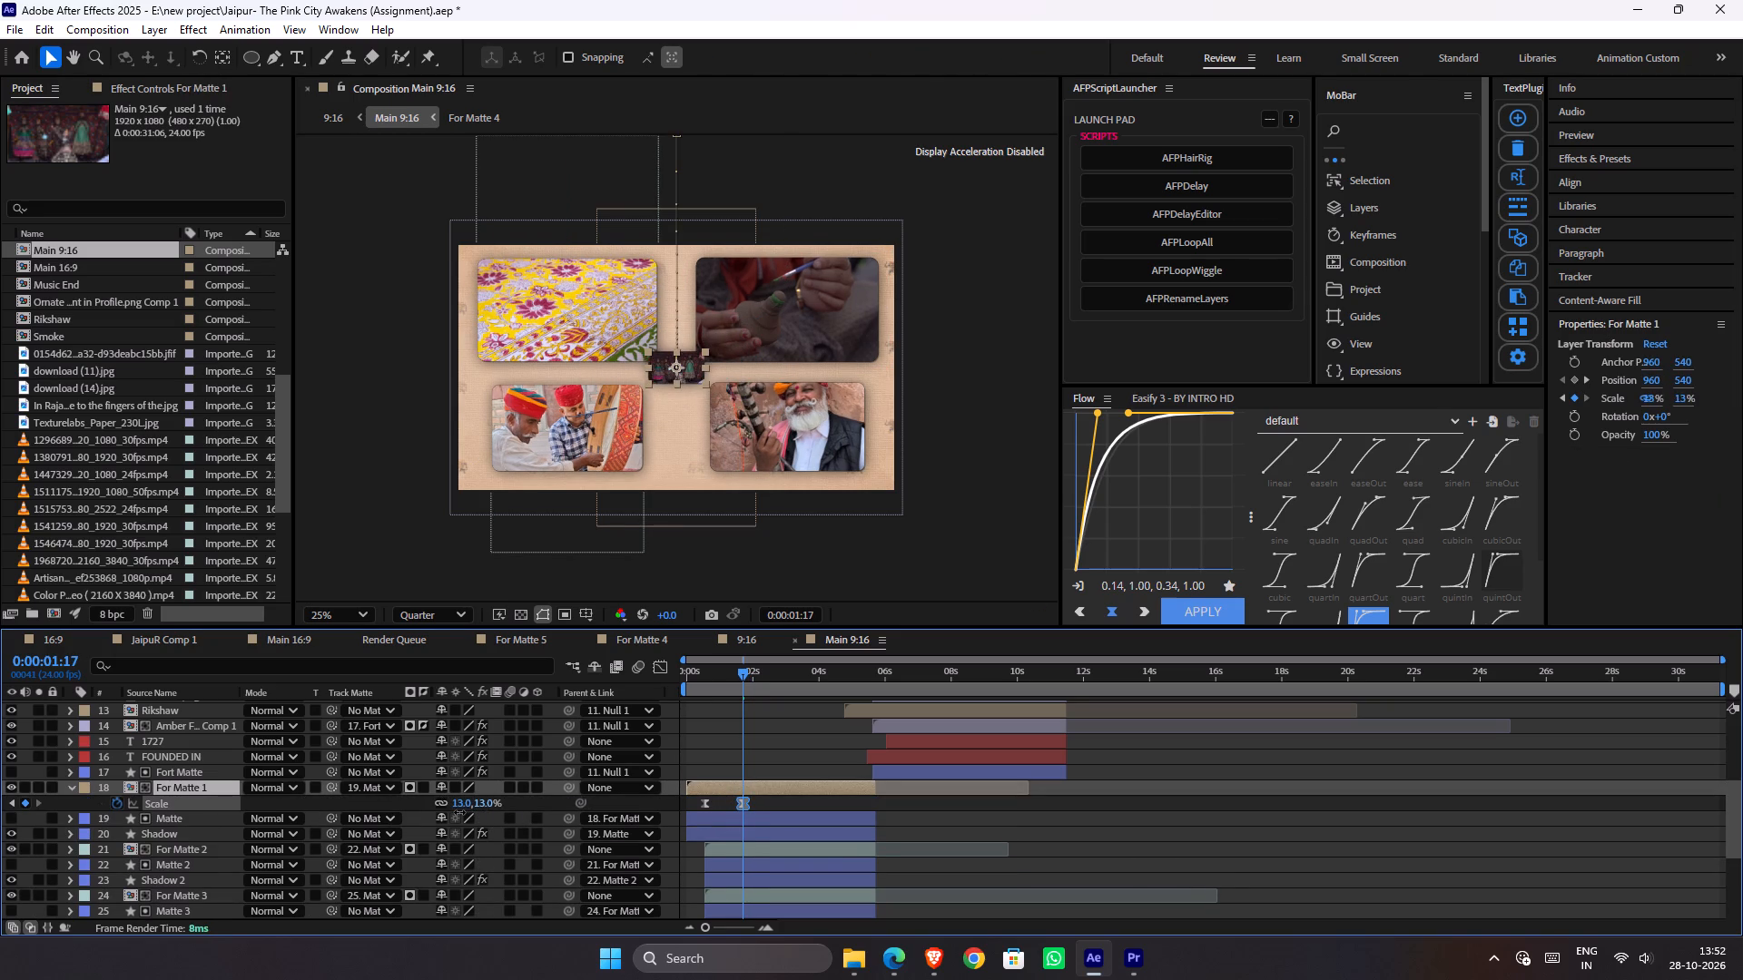
drag(459, 812, 462, 812)
Lock the 9:16 composition viewer, dock it beside the Main 9:16 viewer, widen the Main 9:16 viewer, and save the project.
click(741, 637)
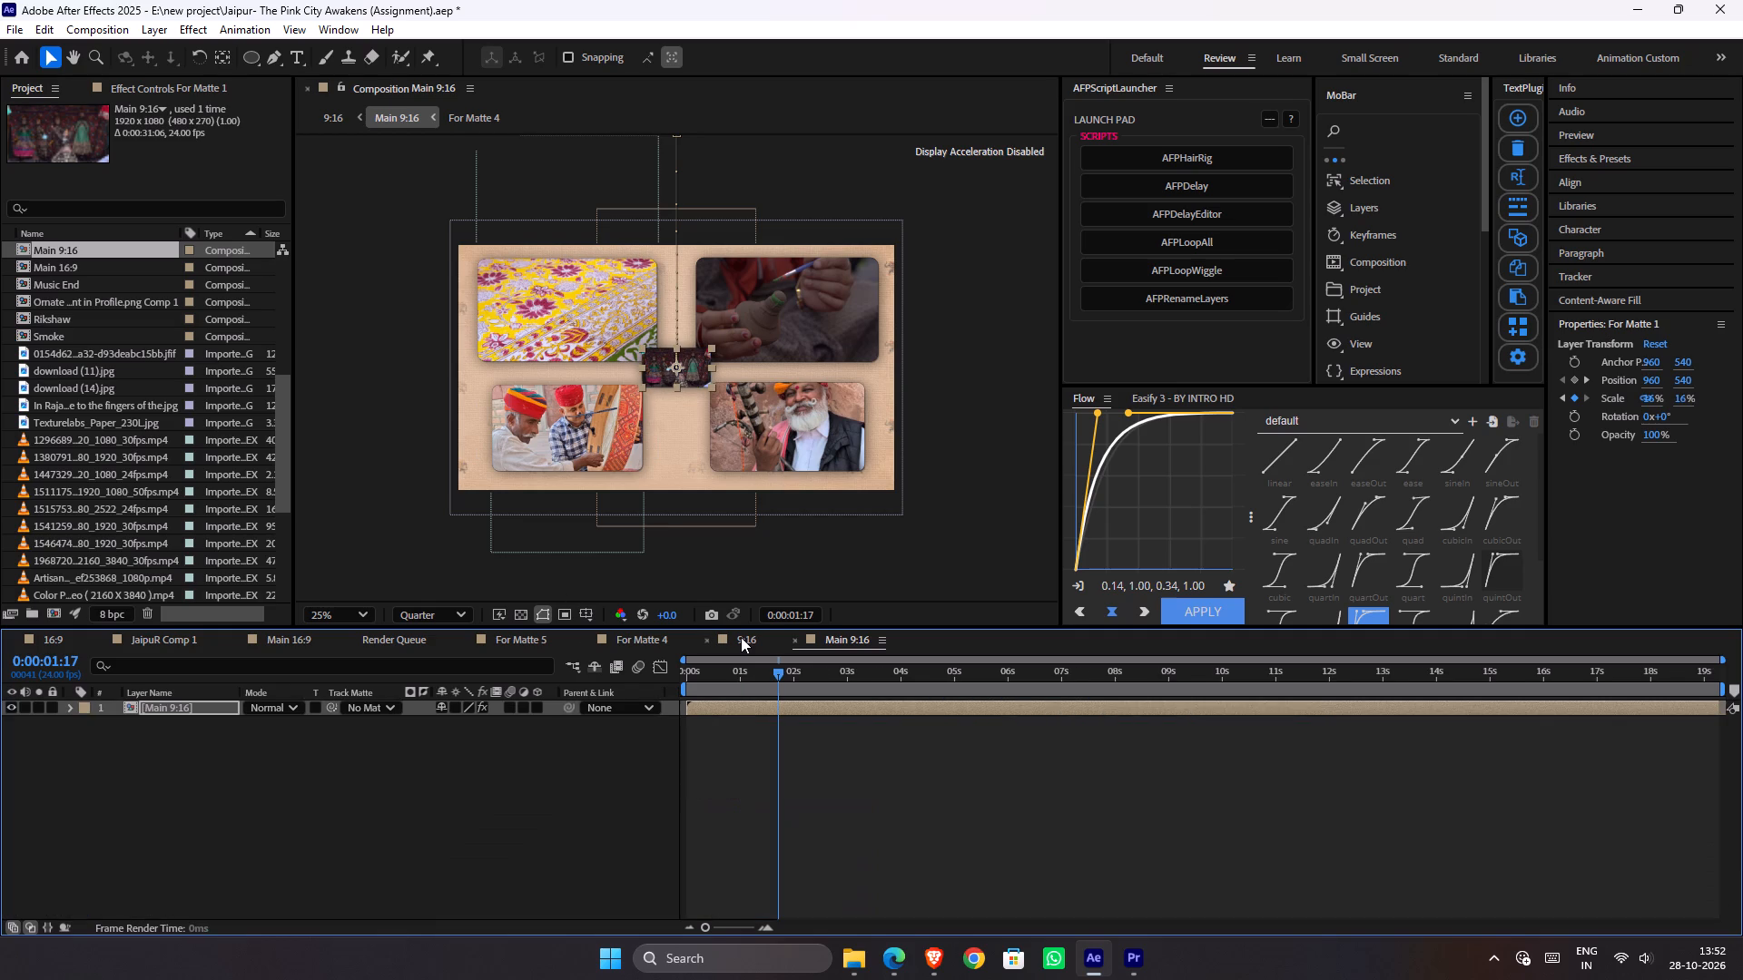
key(ctrl+s)
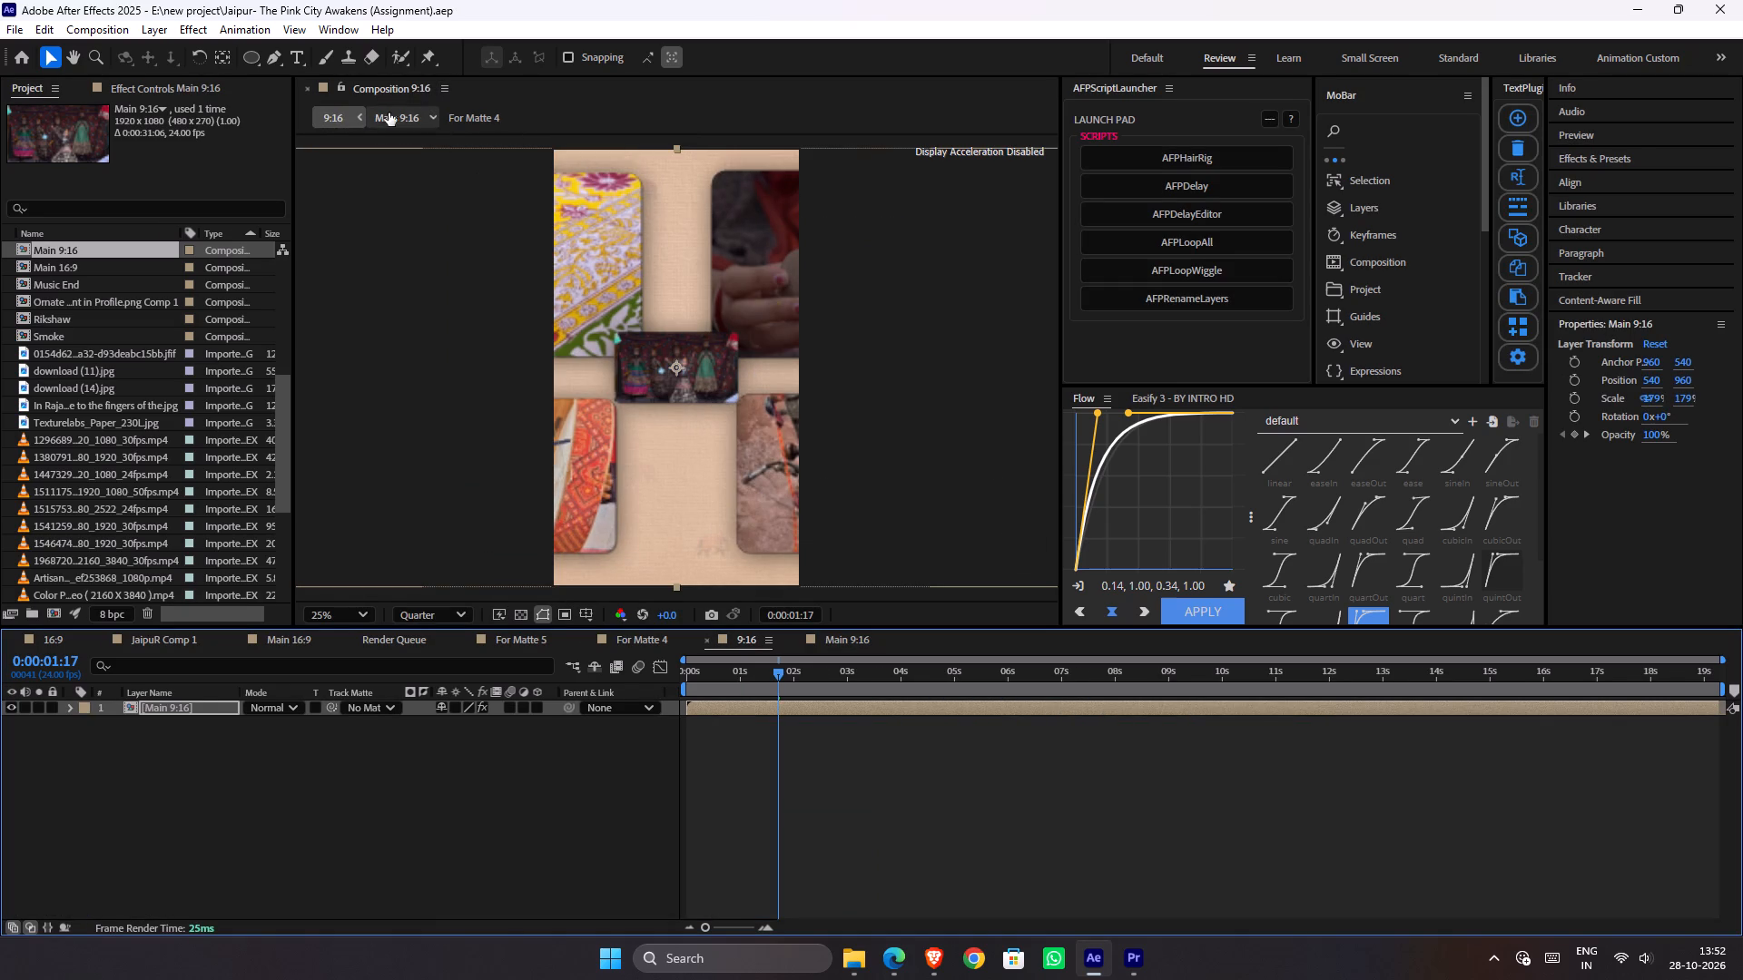
click(341, 91)
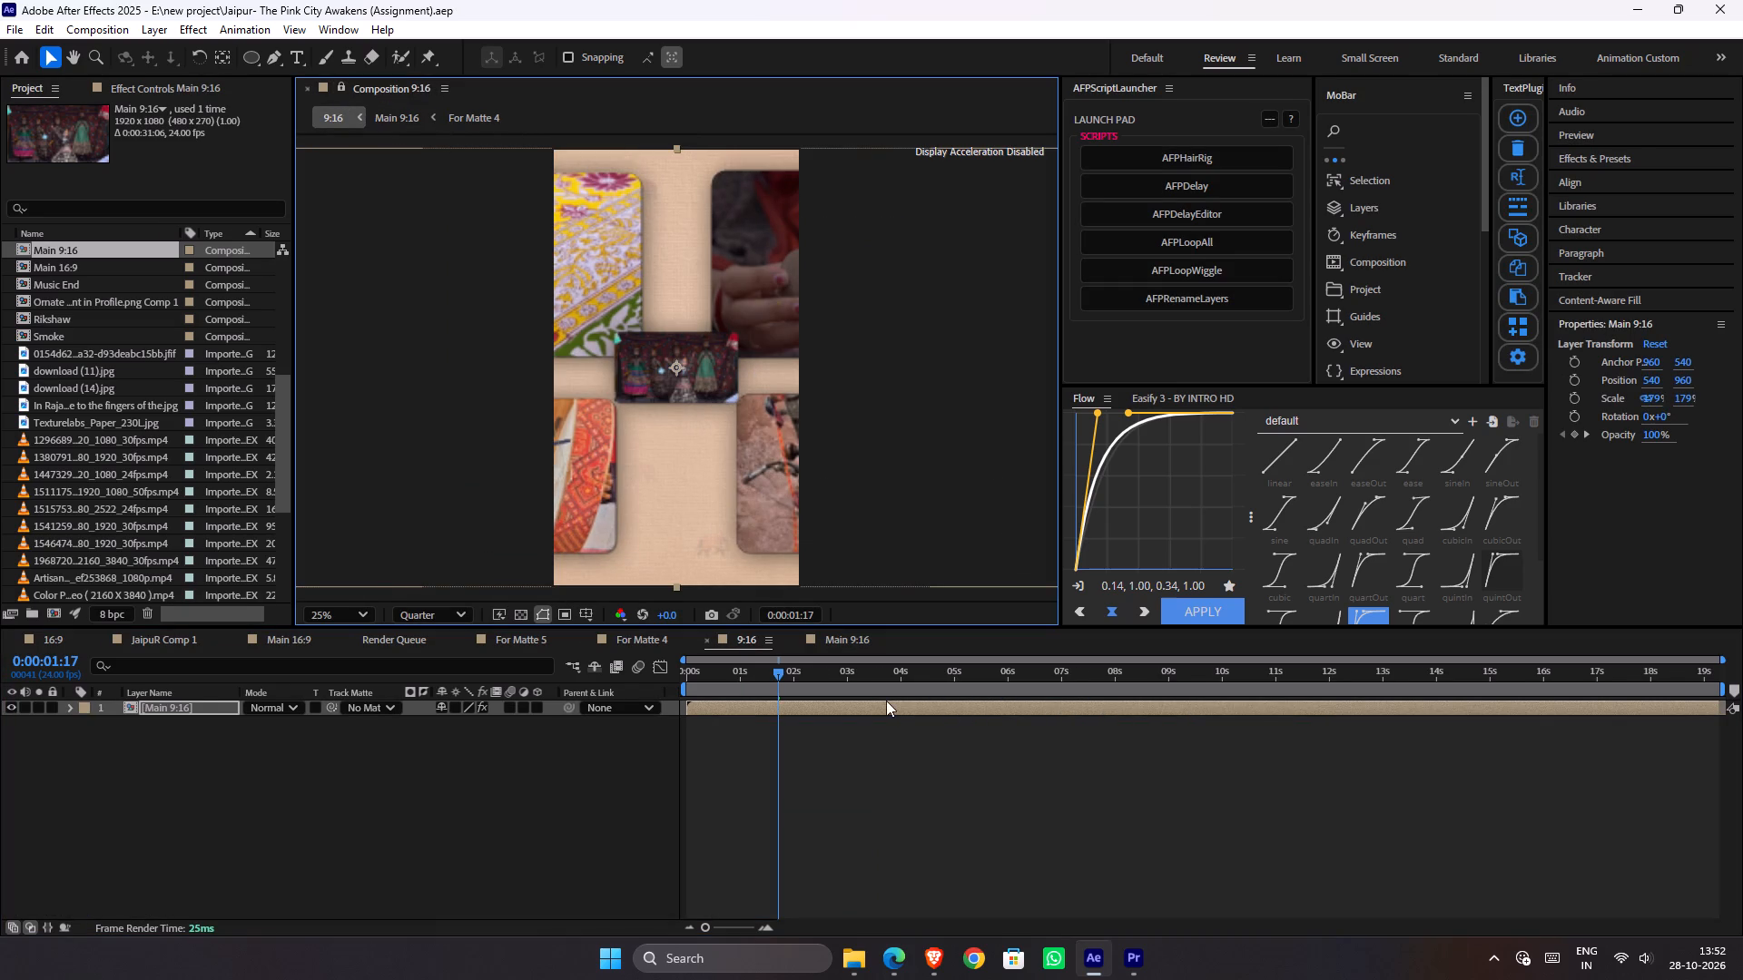
double_click(878, 710)
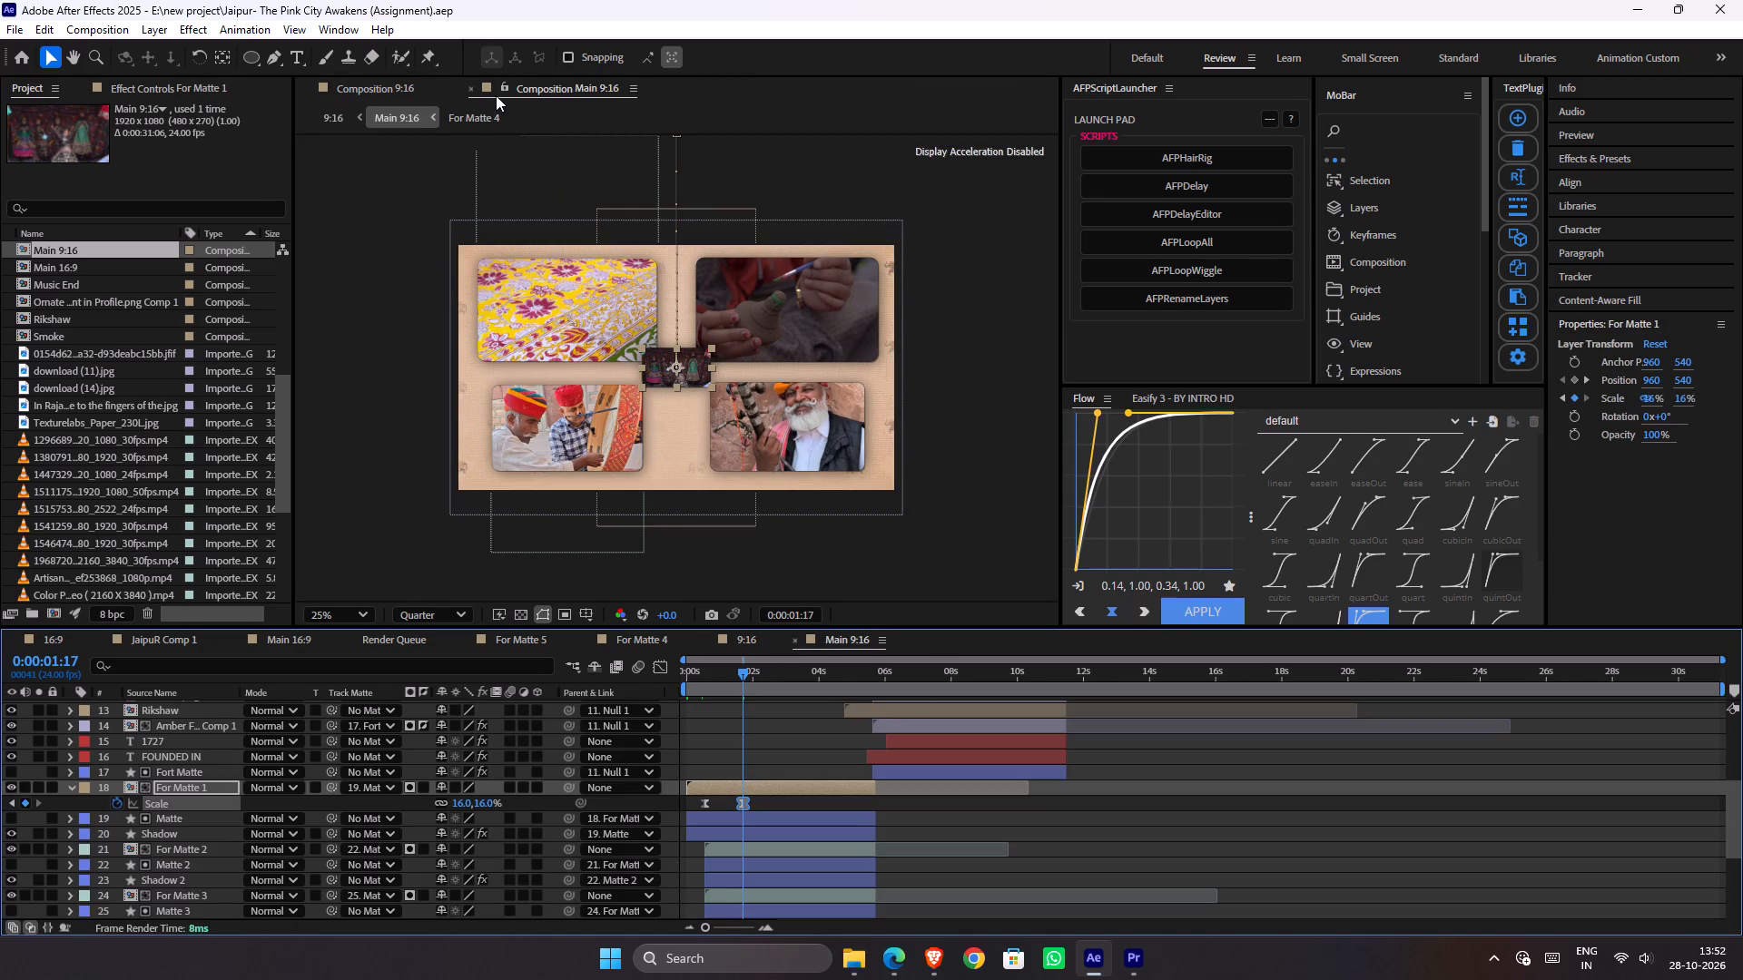
drag(397, 91, 323, 232)
click(1185, 767)
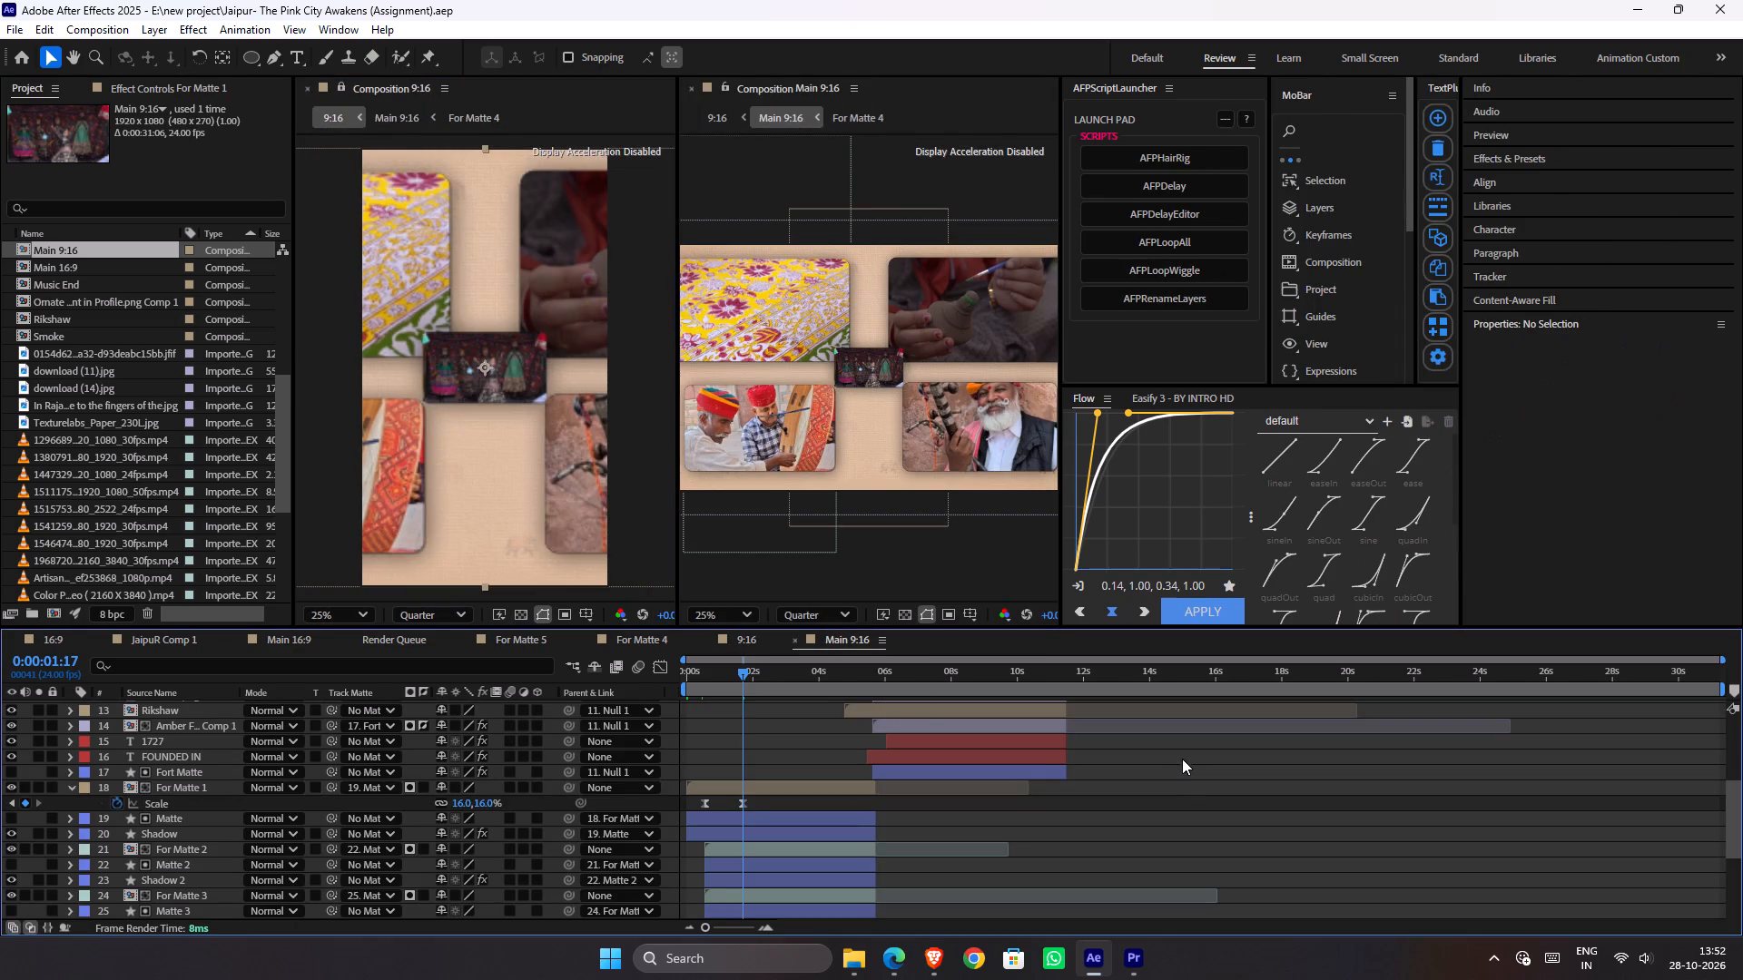
key(ctrl+s)
drag(1060, 311, 1196, 328)
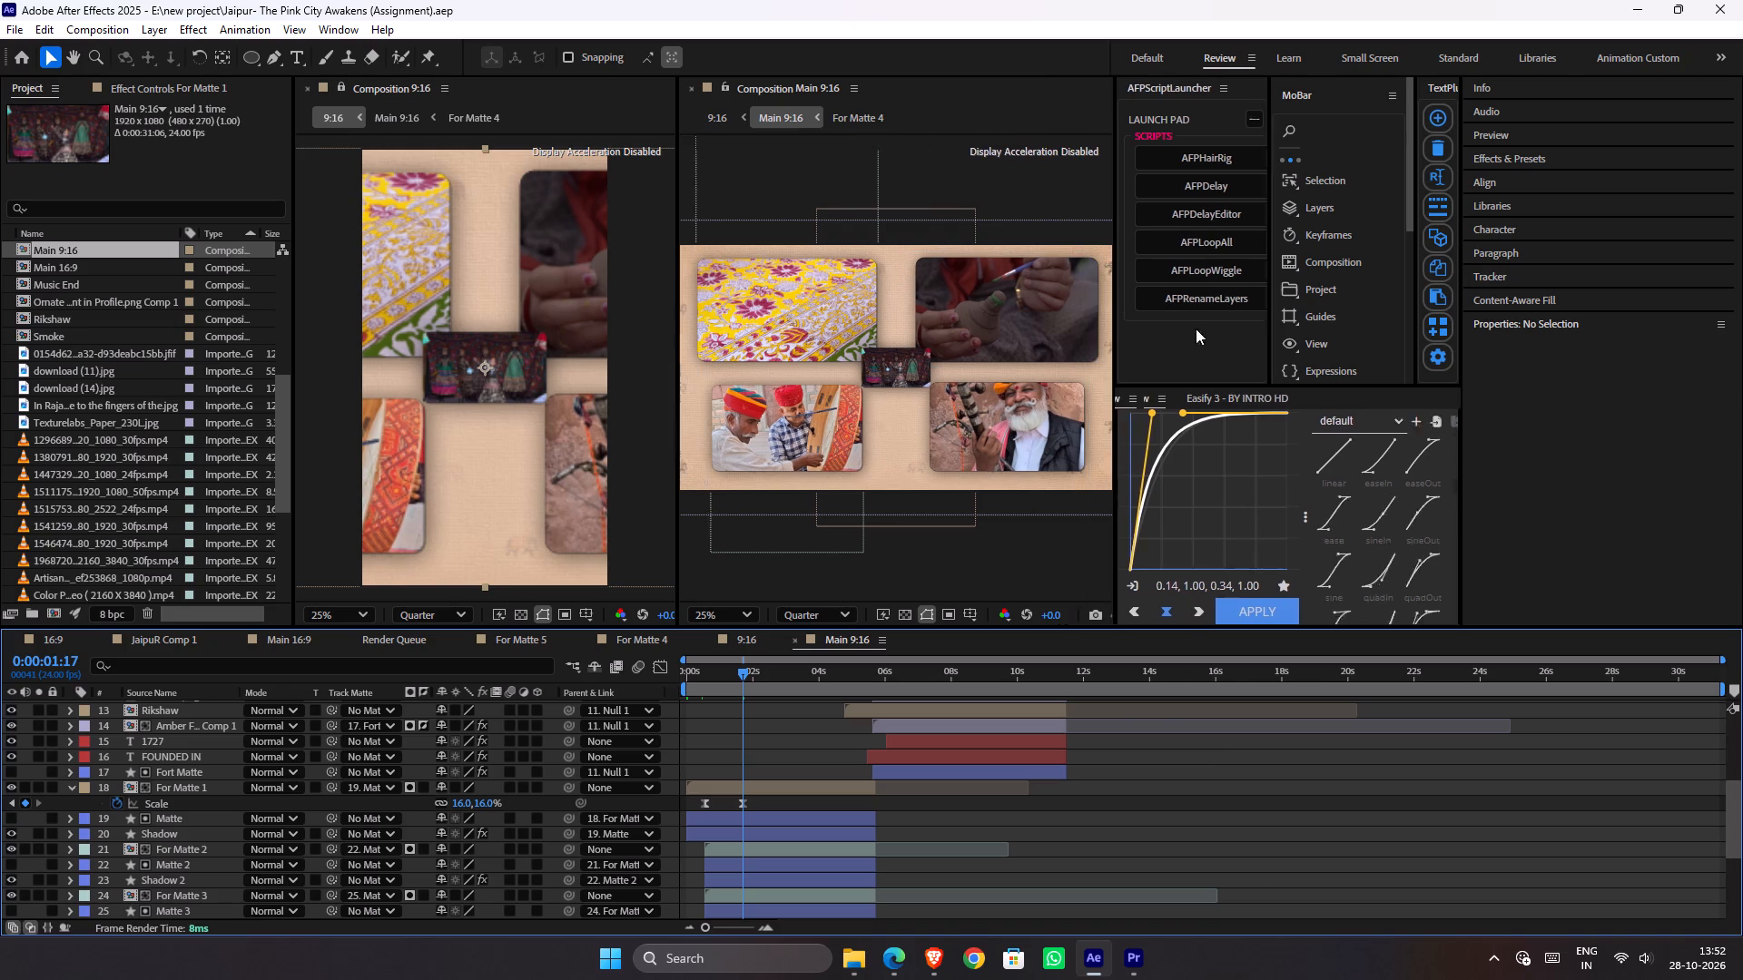
drag(1196, 328, 1177, 331)
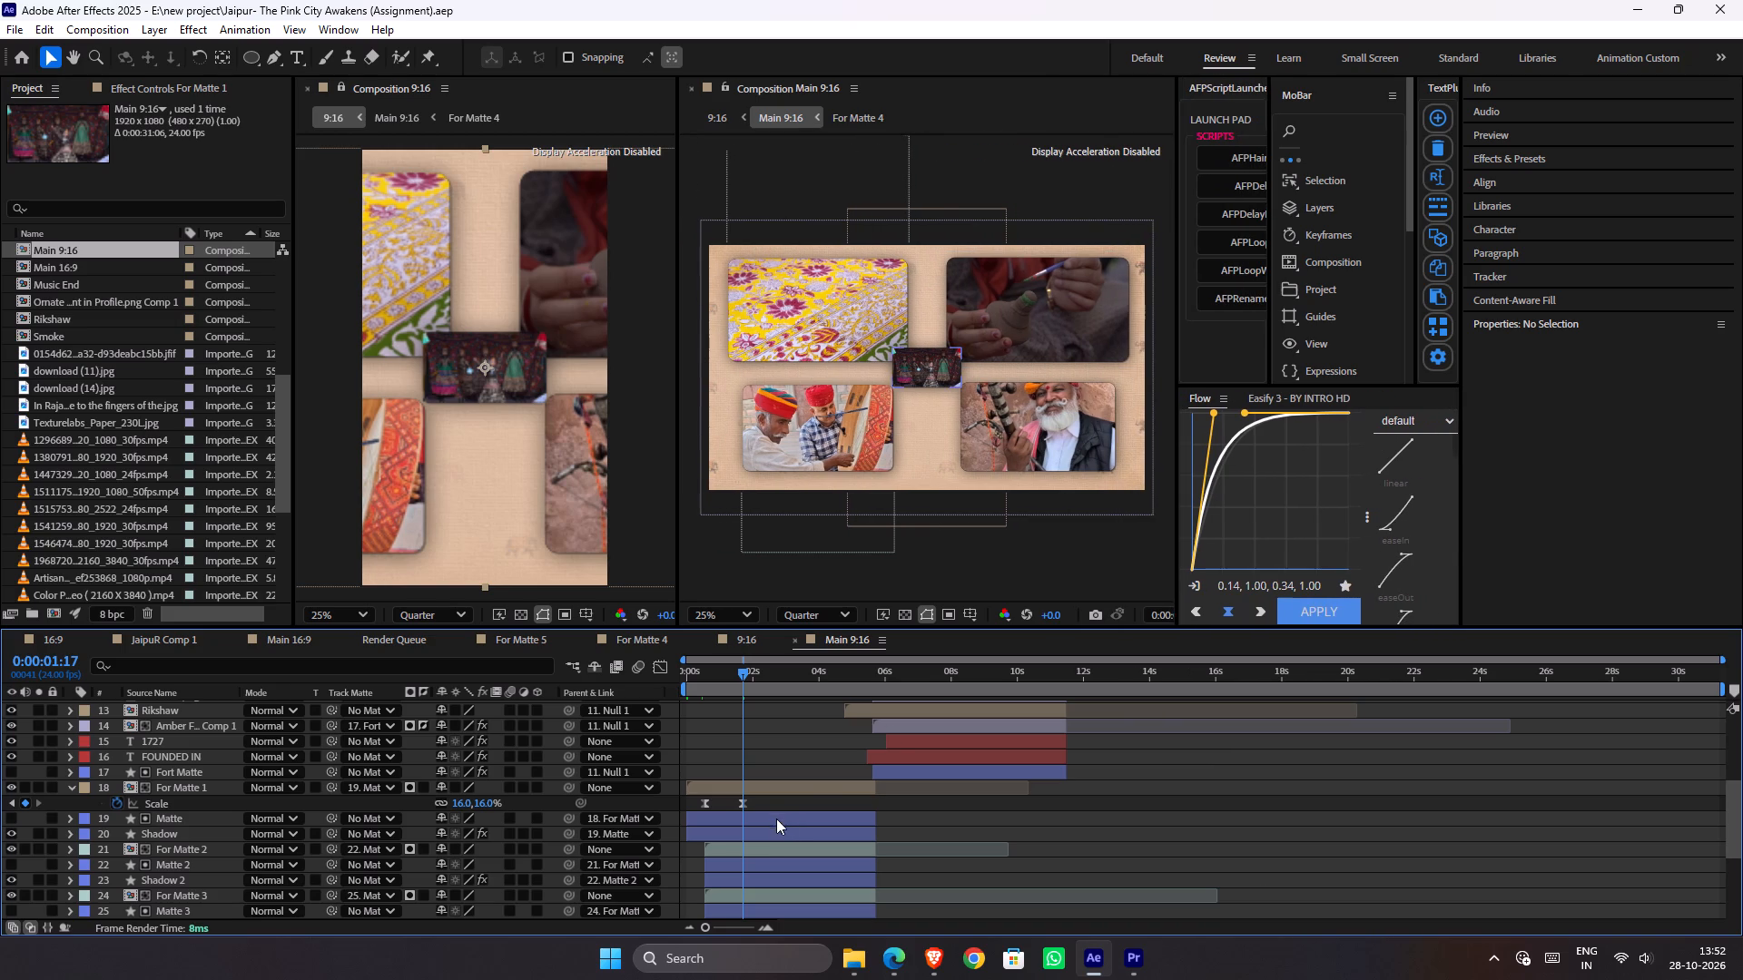
Select both scale keyframes of the For Matte 2 layer and reduce the scale at 0:00:02:01 to 19%.
click(752, 851)
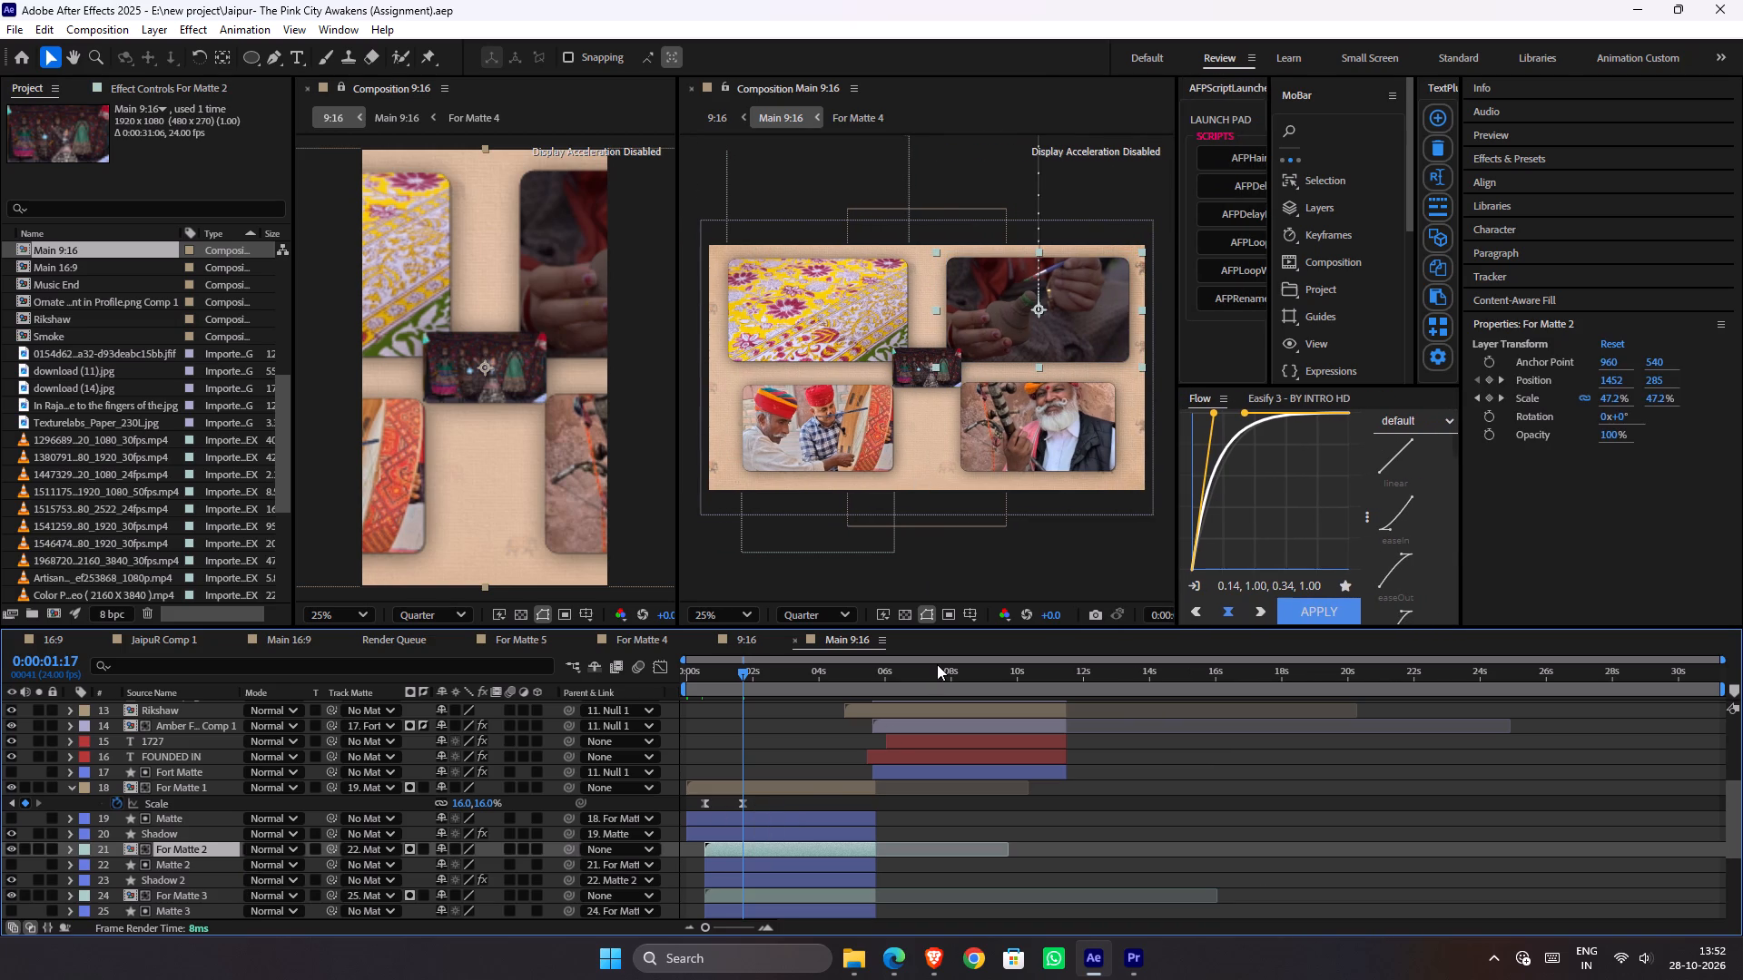
key(u)
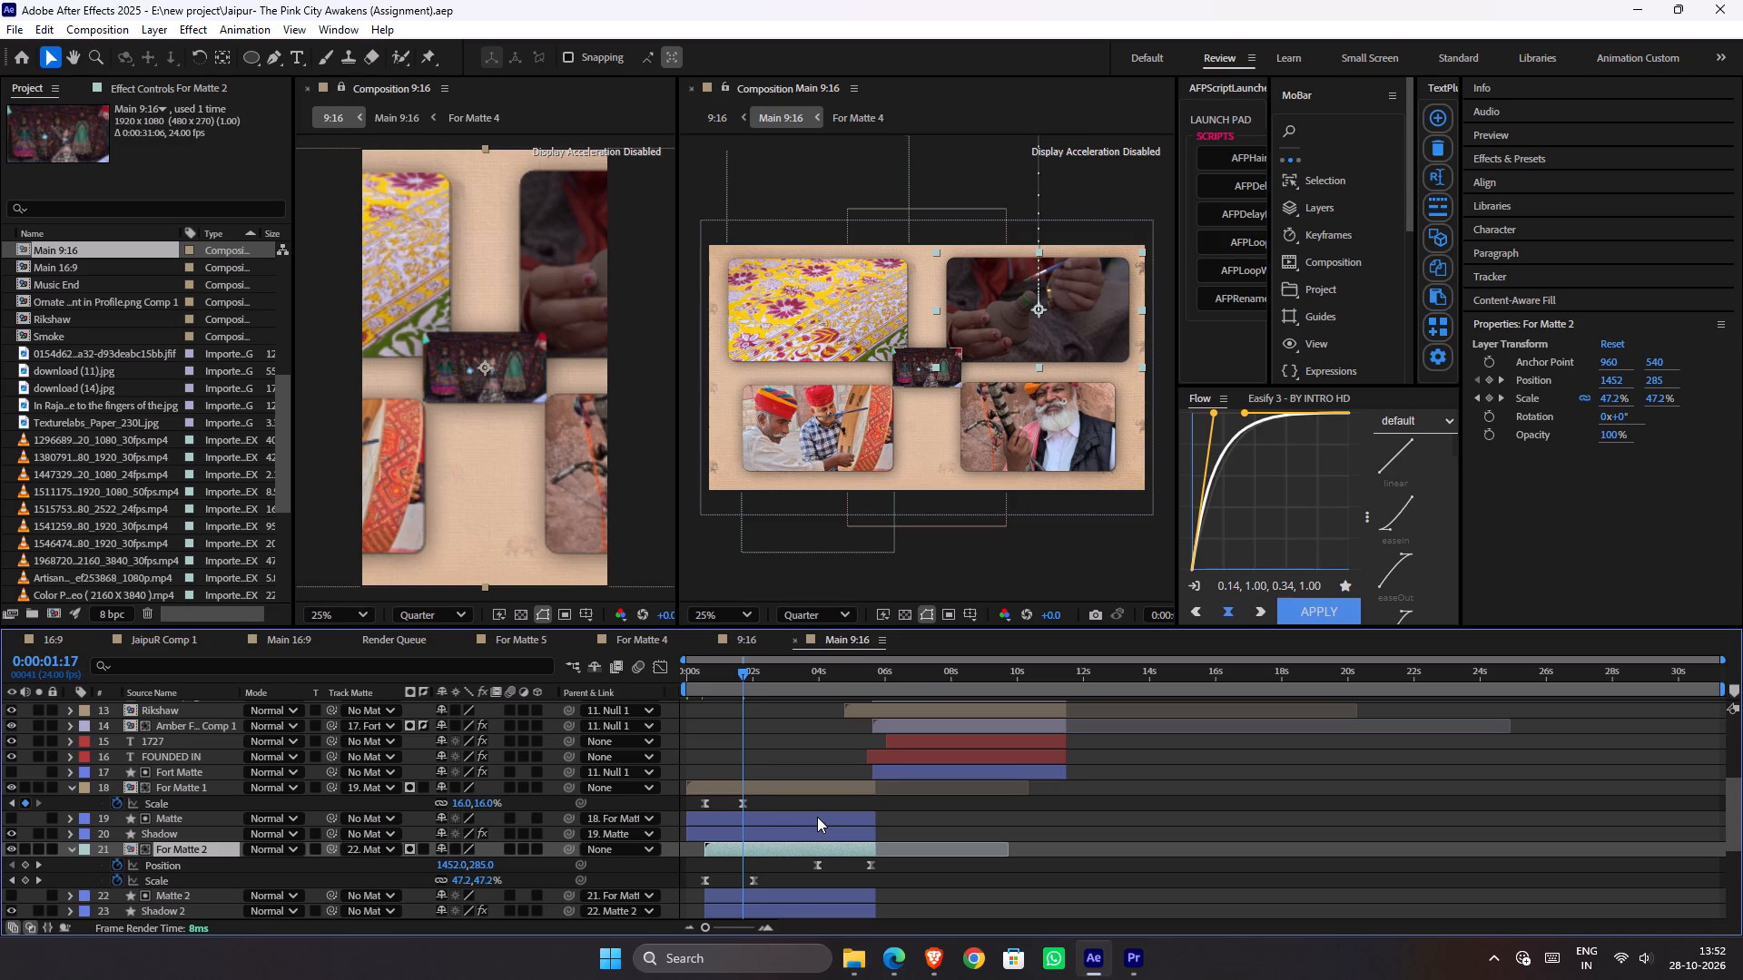
key(k)
drag(778, 882, 699, 887)
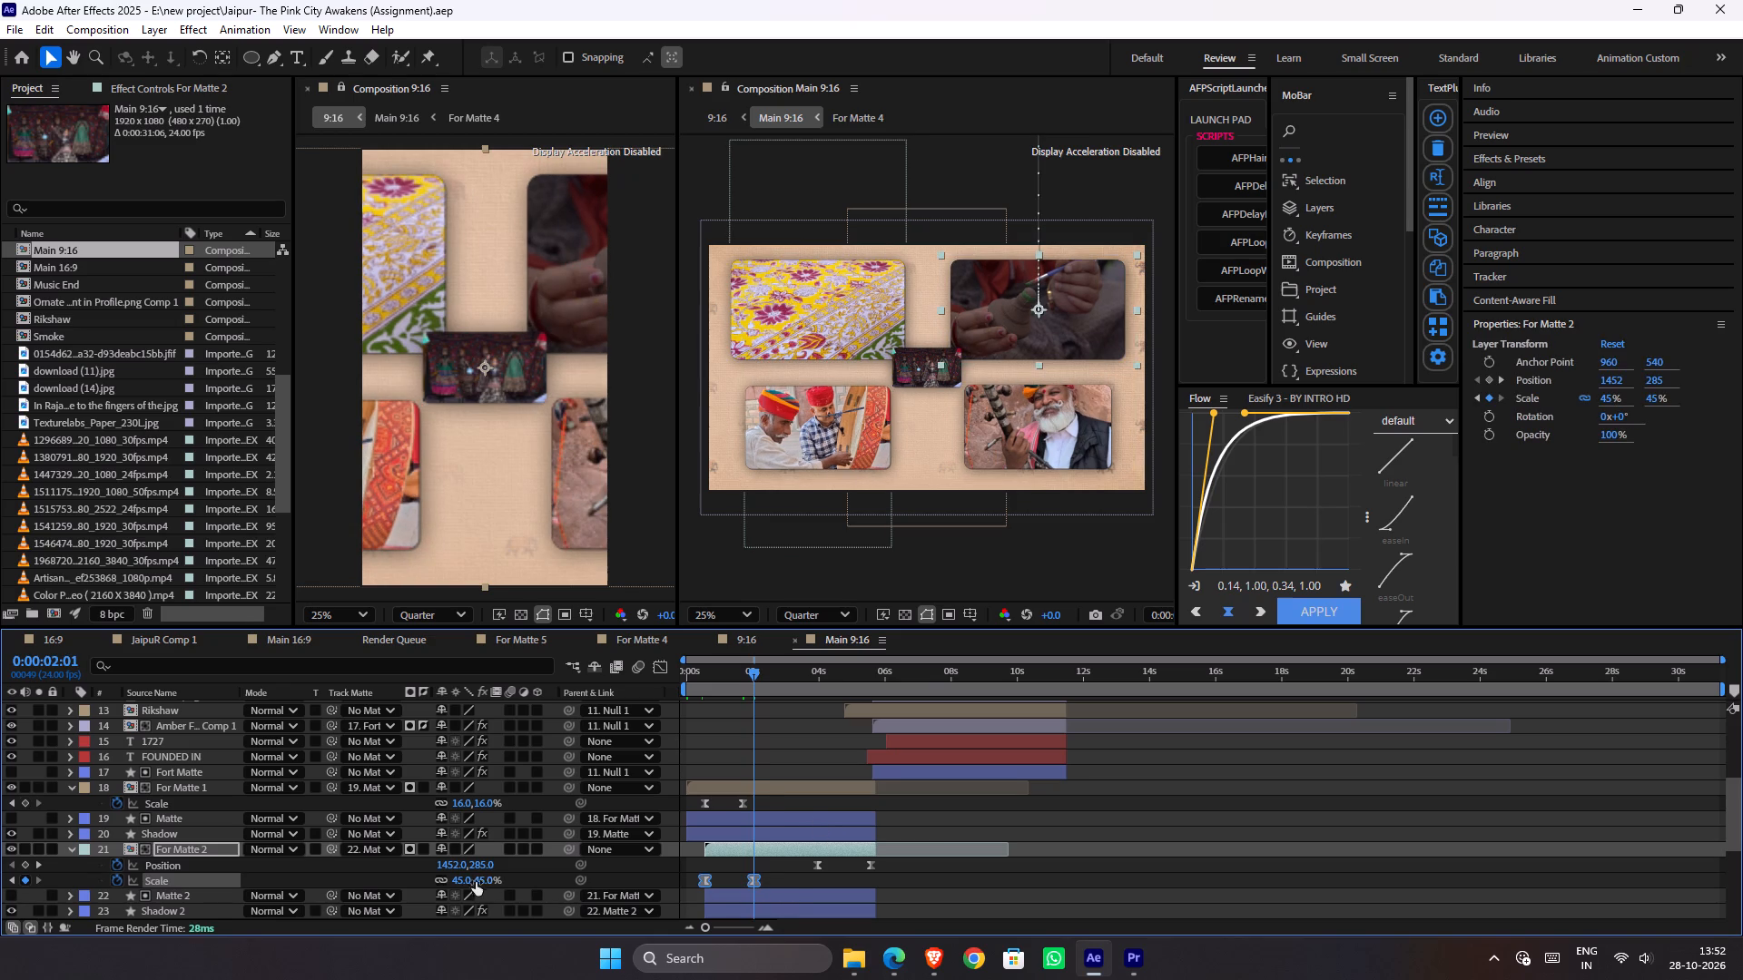
drag(487, 879, 481, 880)
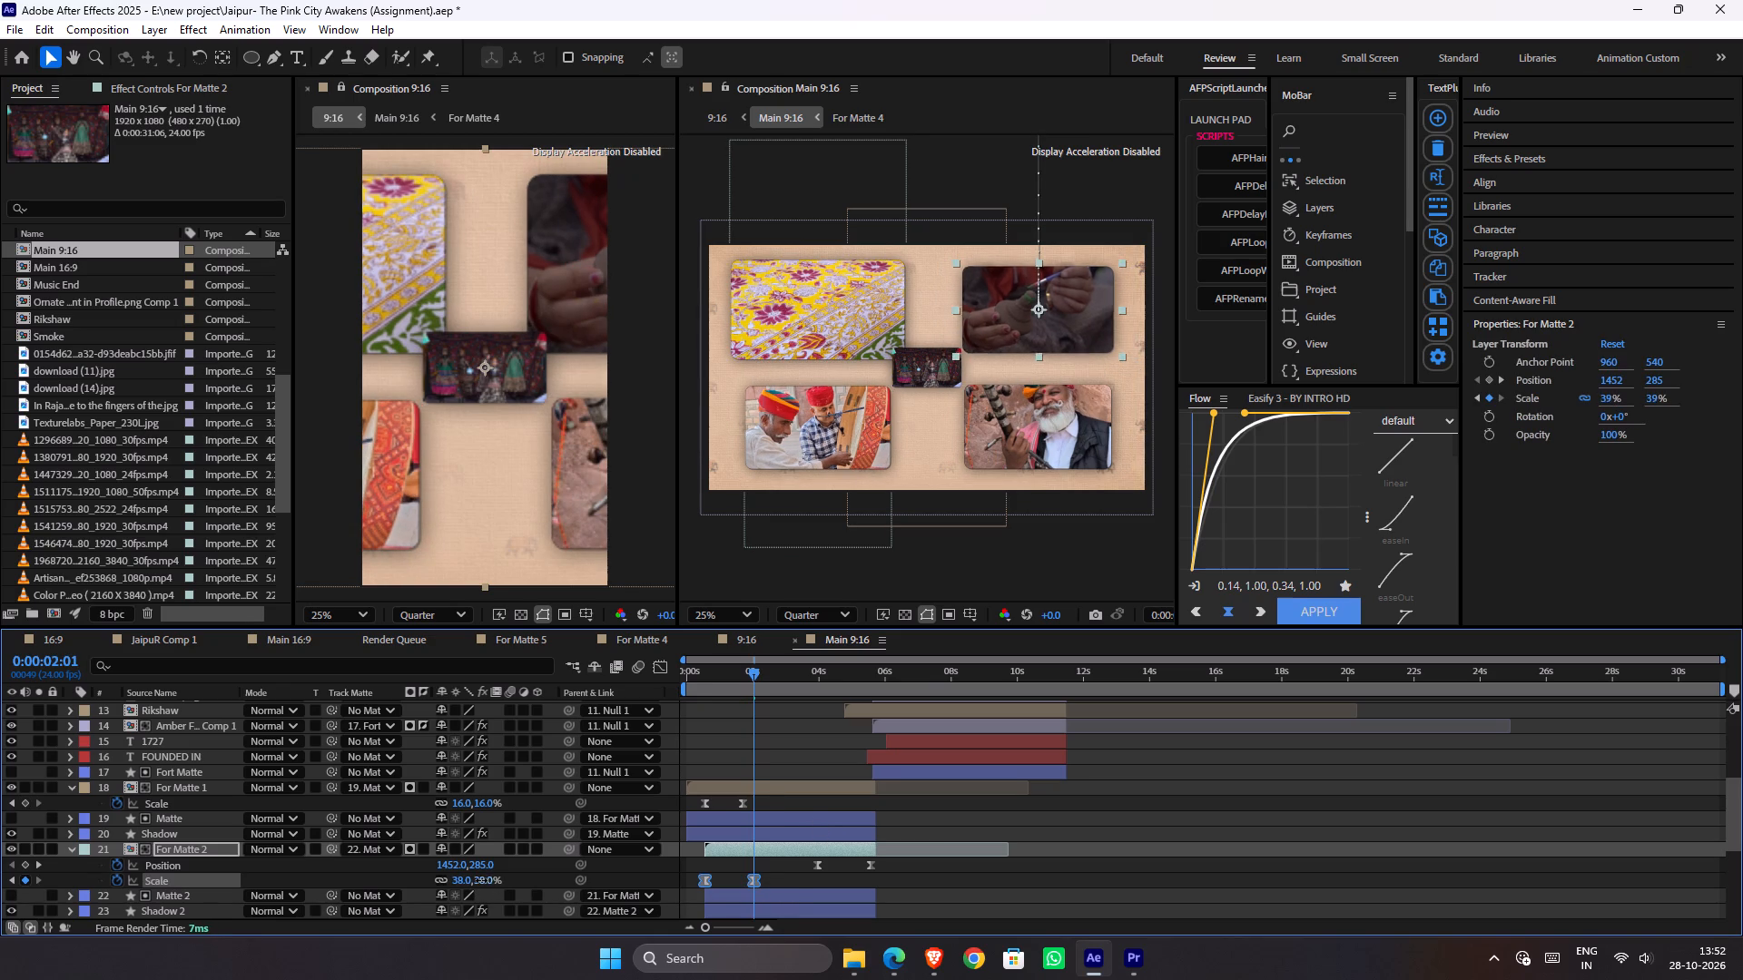
drag(481, 880, 467, 880)
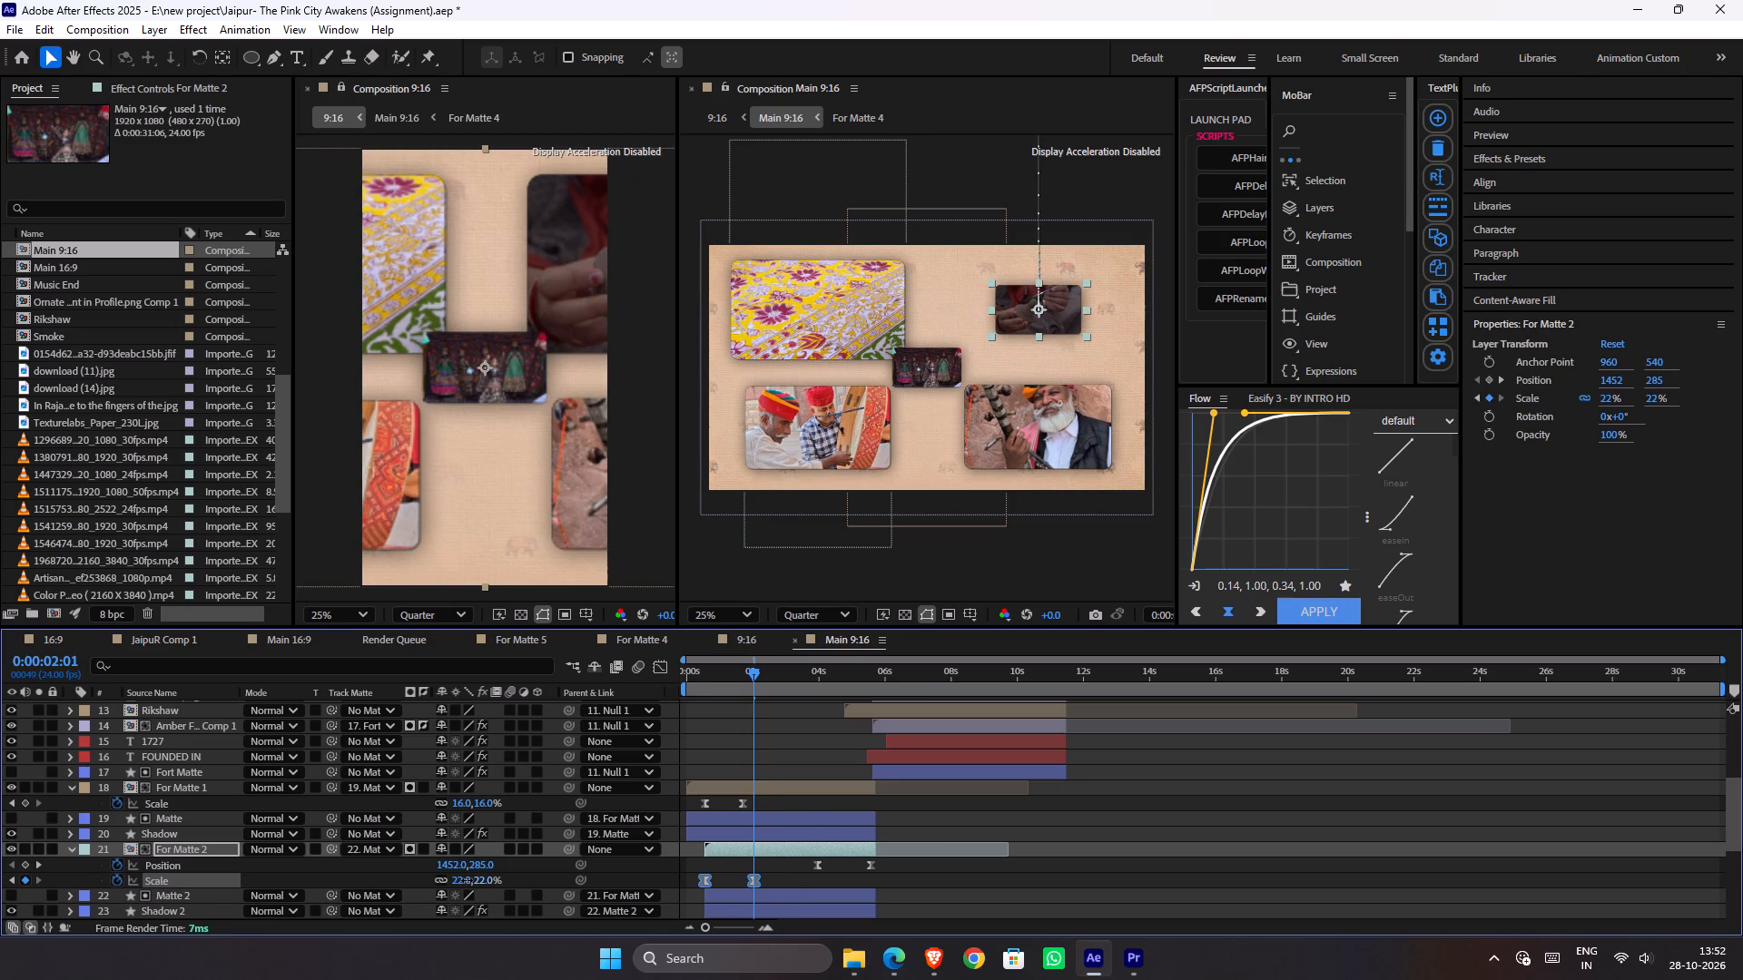
drag(467, 880, 466, 880)
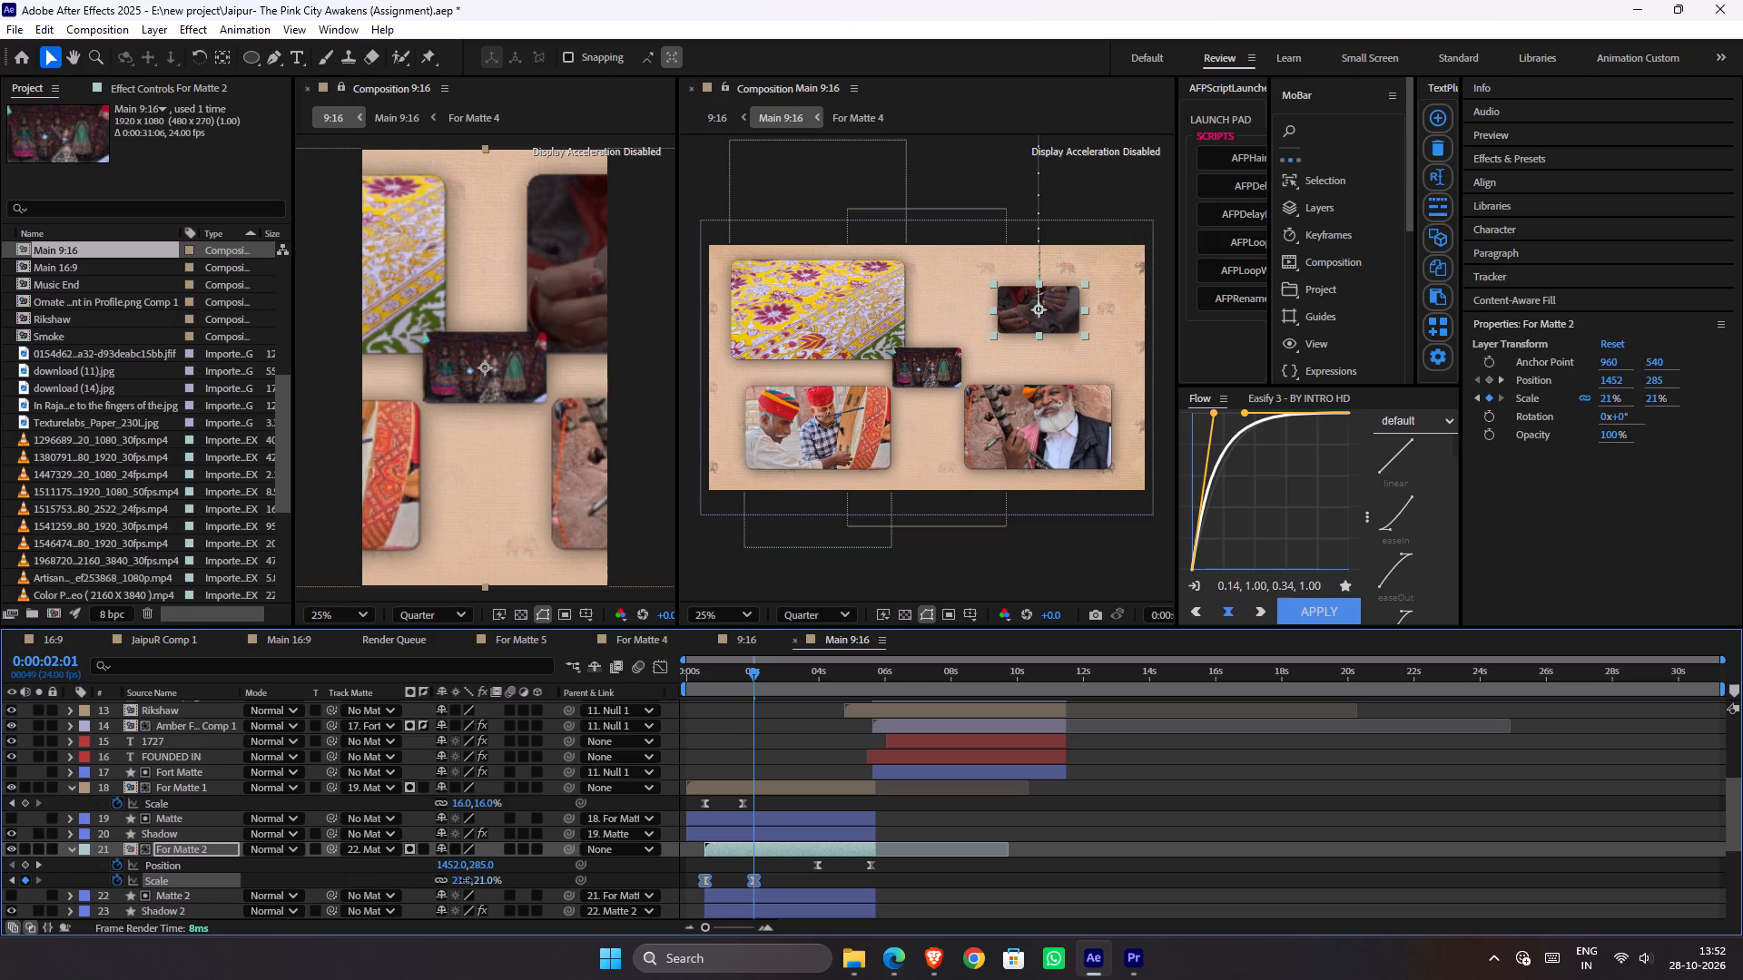
drag(466, 880, 466, 882)
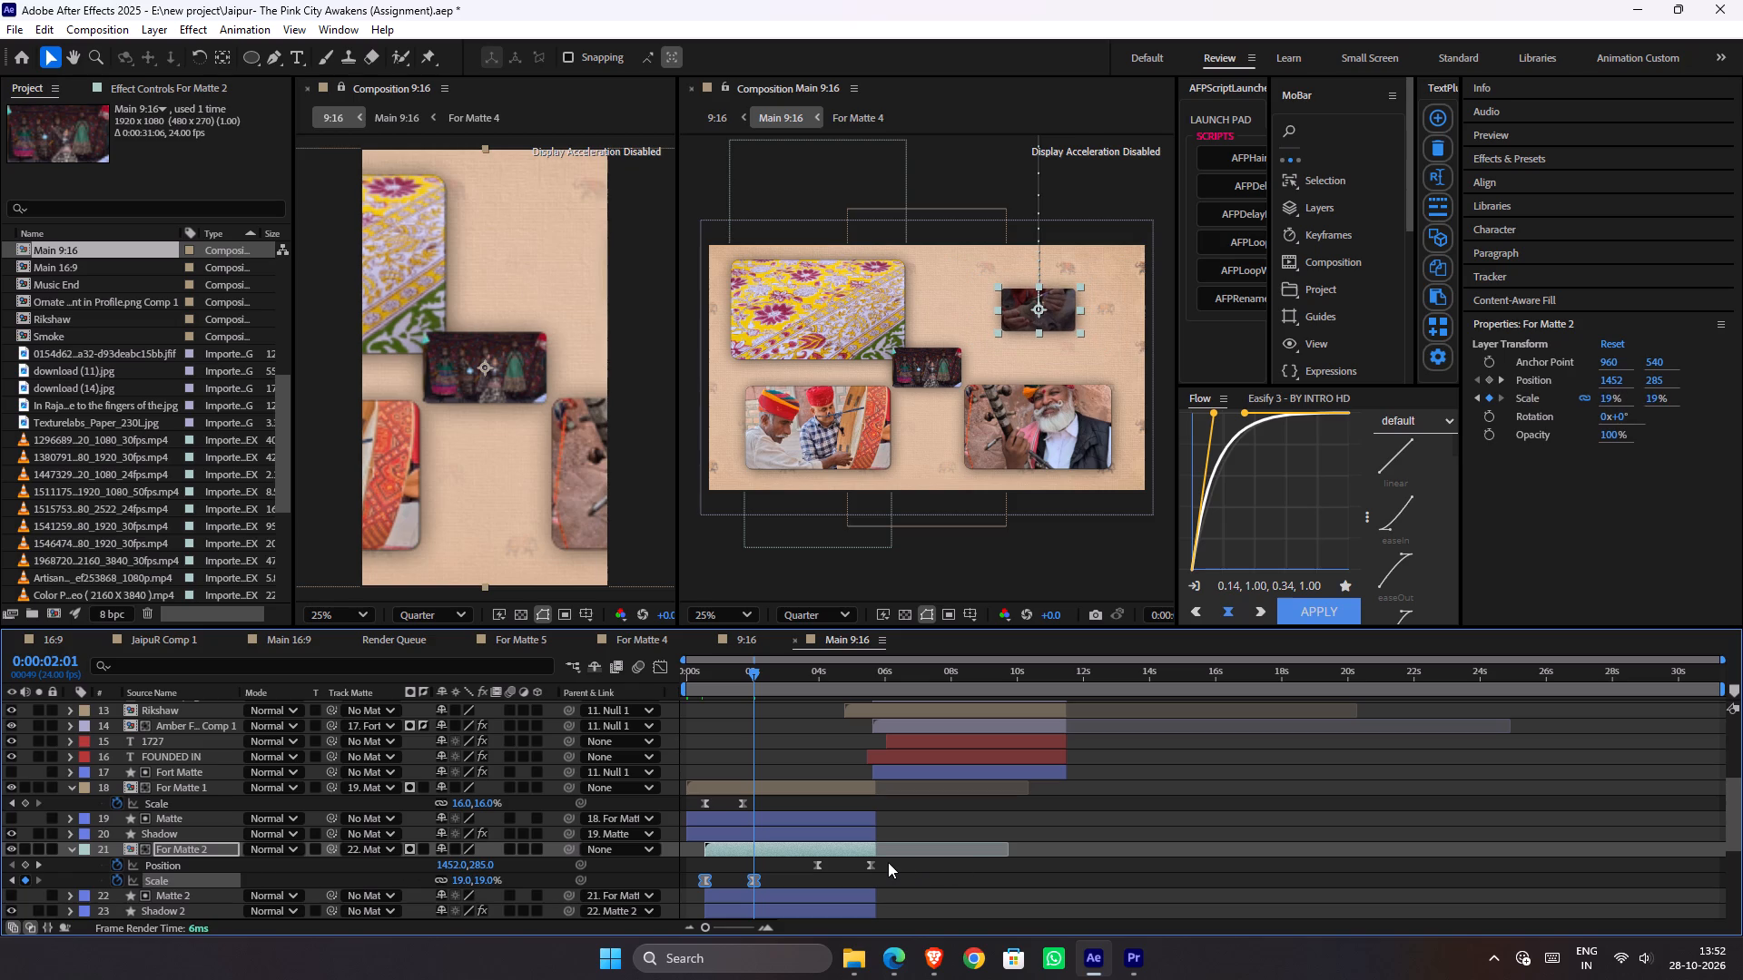
Select both position keyframes of the For Matte 2 layer and set the position at 0:00:03:23 to 1084, 328.
key(k)
drag(891, 869, 790, 869)
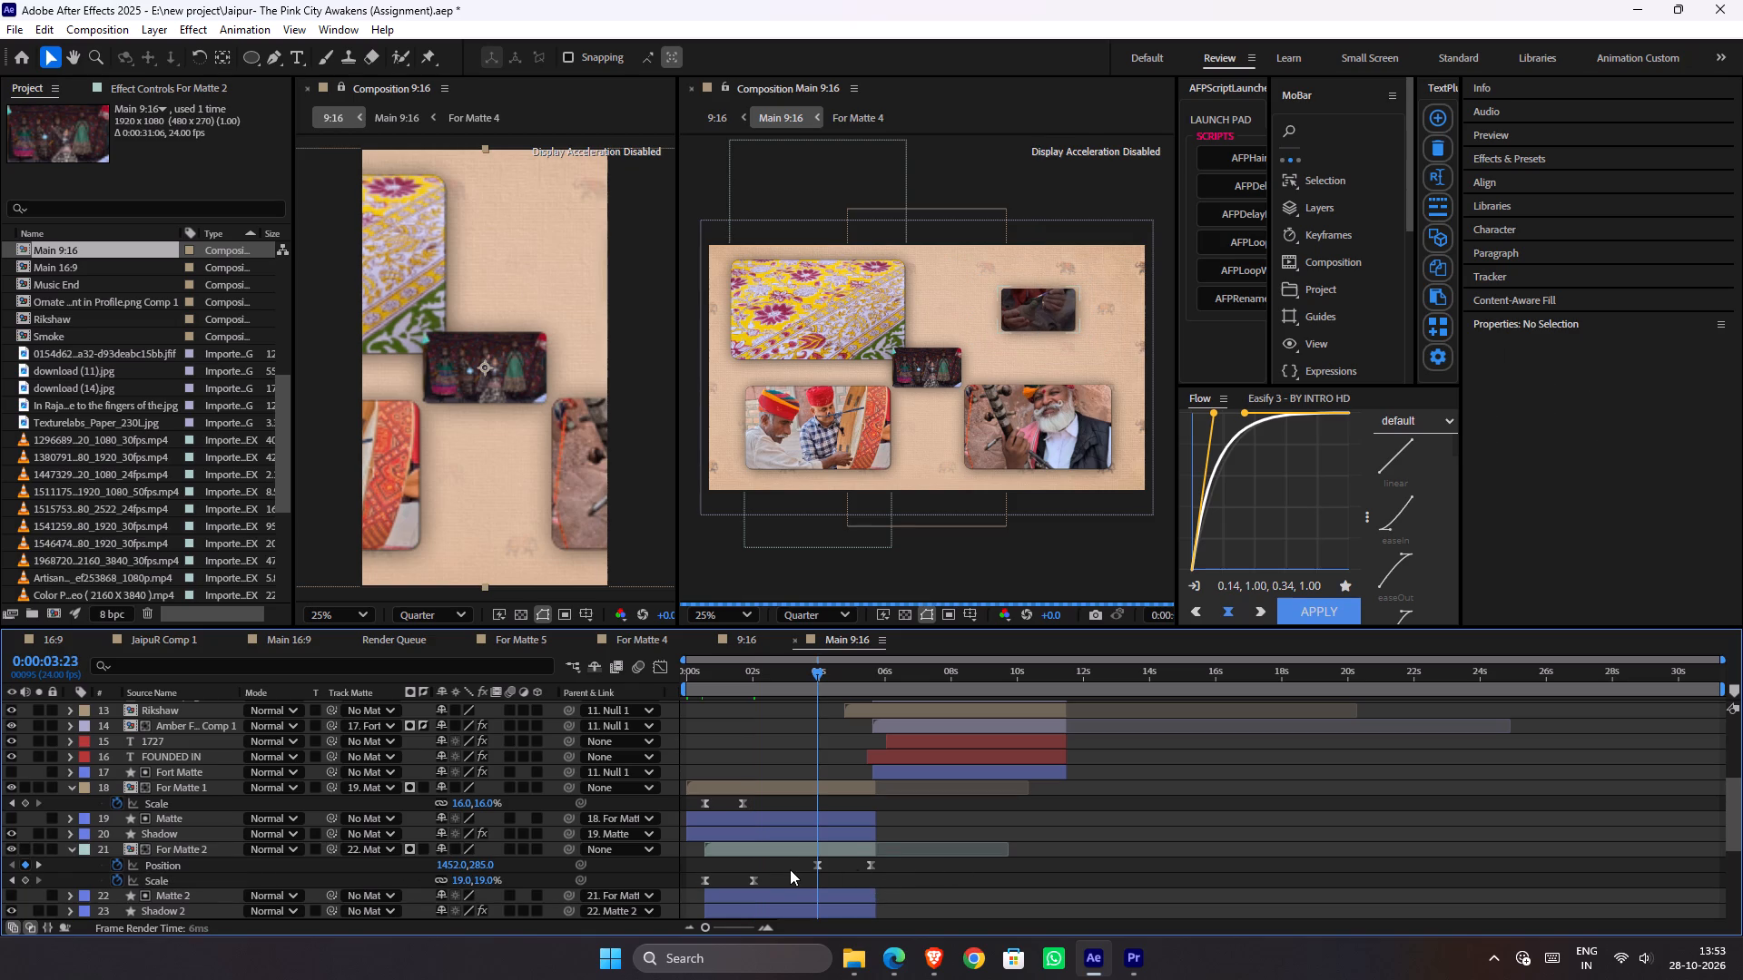
drag(790, 869, 789, 864)
drag(449, 864, 0, 817)
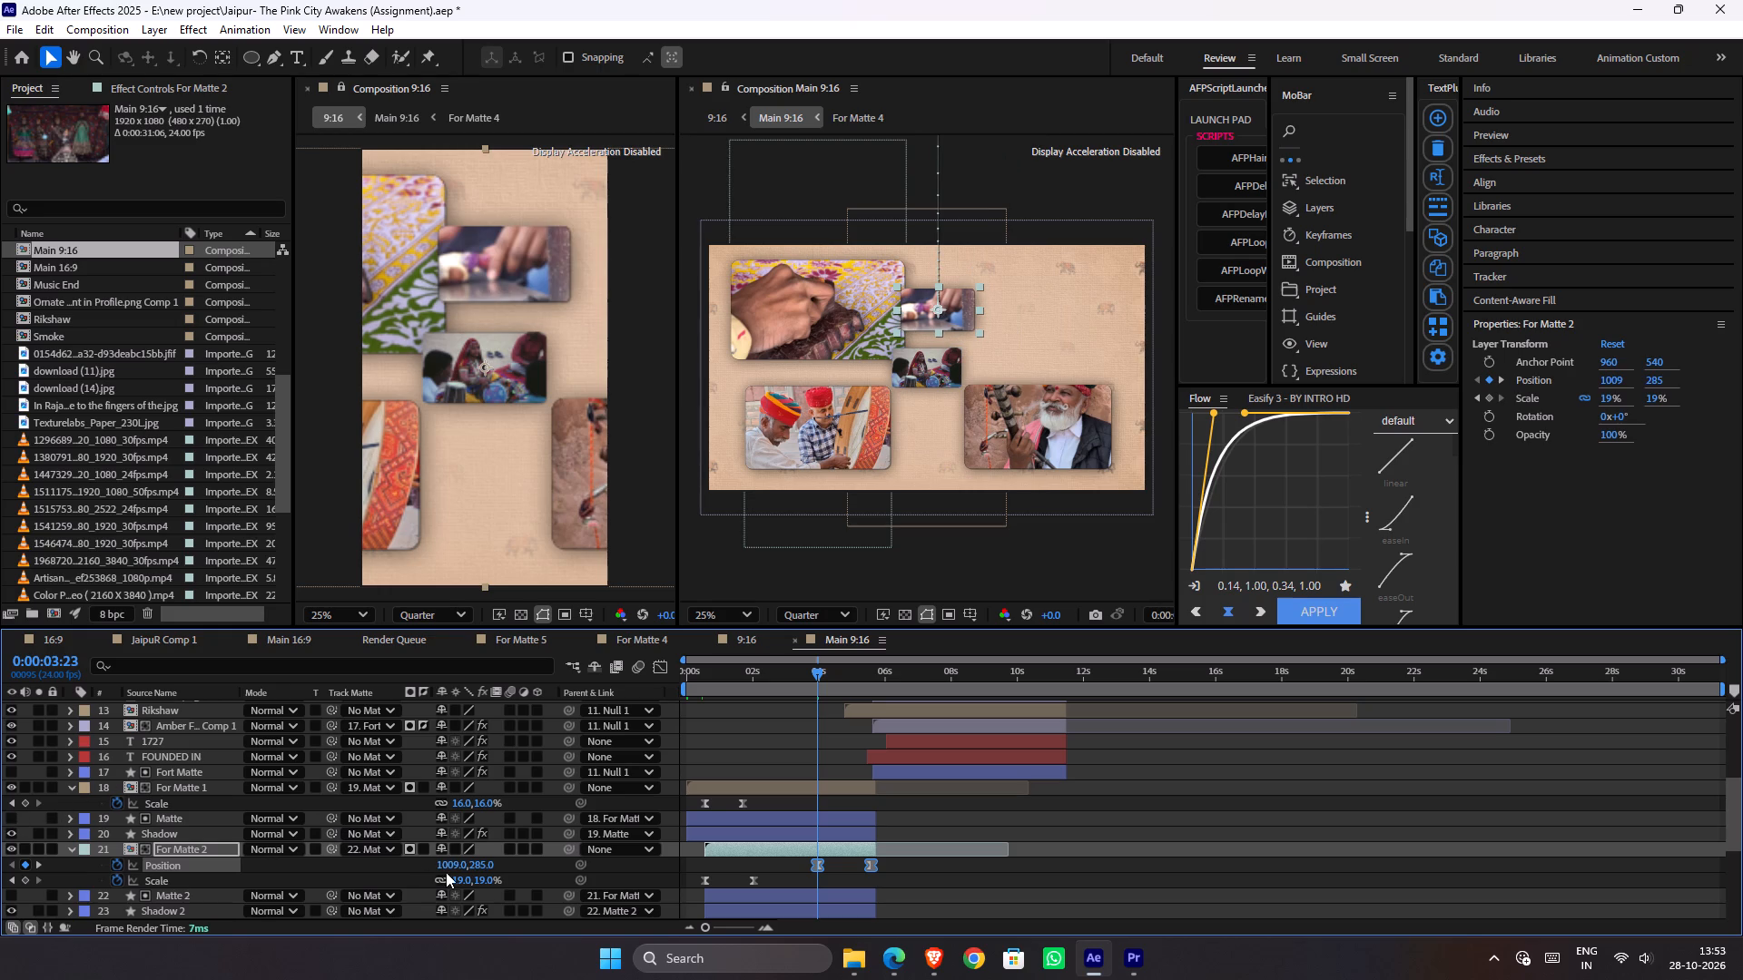
drag(446, 866, 537, 866)
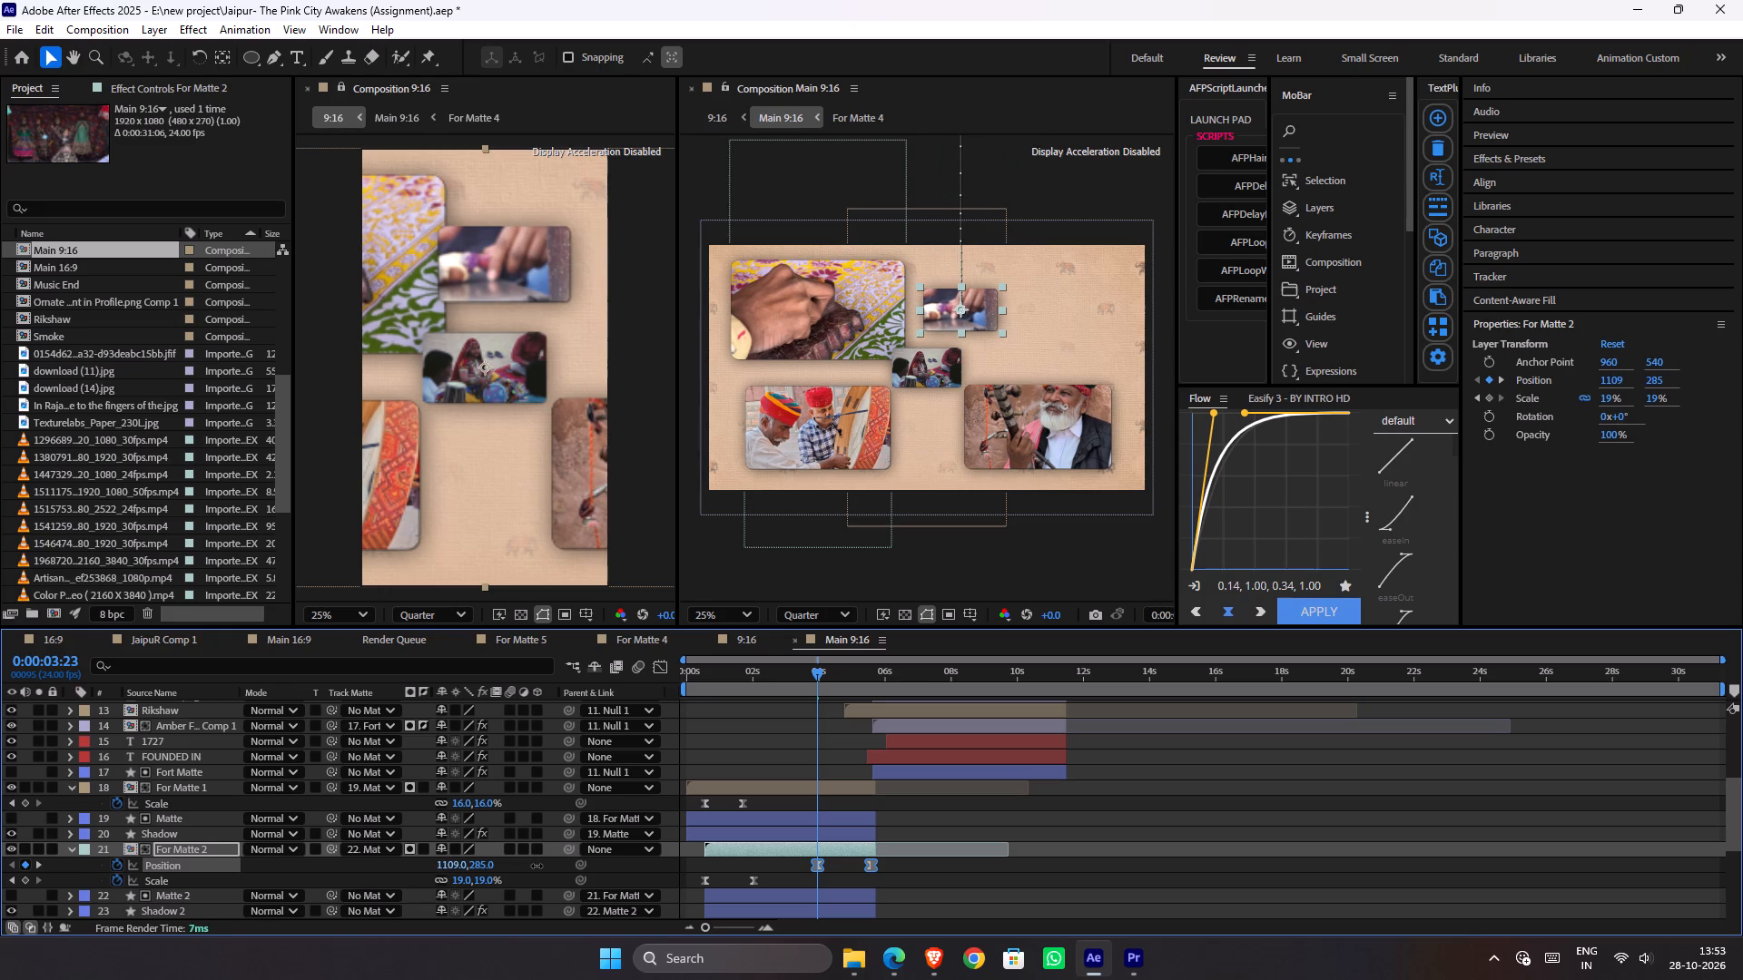
drag(537, 866, 514, 866)
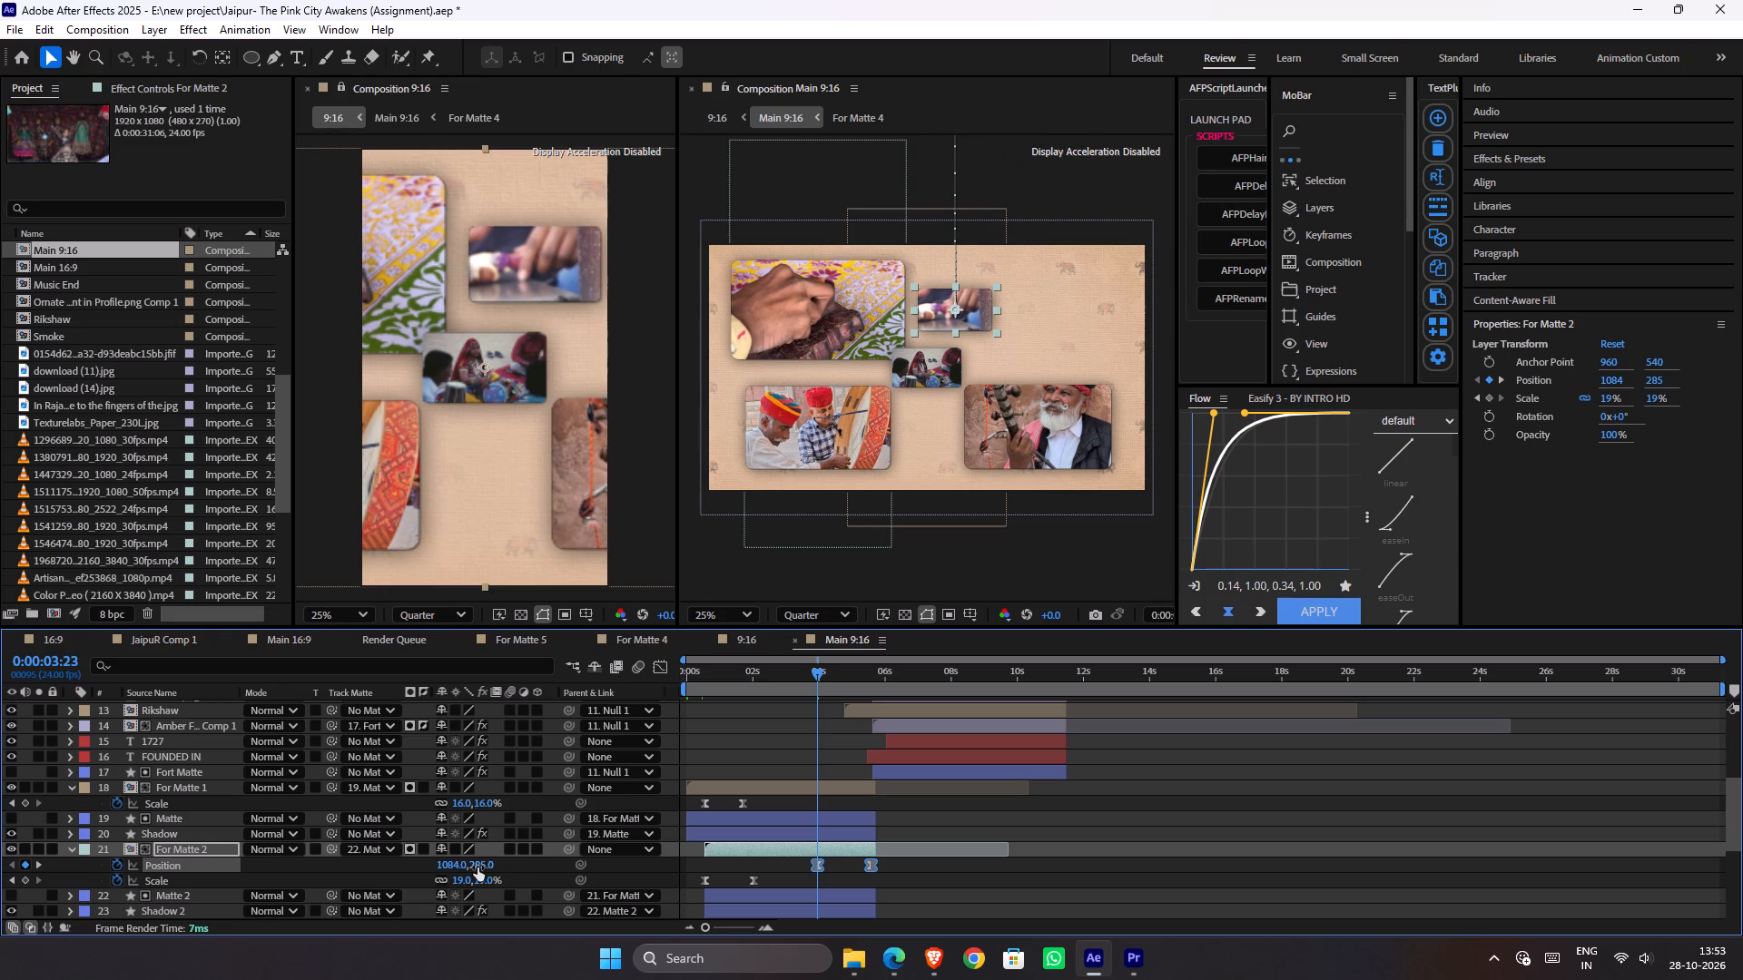
drag(486, 867, 507, 866)
drag(483, 867, 507, 867)
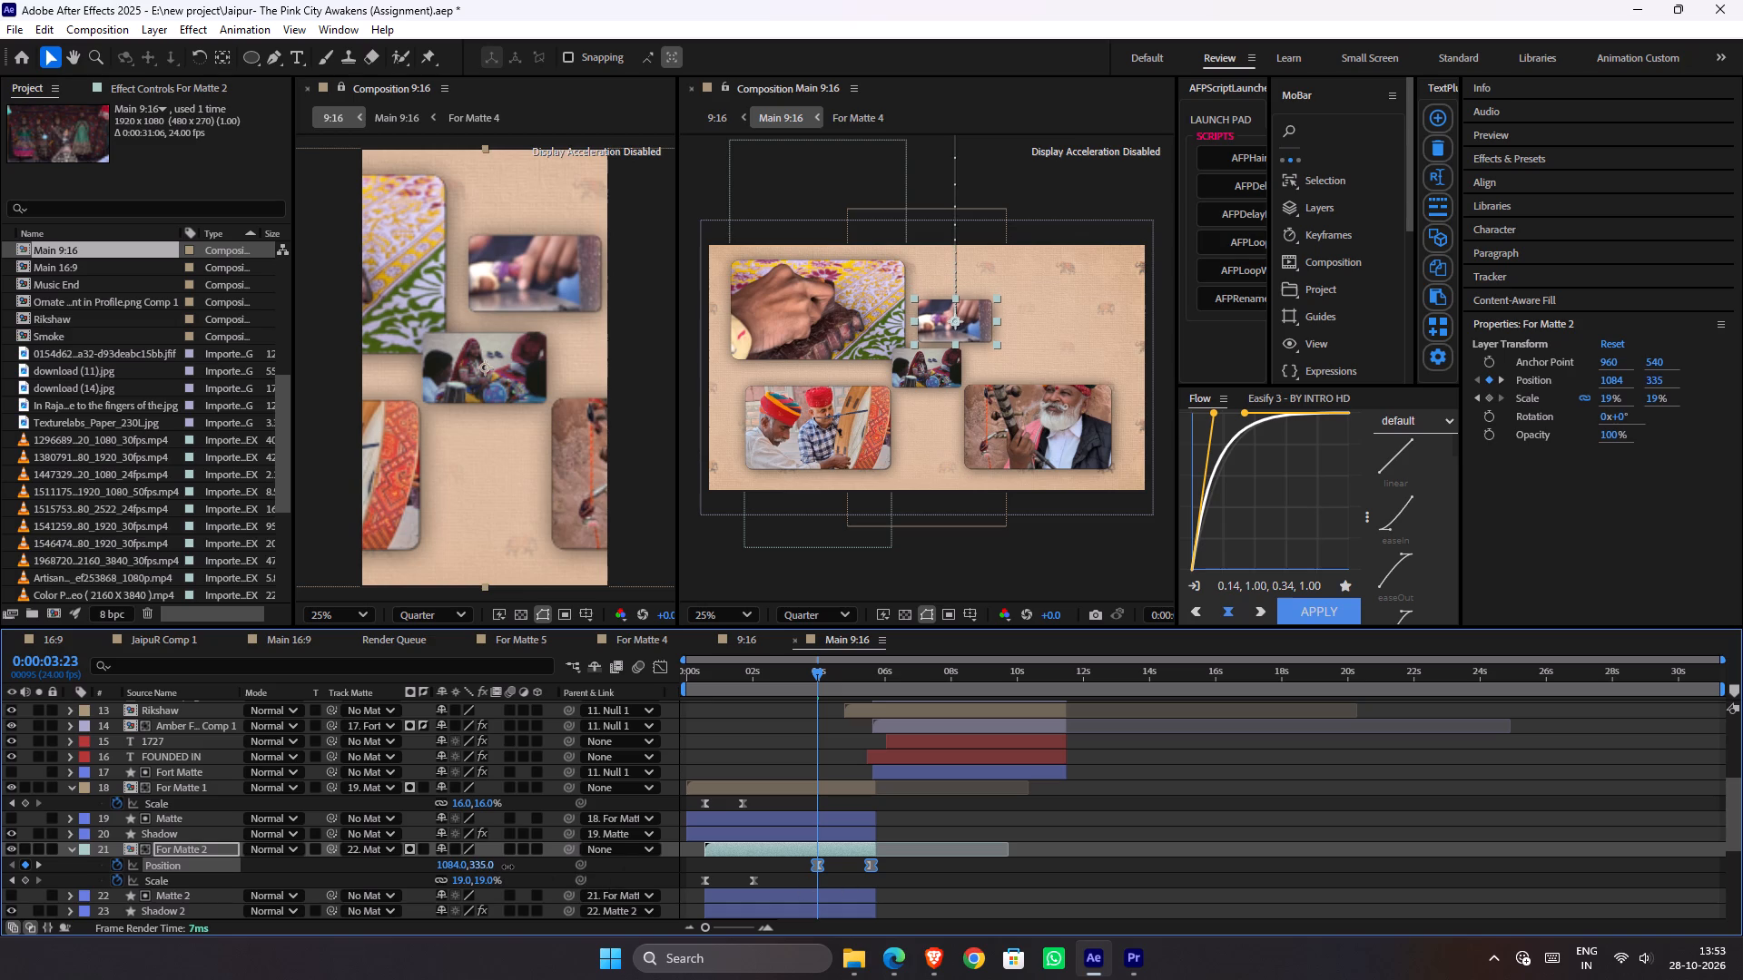
drag(507, 867, 501, 867)
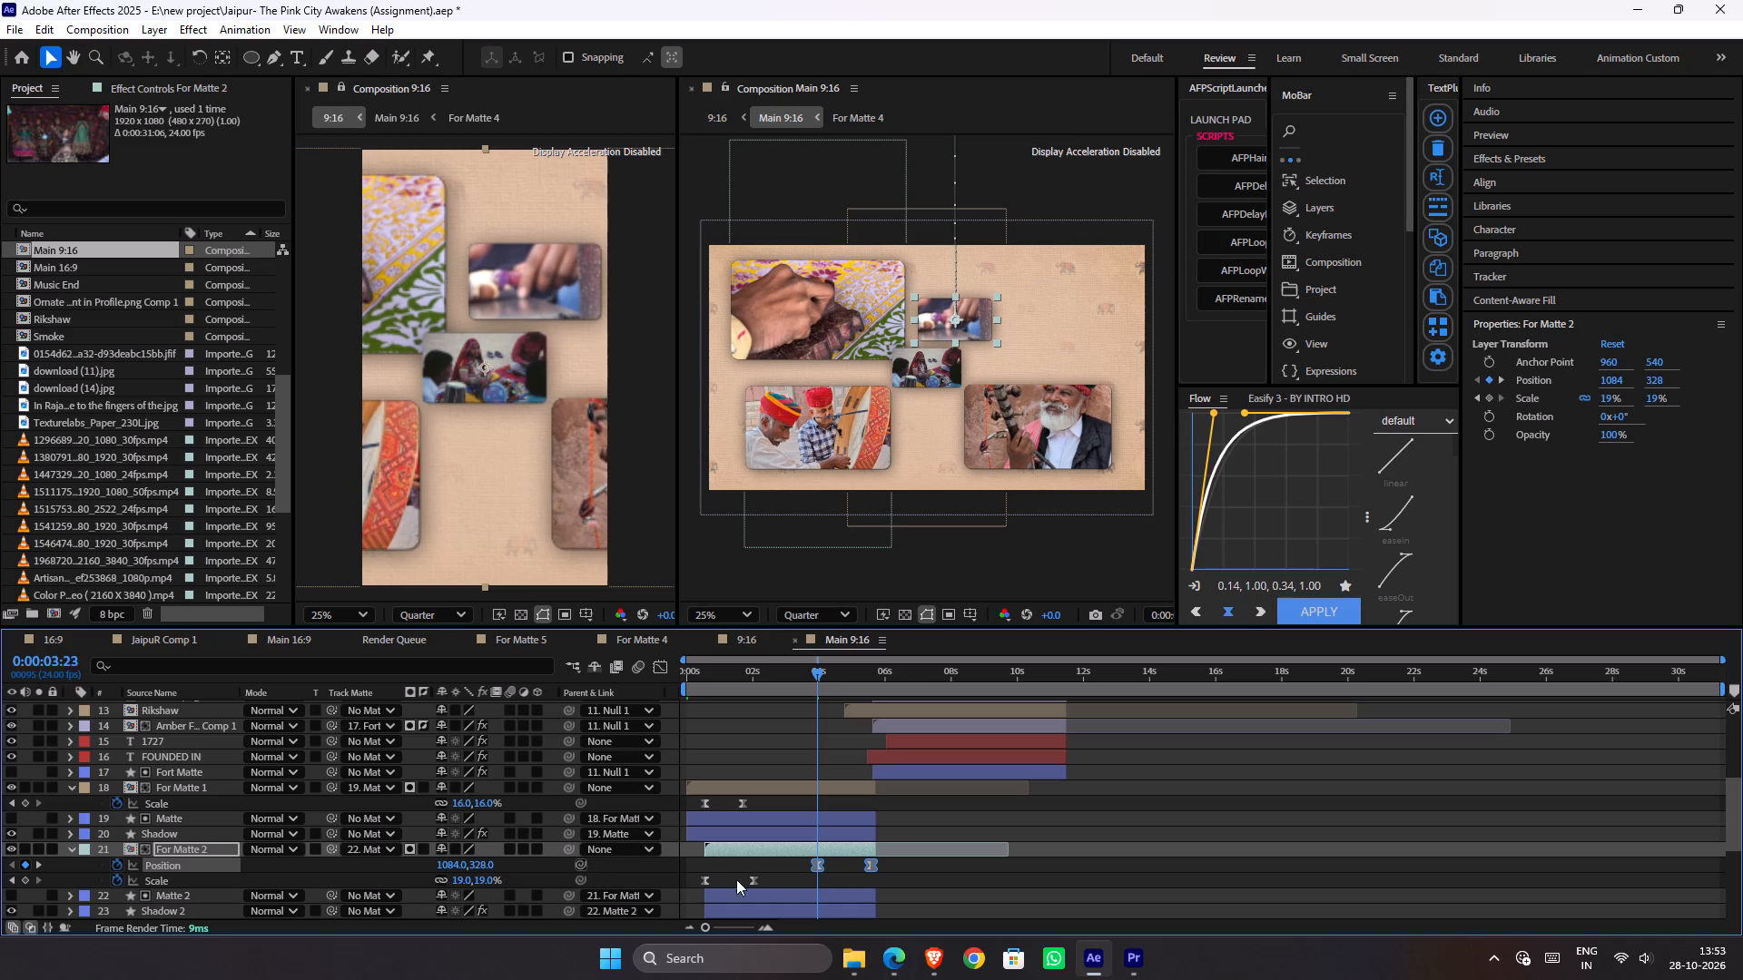
click(910, 876)
click(786, 844)
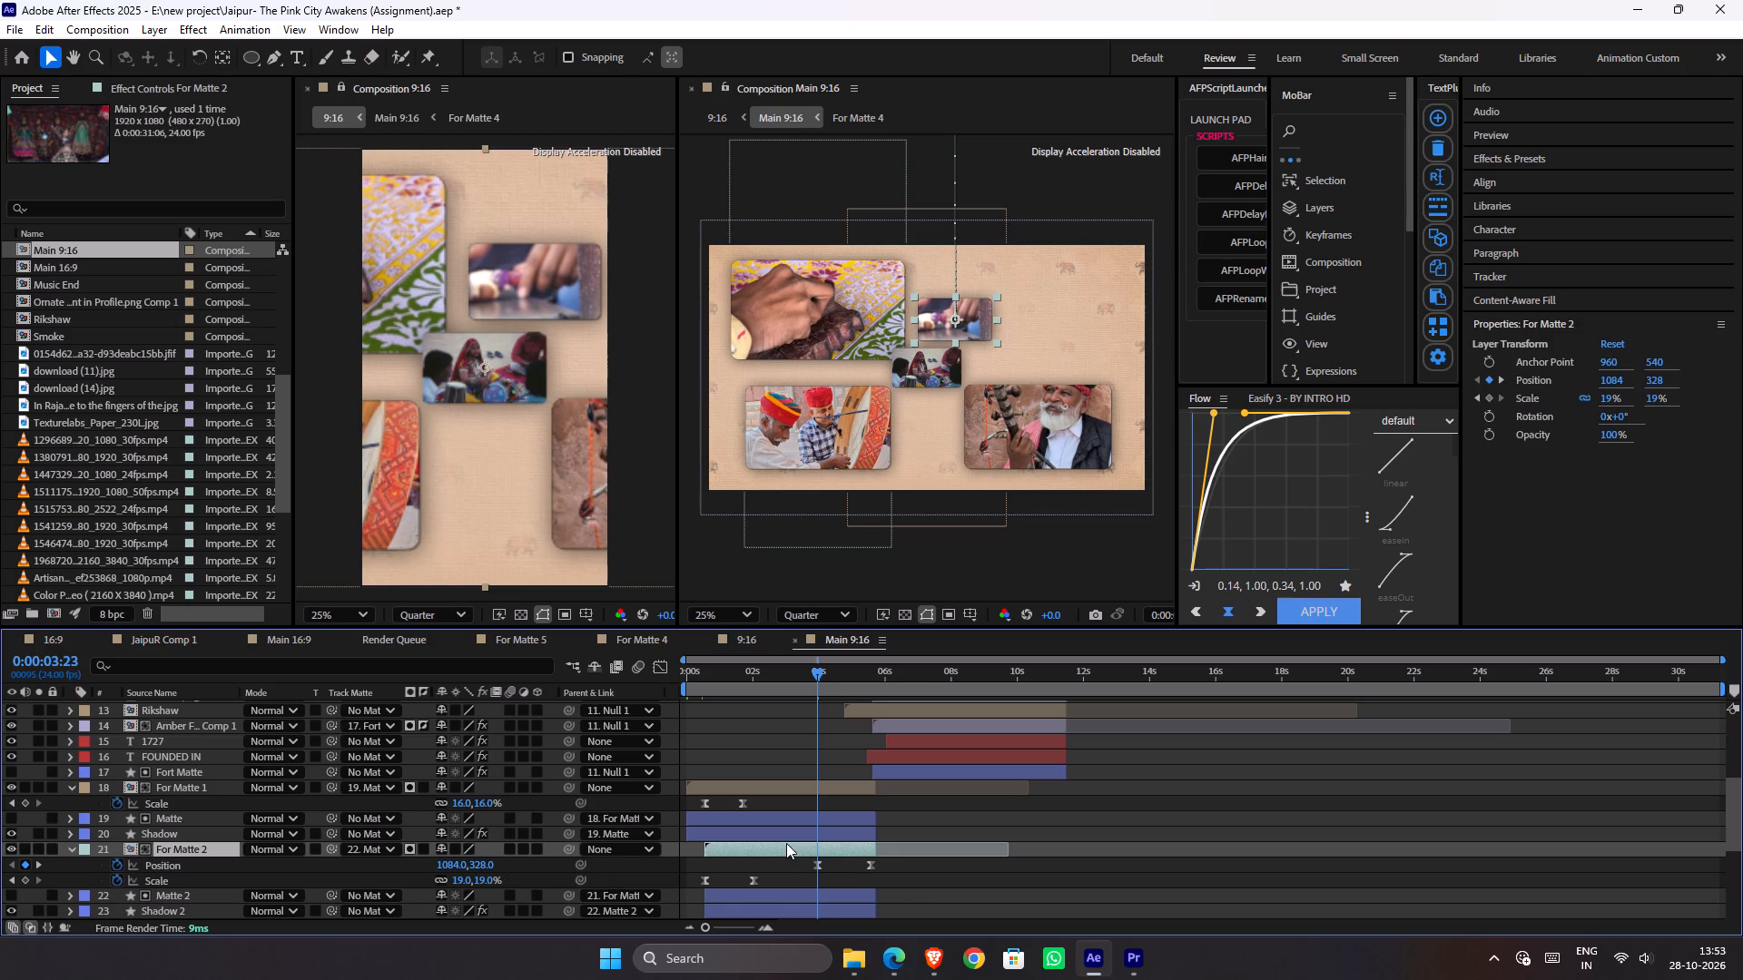
Select both scale keyframes of the For Matte 3 layer and reduce the scale at 0:00:02:01 to 31%.
scroll(764, 875, down, 1)
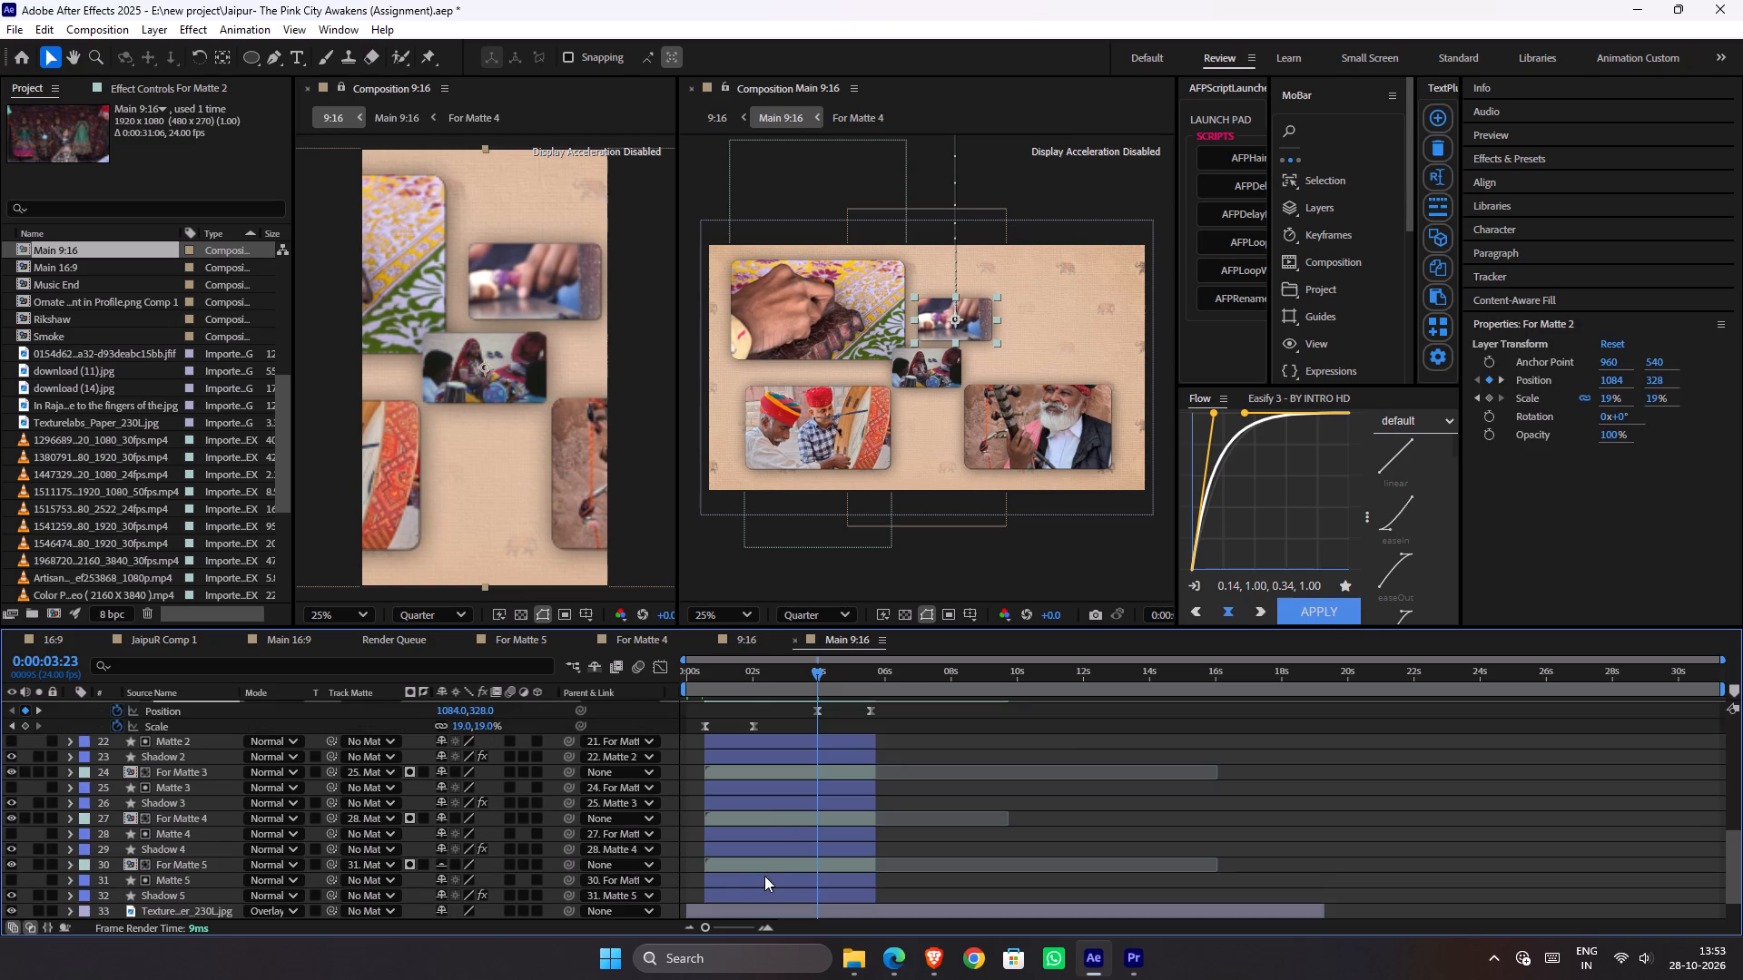
click(764, 769)
key(u)
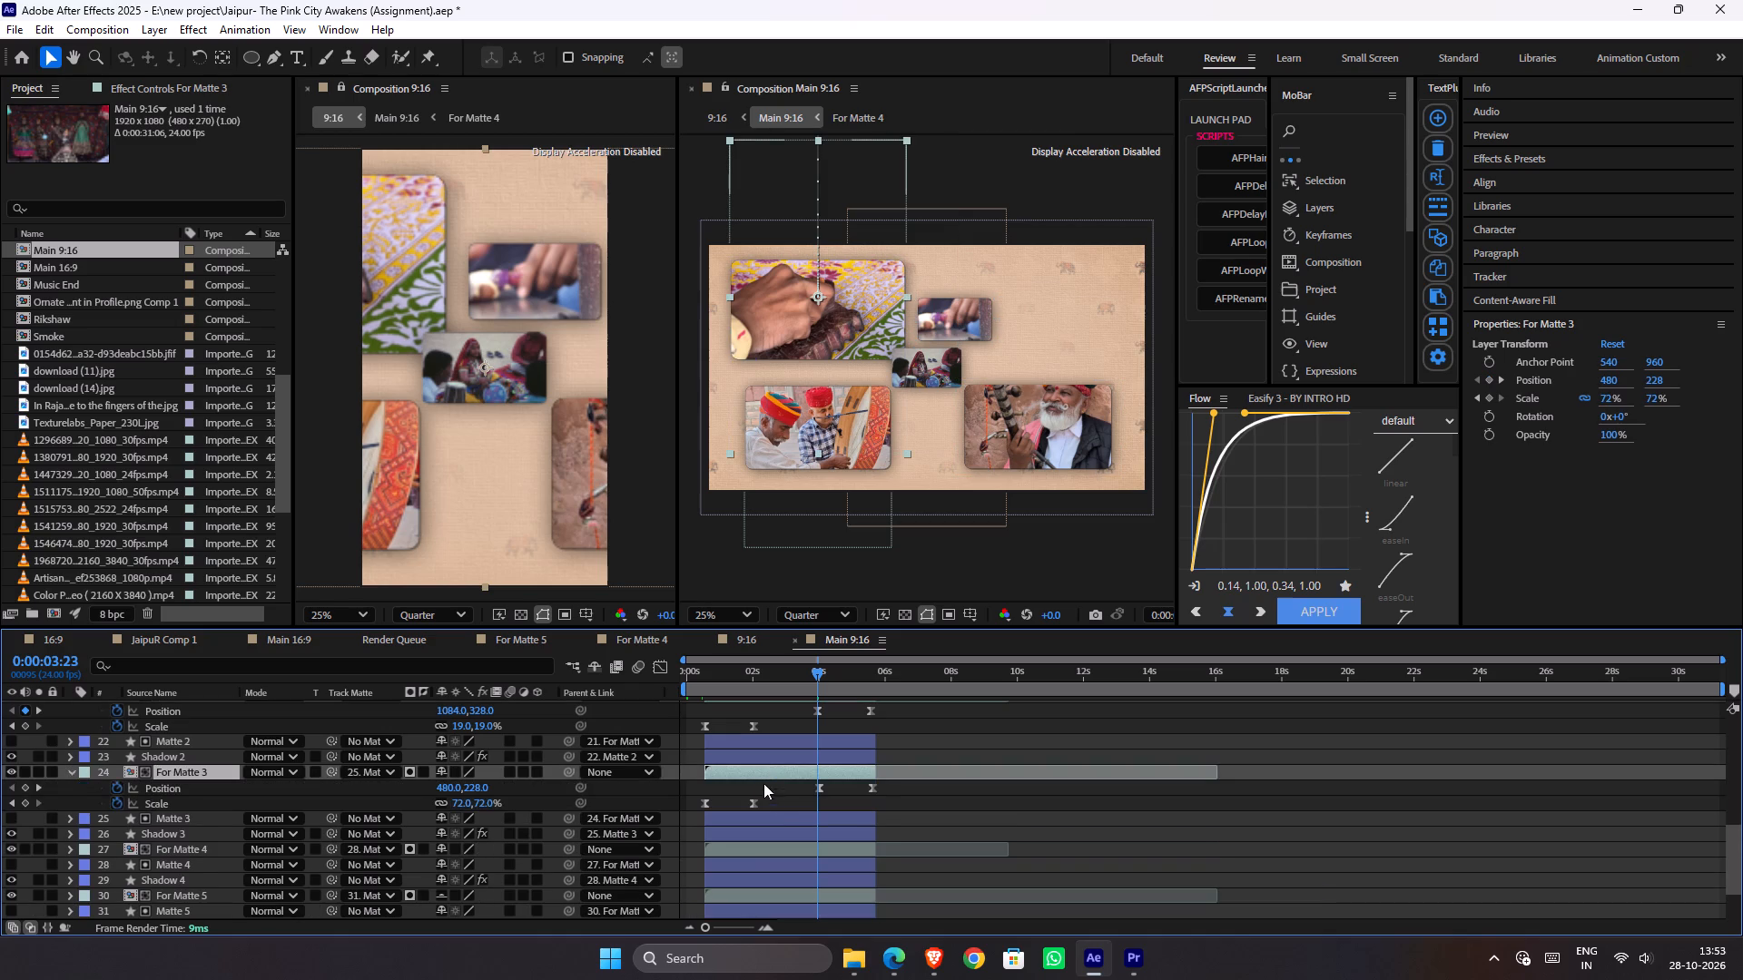
key(j)
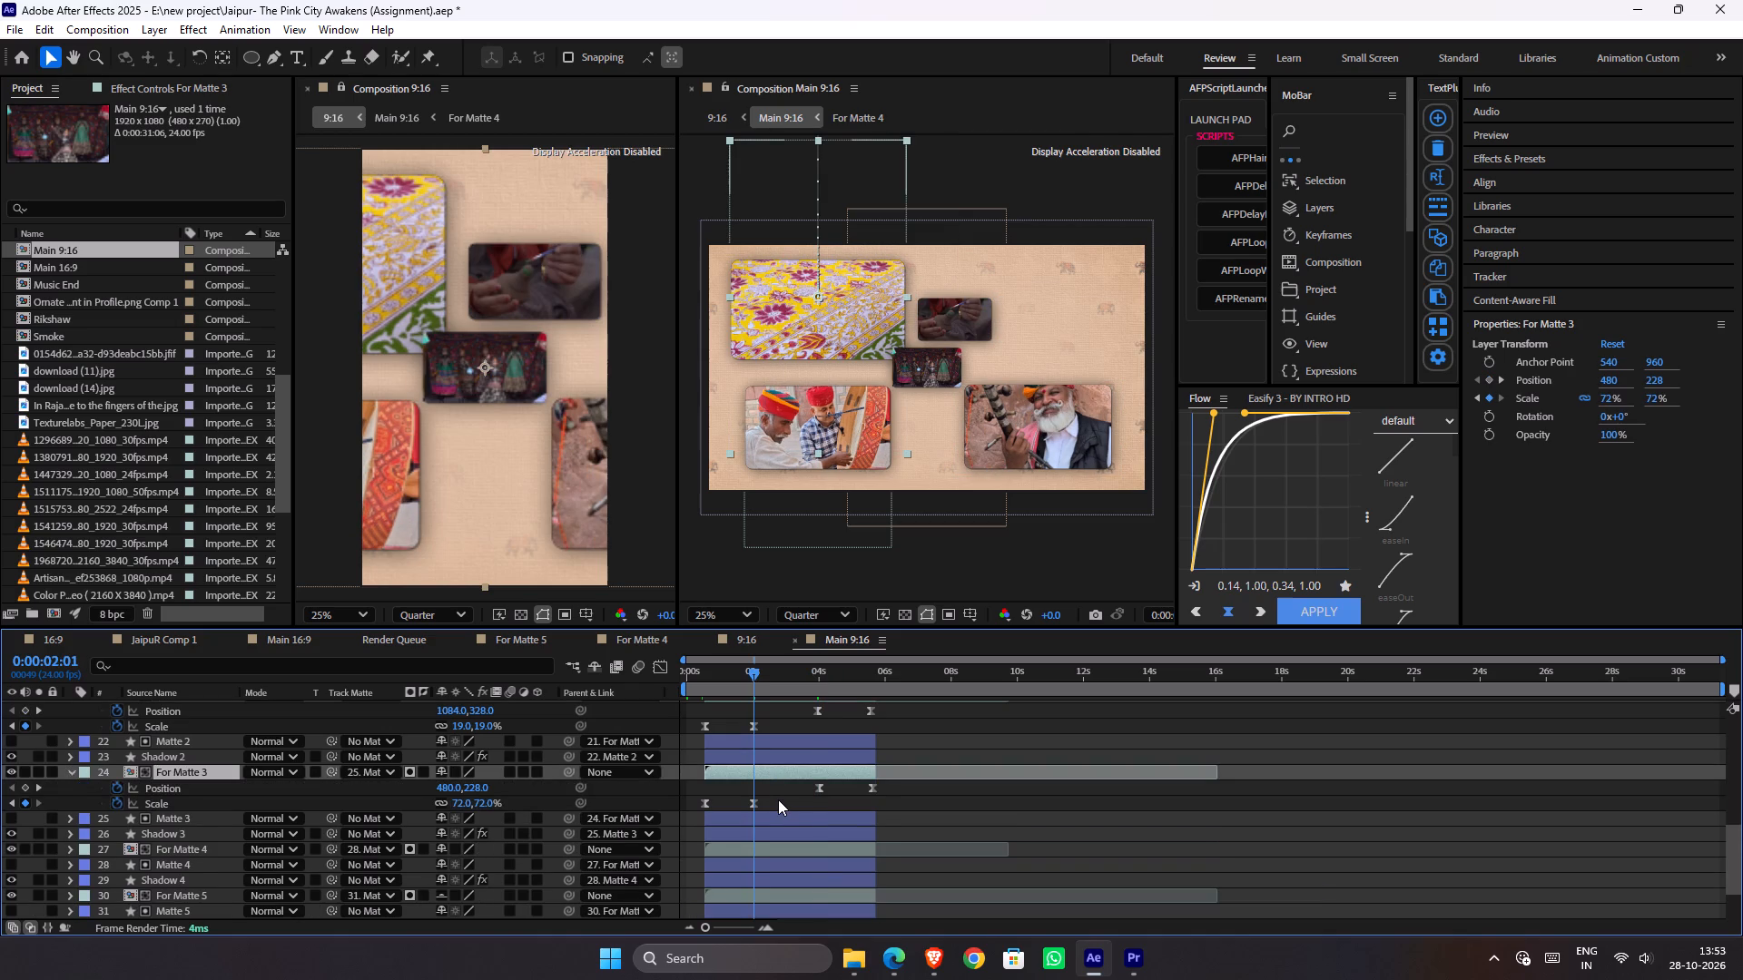
drag(778, 799, 665, 808)
drag(476, 800, 475, 803)
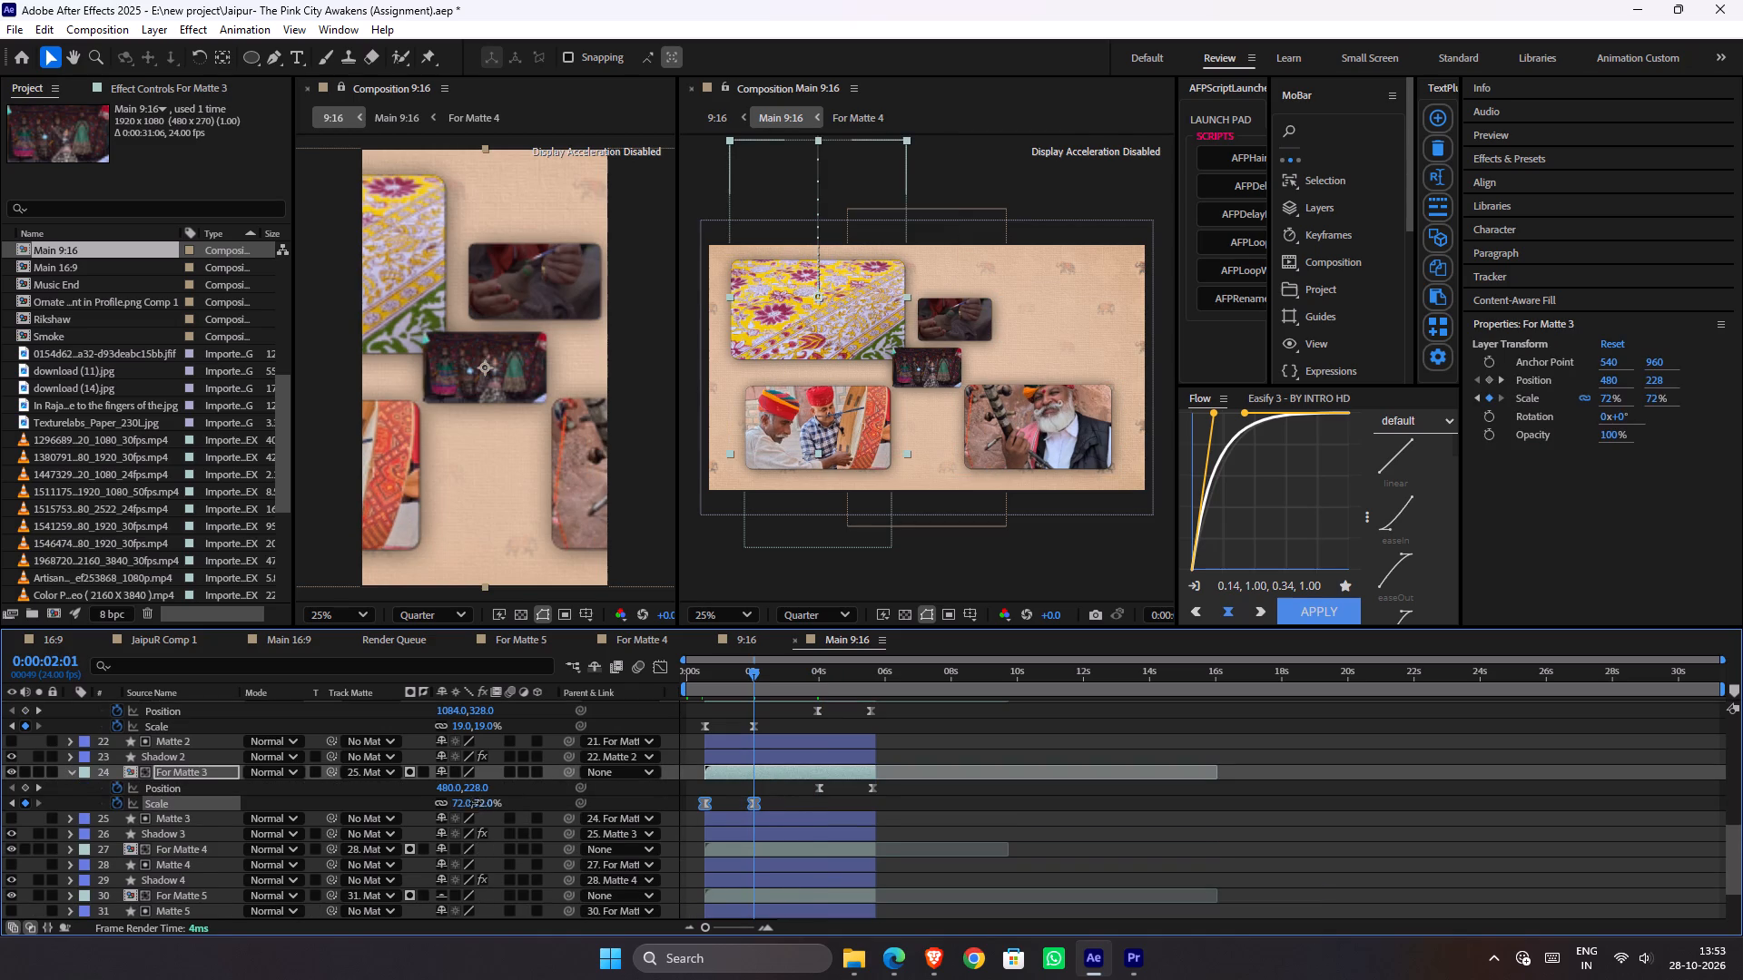
drag(475, 803, 448, 807)
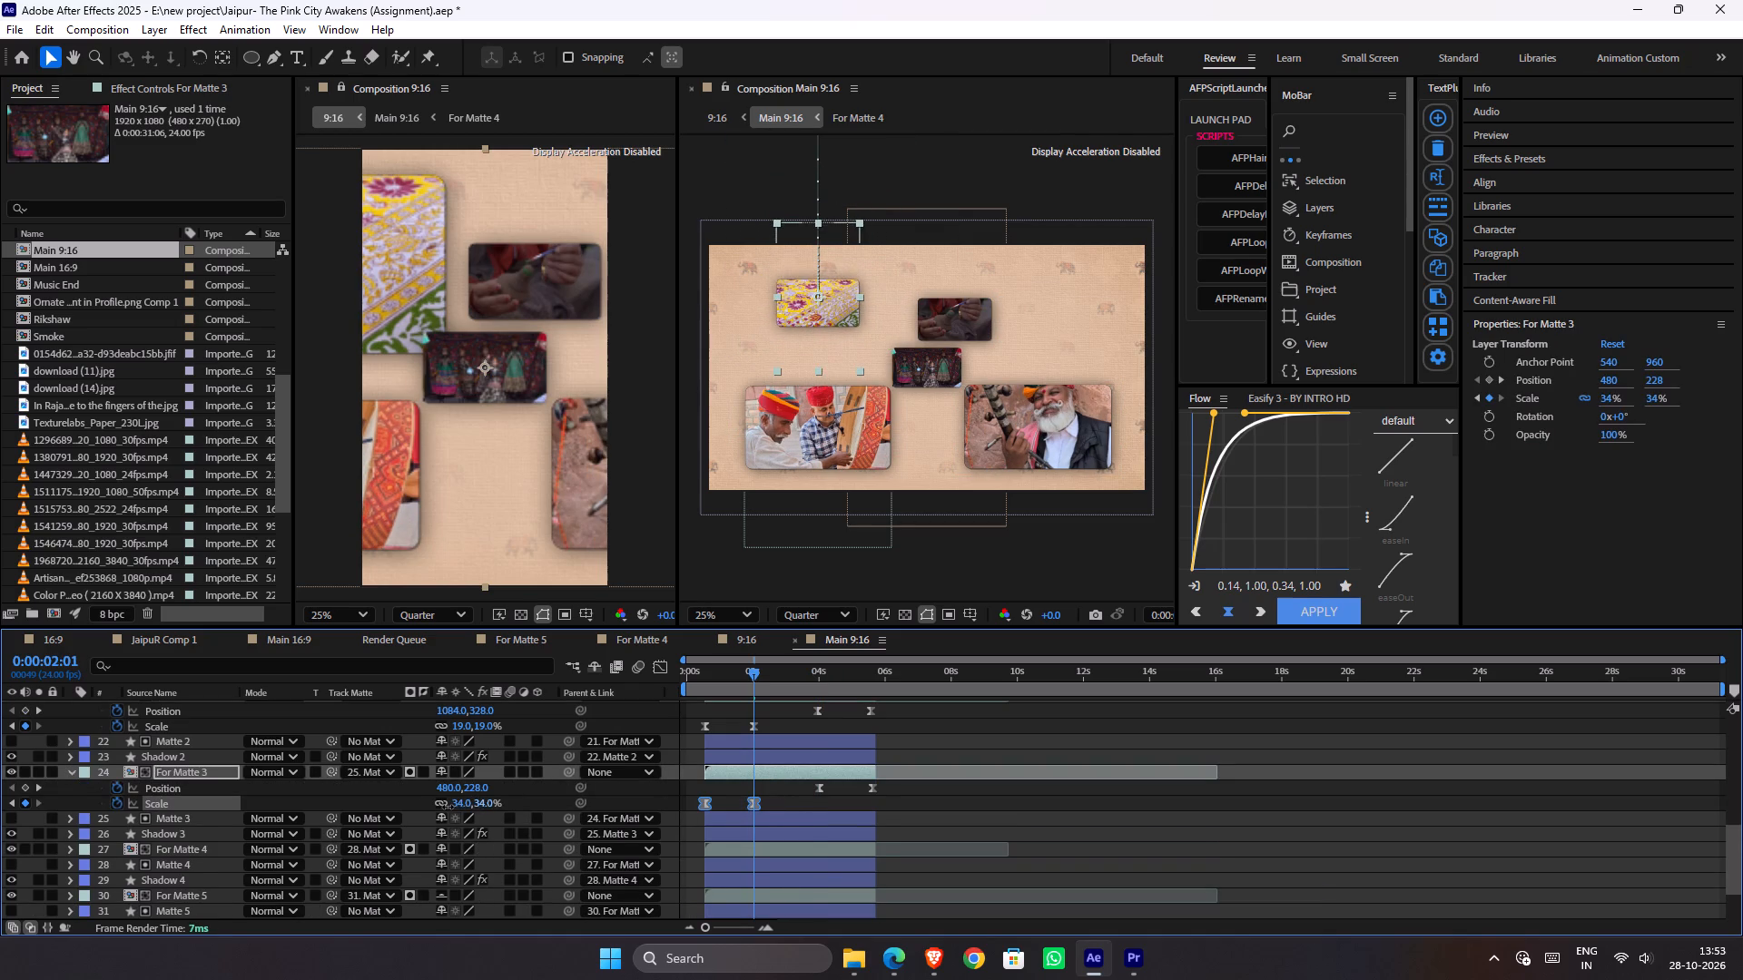
drag(448, 807, 439, 808)
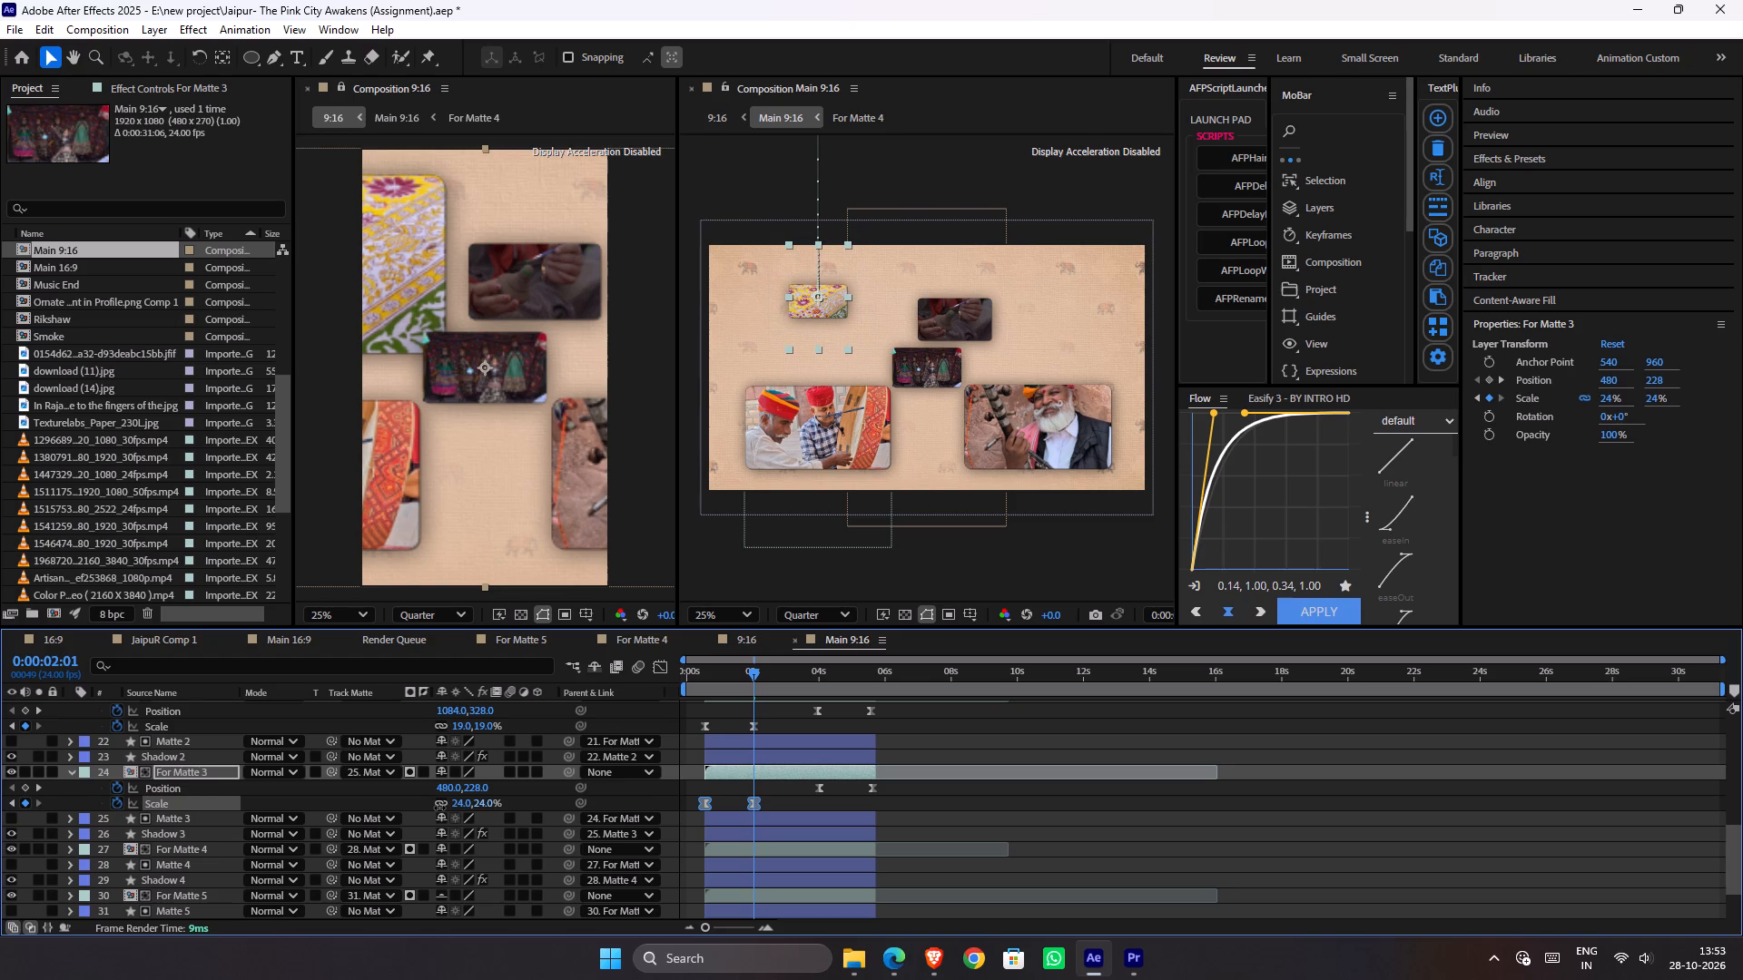
drag(439, 808, 448, 809)
Select both position keyframes of the For Matte 3 layer and set the position at 0:00:04:00 to 874, 159.
key(k)
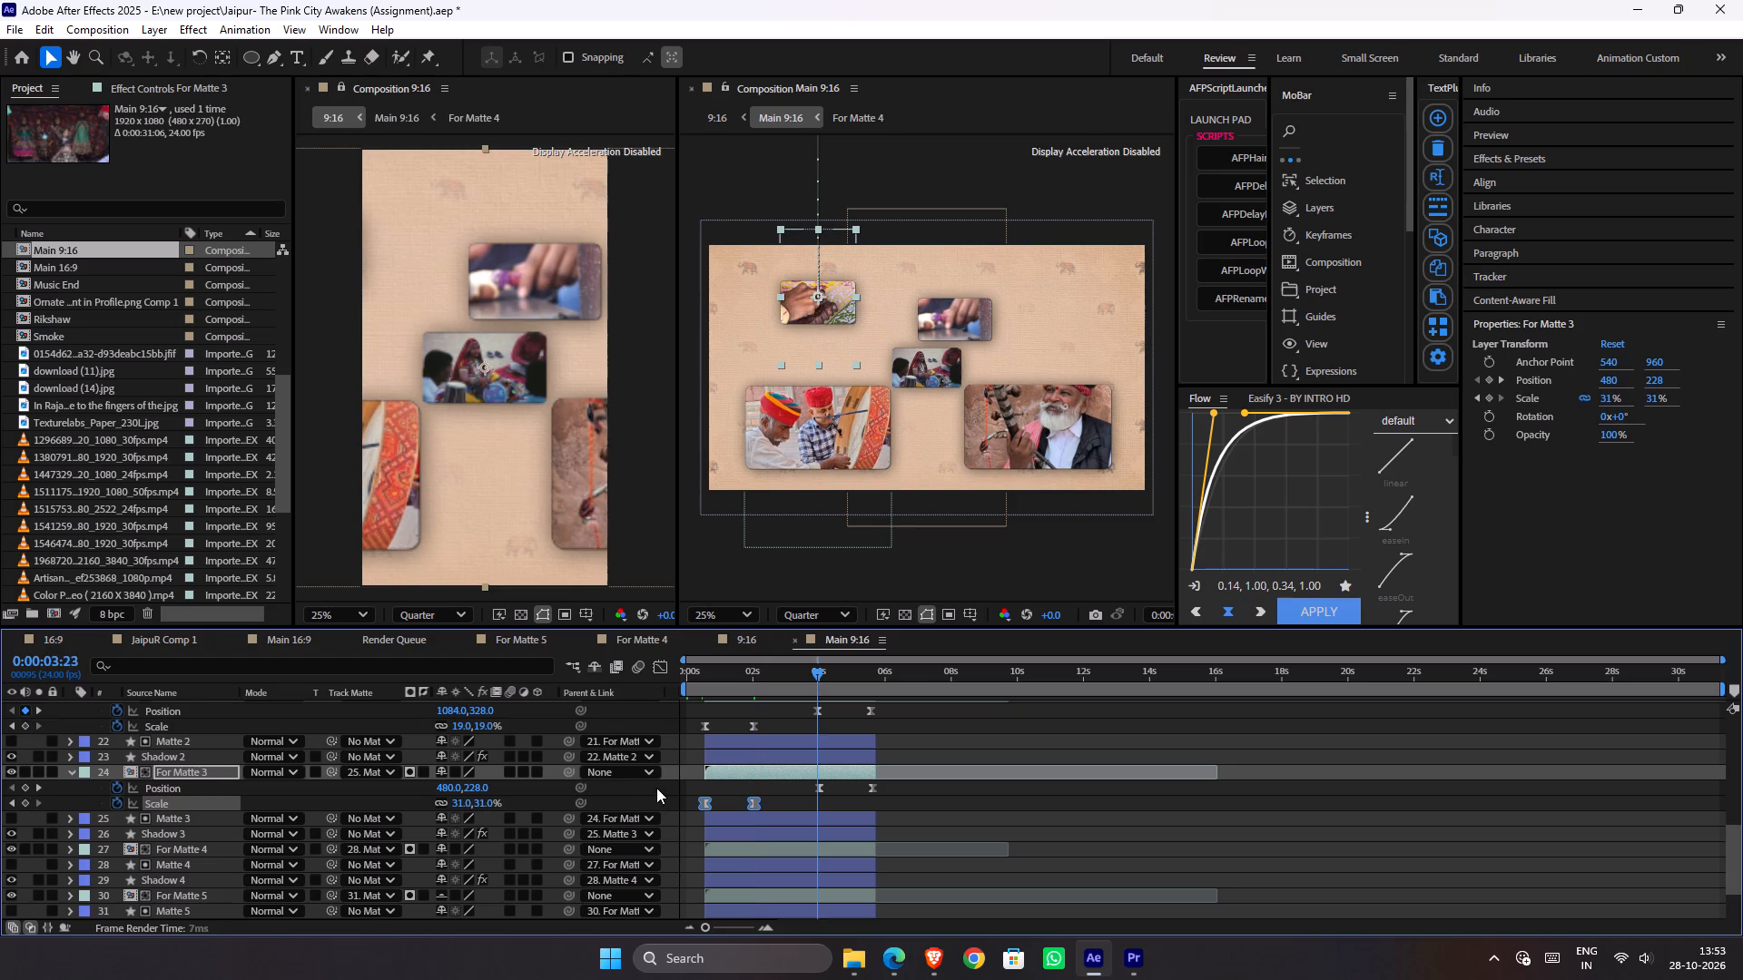
key(k)
drag(805, 796, 960, 794)
drag(446, 789, 471, 787)
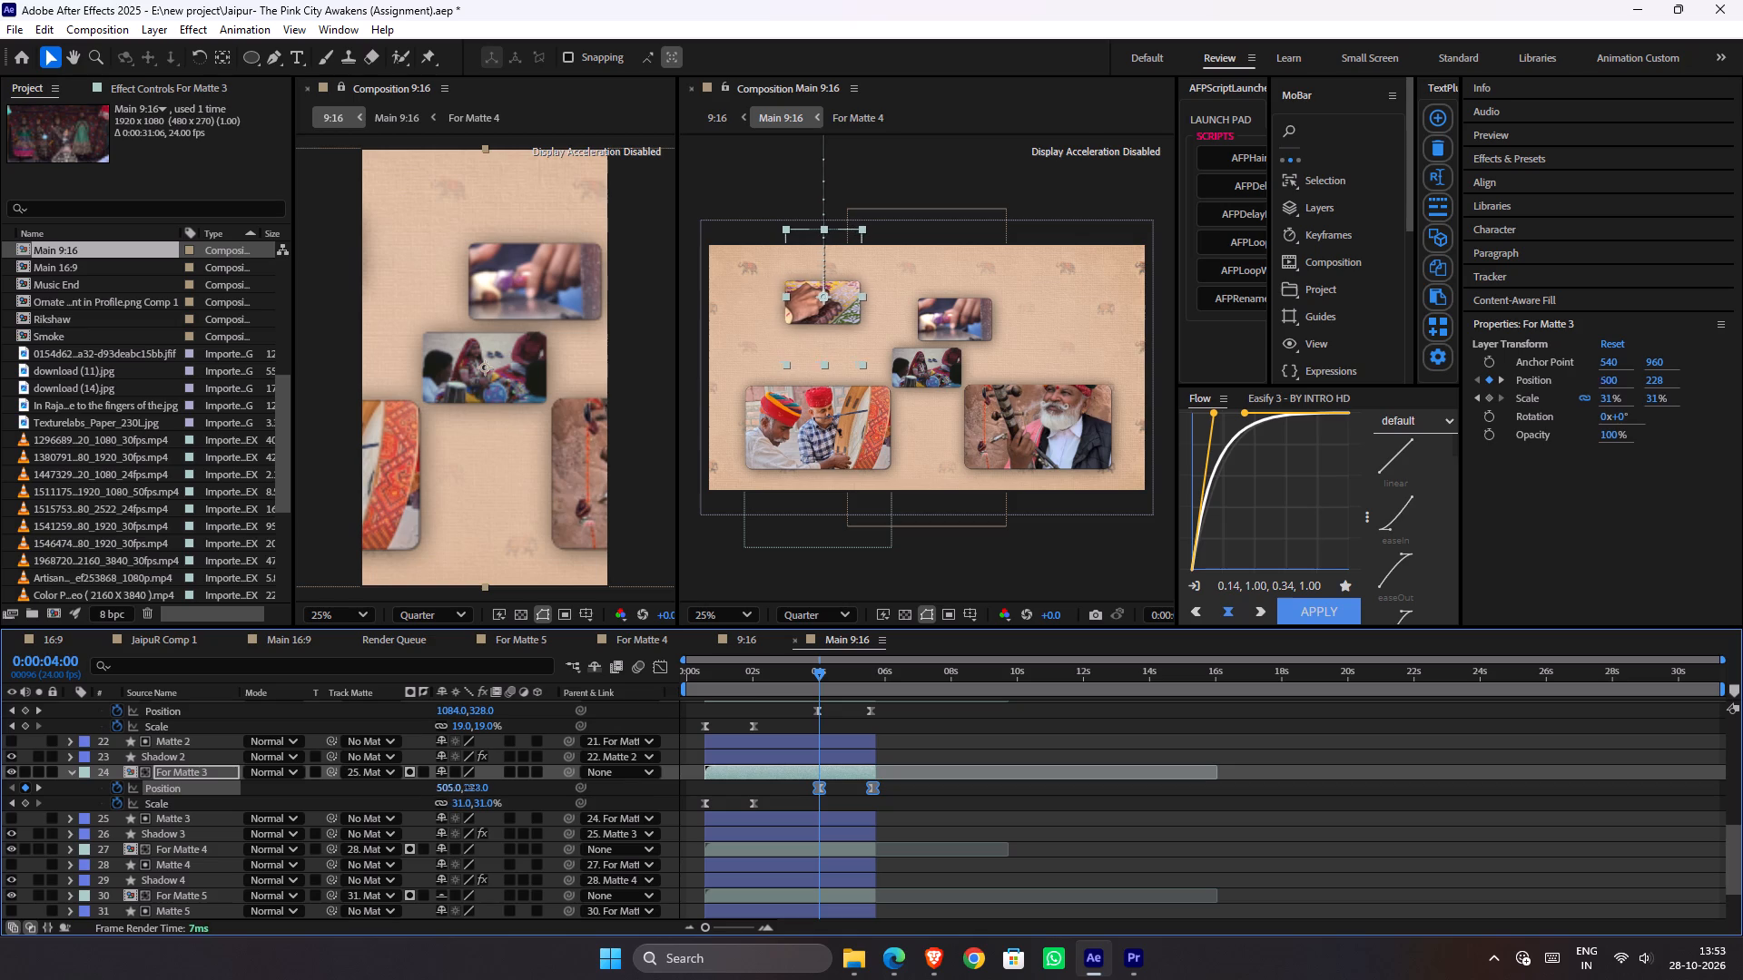
drag(471, 787, 760, 788)
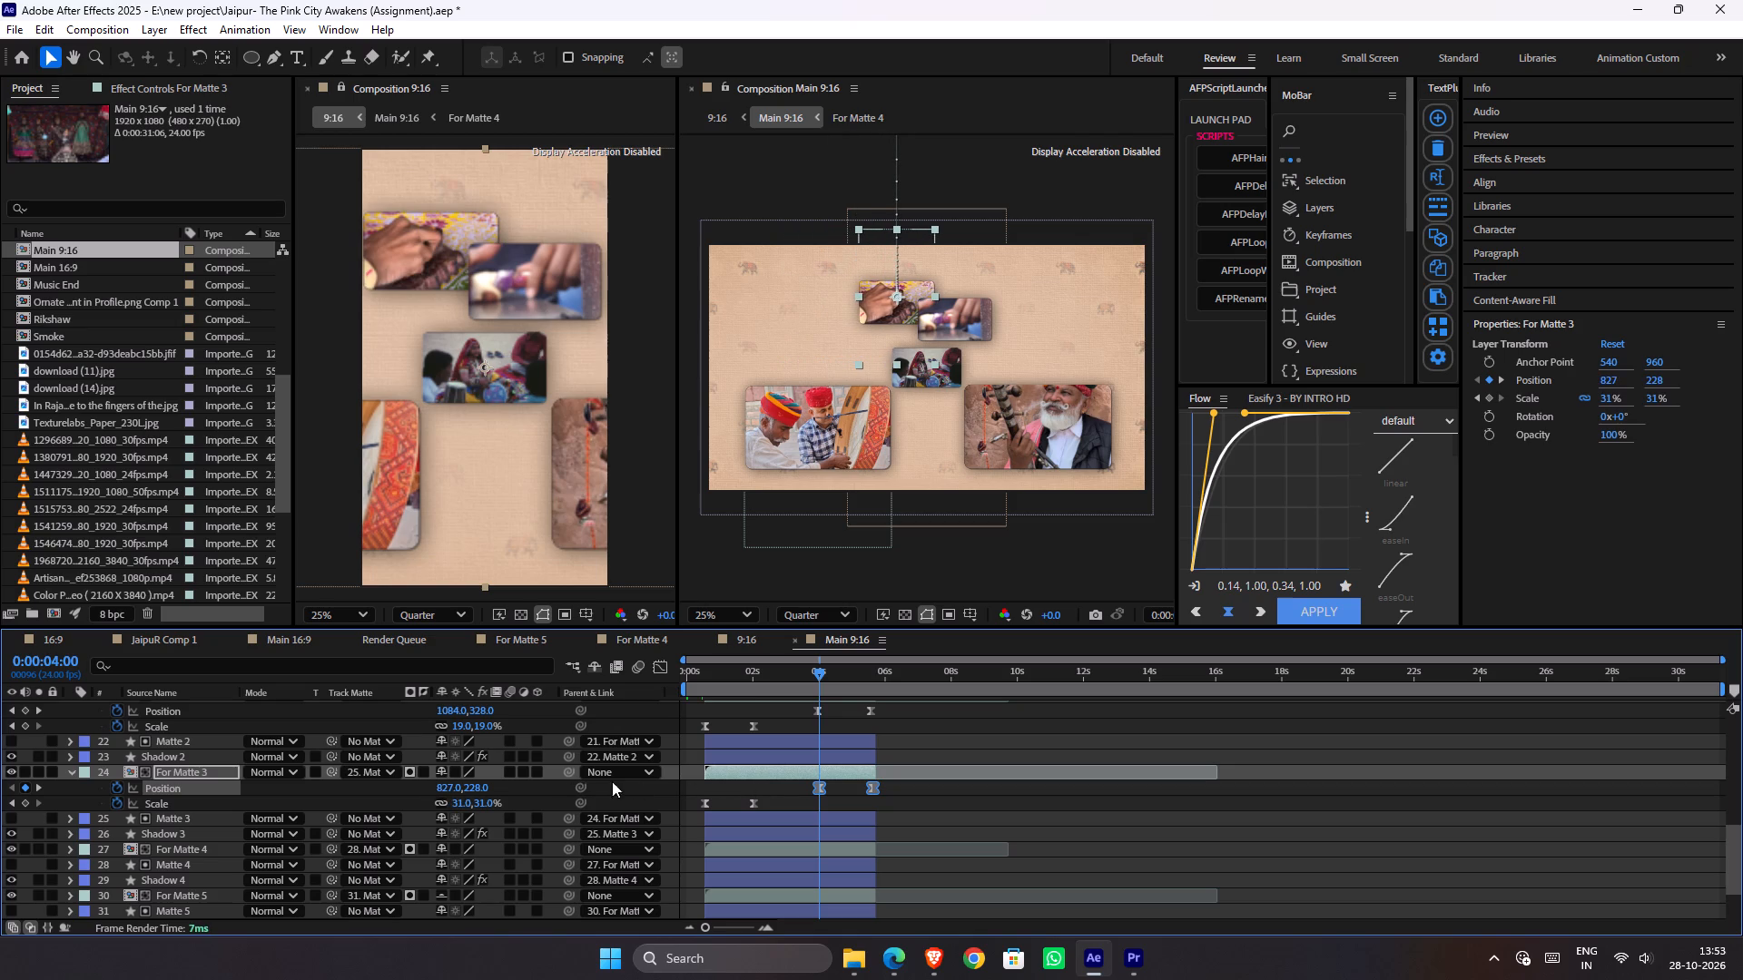
drag(476, 782, 419, 778)
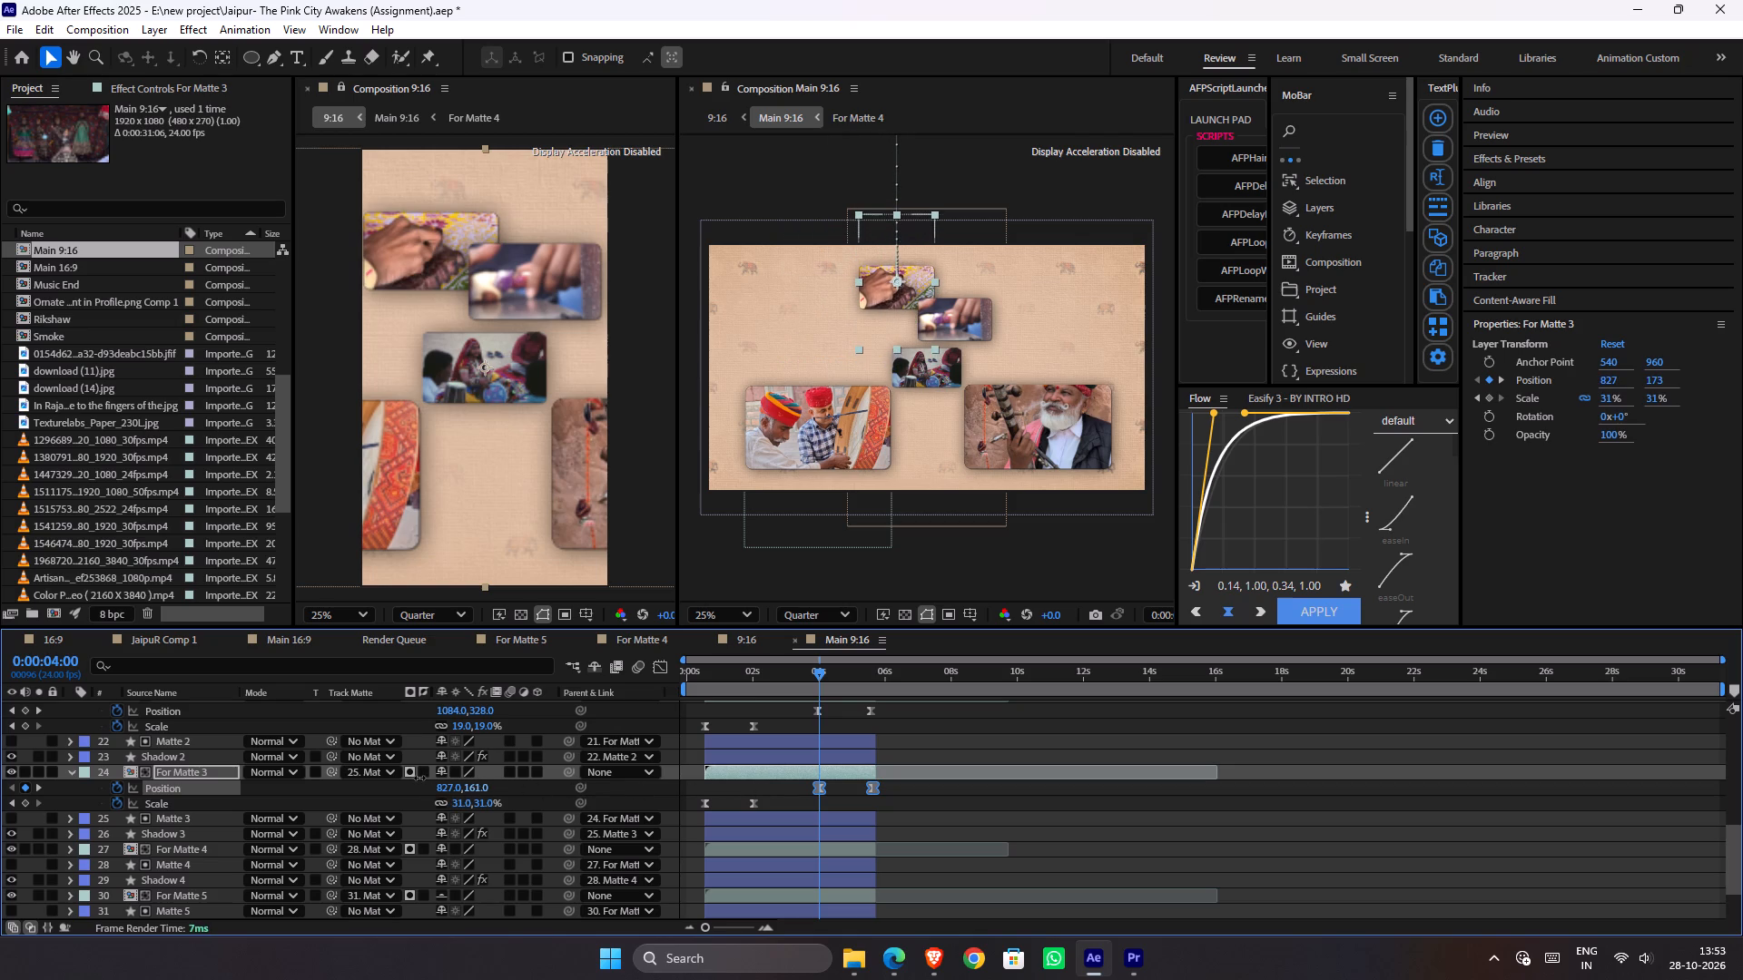
drag(419, 778, 419, 776)
drag(441, 791, 523, 792)
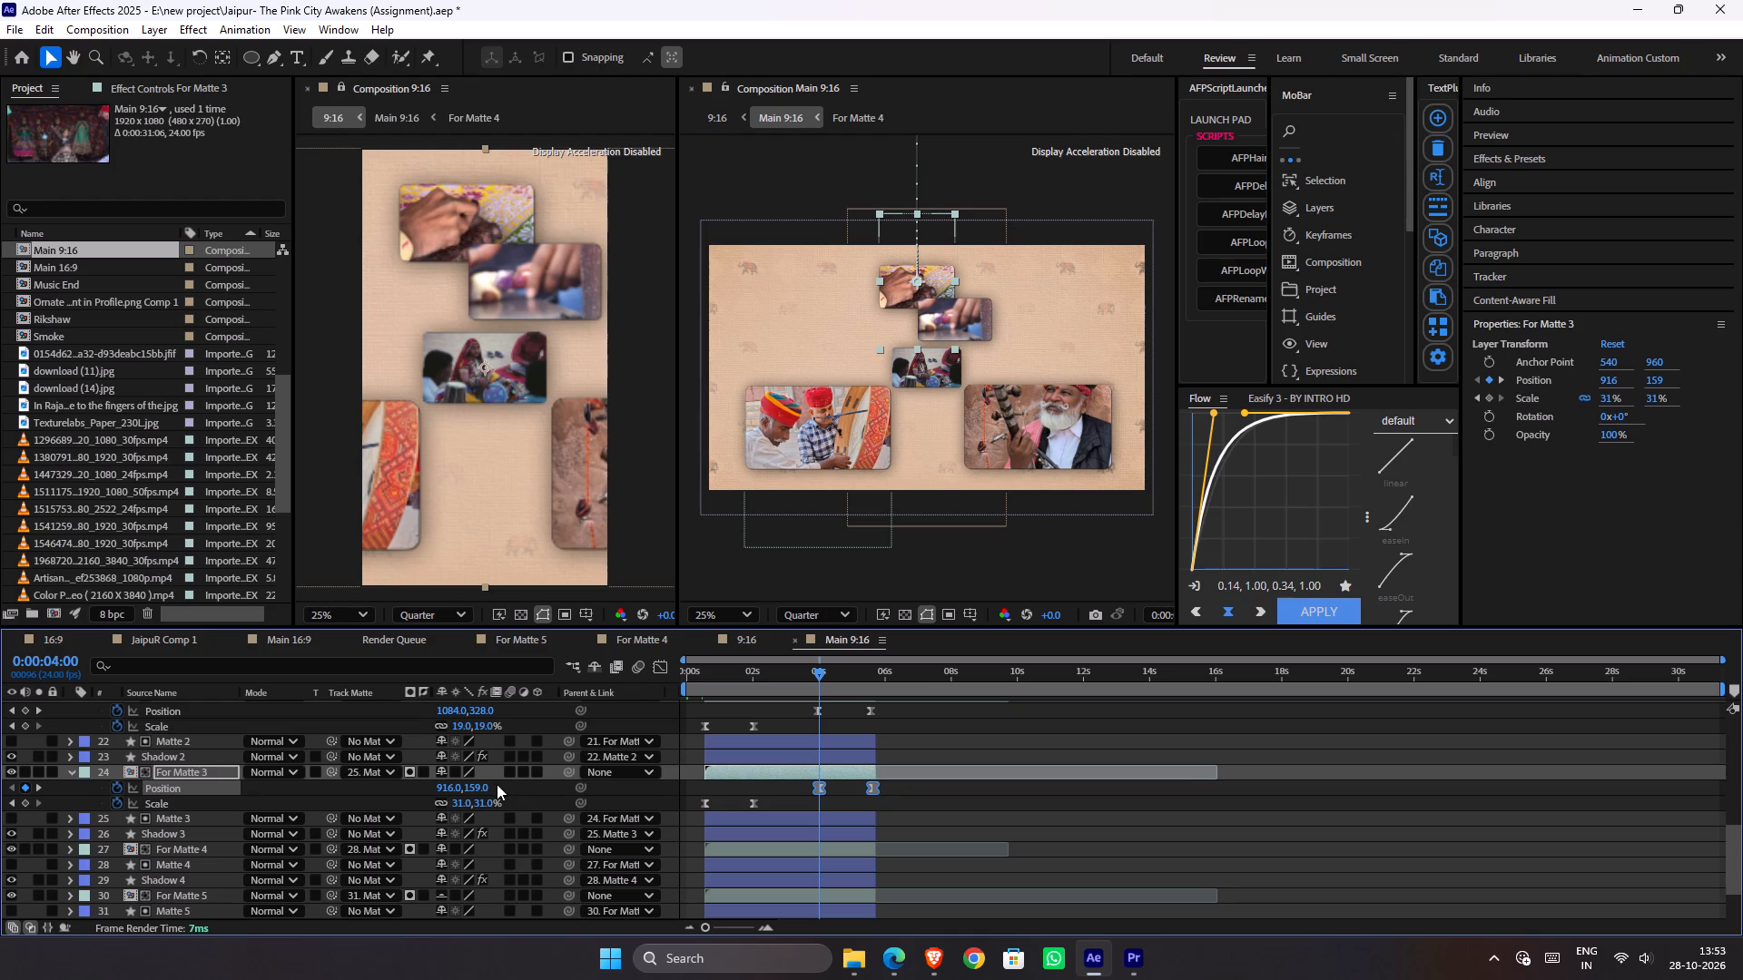
drag(448, 788, 423, 791)
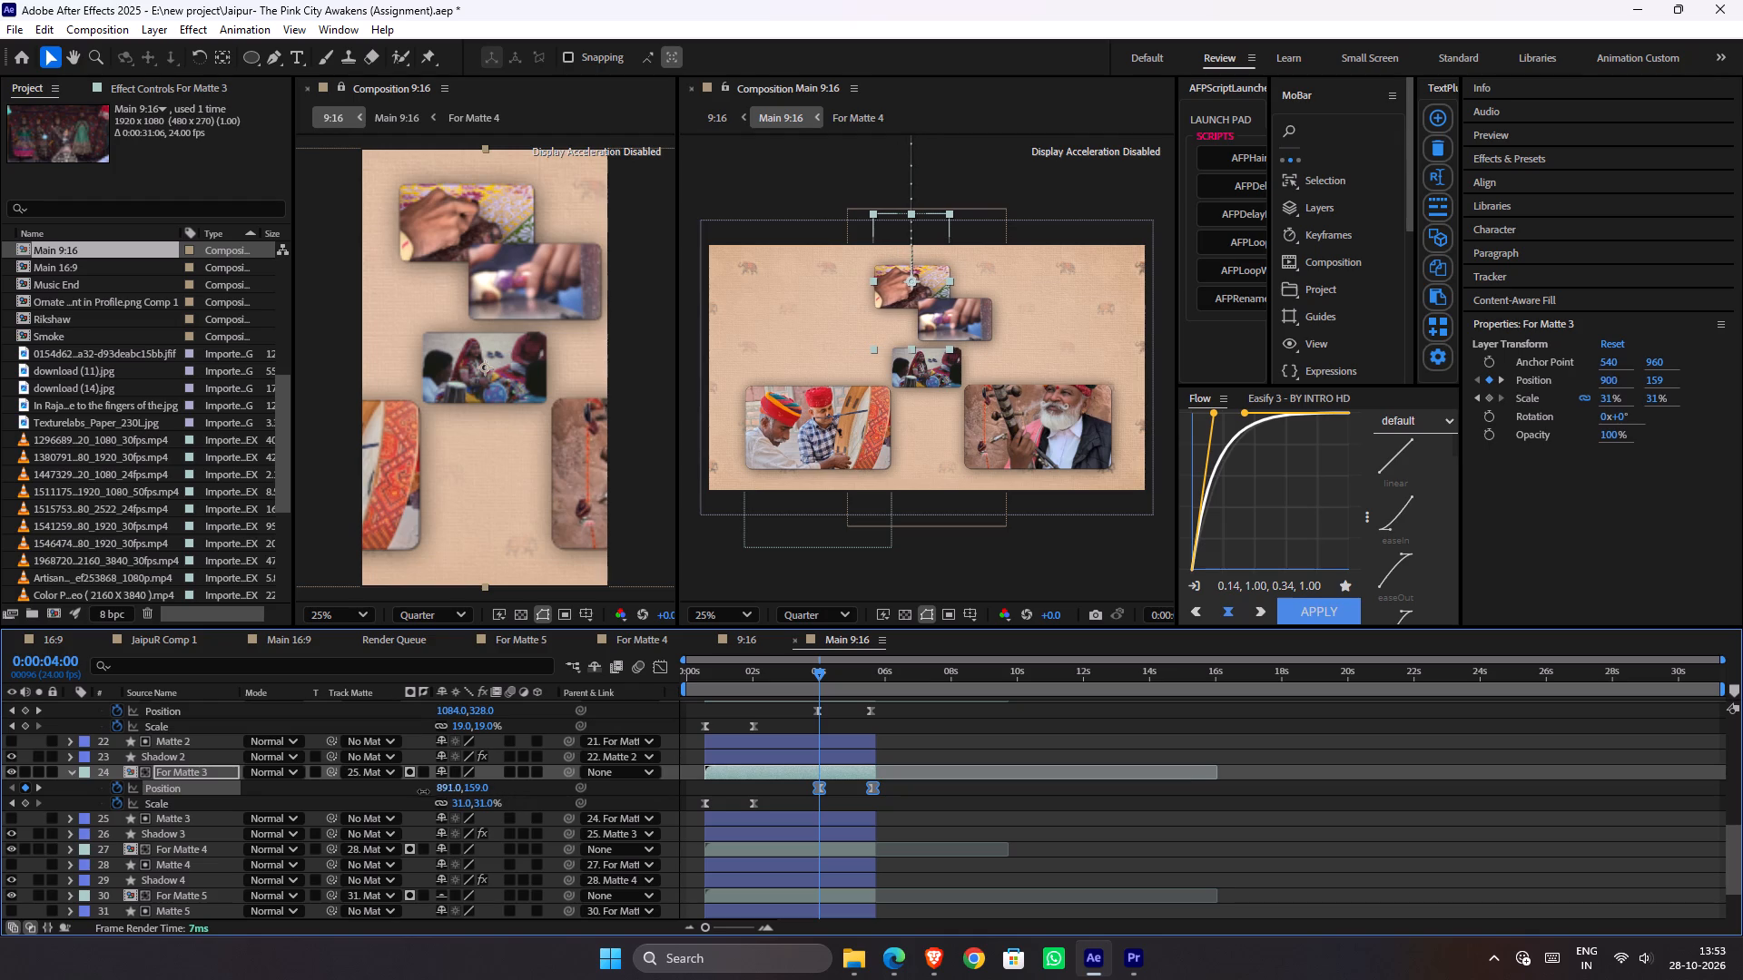
drag(423, 791, 411, 789)
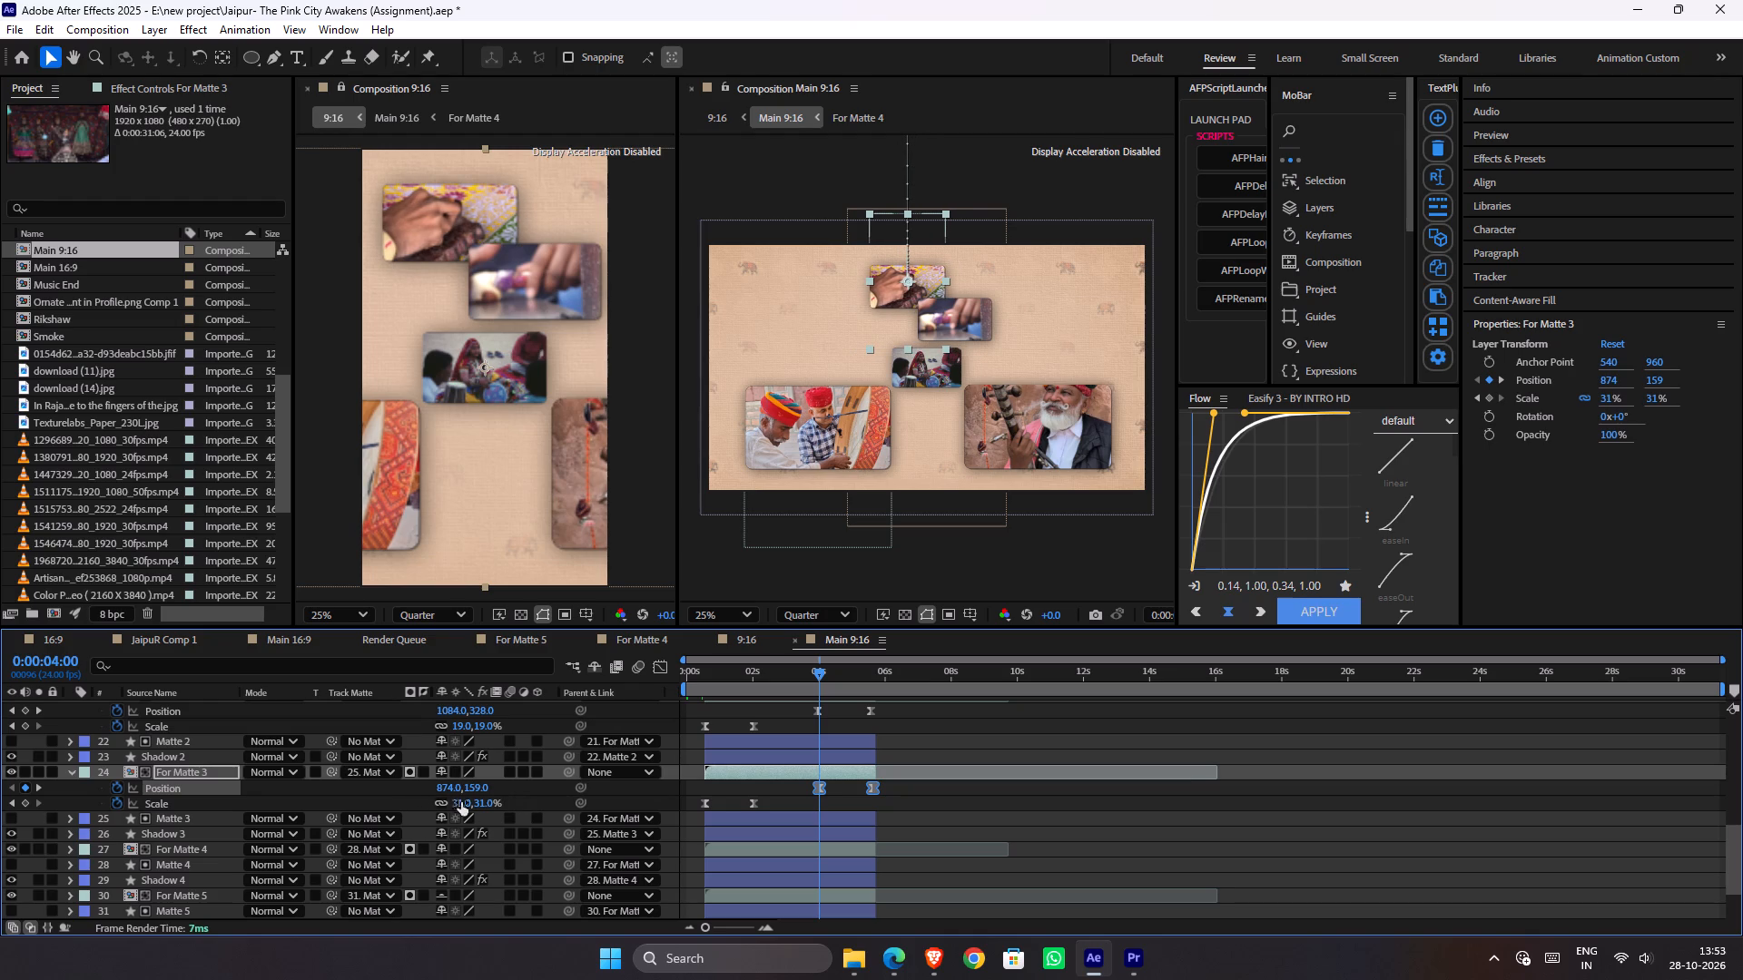
Increase the For Matte 1 layer's scale to 25% at its second scale keyframe, at 0:00:01:17.
scroll(765, 773, up, 1)
click(762, 799)
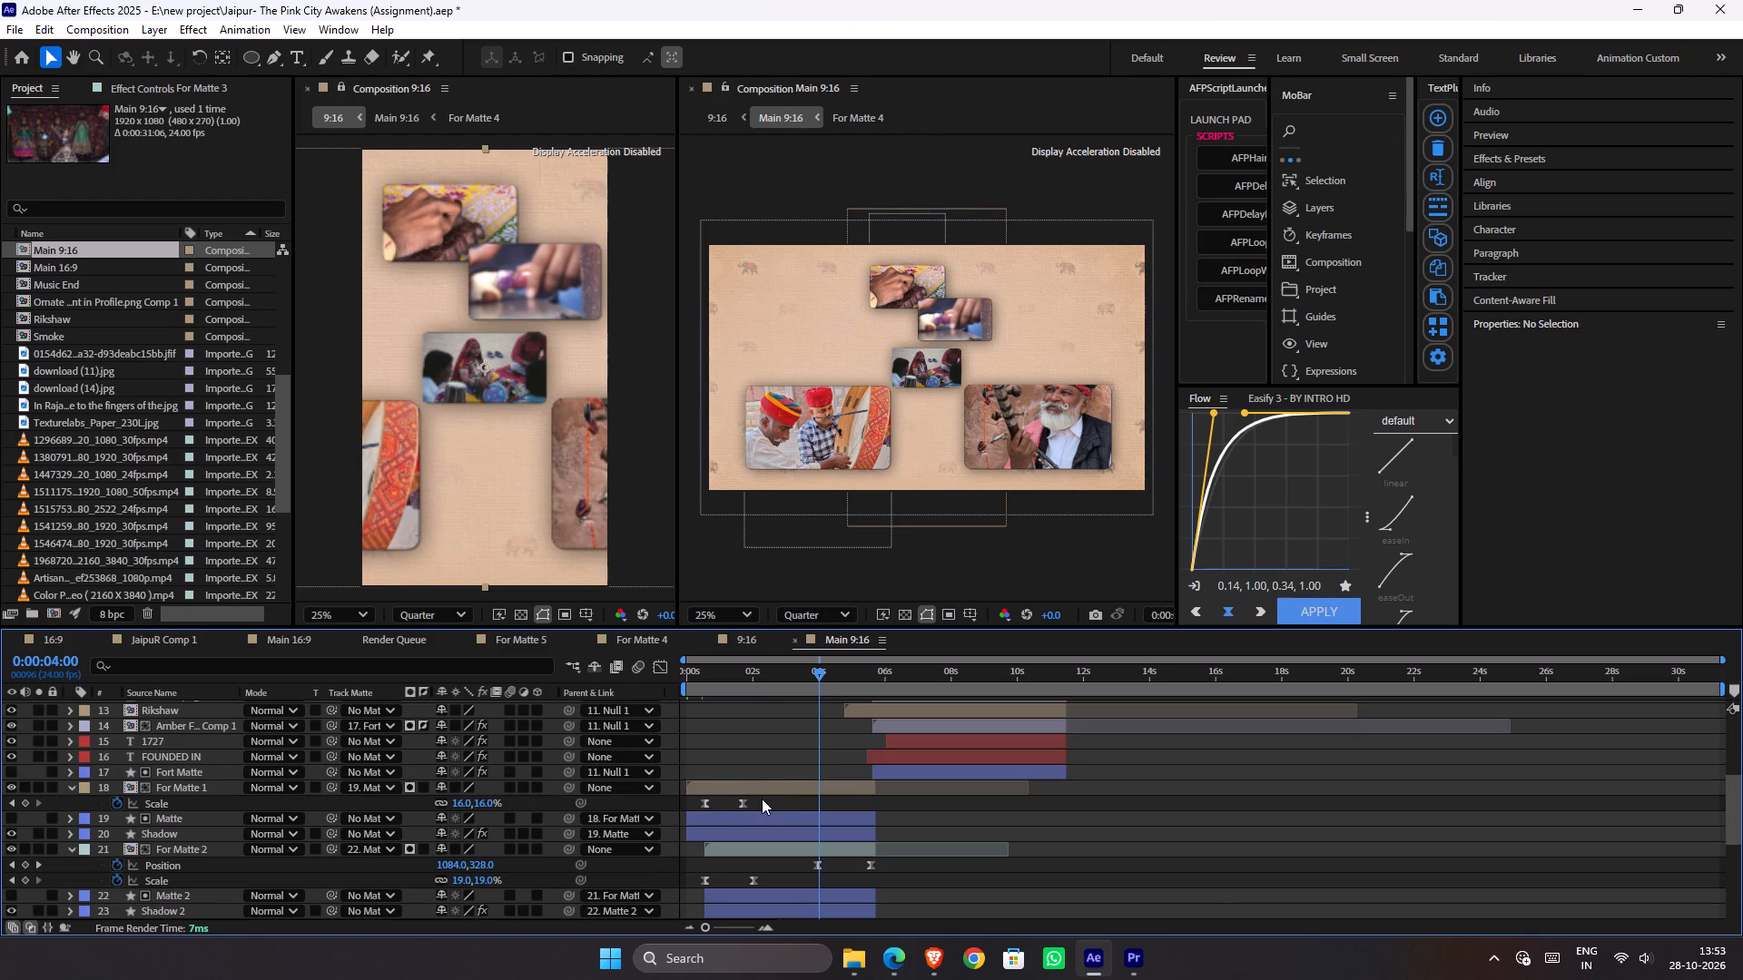
click(765, 790)
key(j)
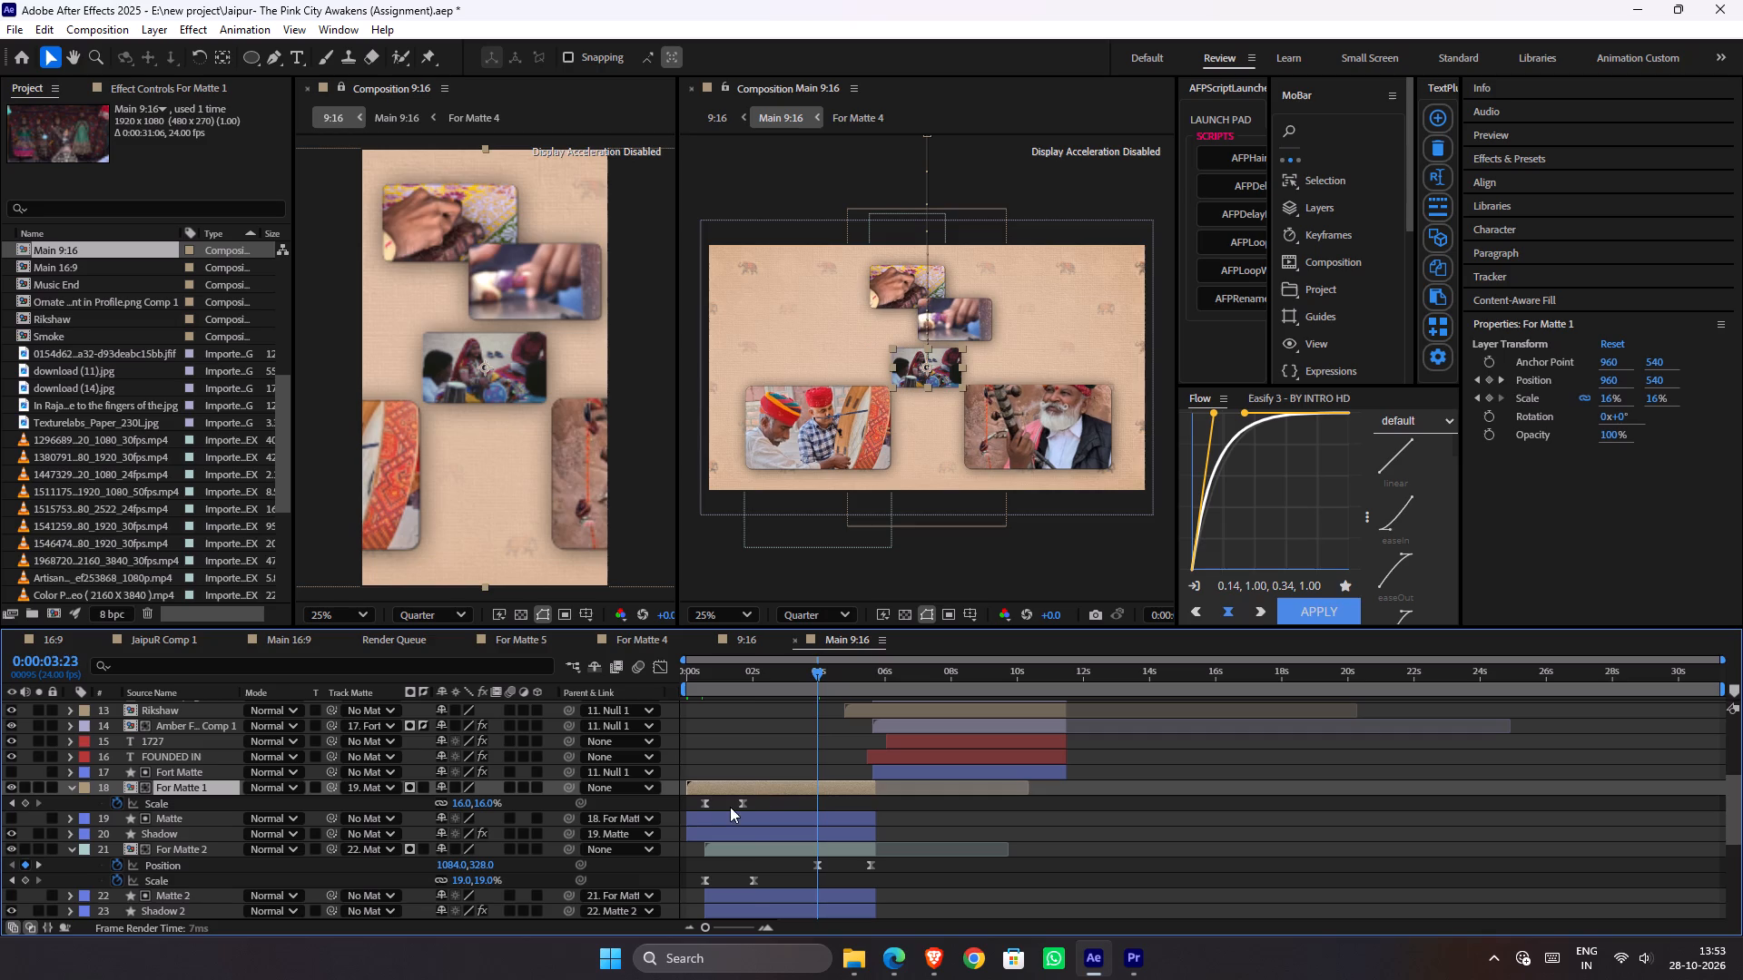
key(j)
key(j)
drag(482, 807, 490, 807)
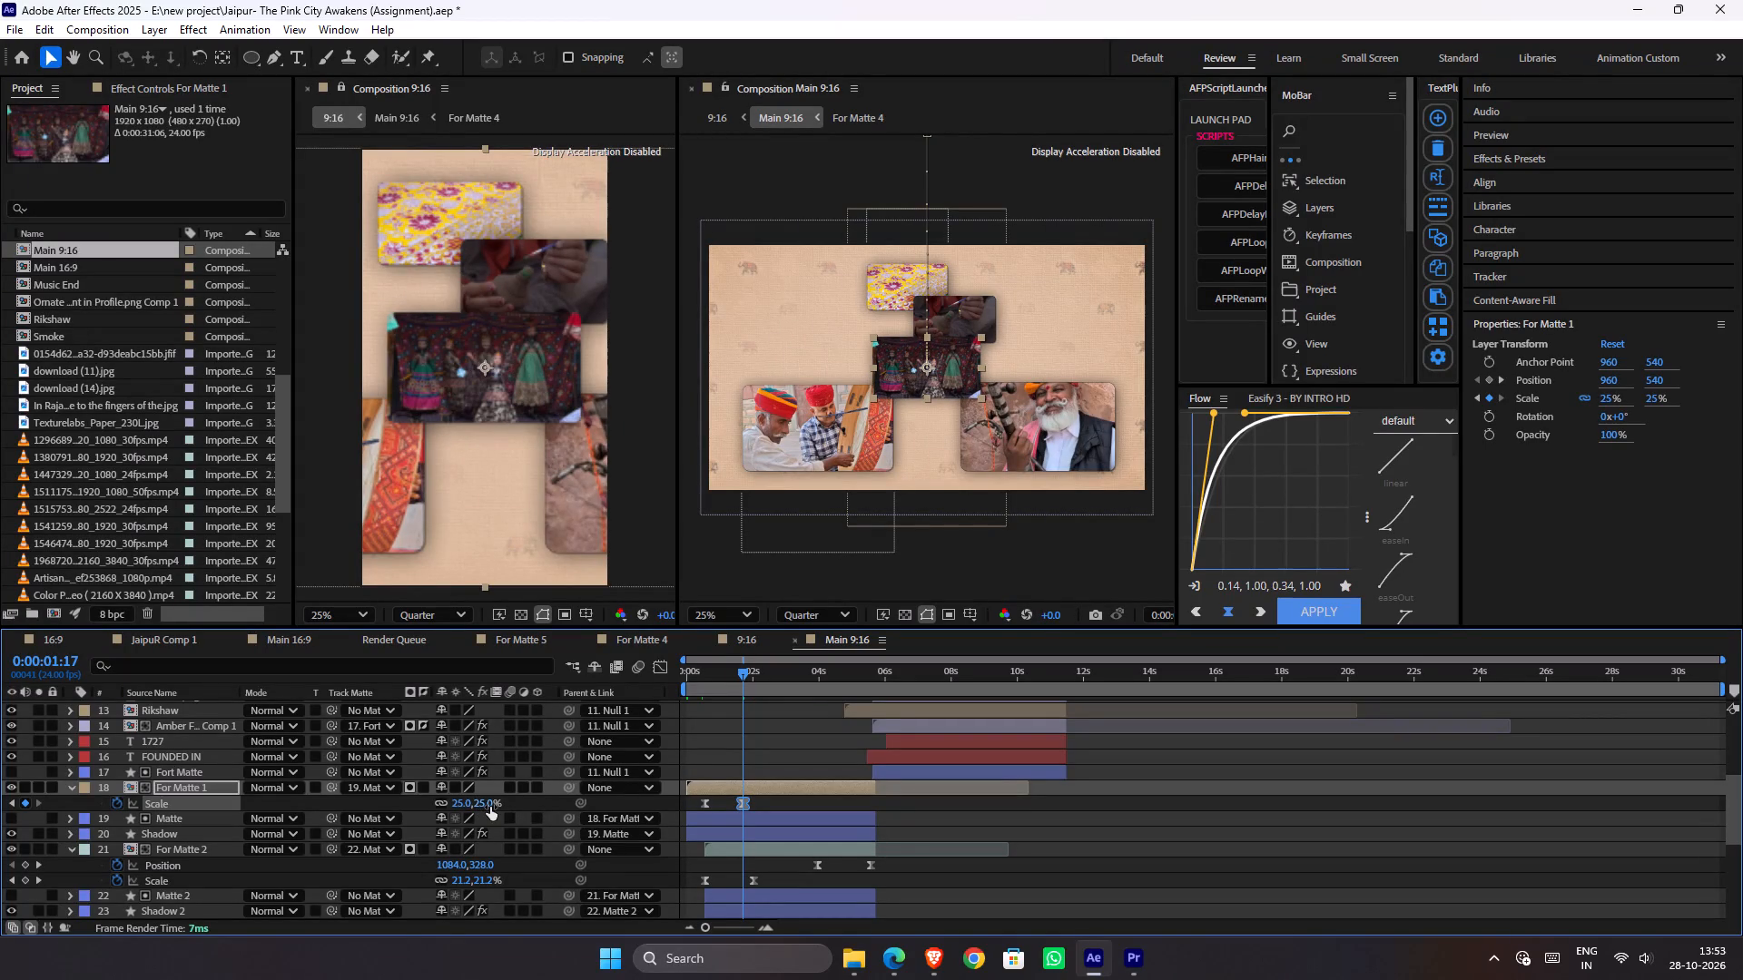
Select both position keyframes of For Matte 2, set the position at 0:00:03:23 to 1084, 324, and save the project.
scroll(791, 845, down, 1)
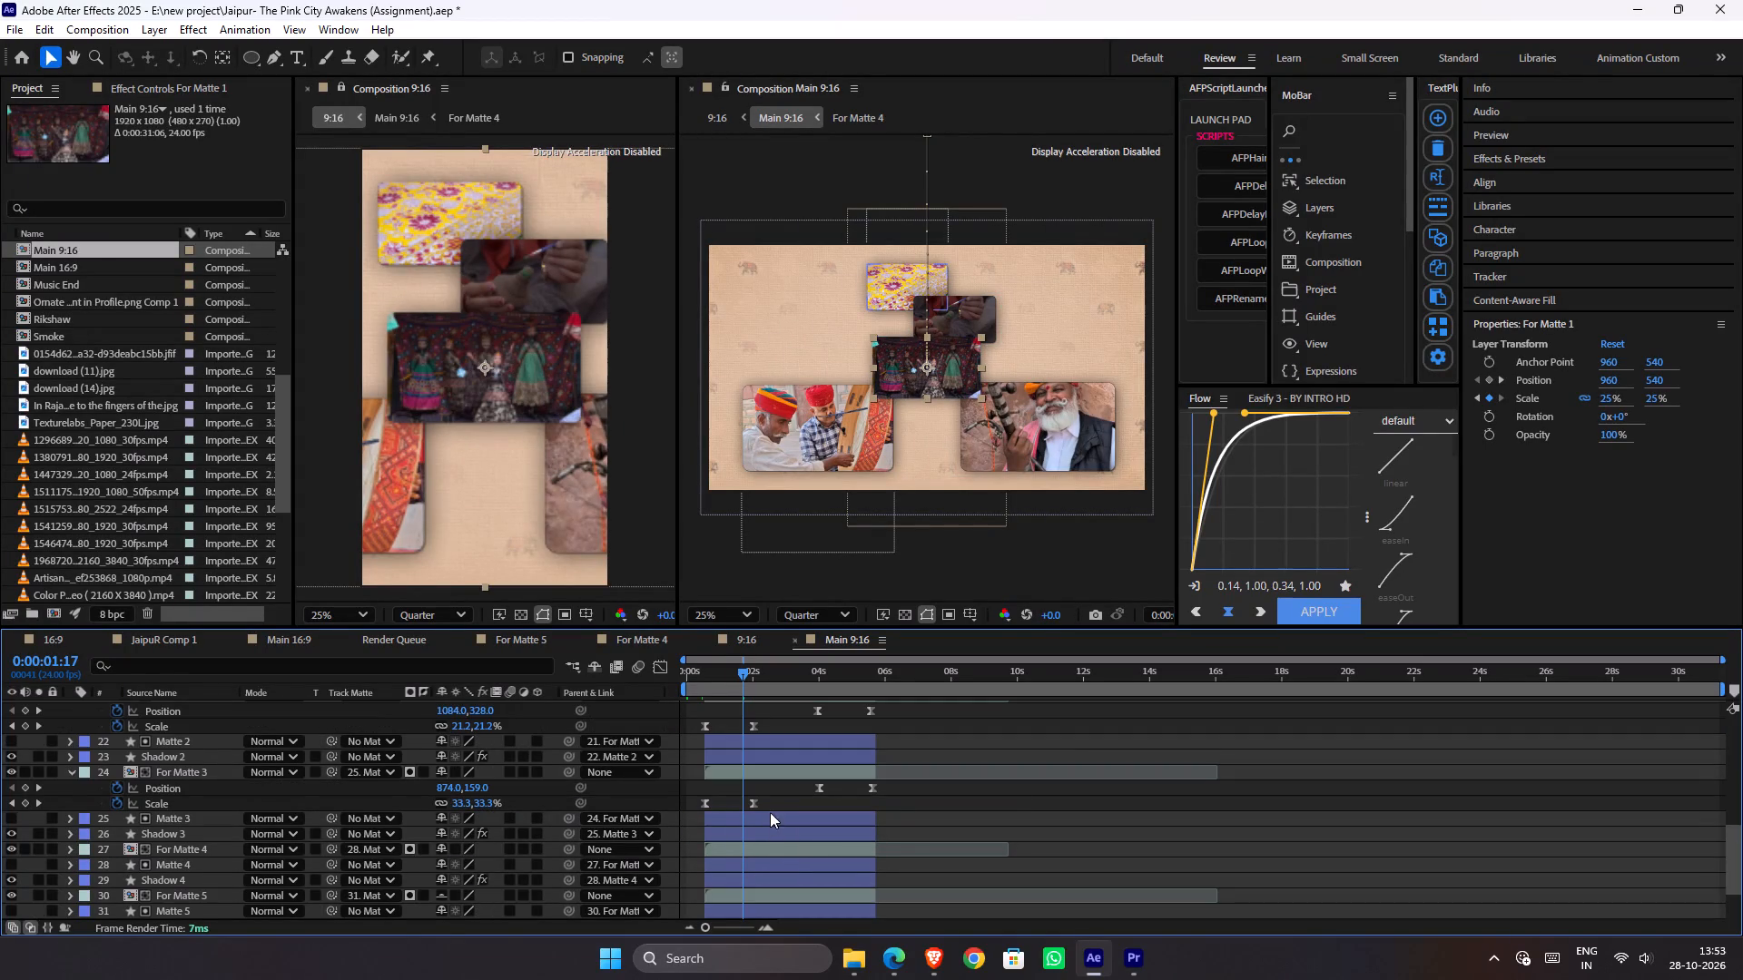
text(kk)
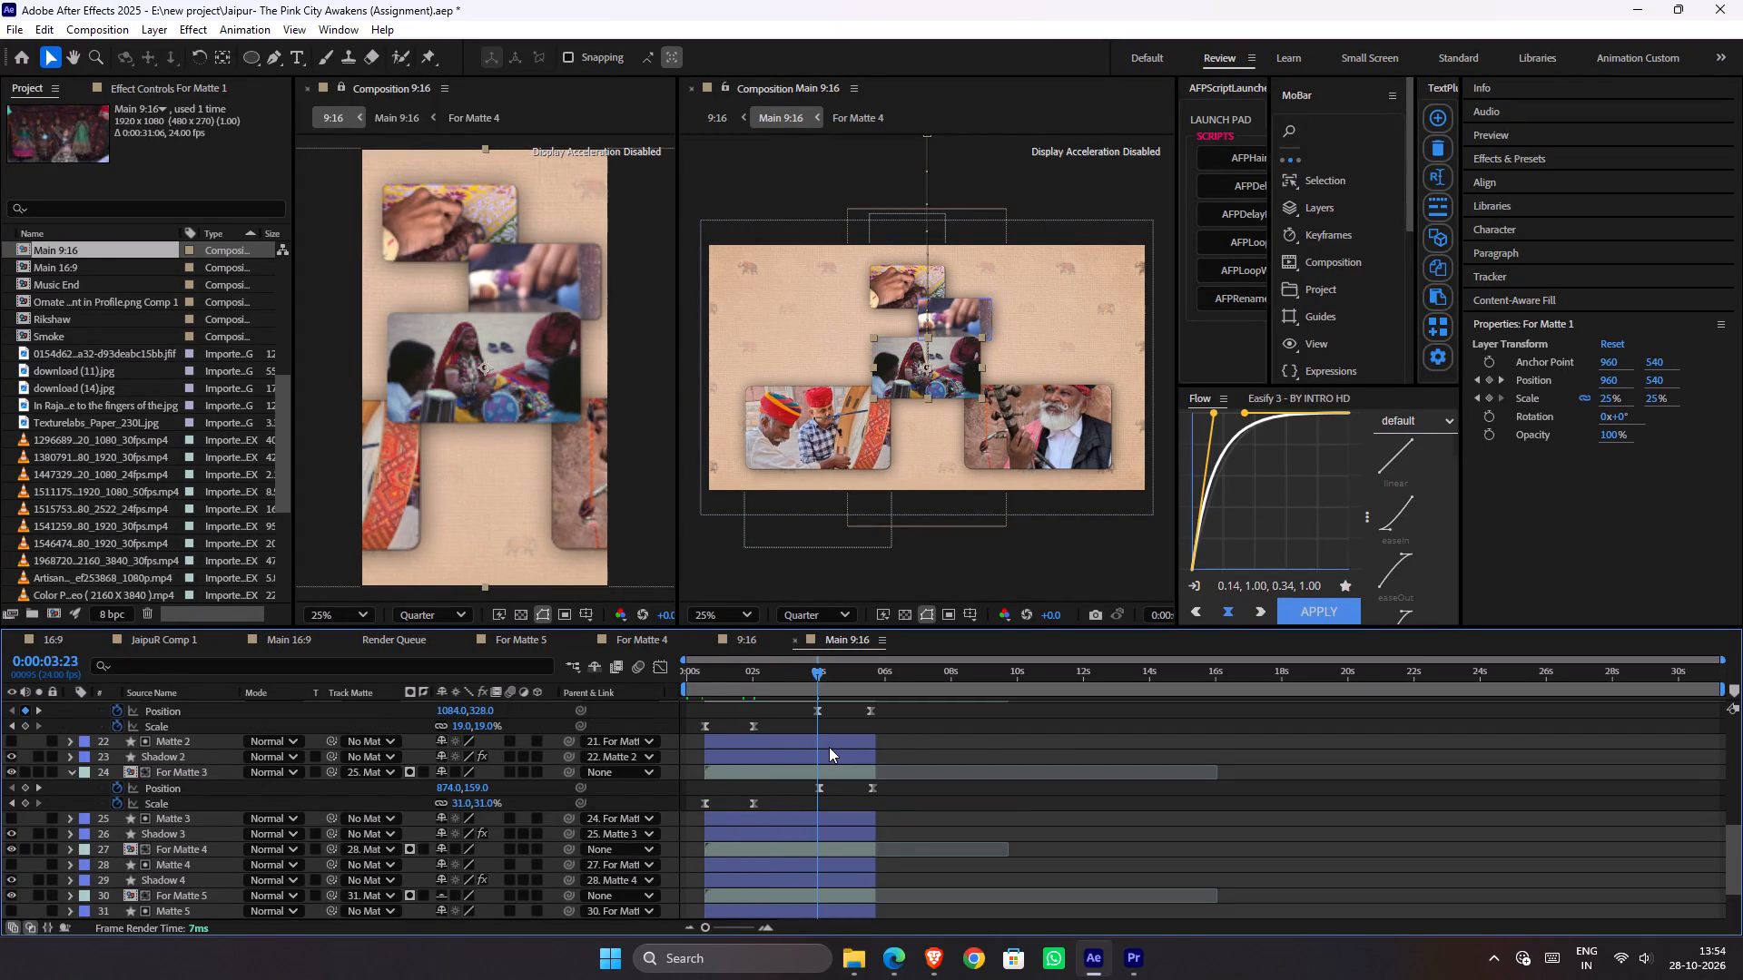
scroll(830, 748, up, 1)
click(827, 850)
drag(789, 860, 917, 868)
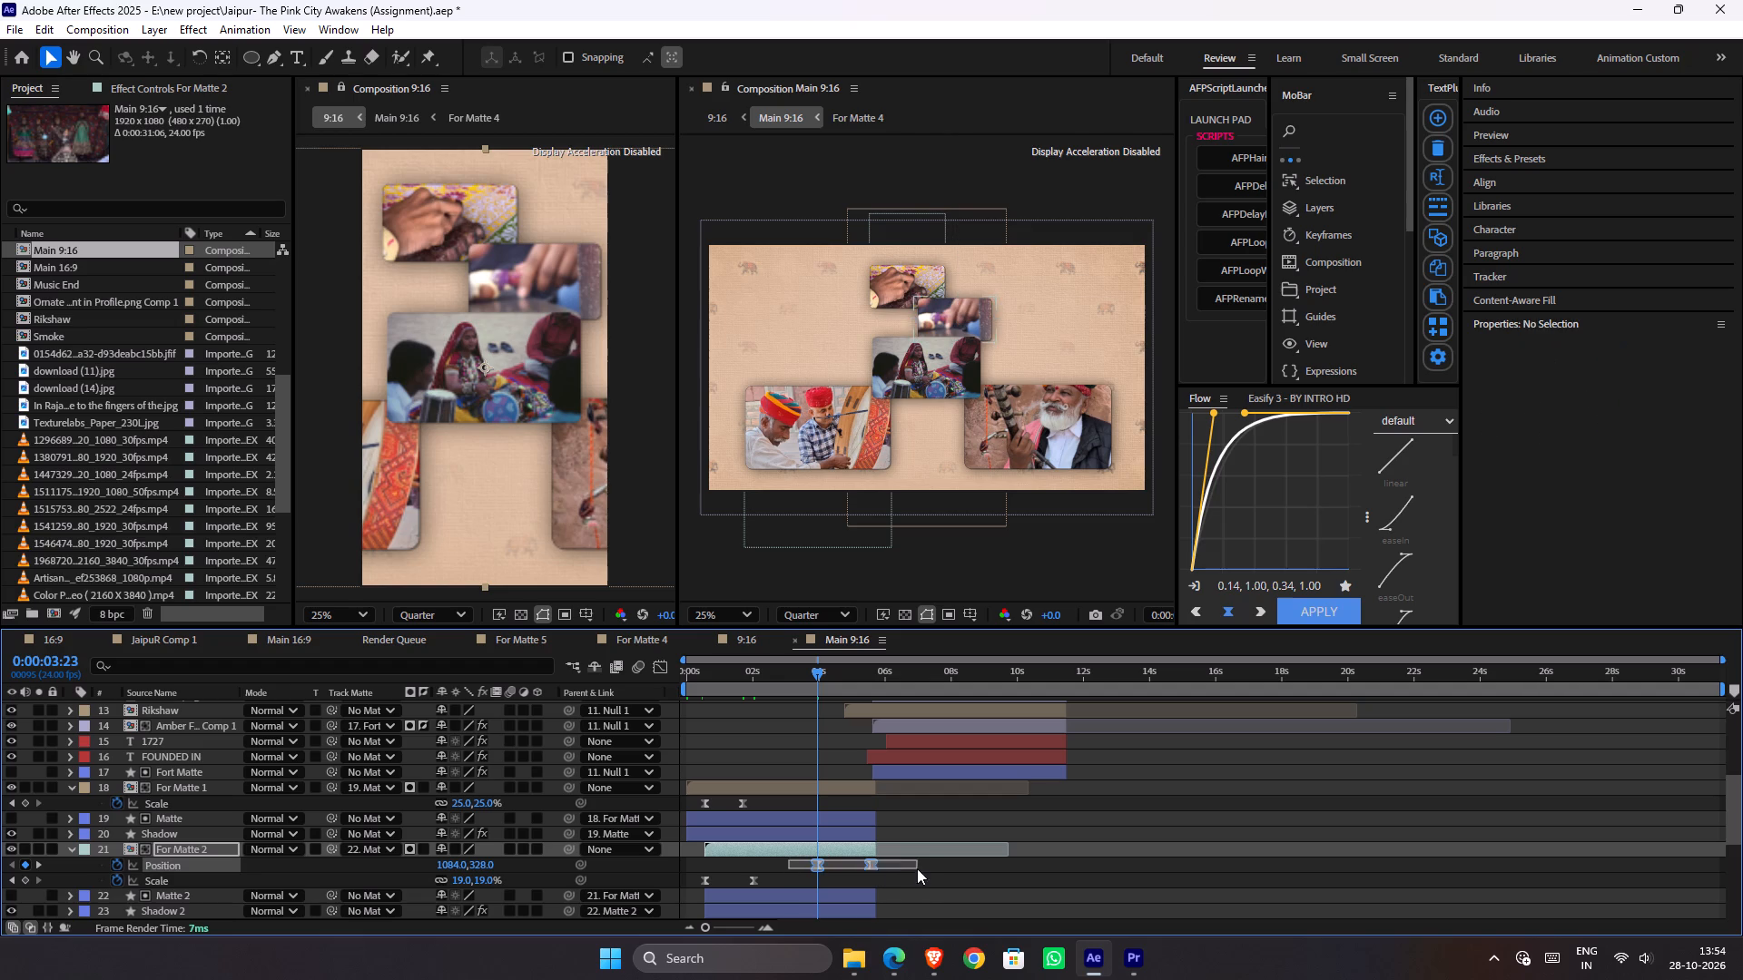
drag(917, 868, 918, 869)
drag(484, 870, 439, 860)
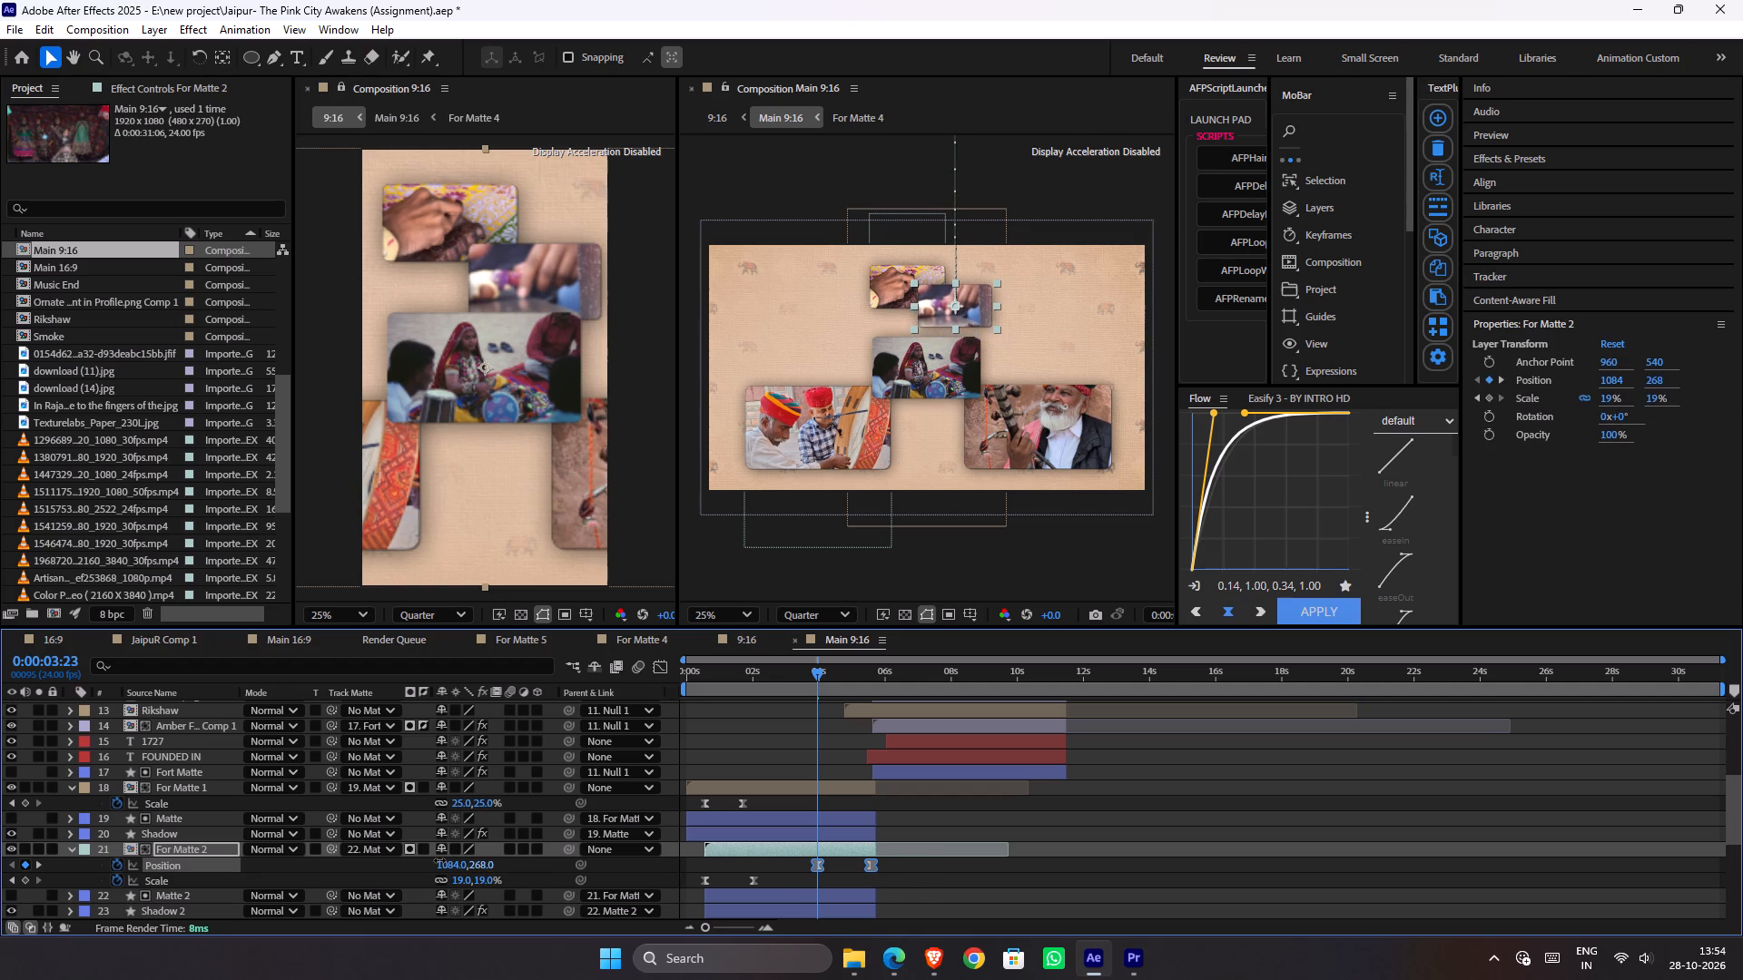
drag(439, 860, 463, 859)
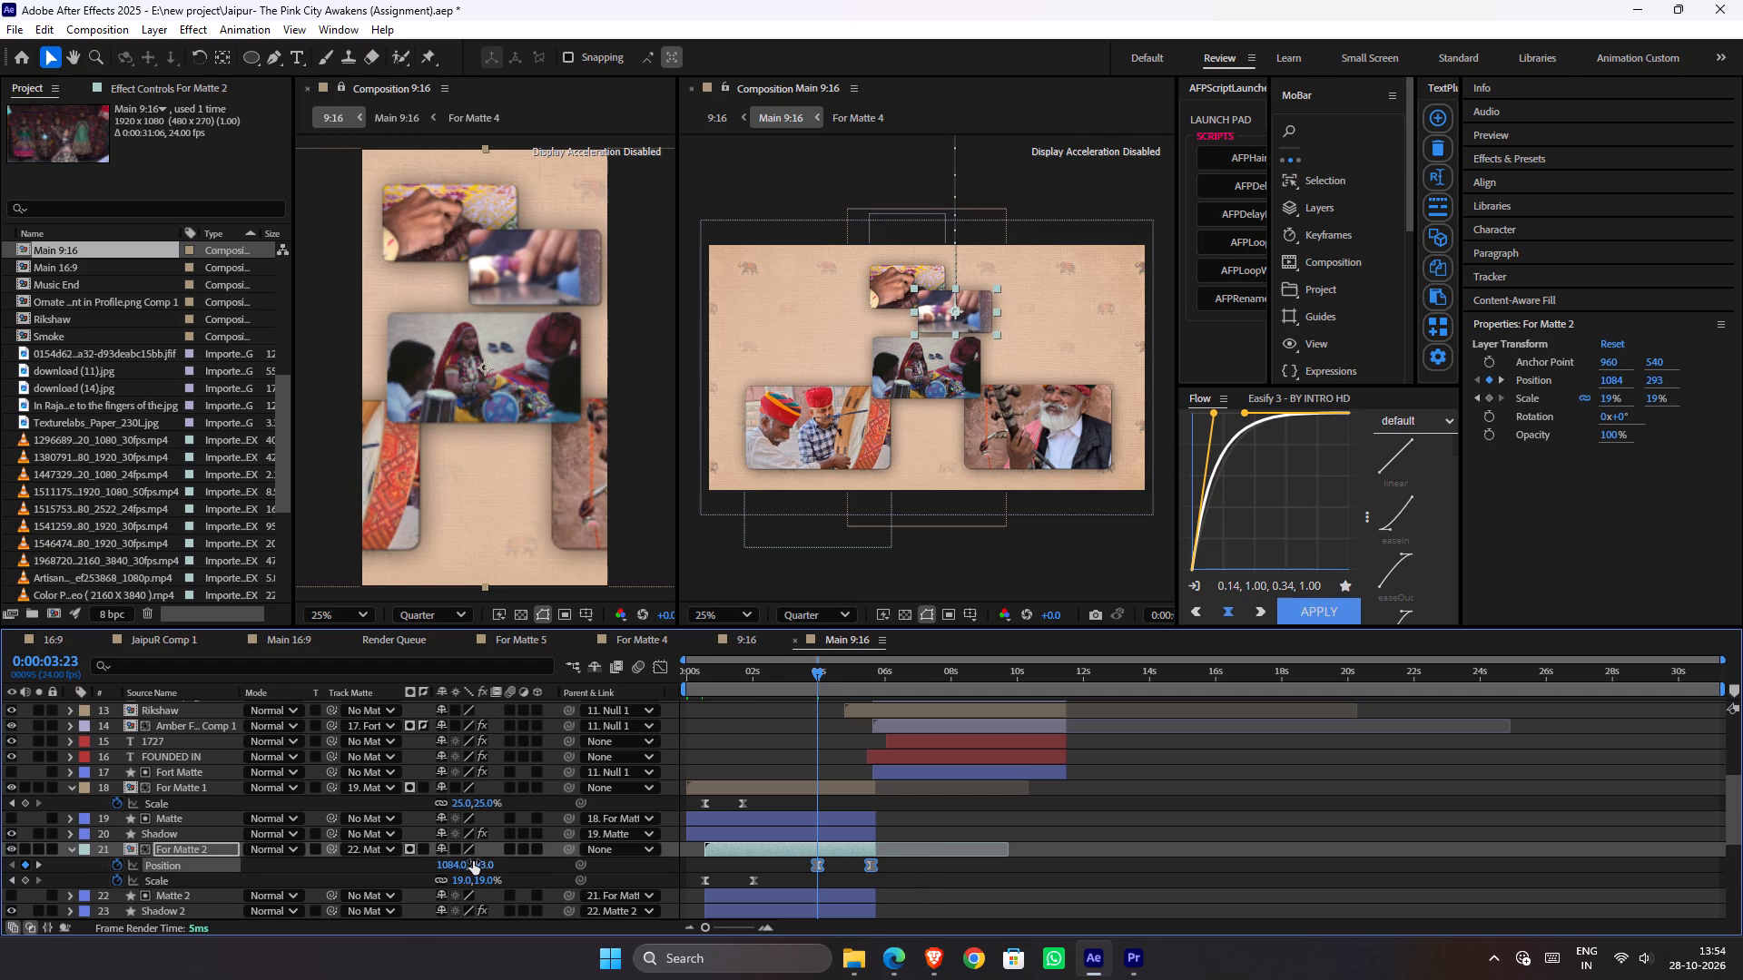
drag(473, 861, 502, 860)
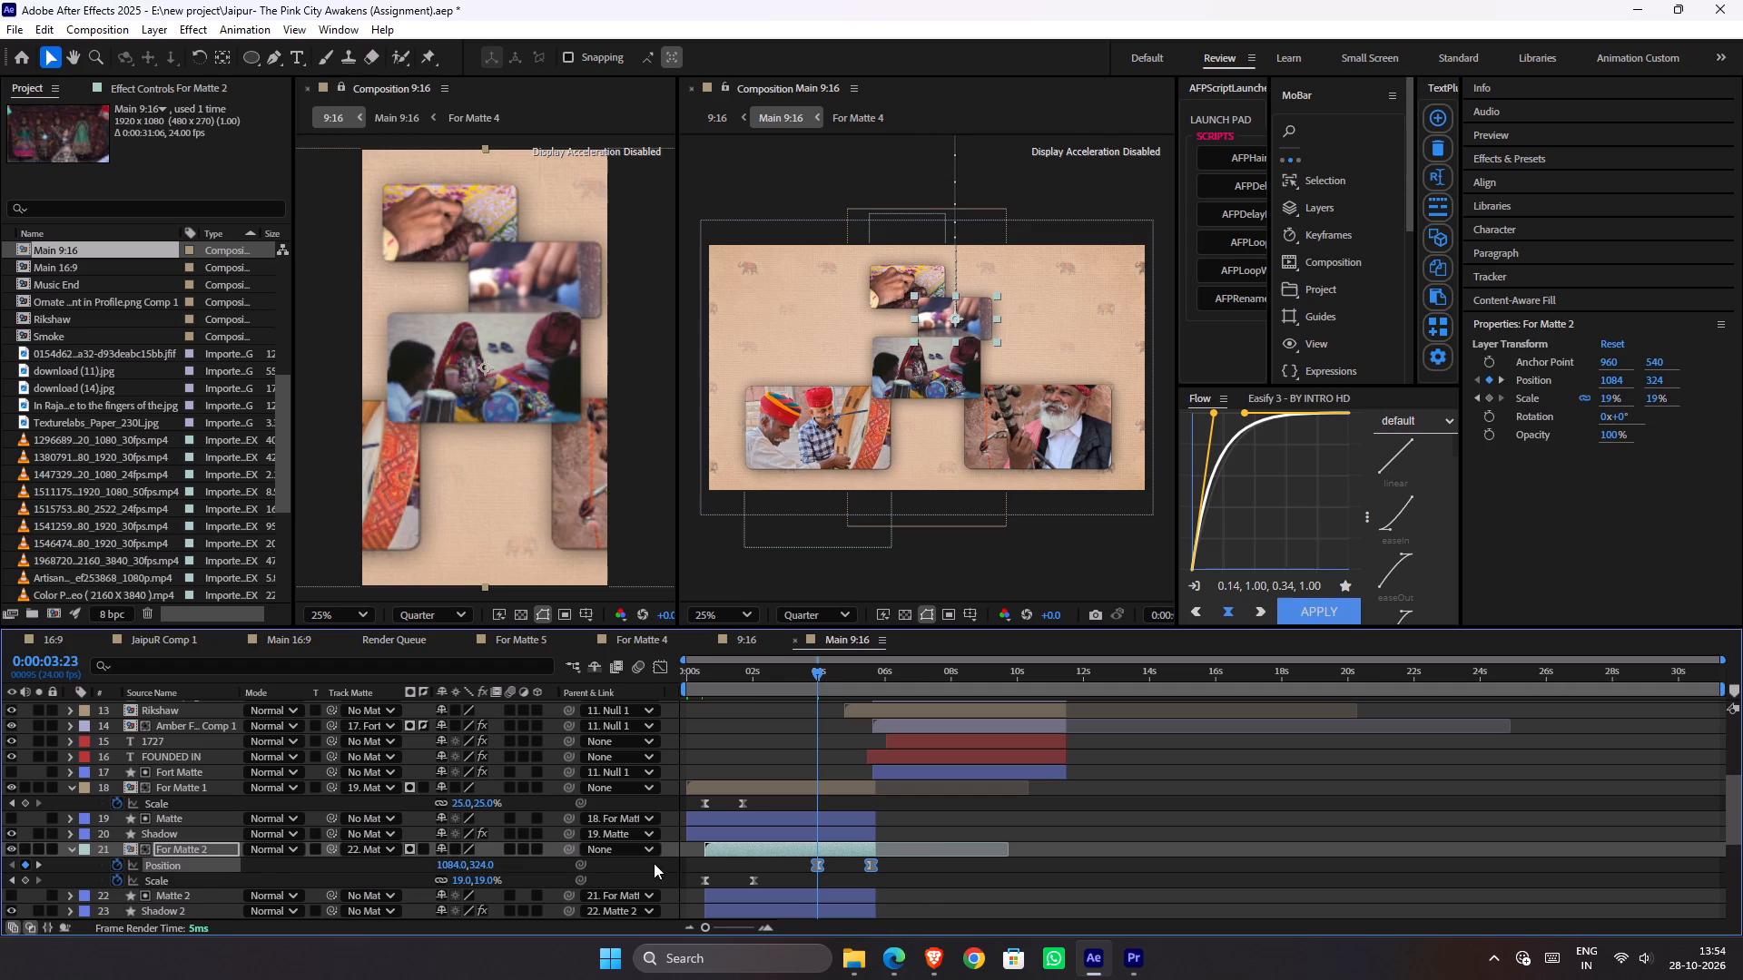
scroll(825, 836, down, 1)
click(914, 817)
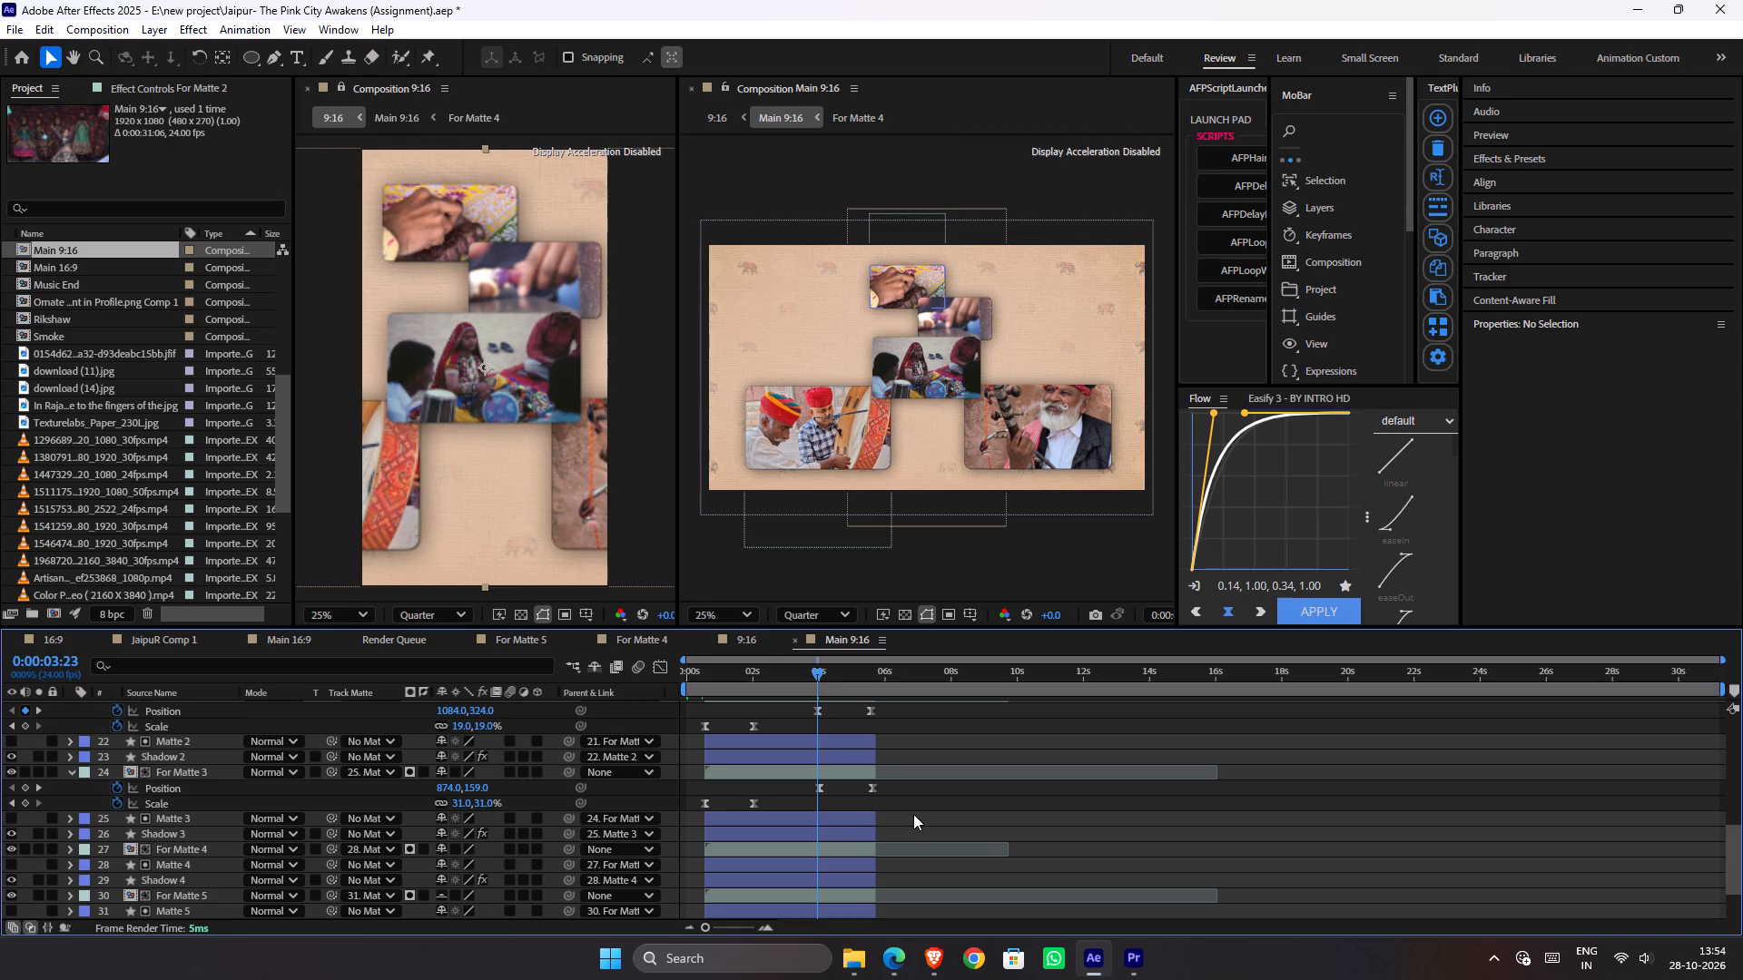
key(ctrl+s)
Reveal the keyframed properties of the For Matte 4 layer.
scroll(851, 802, down, 1)
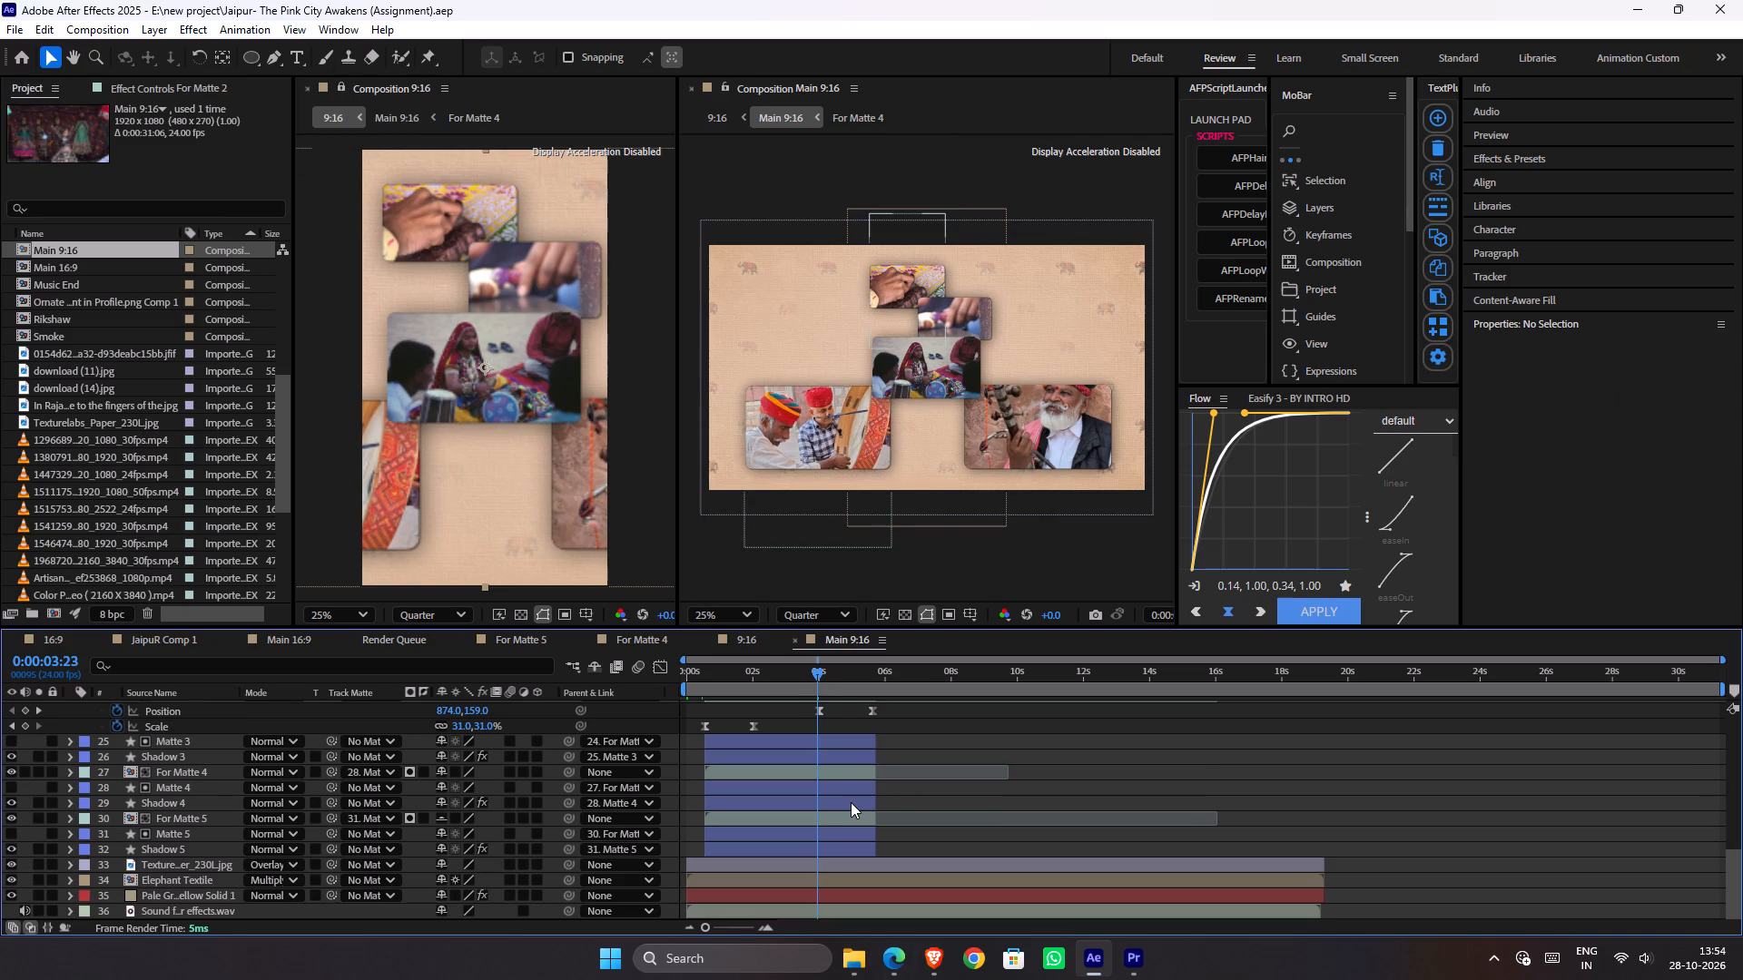
click(831, 772)
key(u)
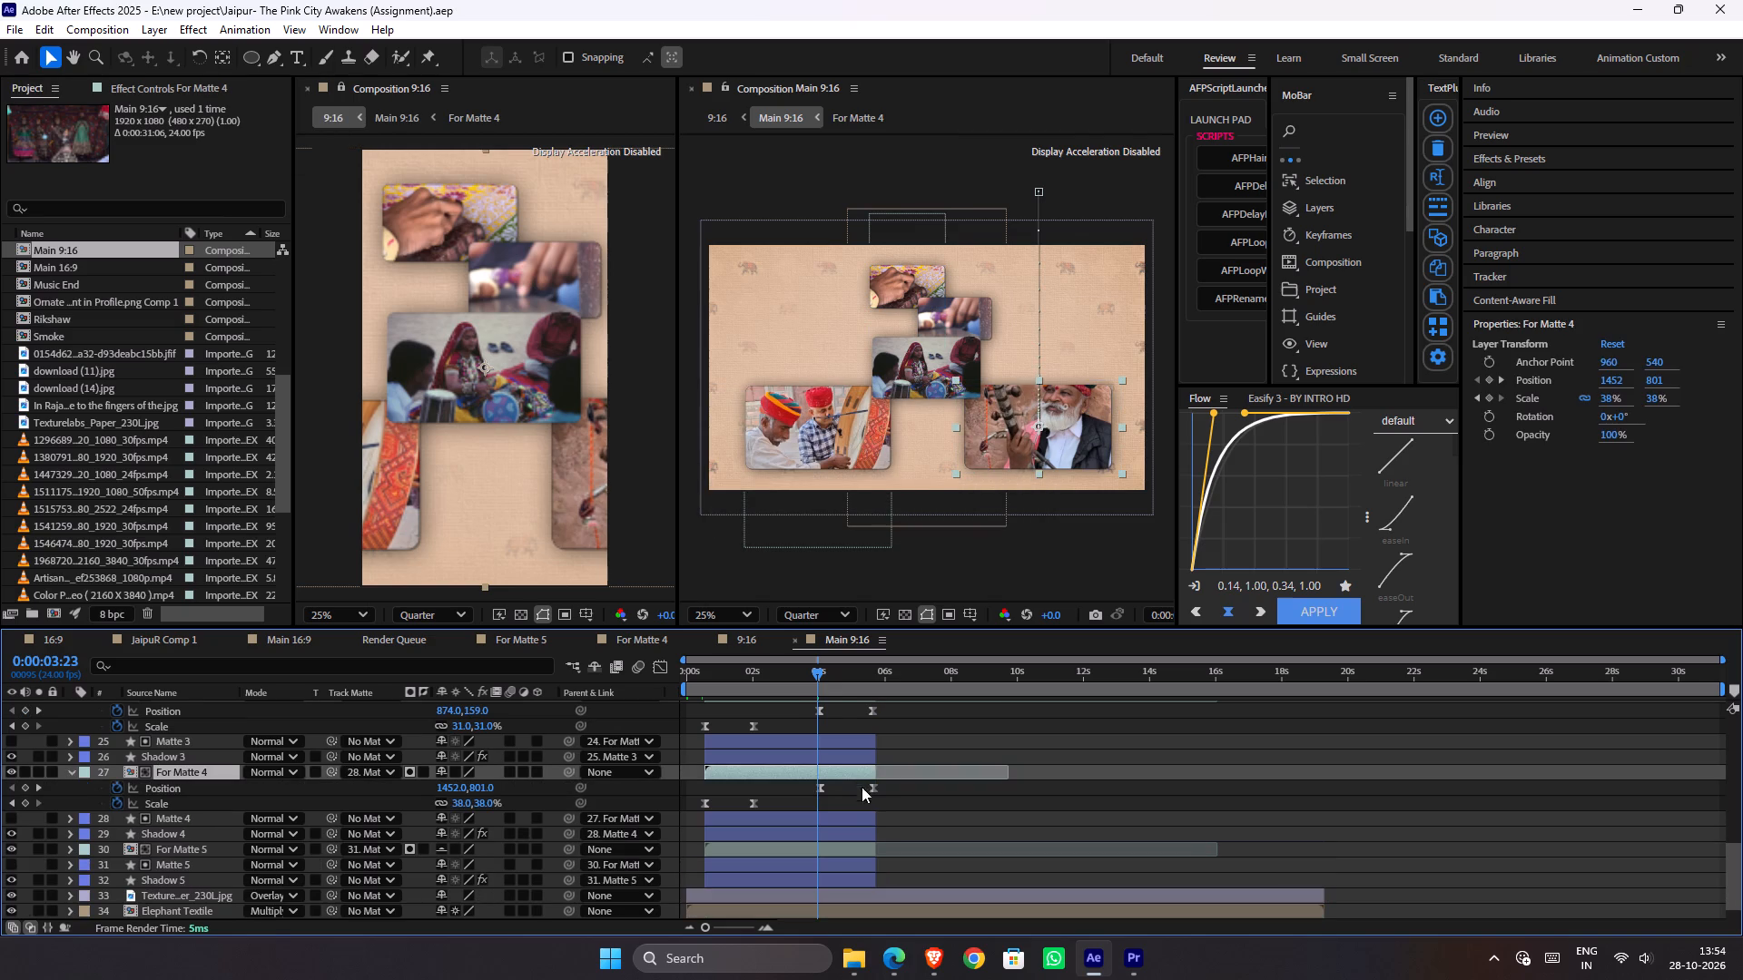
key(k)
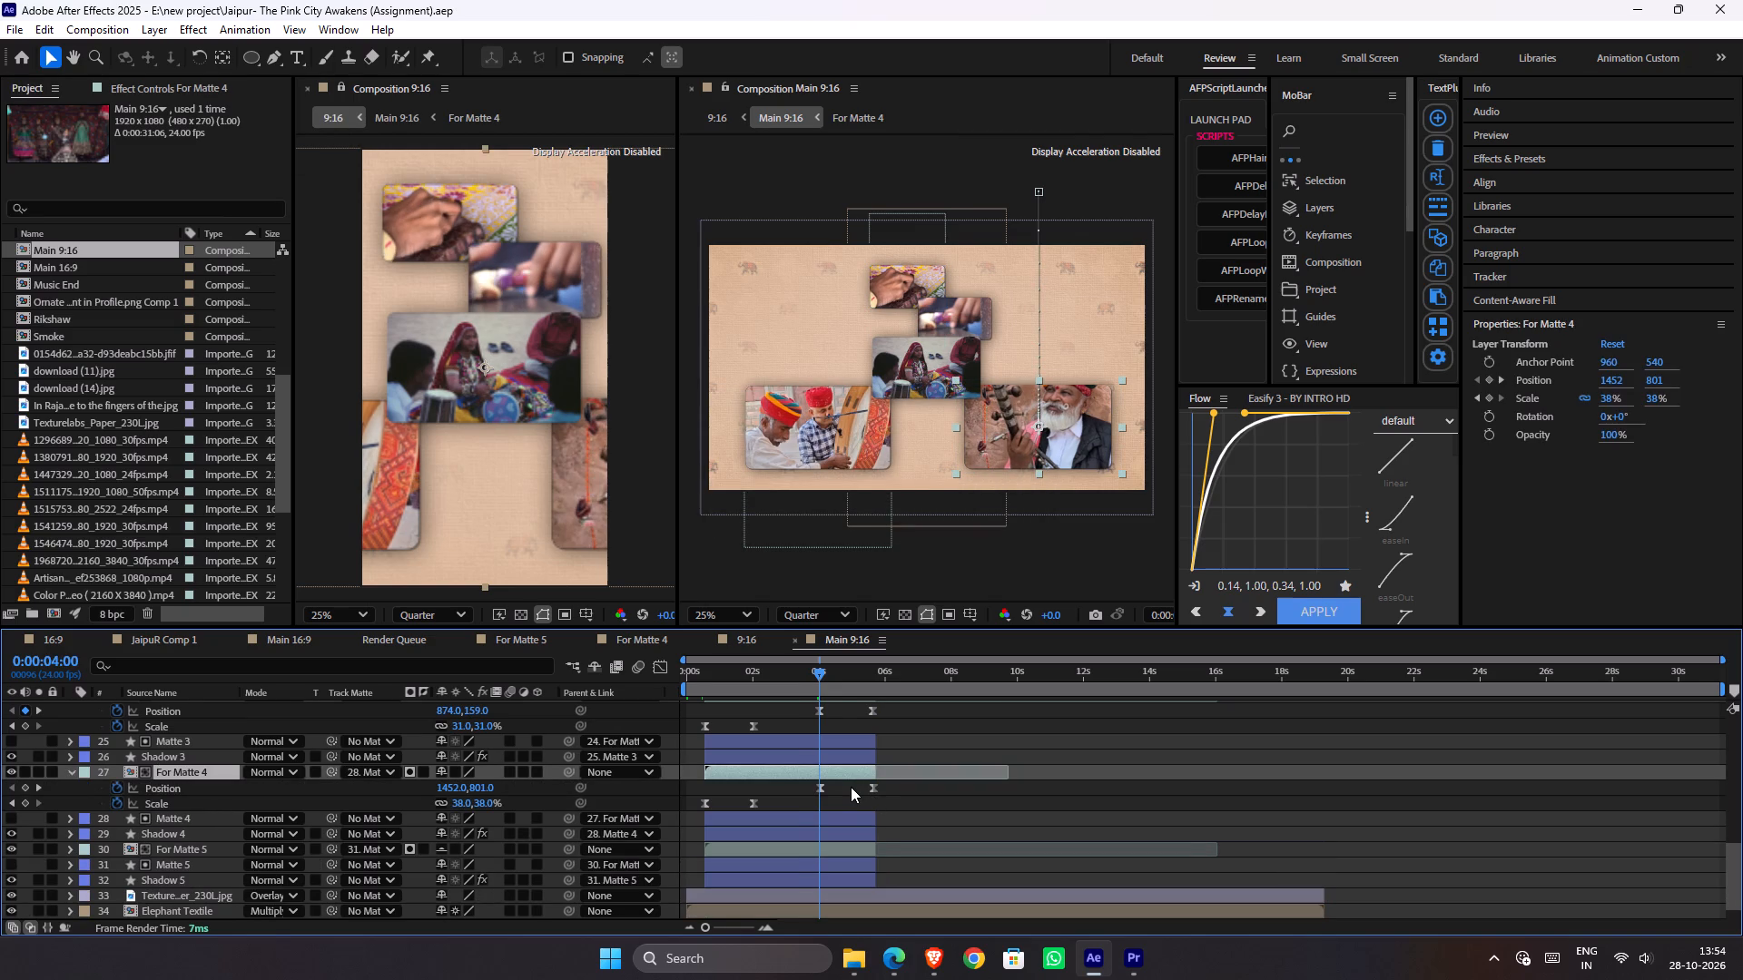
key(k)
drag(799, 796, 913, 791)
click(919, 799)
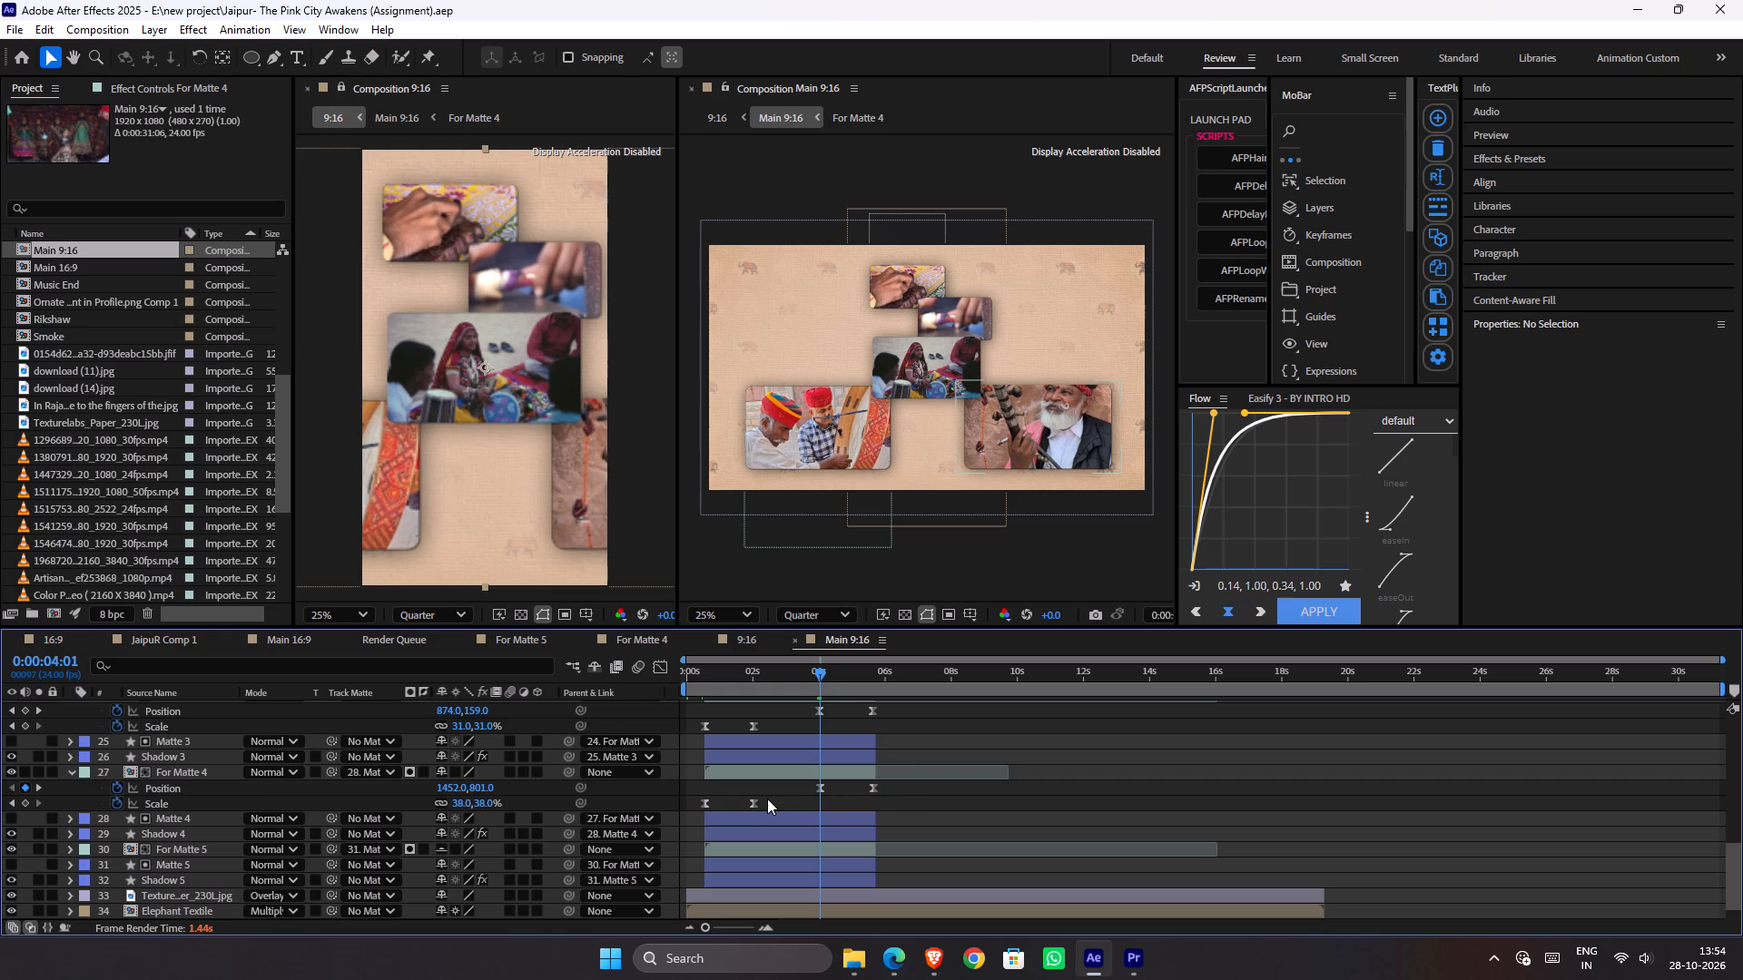
Select both scale keyframes of the For Matte 4 layer and reduce the scale at 0:00:02:01 to 20%.
drag(781, 799, 725, 807)
key(j)
key(j)
text(jk)
drag(780, 796, 663, 818)
drag(483, 807, 474, 807)
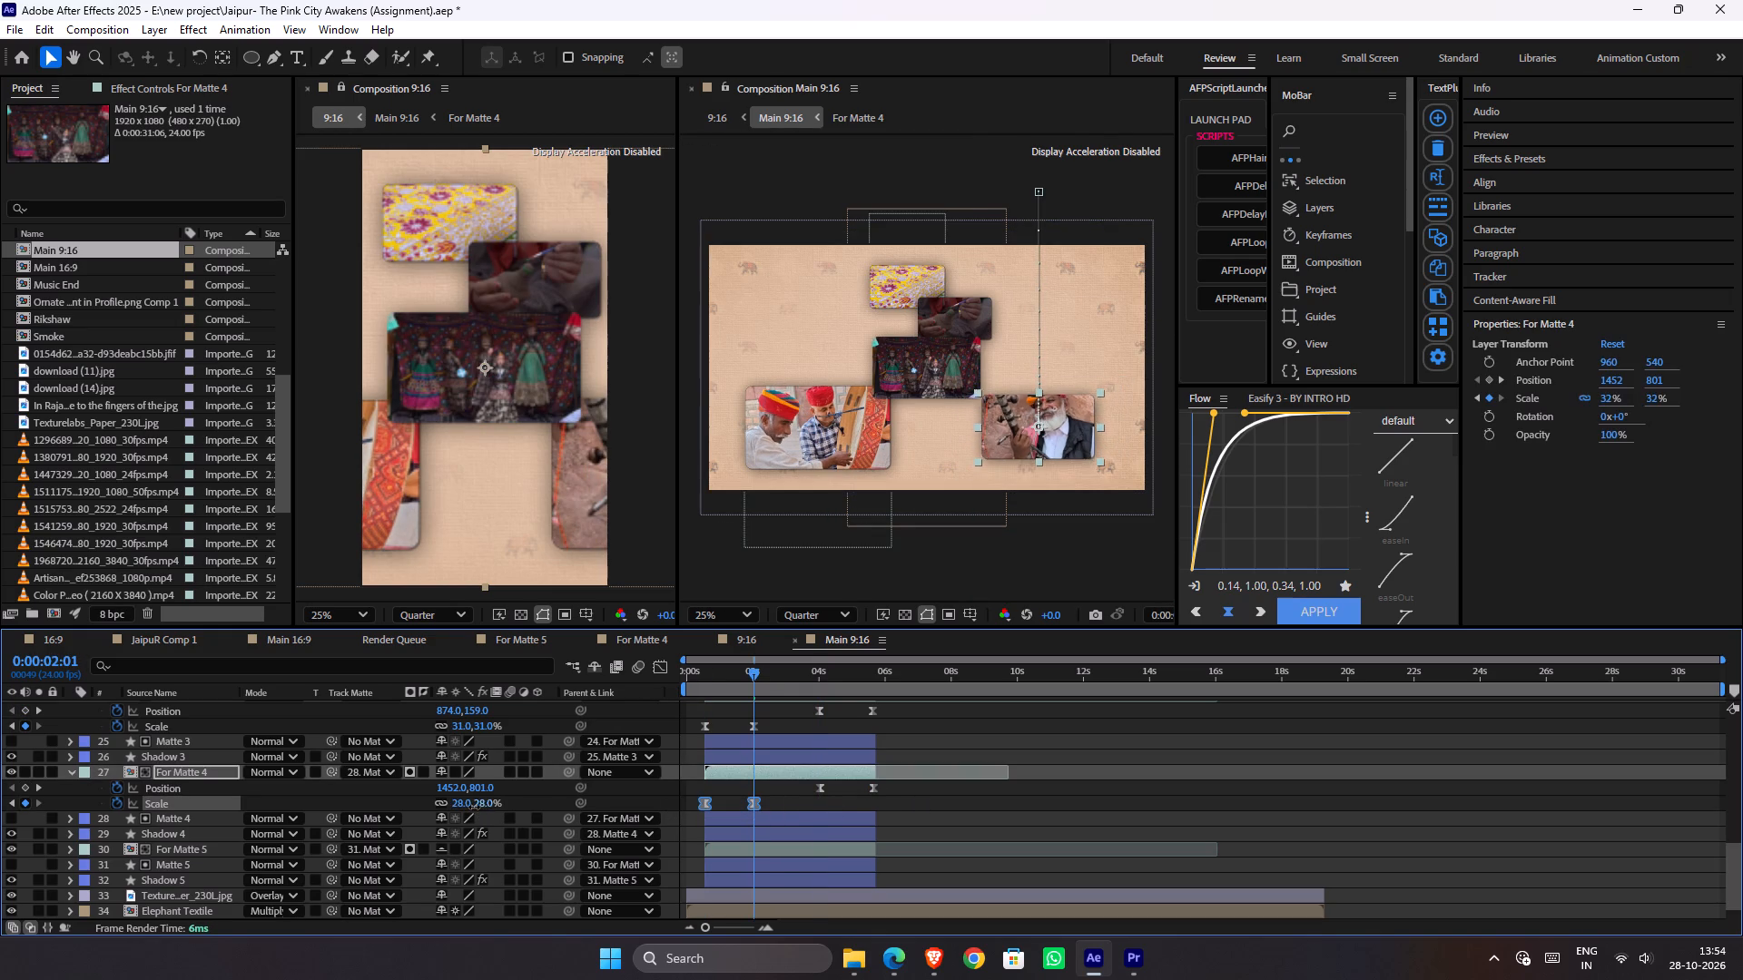
drag(474, 807, 462, 807)
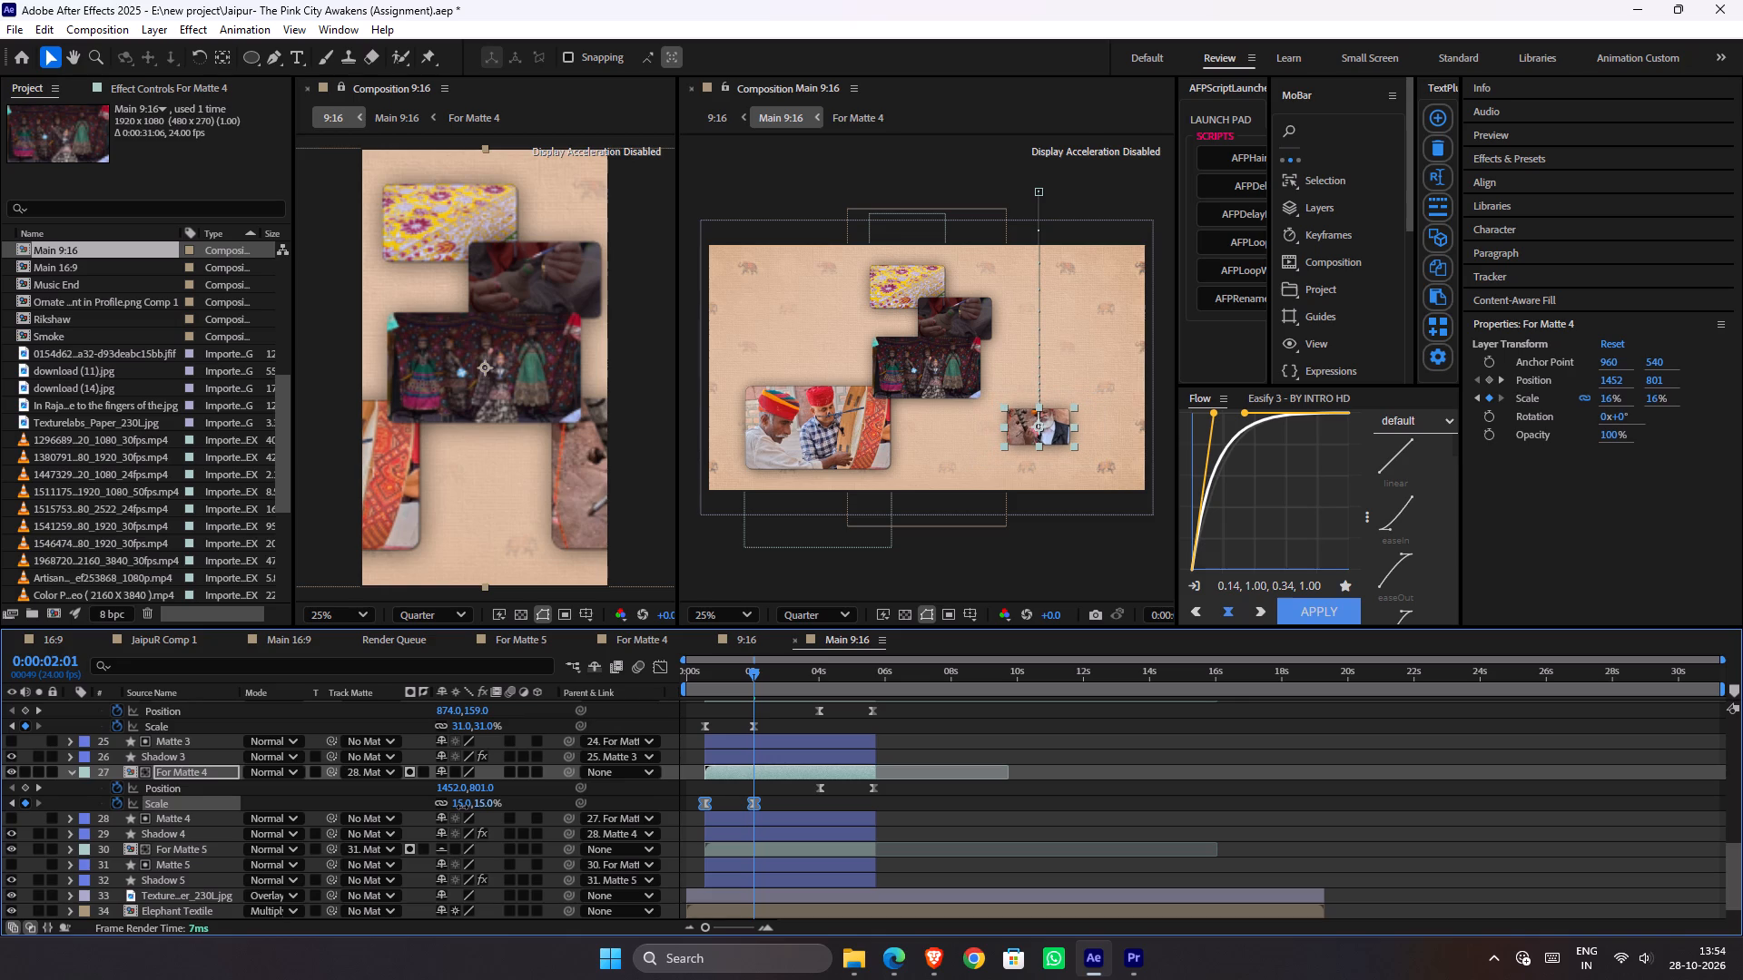
drag(462, 807, 465, 807)
drag(465, 807, 467, 809)
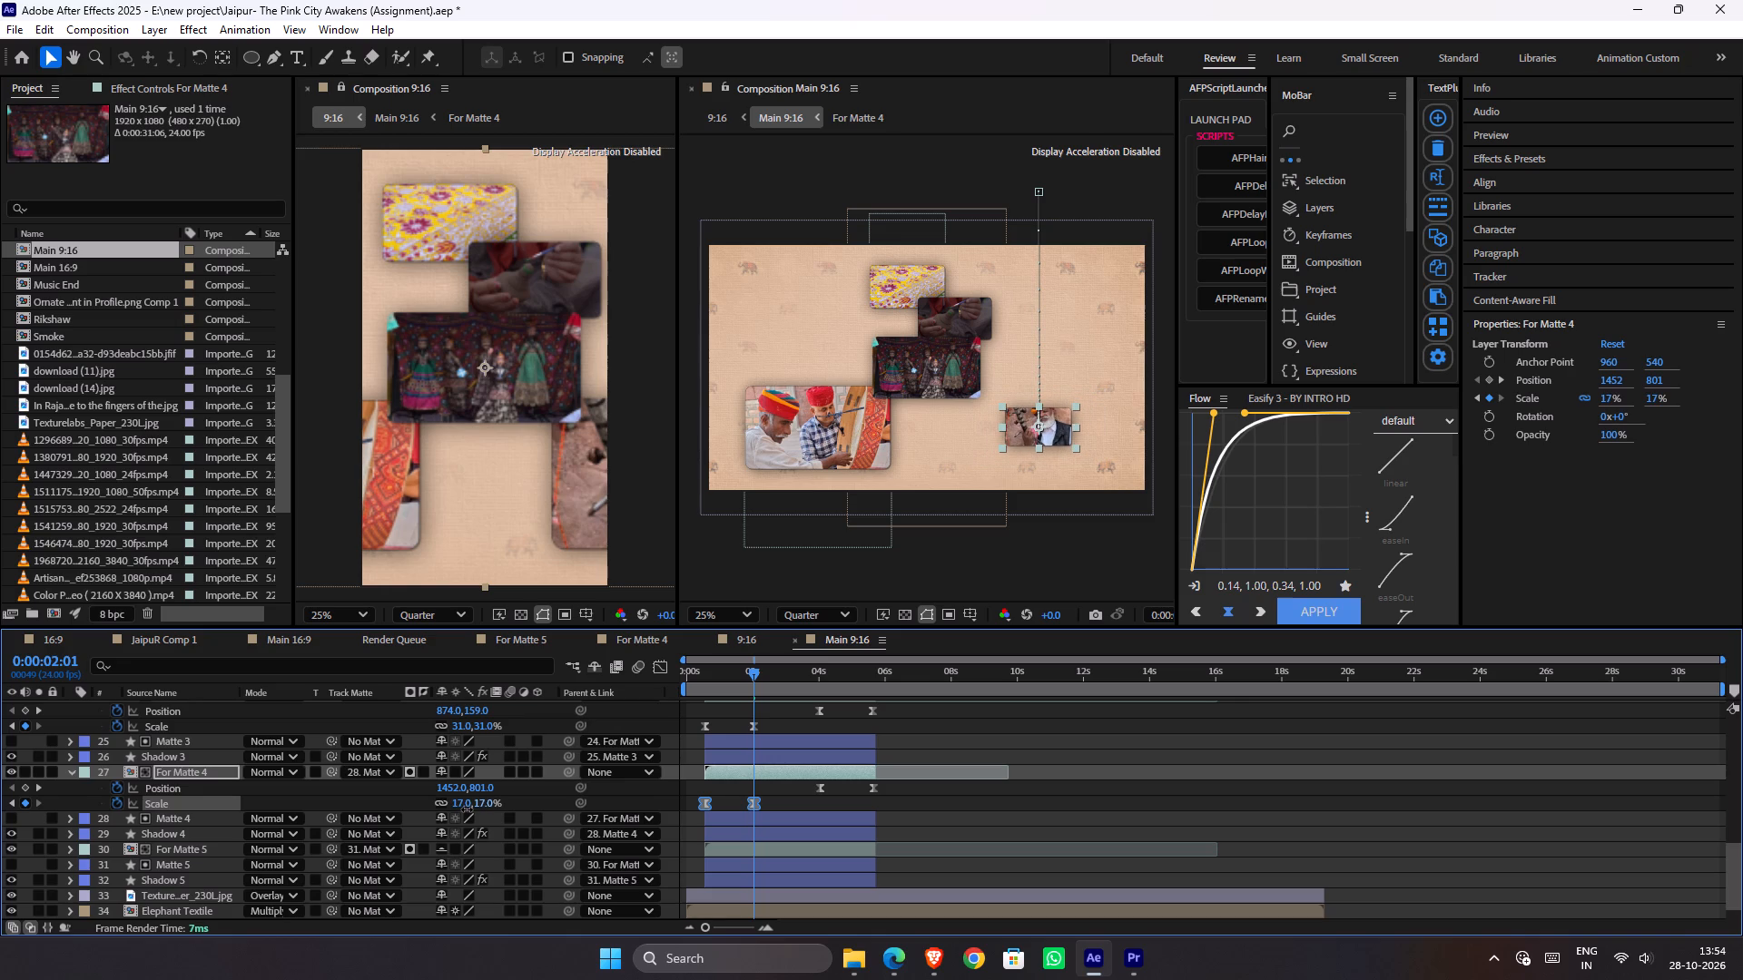
drag(467, 809, 470, 809)
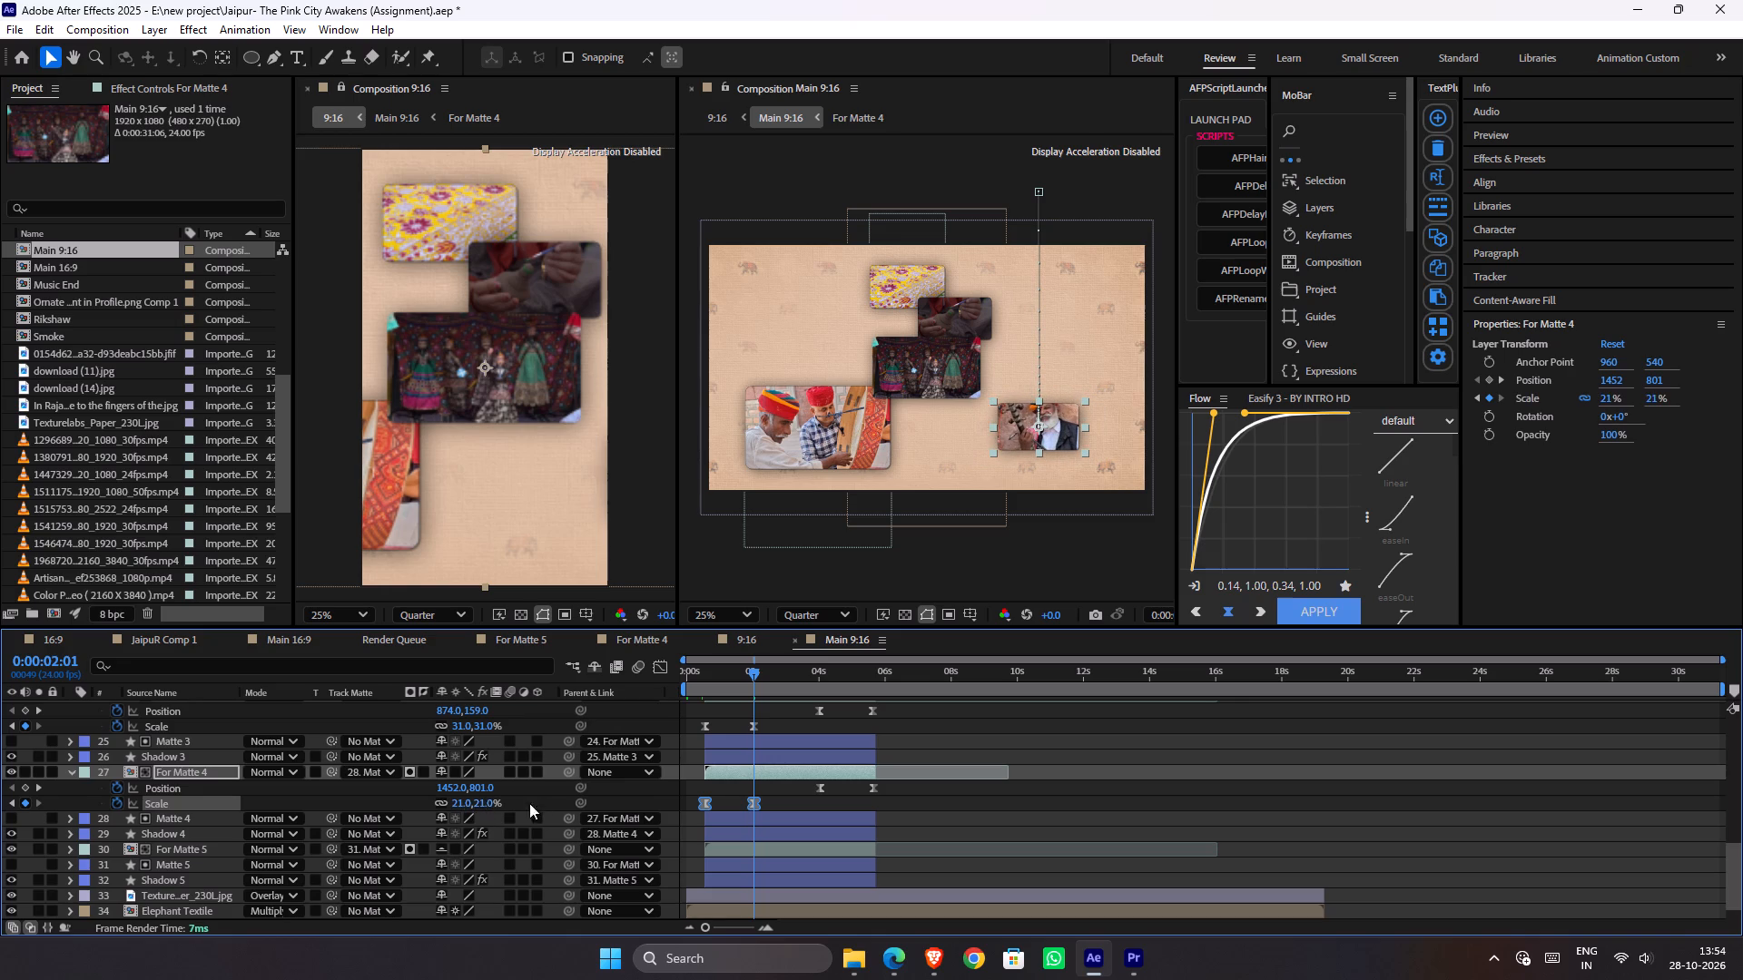
click(475, 802)
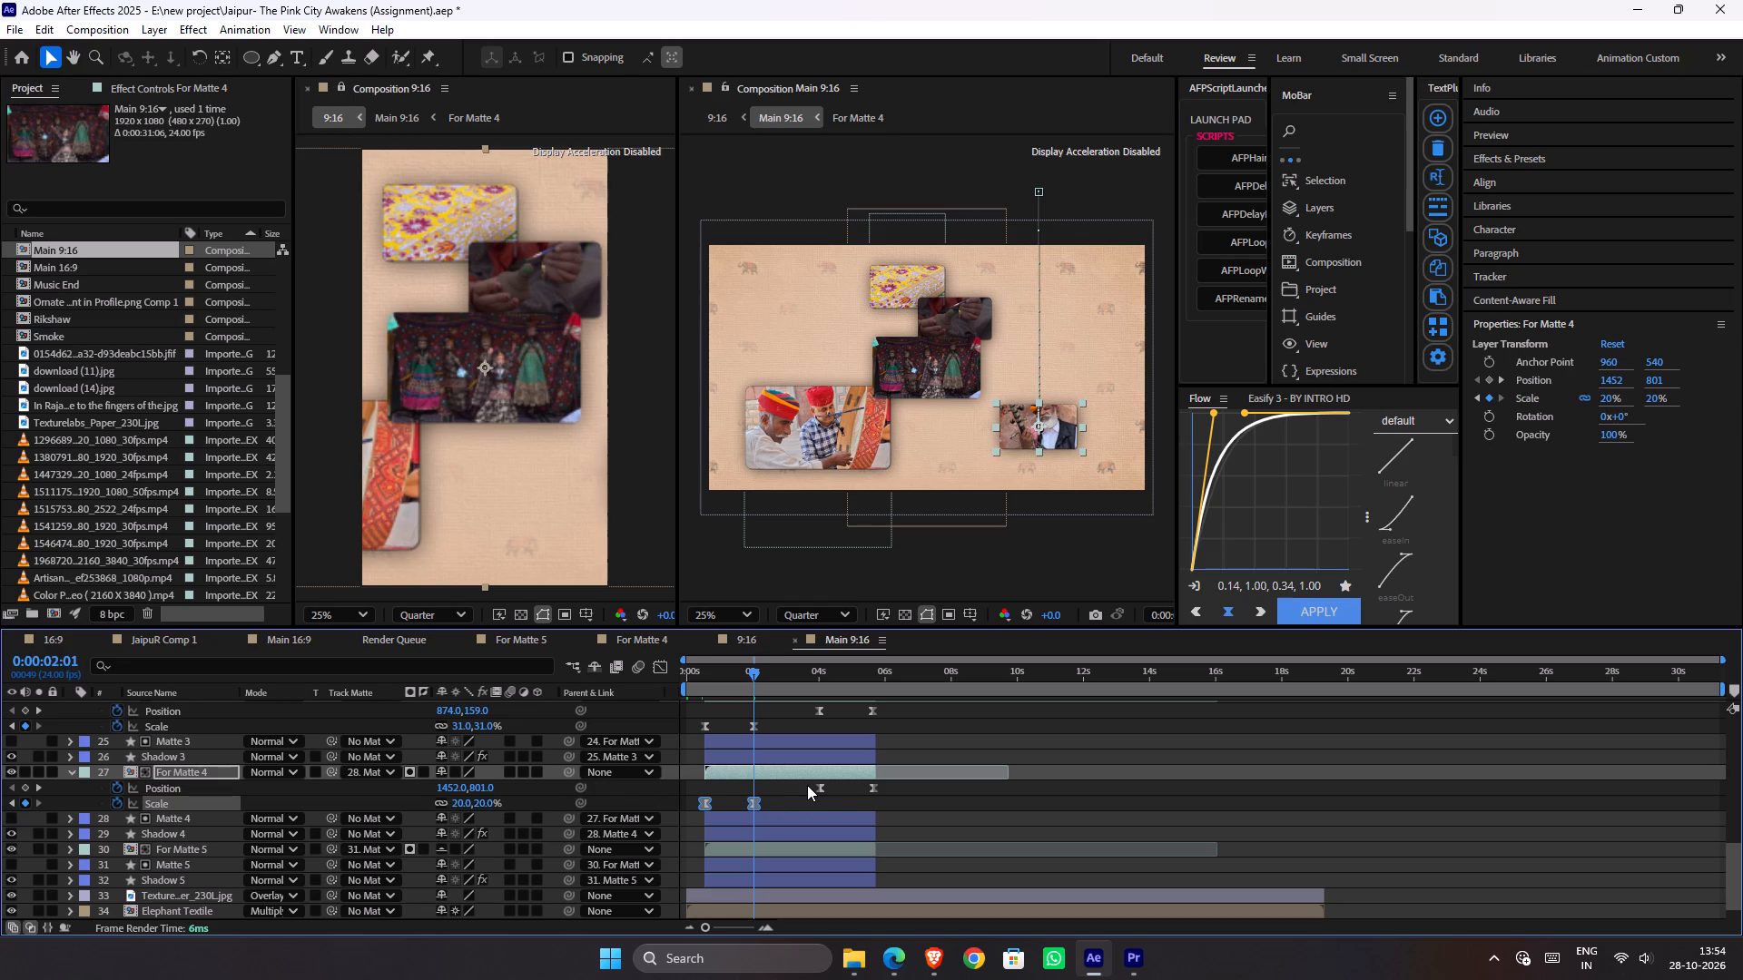
Select both position keyframes of For Matte 4 and set the position at 0:00:04:01 to 1057, 786.
text(kk)
drag(806, 785, 886, 790)
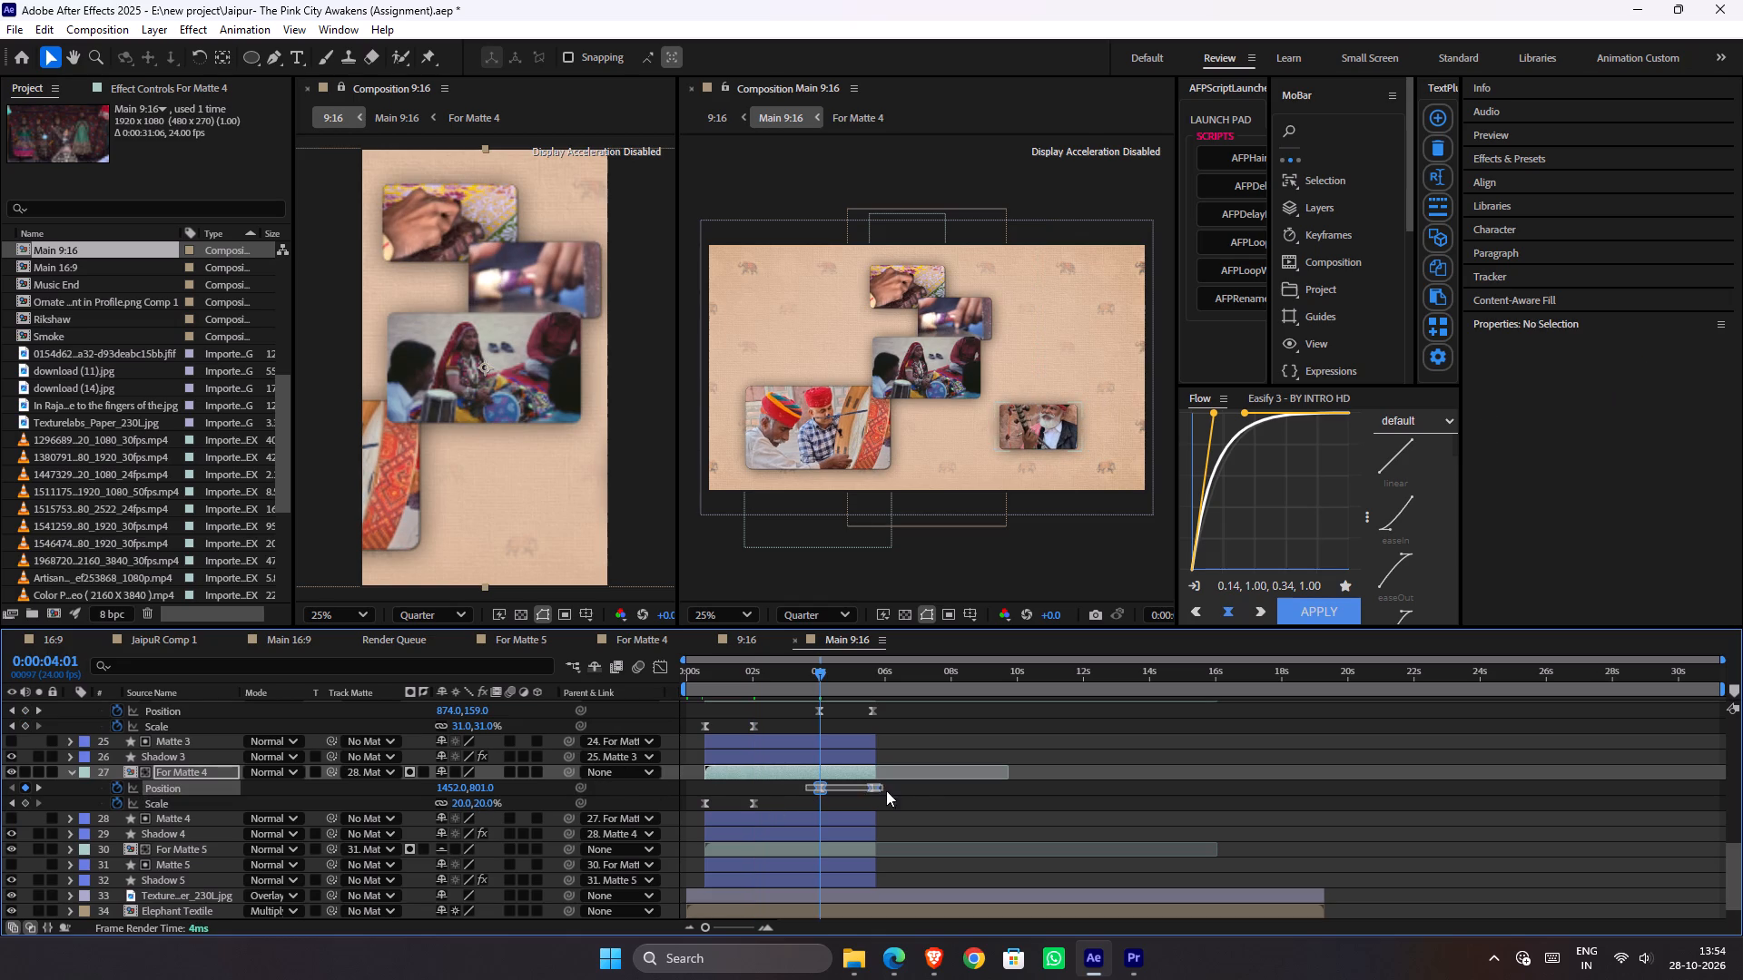
drag(886, 790, 918, 792)
drag(452, 784, 235, 771)
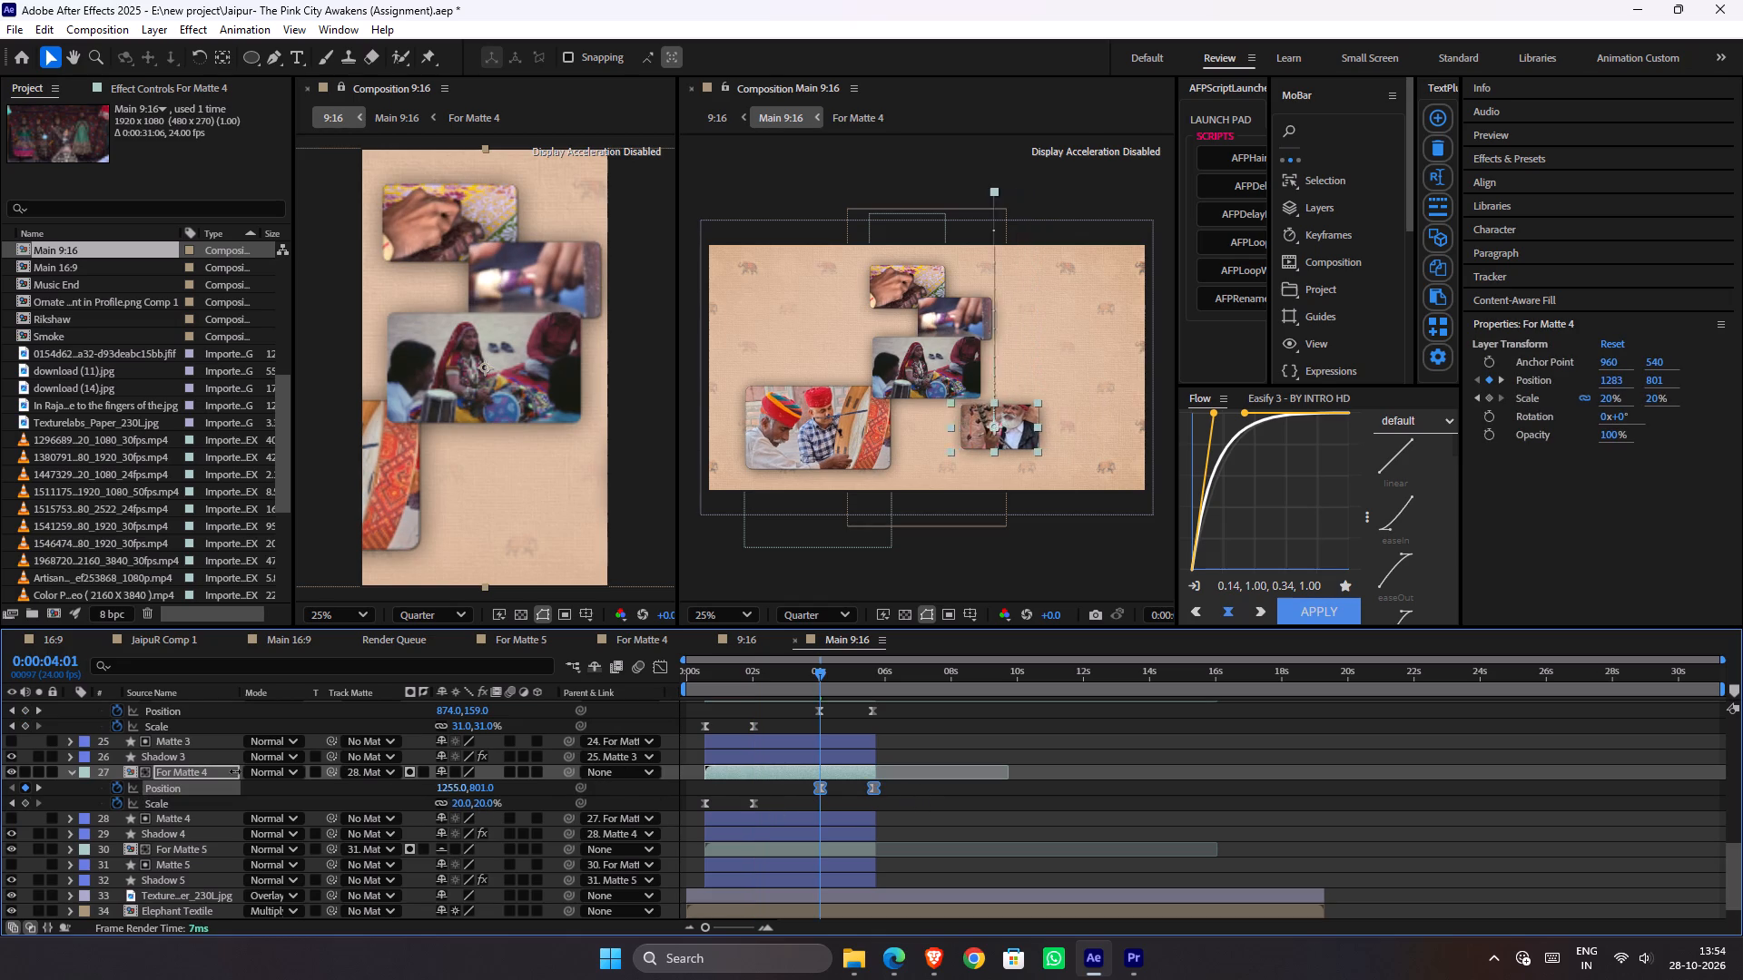
drag(235, 771, 110, 770)
drag(486, 790, 445, 787)
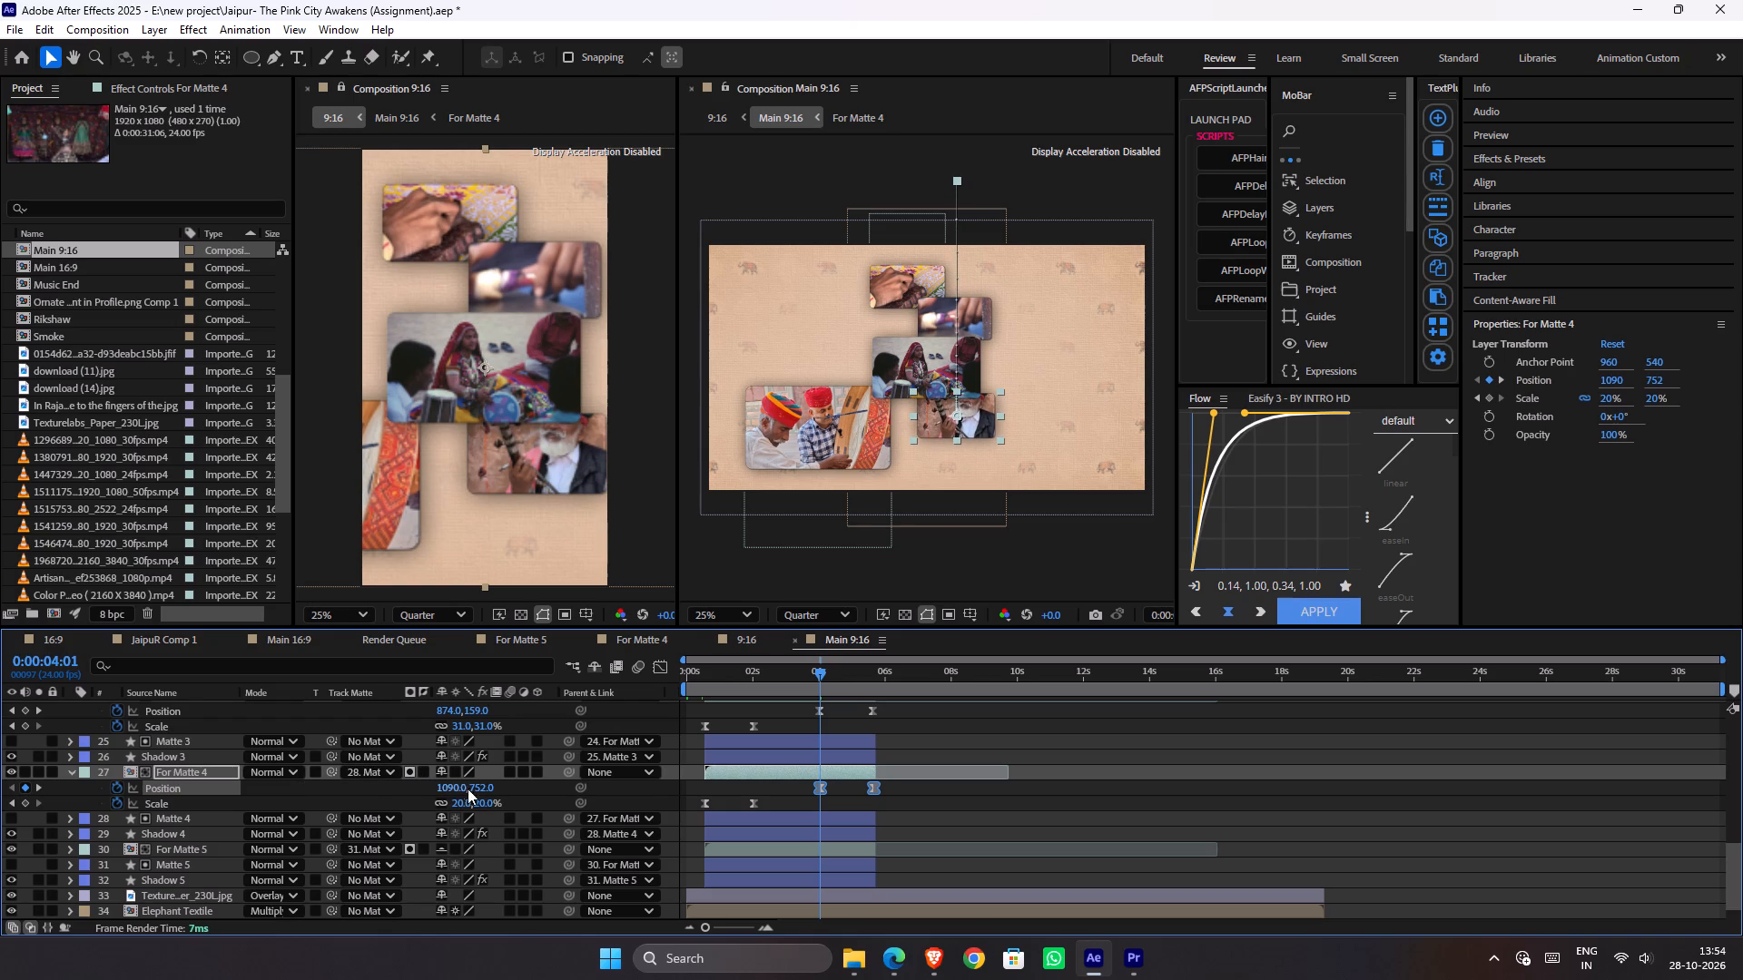
drag(474, 789, 495, 789)
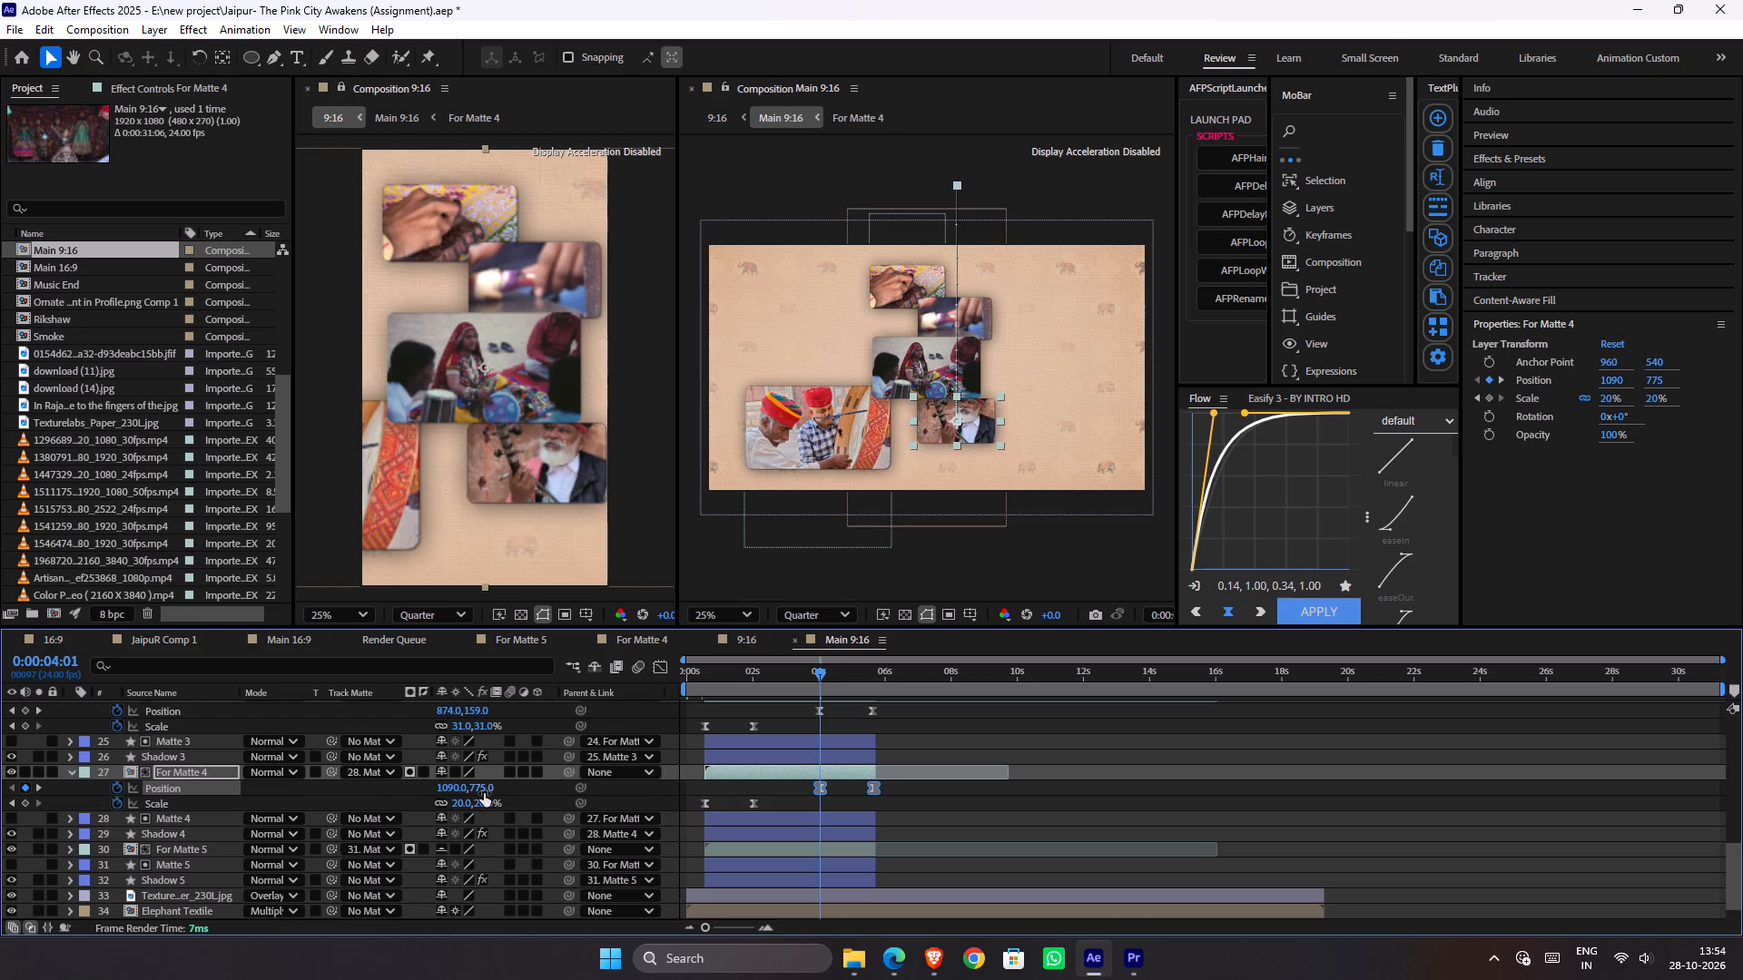
drag(478, 788, 488, 788)
drag(453, 789, 422, 788)
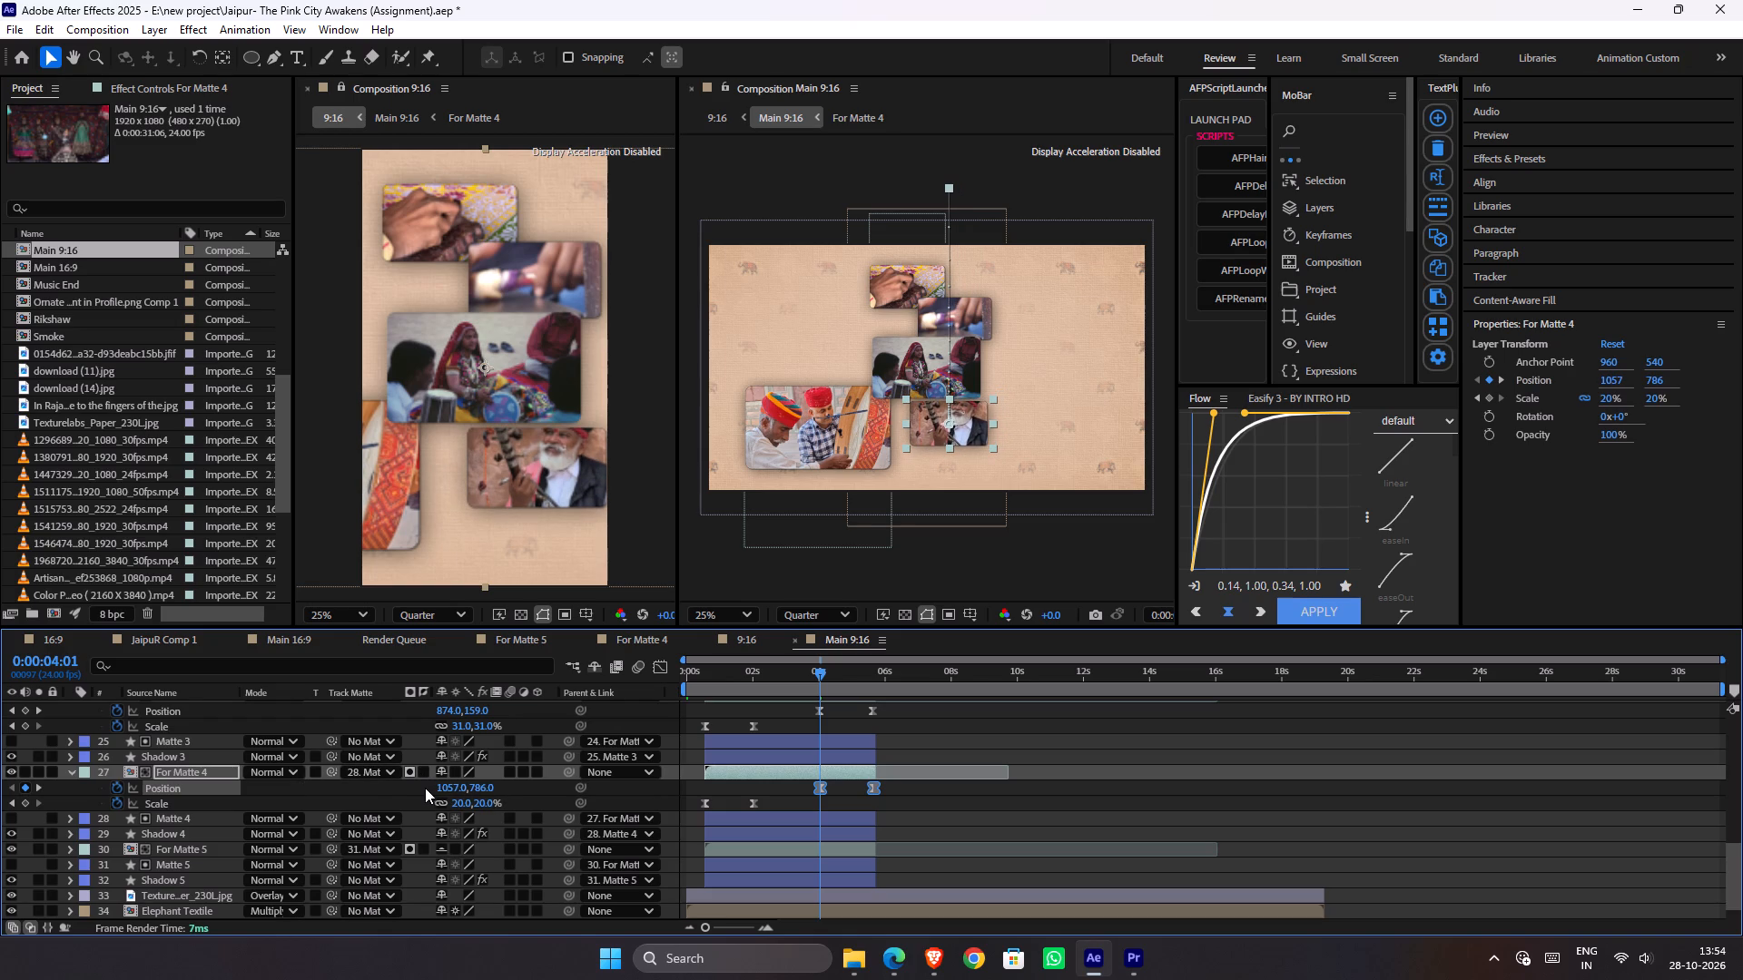
click(933, 799)
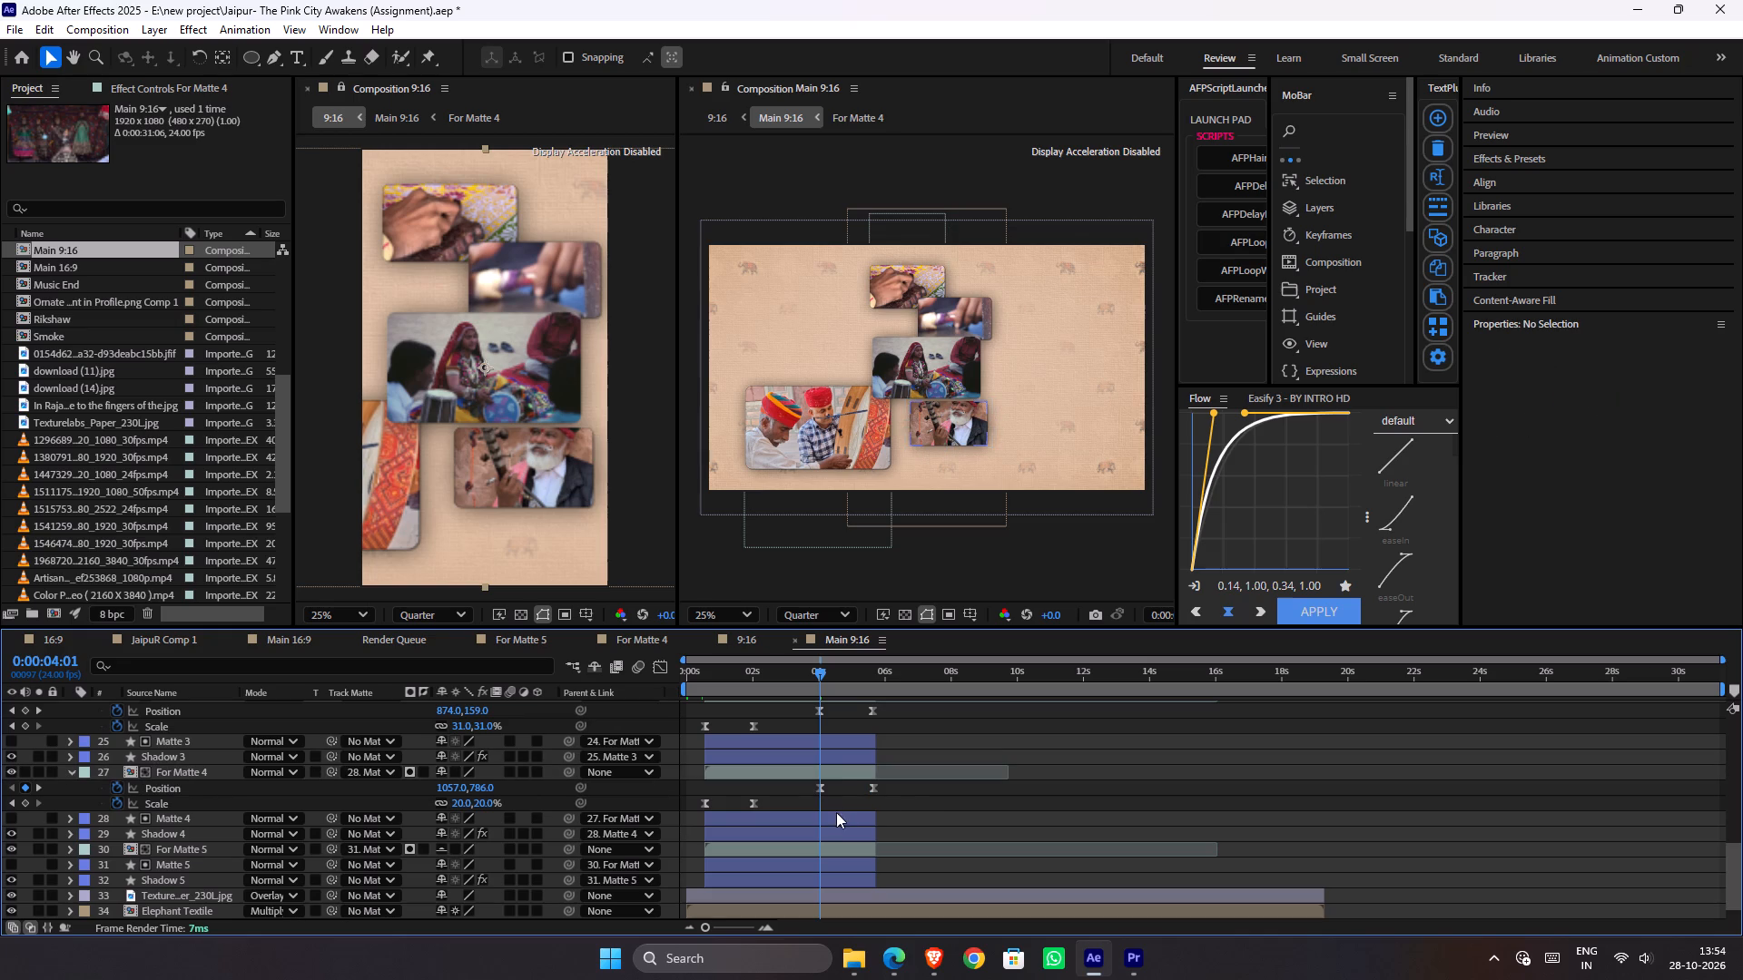
Reveal For Matte 5's keyframed properties, select both position keyframes and set the x position at 0:00:04:02 to 841.
click(814, 852)
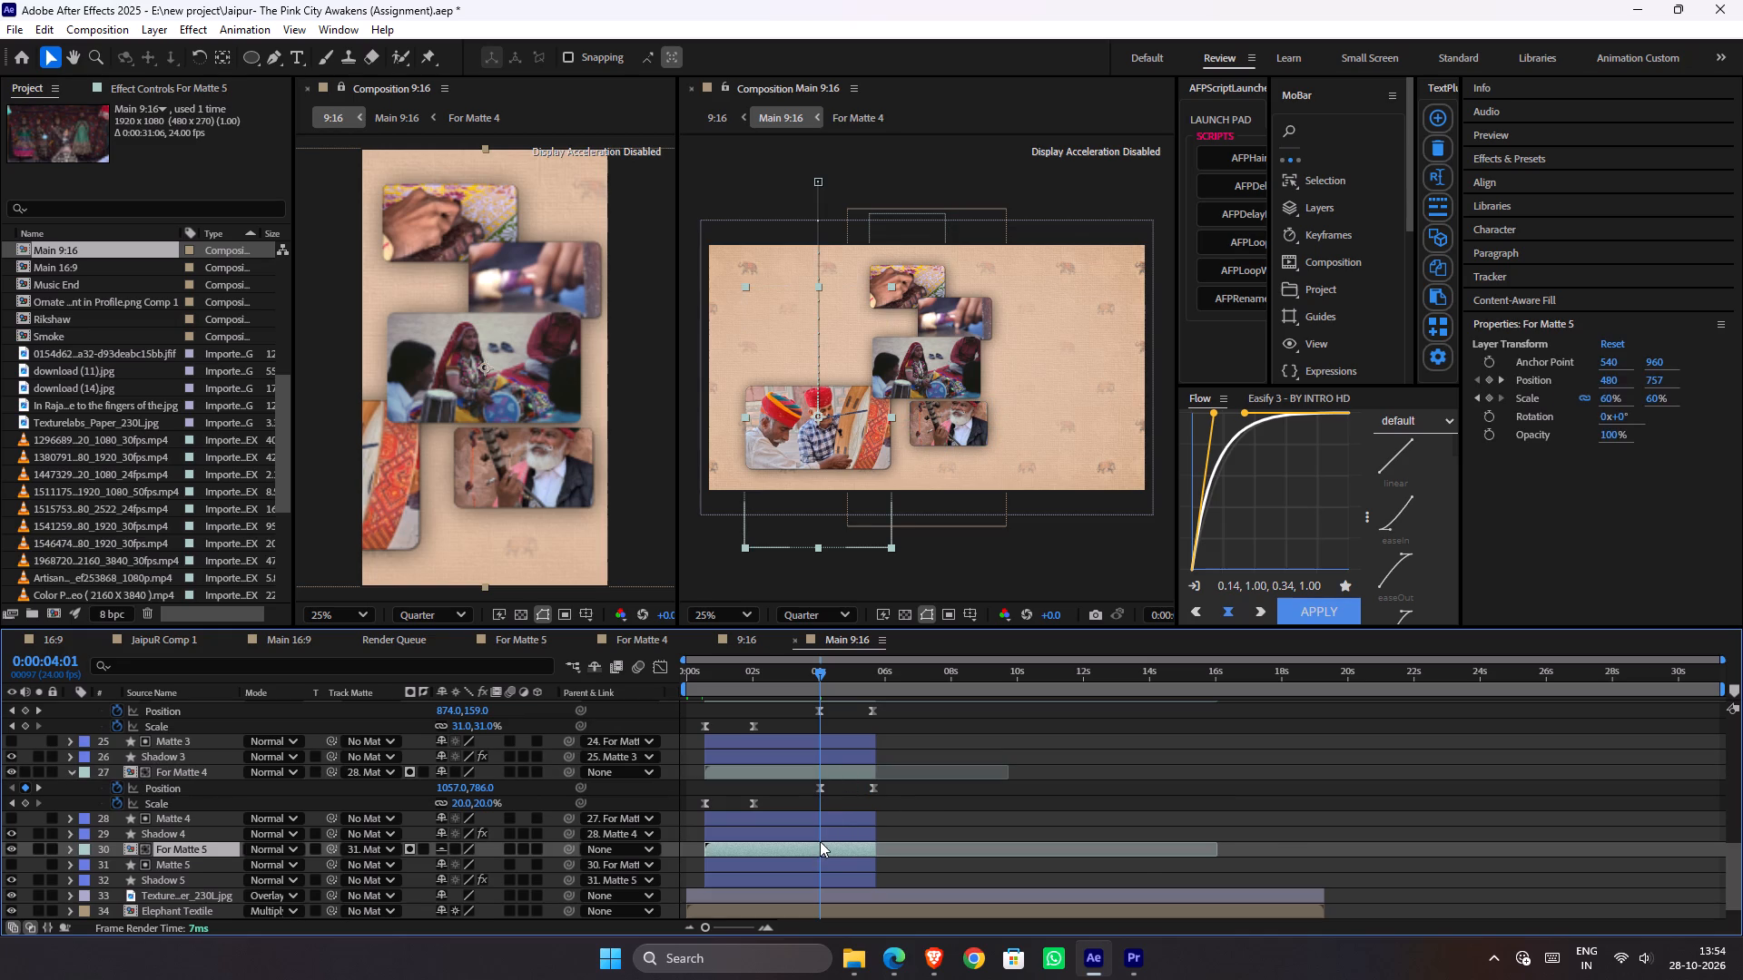
key(u)
key(k)
drag(799, 863, 872, 868)
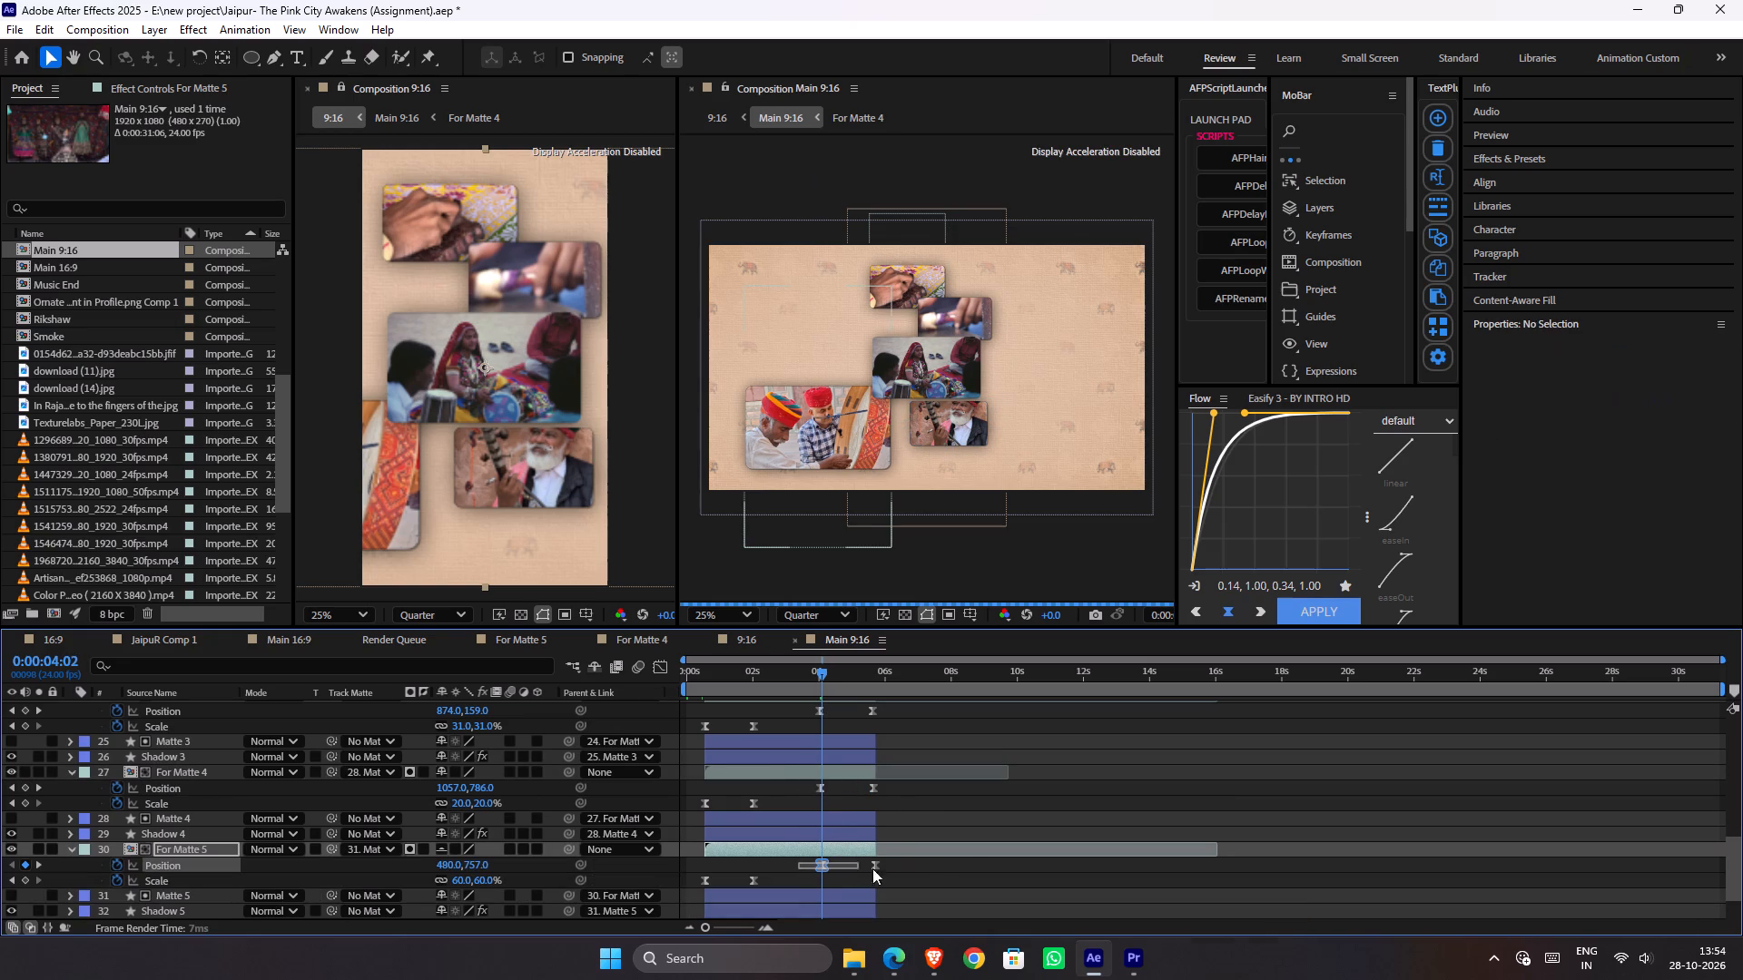
drag(872, 868, 970, 868)
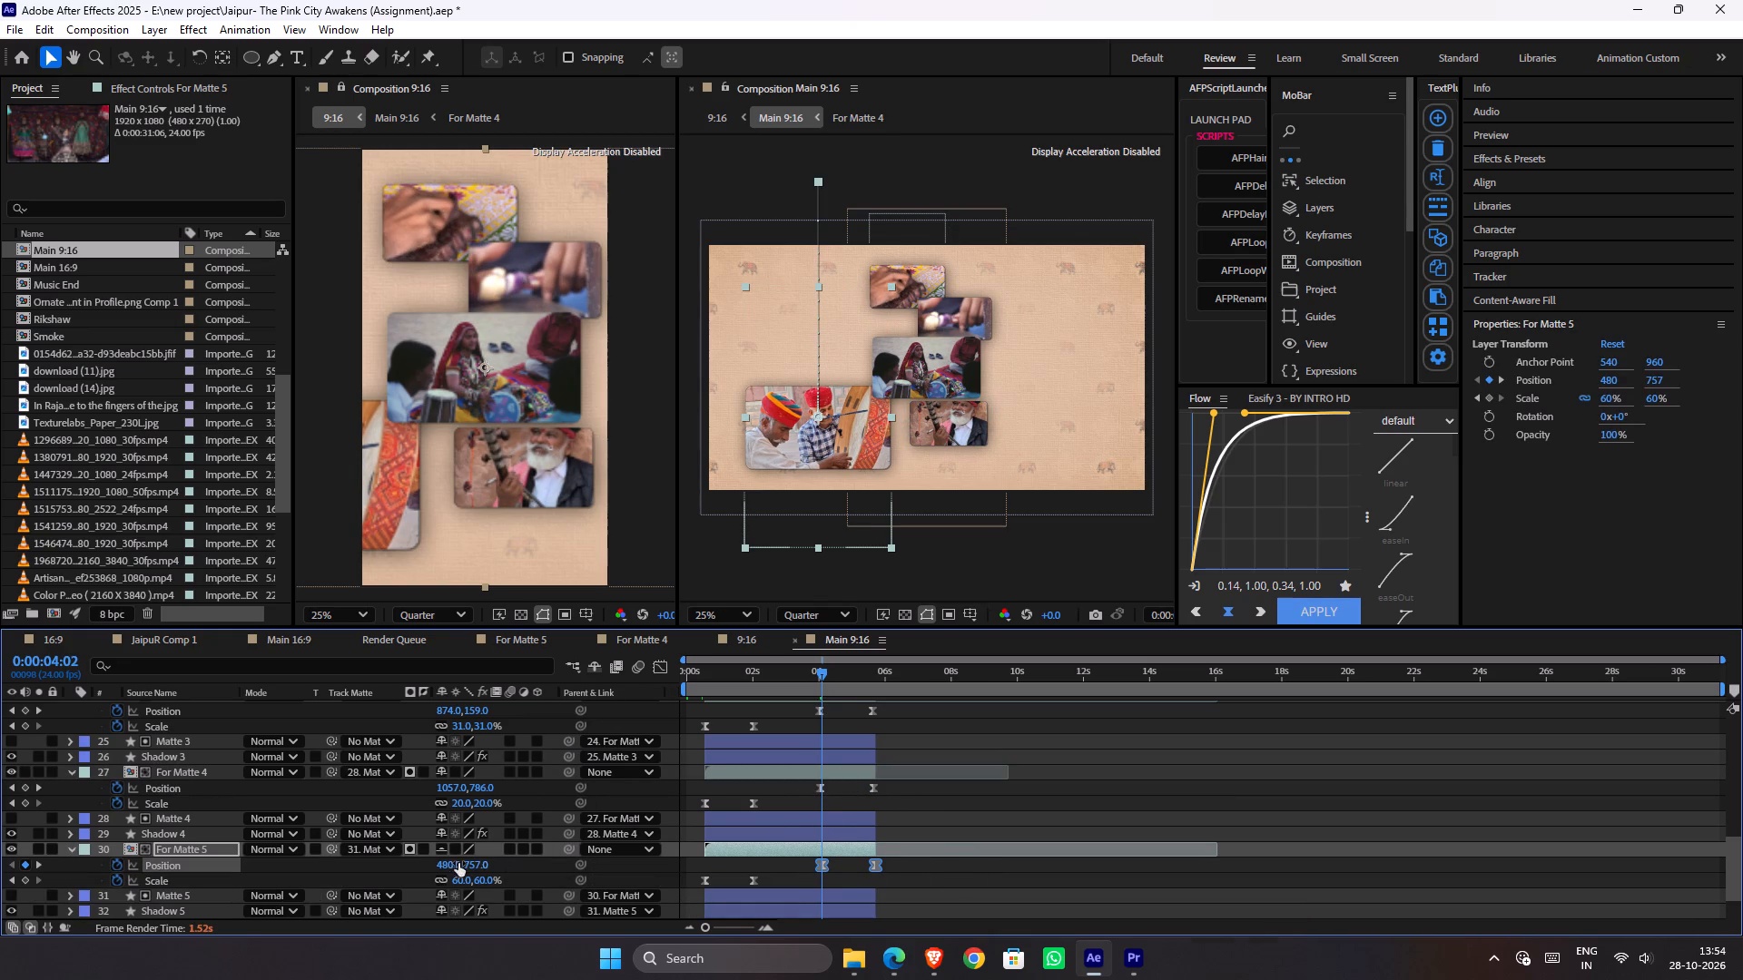
drag(449, 864, 736, 870)
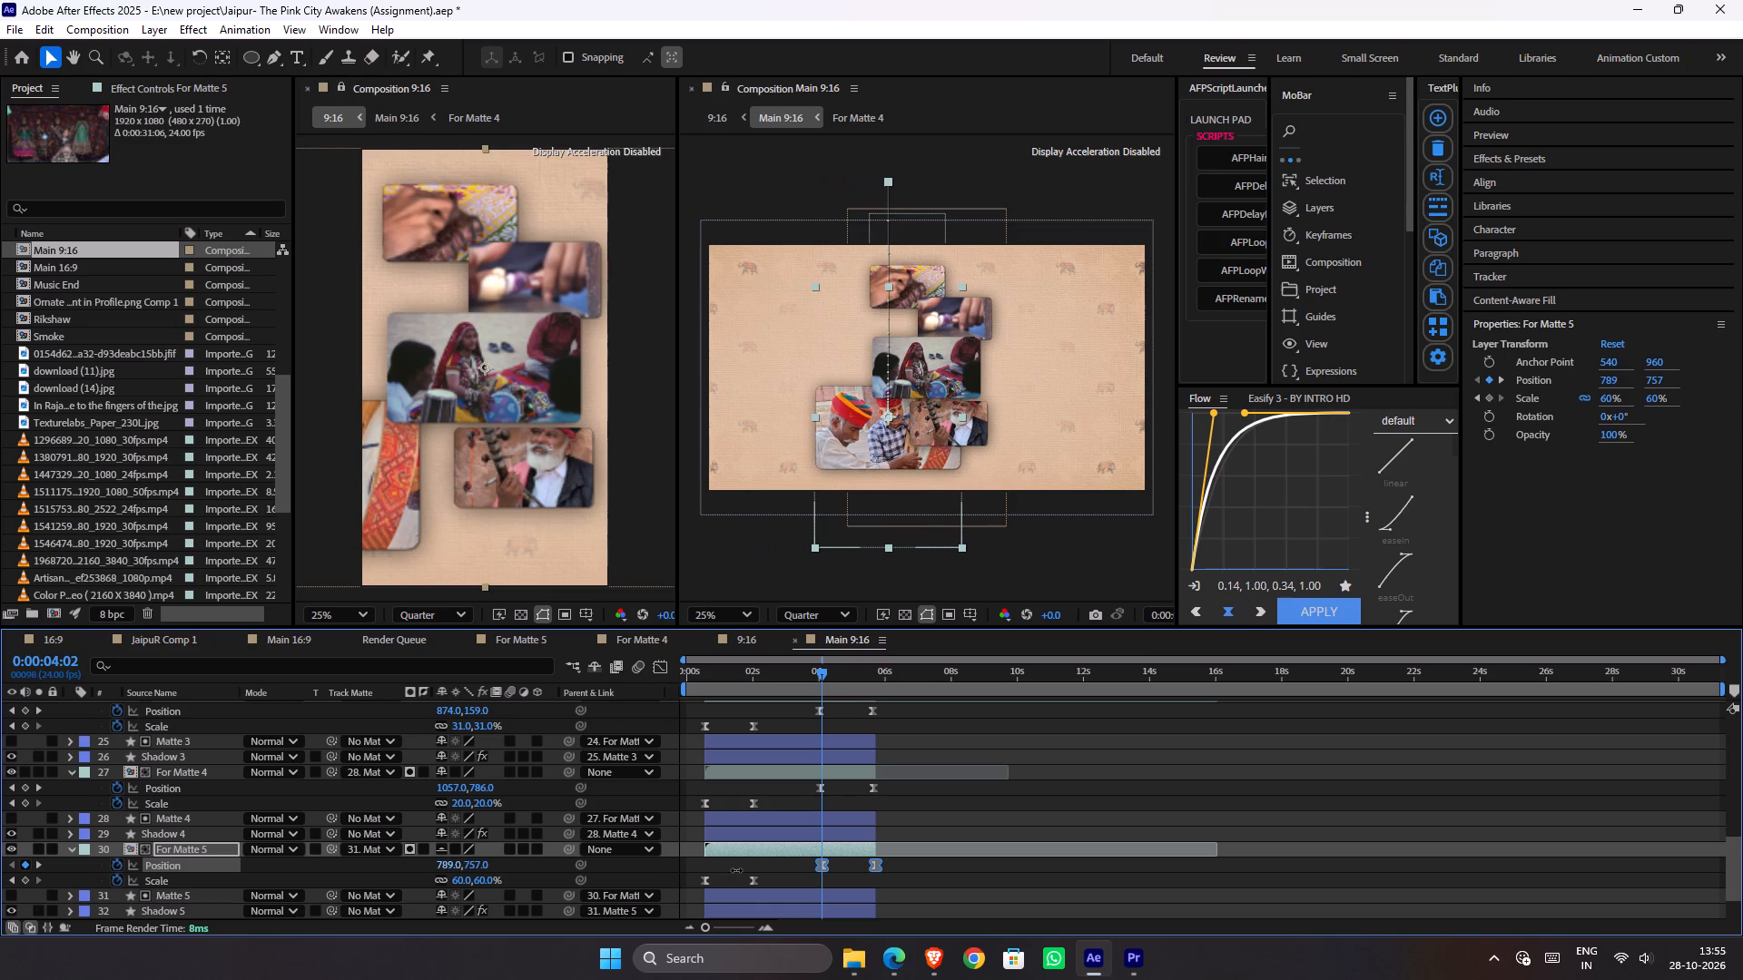
drag(736, 870, 792, 878)
drag(482, 881, 471, 886)
key(ctrl+z)
click(775, 877)
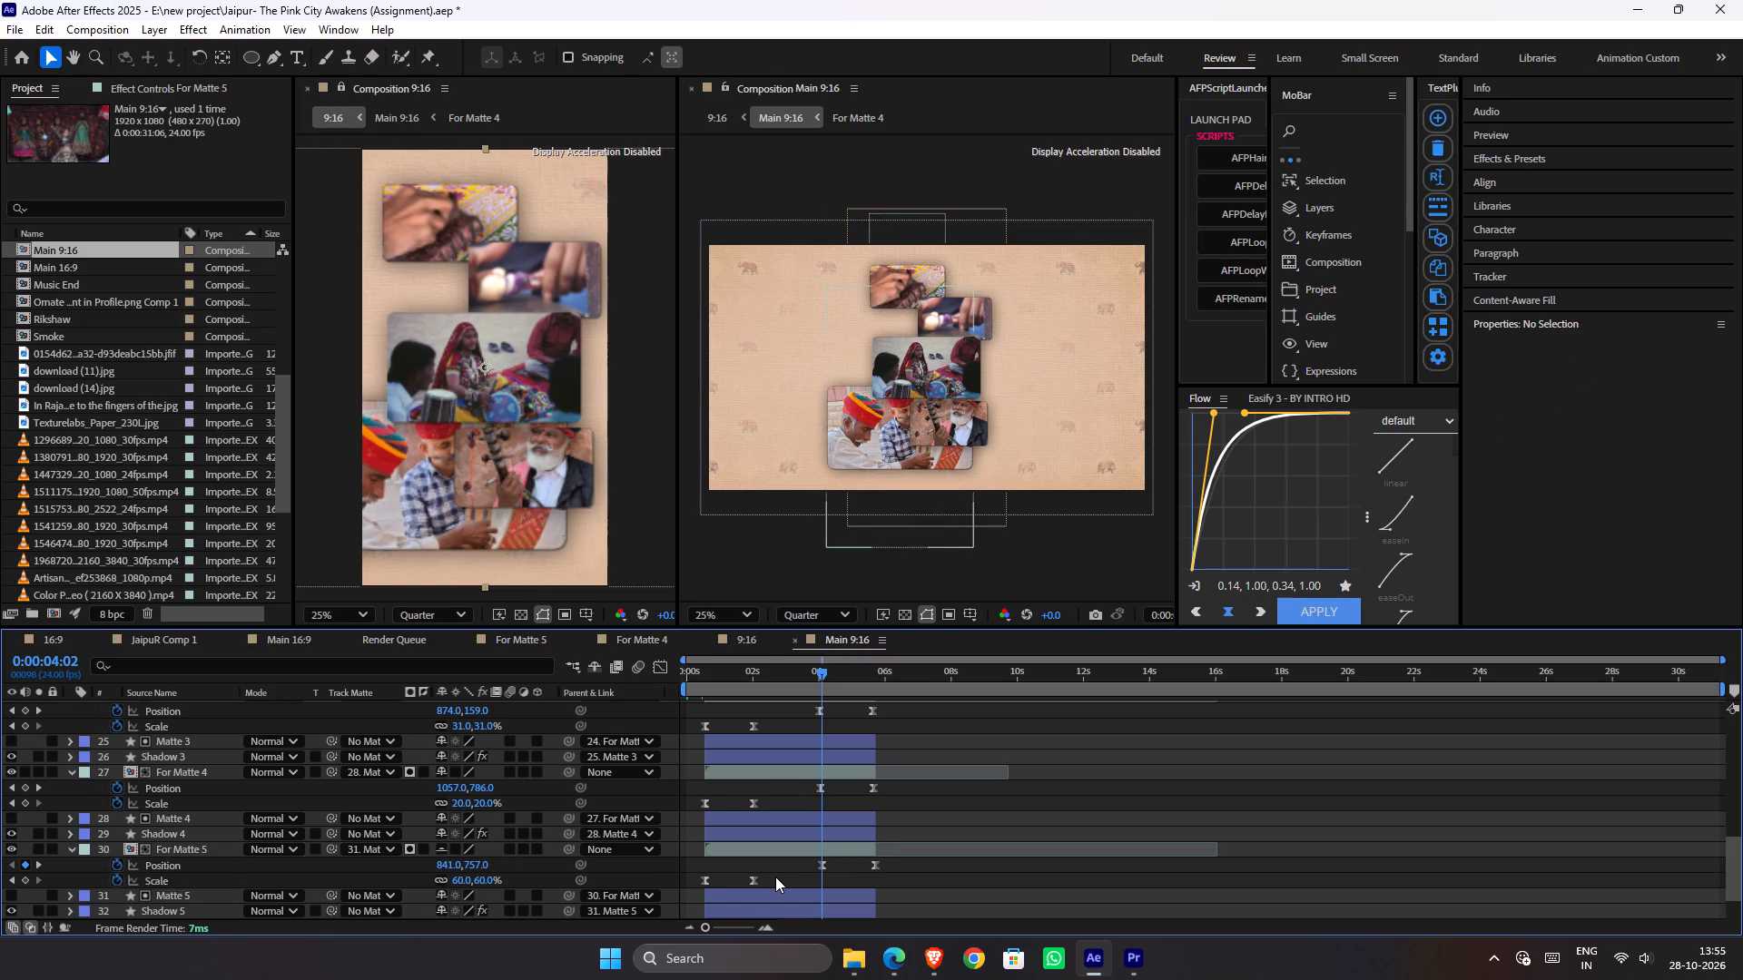
Select both scale keyframes of For Matte 5 and reduce the scale at 0:00:02:01 to 28%.
text(jj)
key(j)
key(j)
key(k)
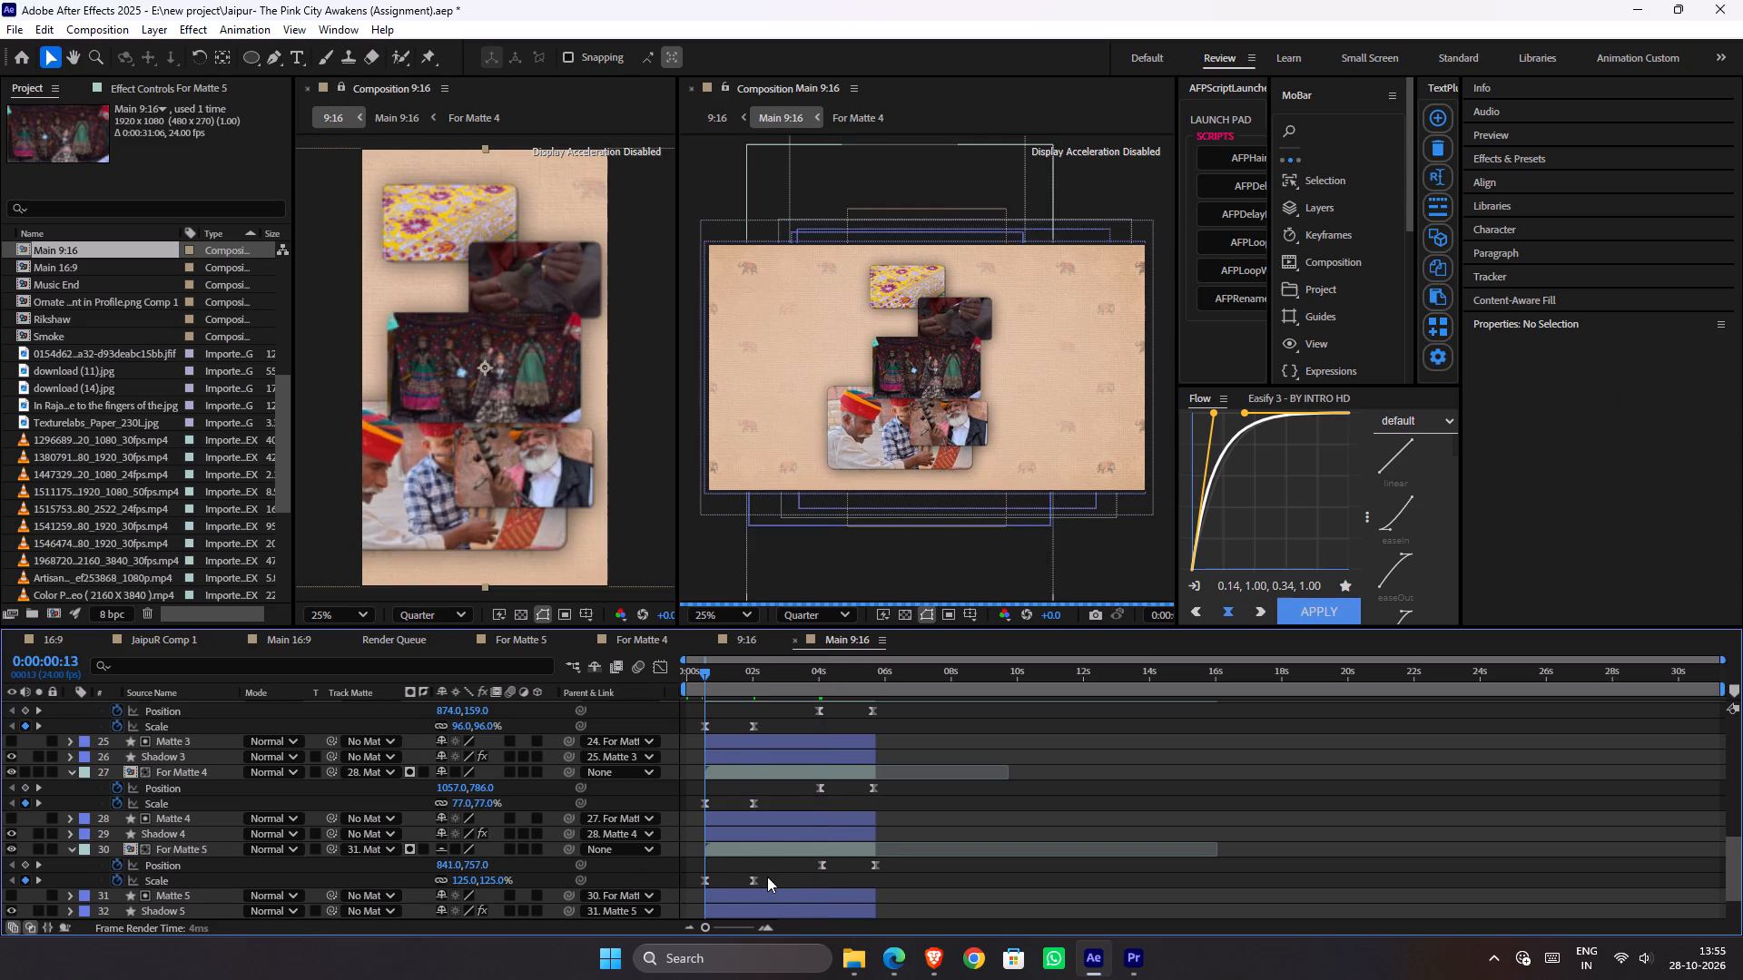
drag(763, 877, 639, 883)
drag(480, 883, 478, 883)
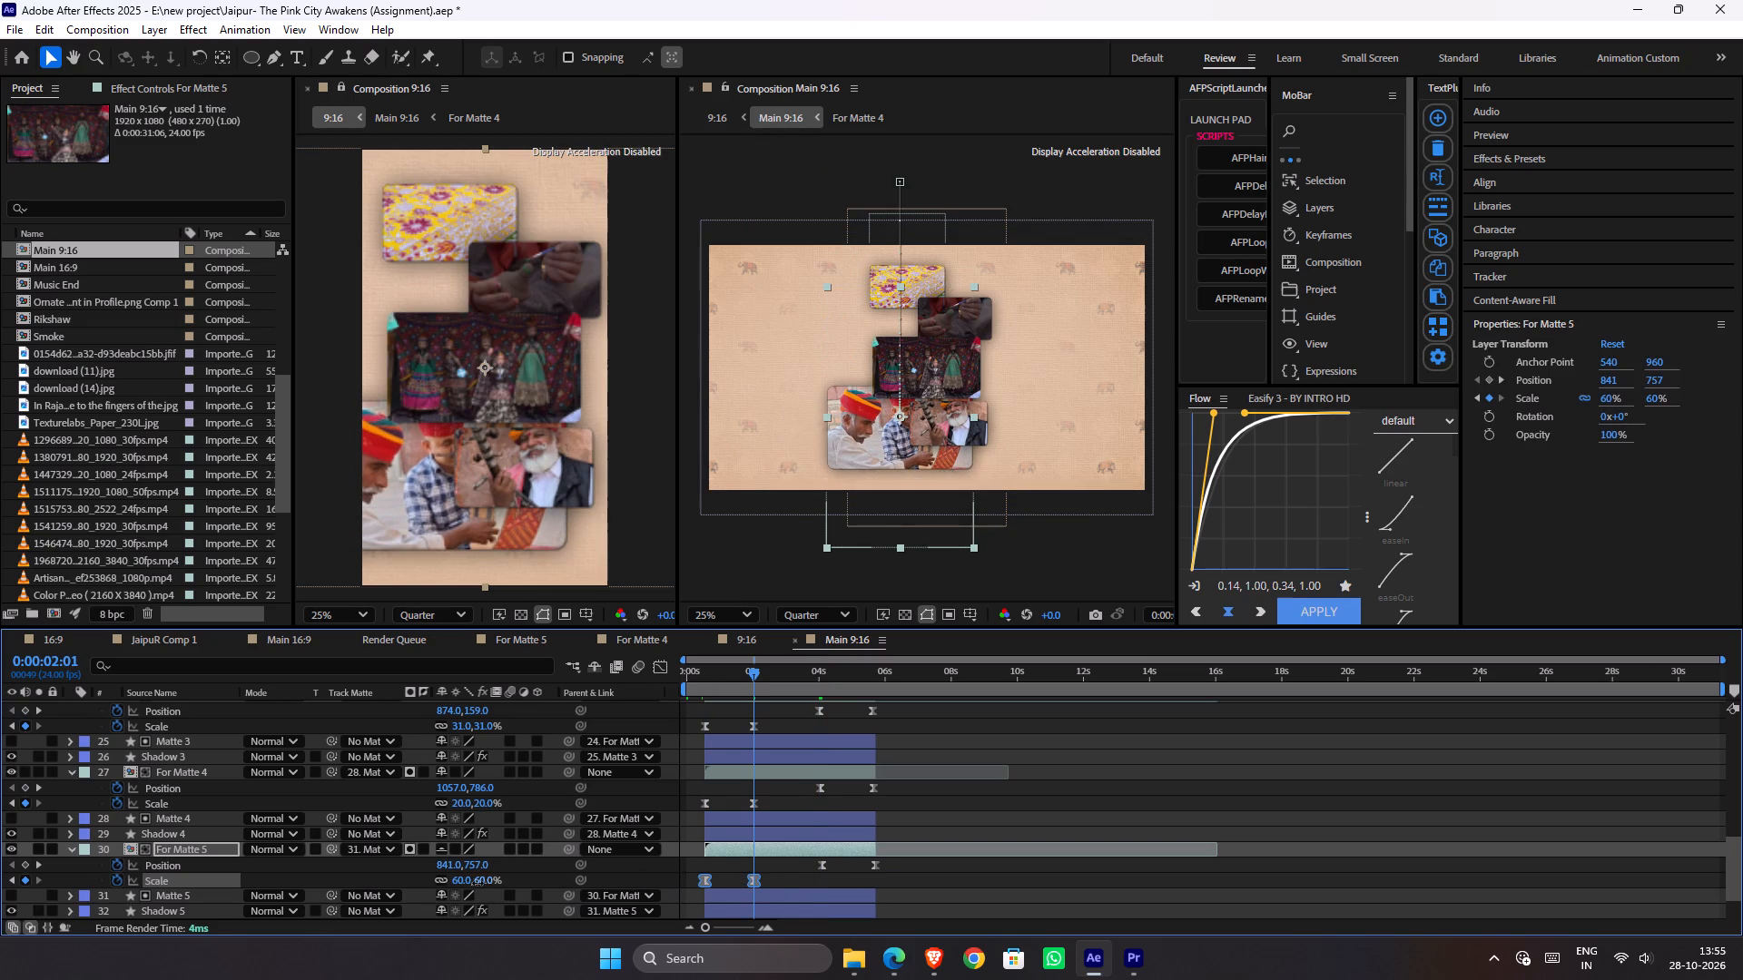
drag(478, 883, 452, 884)
Select both position keyframes of For Matte 5 and set the y position at 0:00:04:02 to 902.
key(k)
key(k)
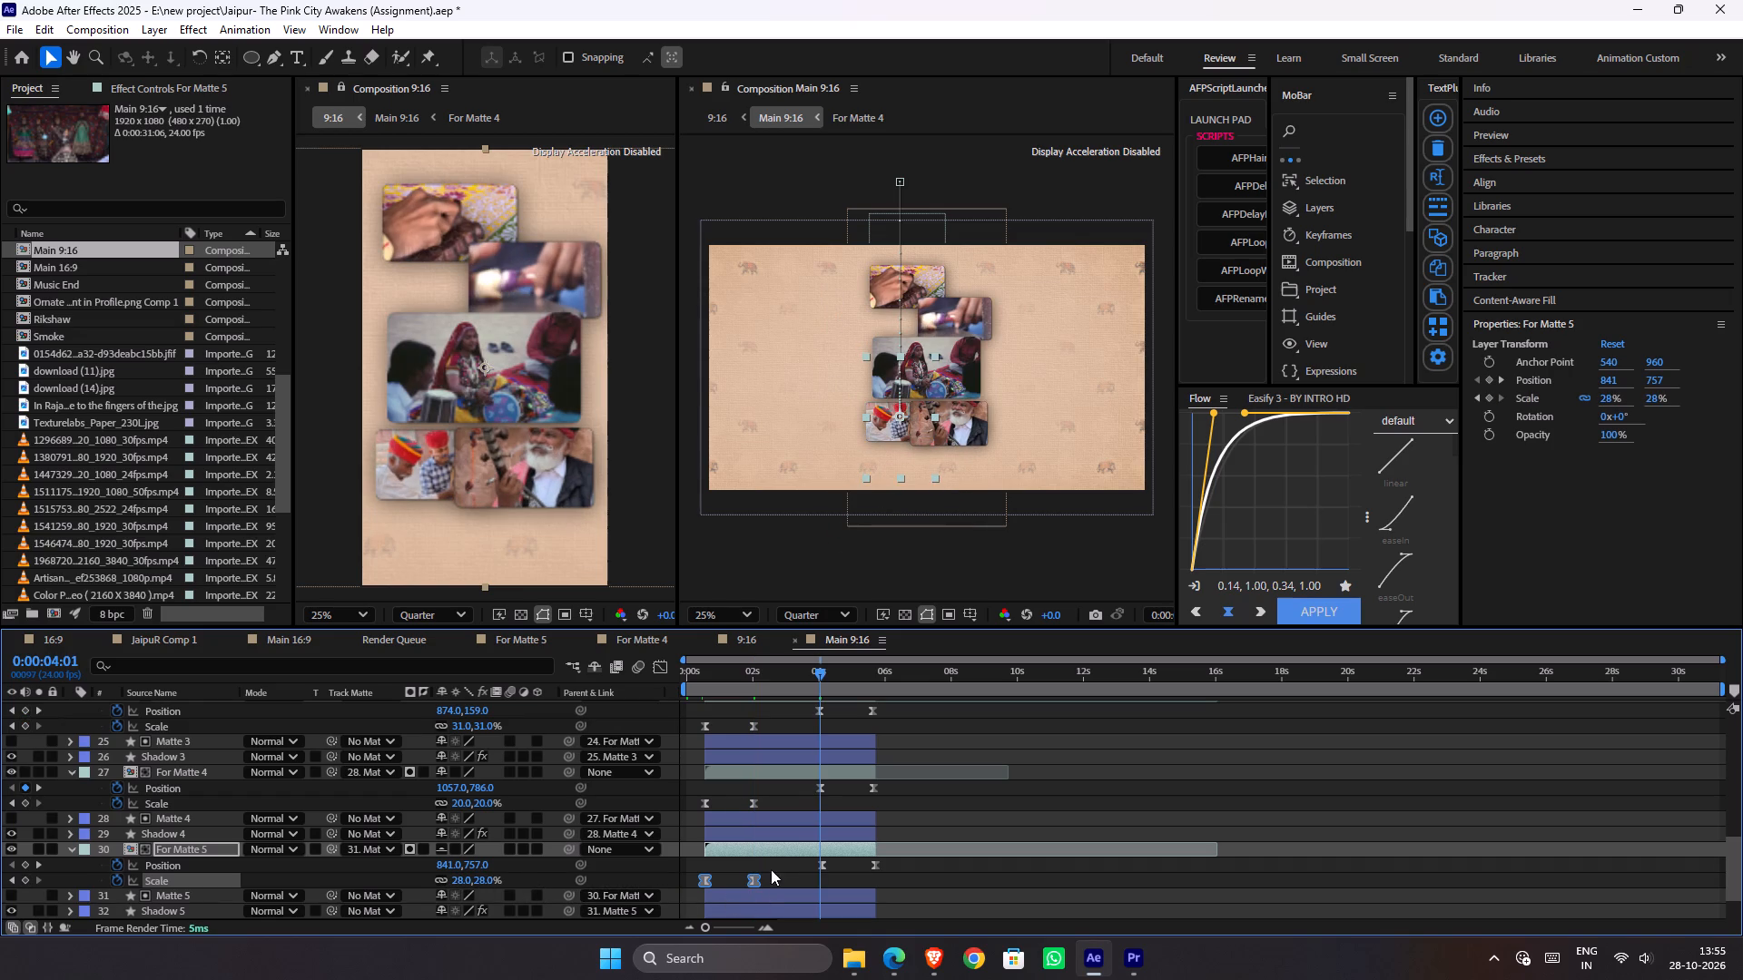
key(k)
click(783, 867)
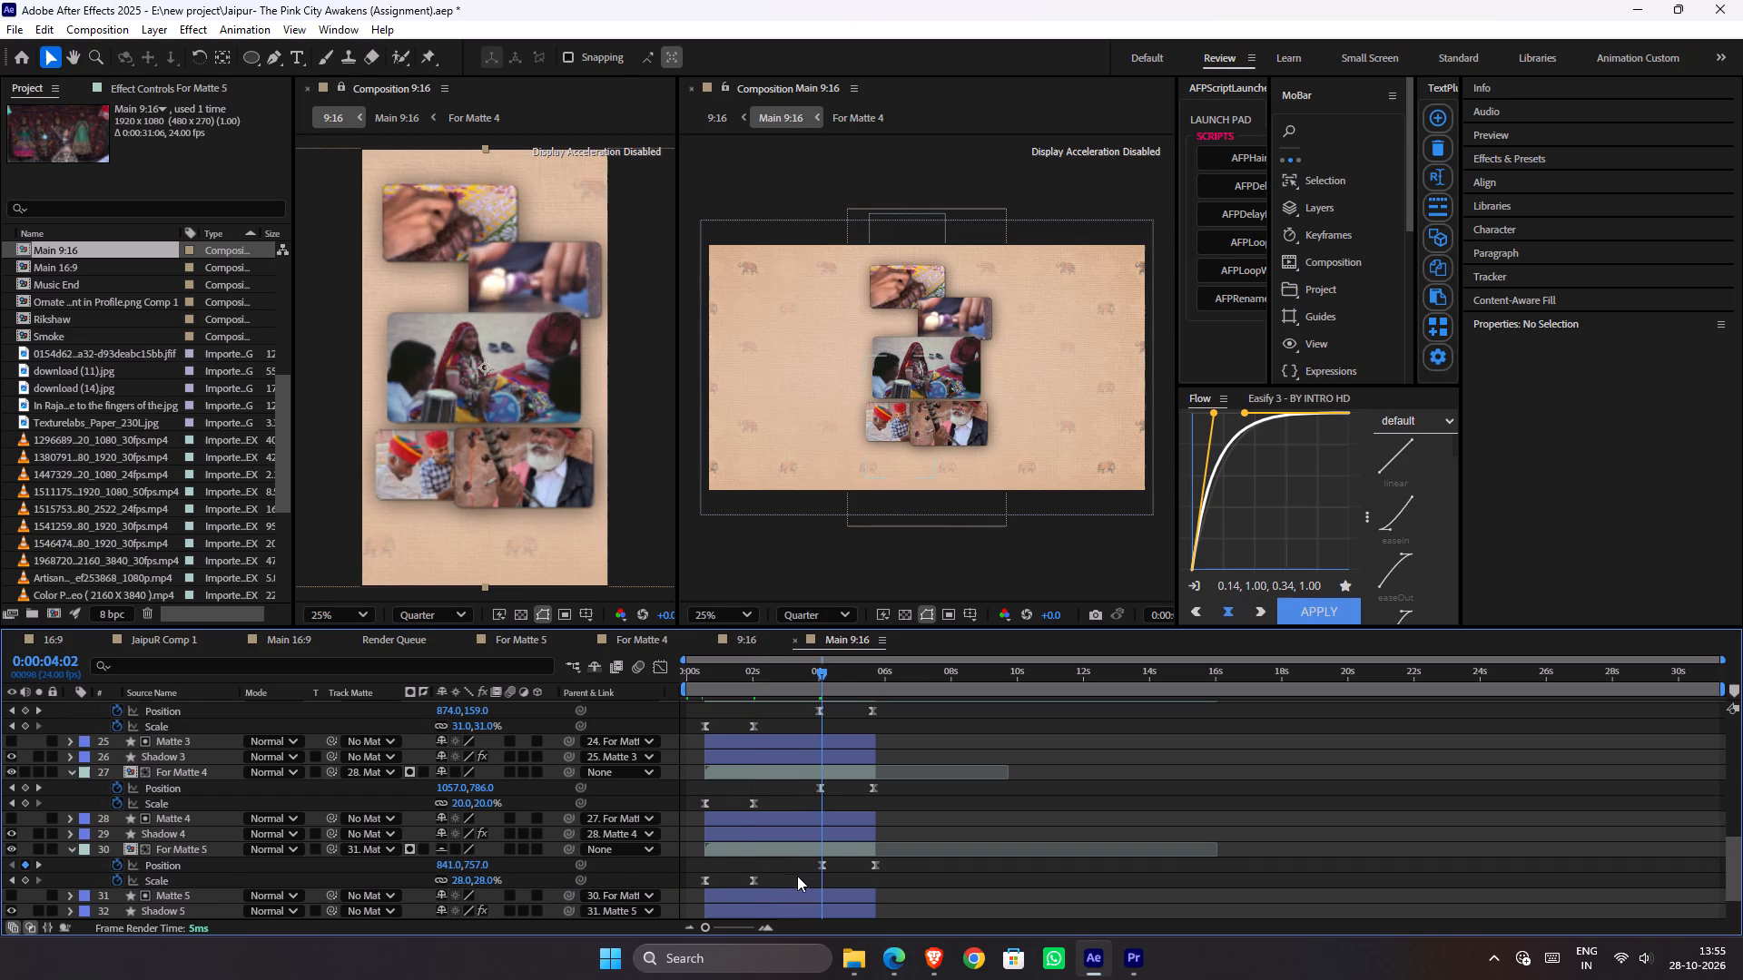
drag(791, 874, 911, 866)
drag(481, 868, 558, 867)
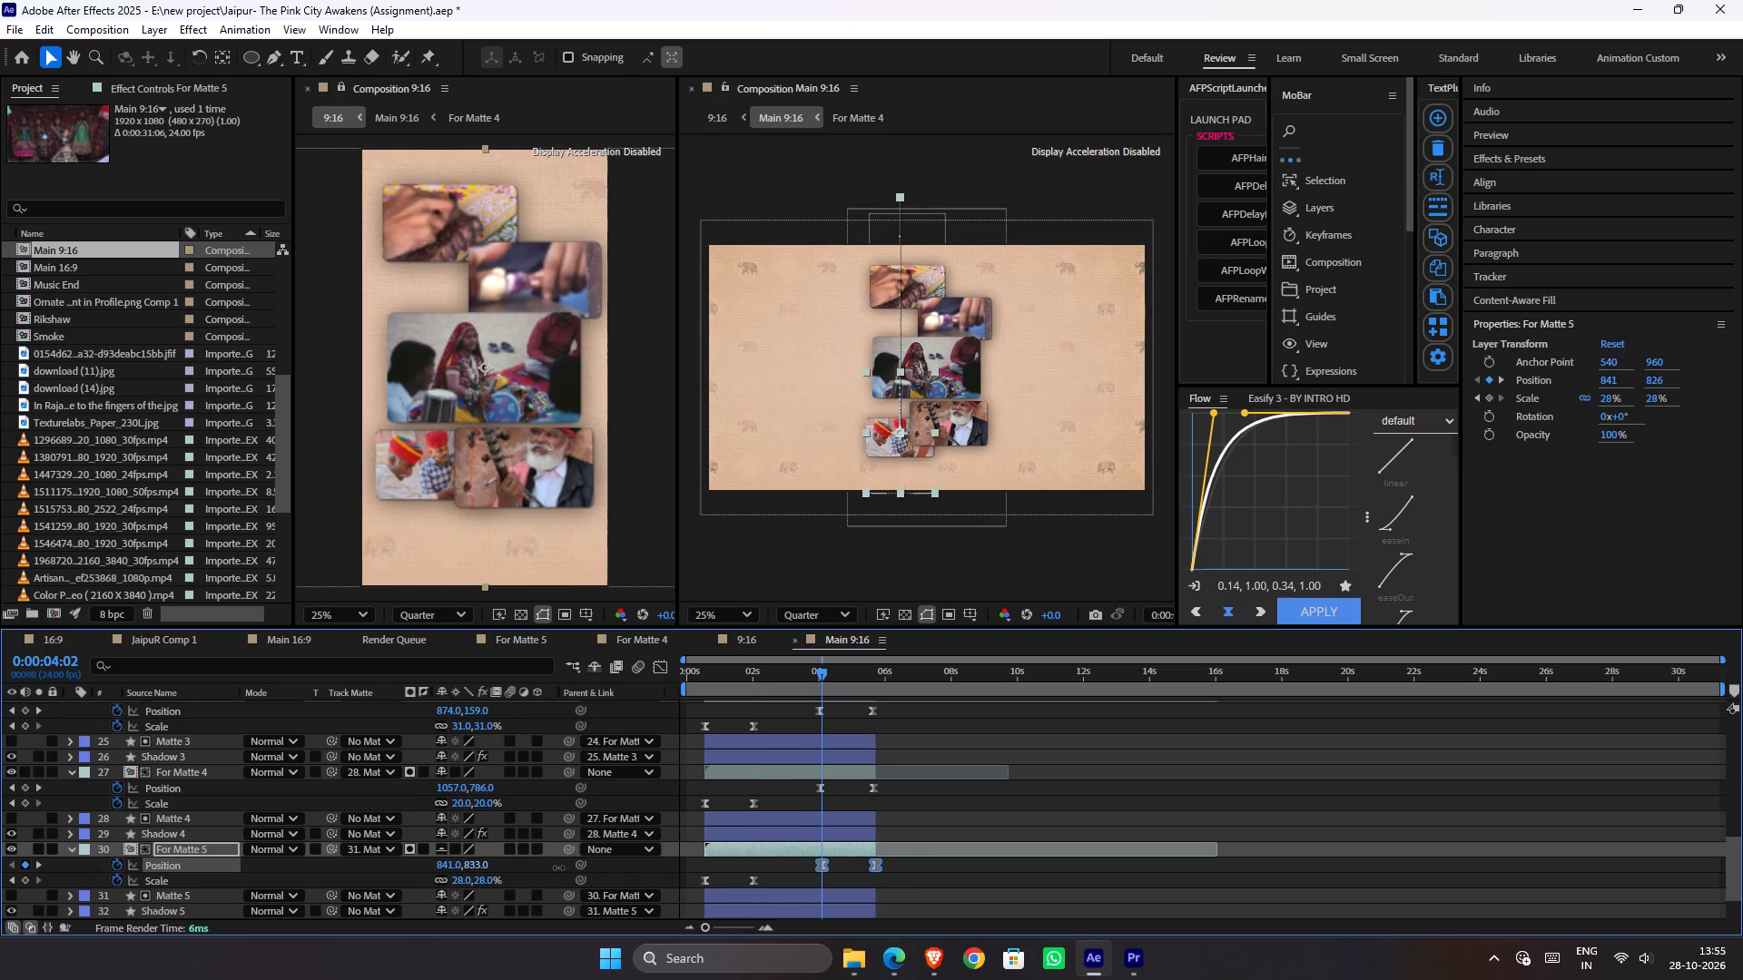
drag(558, 867, 613, 868)
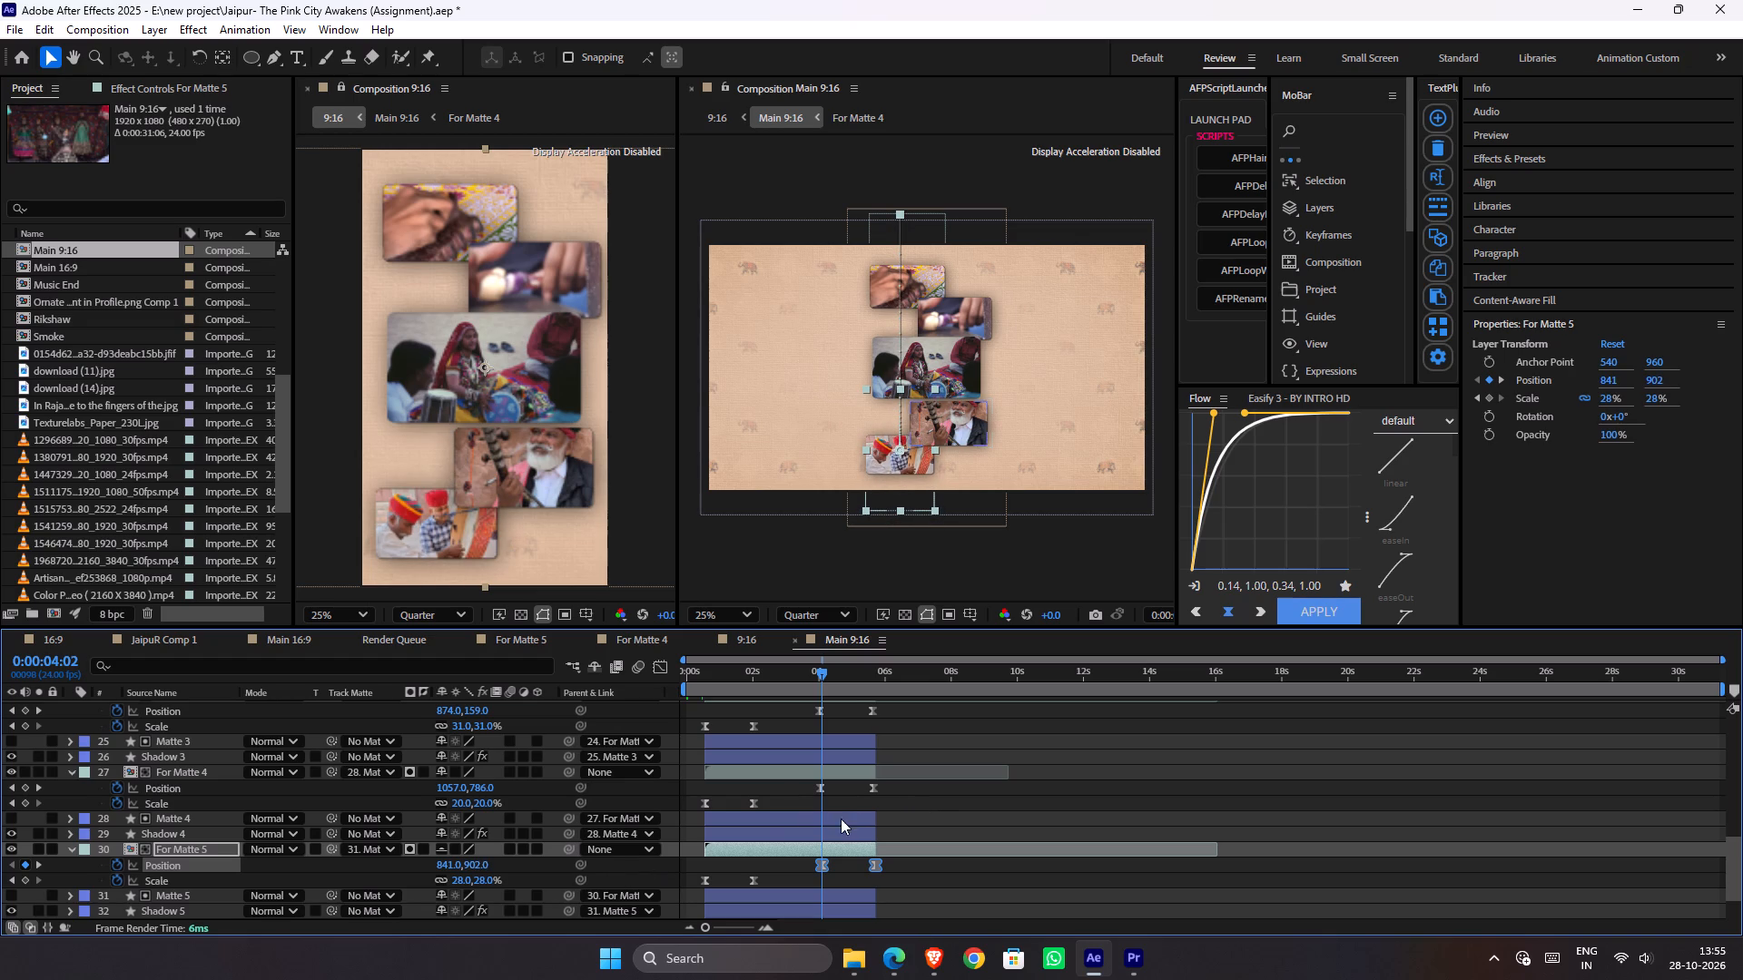
Select both scale keyframes of For Matte 4, reduce the scale at 0:00:02:01 to 16%, and save the project.
key(j)
key(j)
key(j)
drag(775, 794, 678, 802)
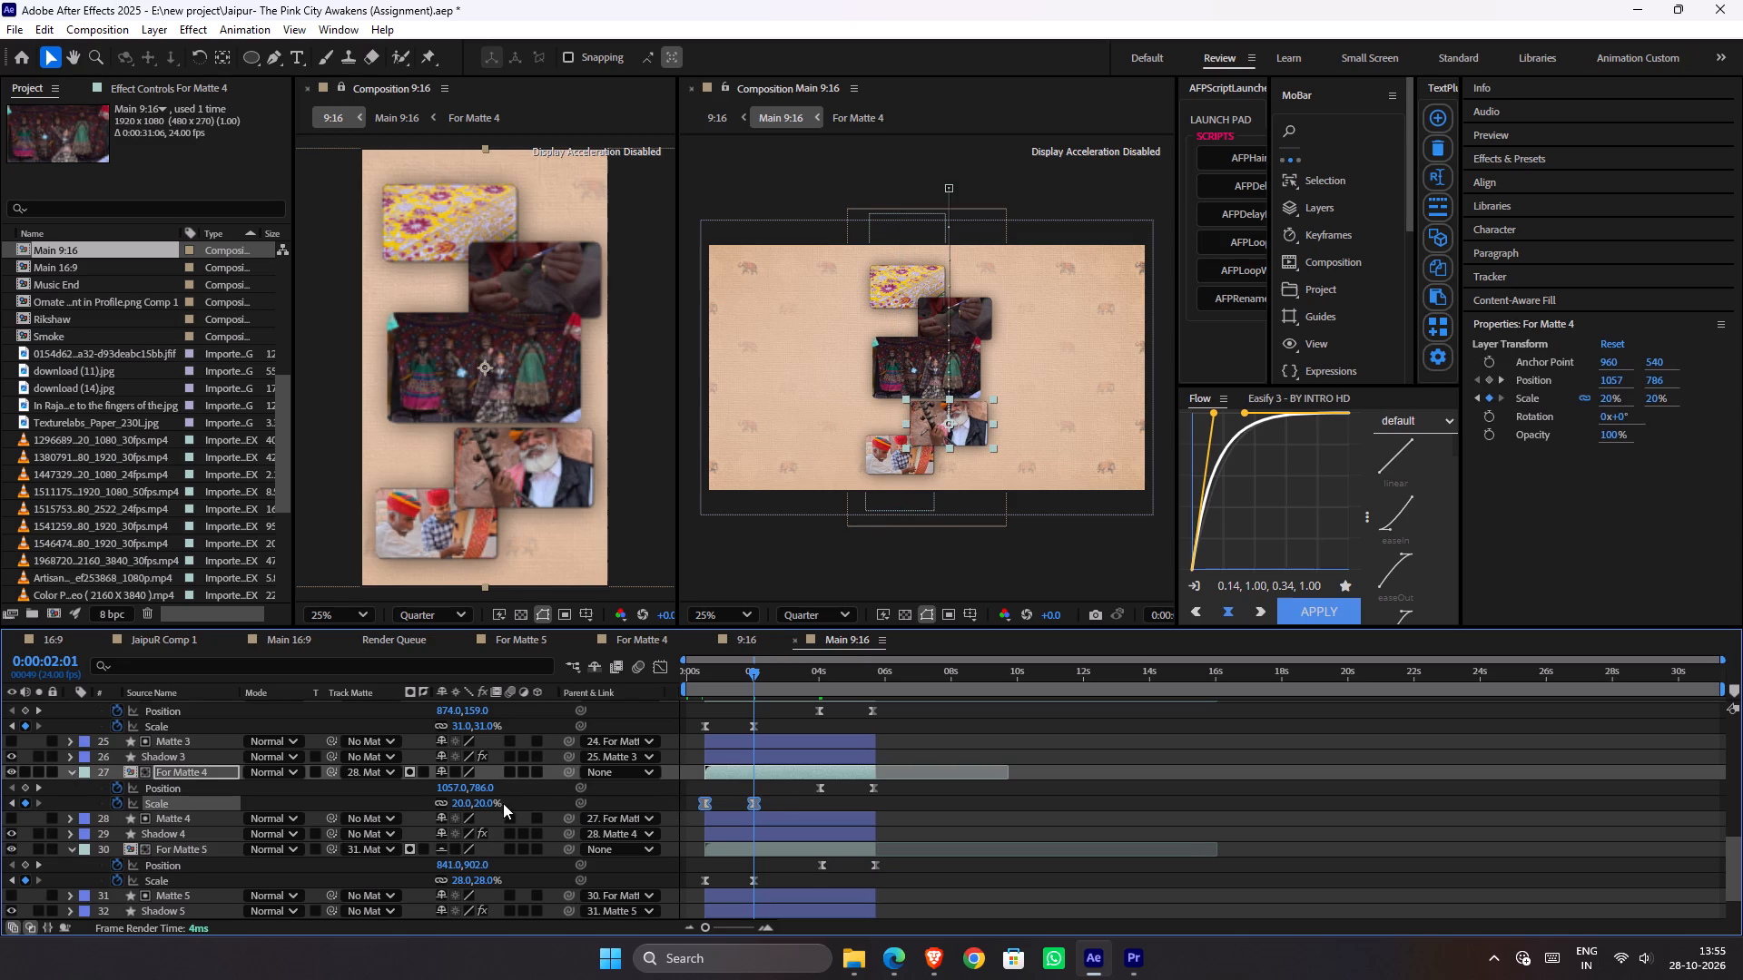
click(484, 805)
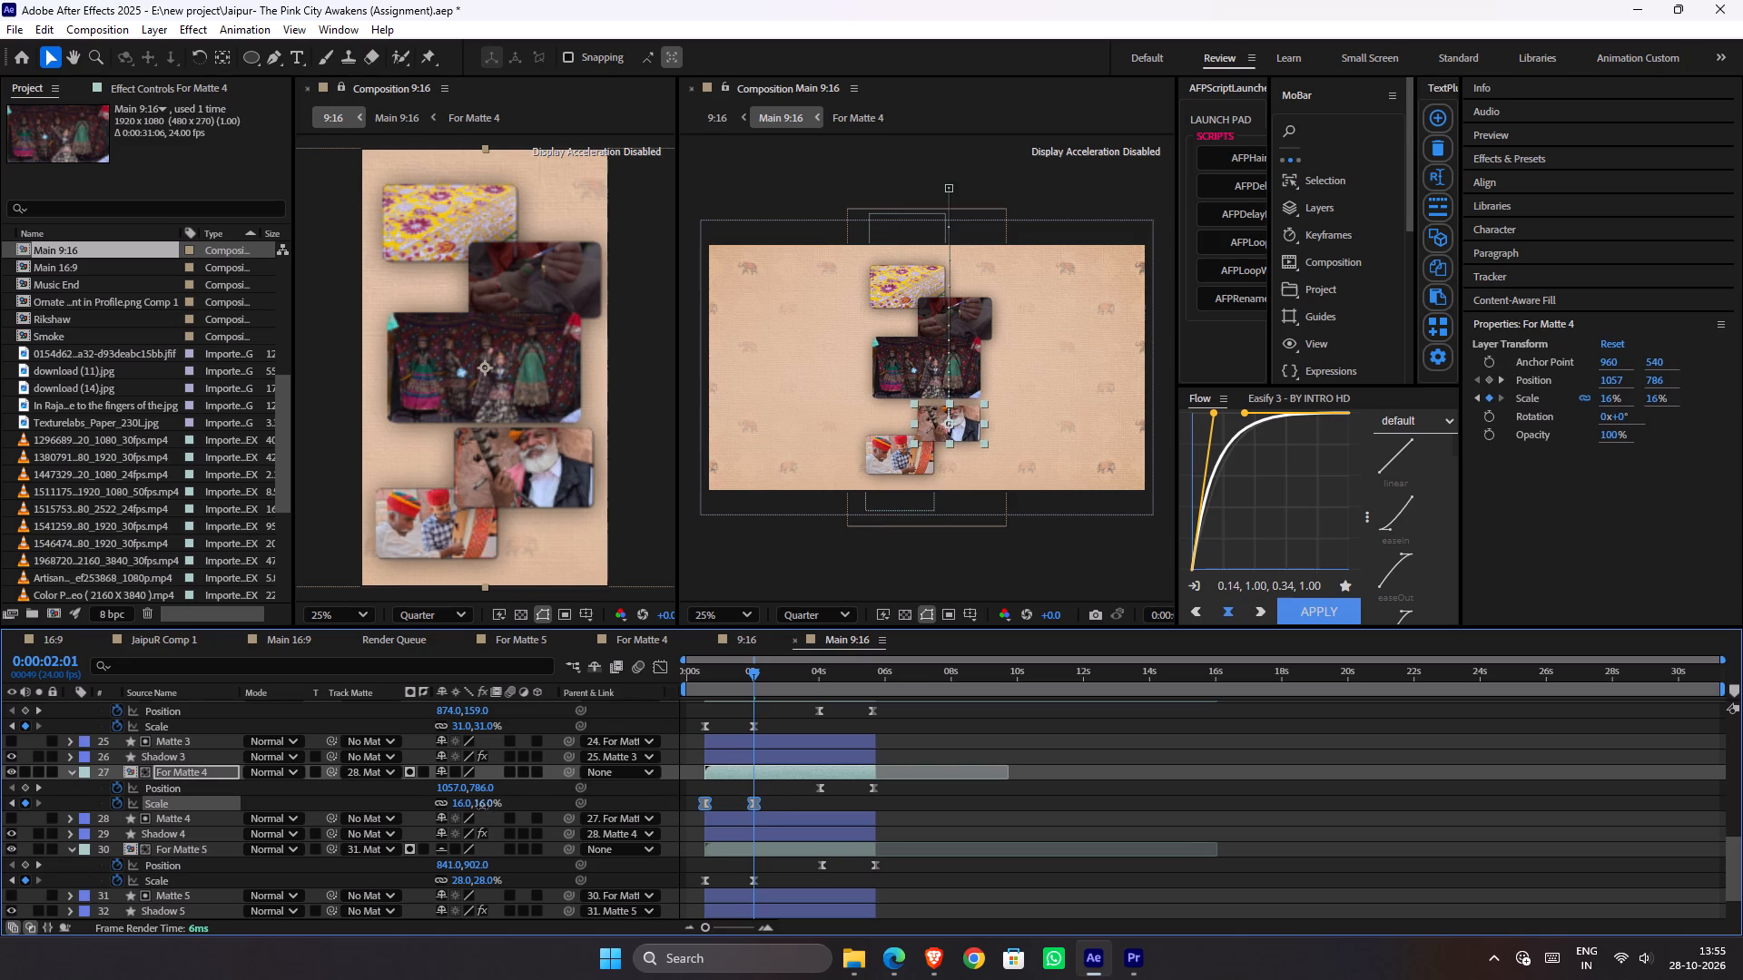
click(928, 778)
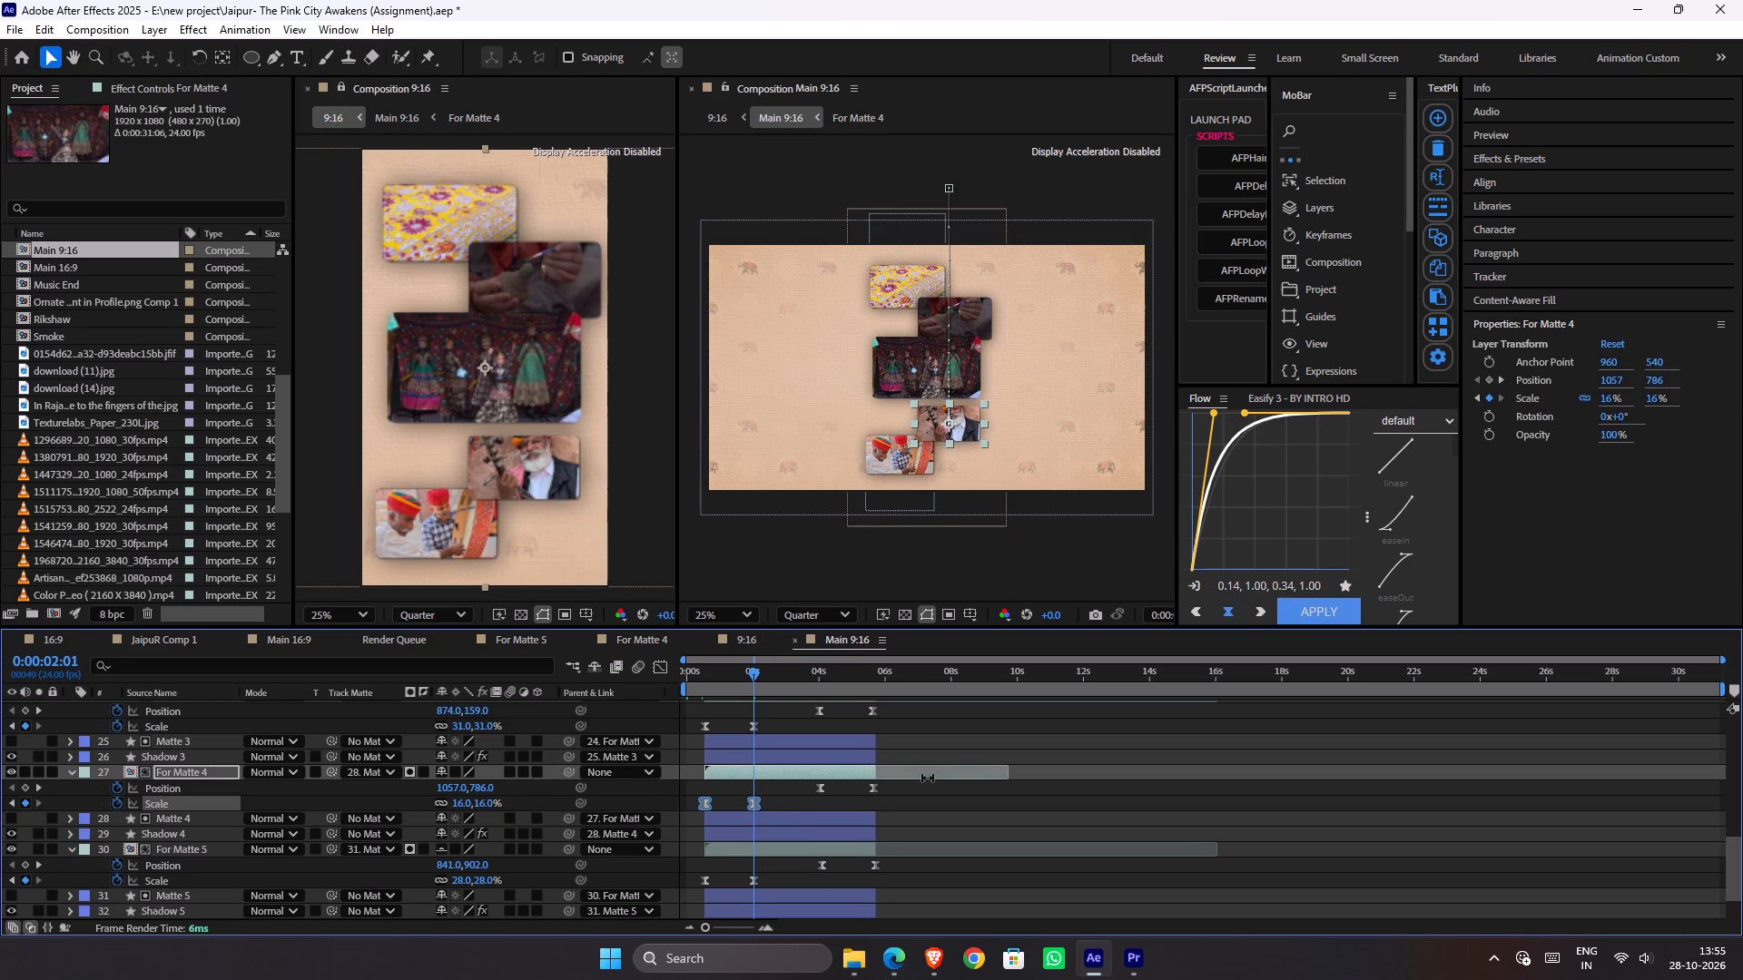
drag(739, 680, 697, 685)
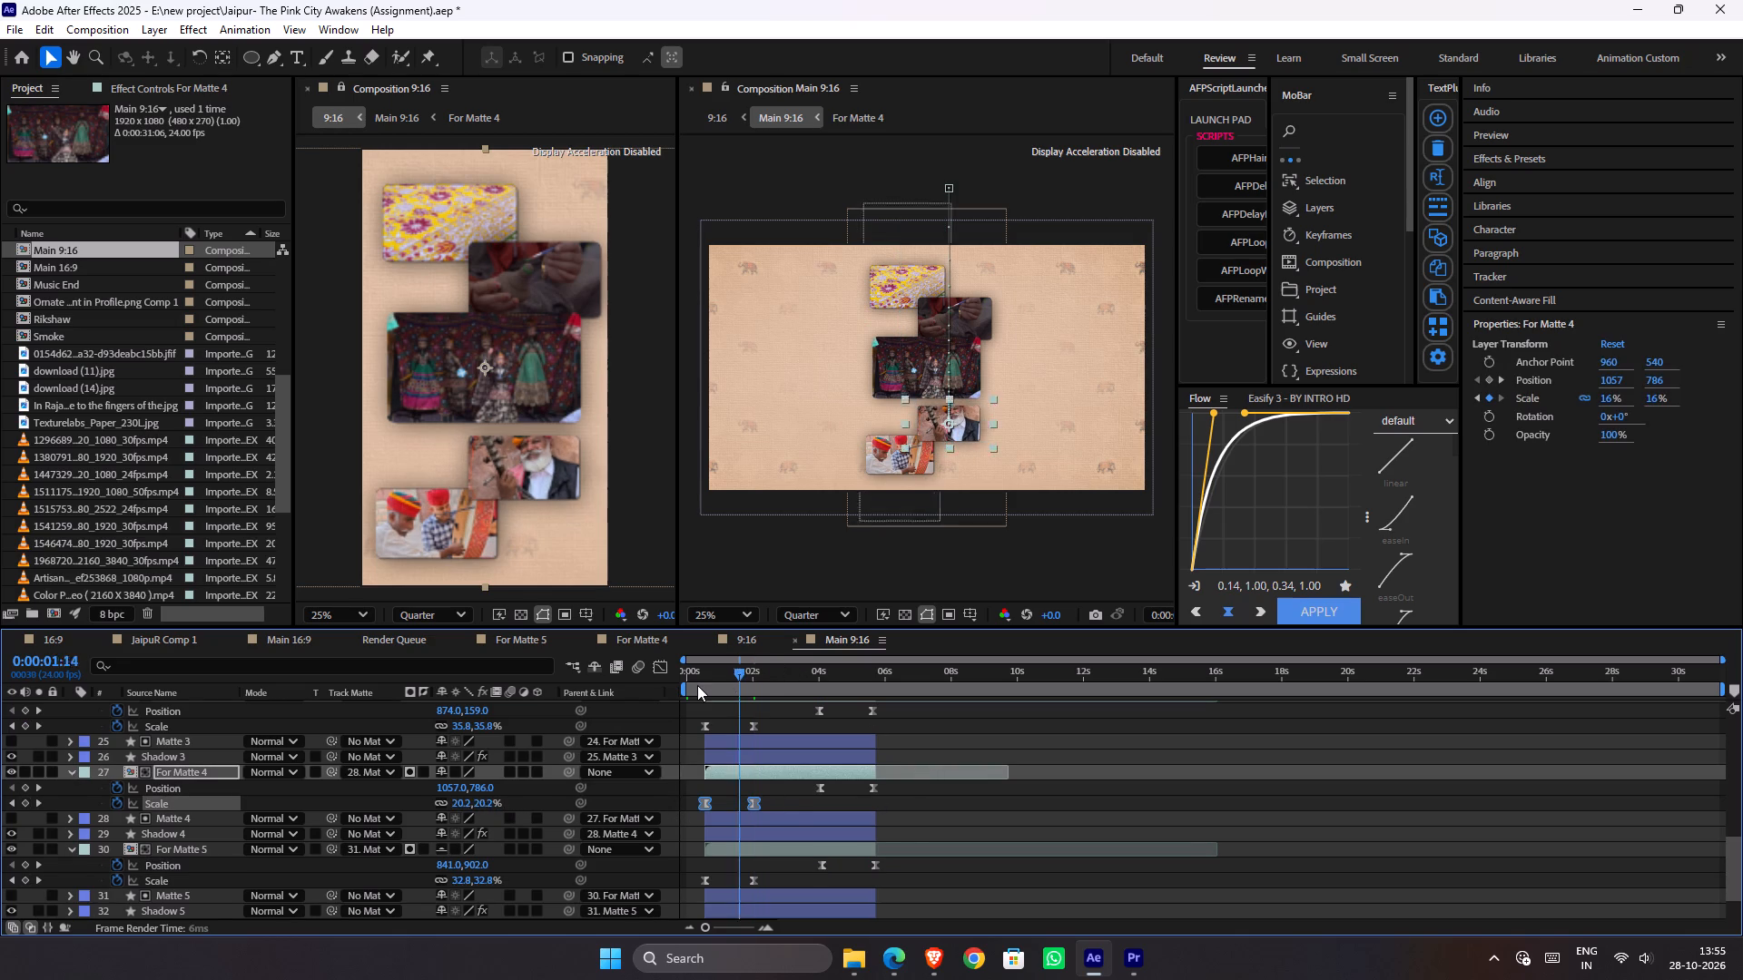
drag(697, 685, 689, 687)
key(ctrl+s)
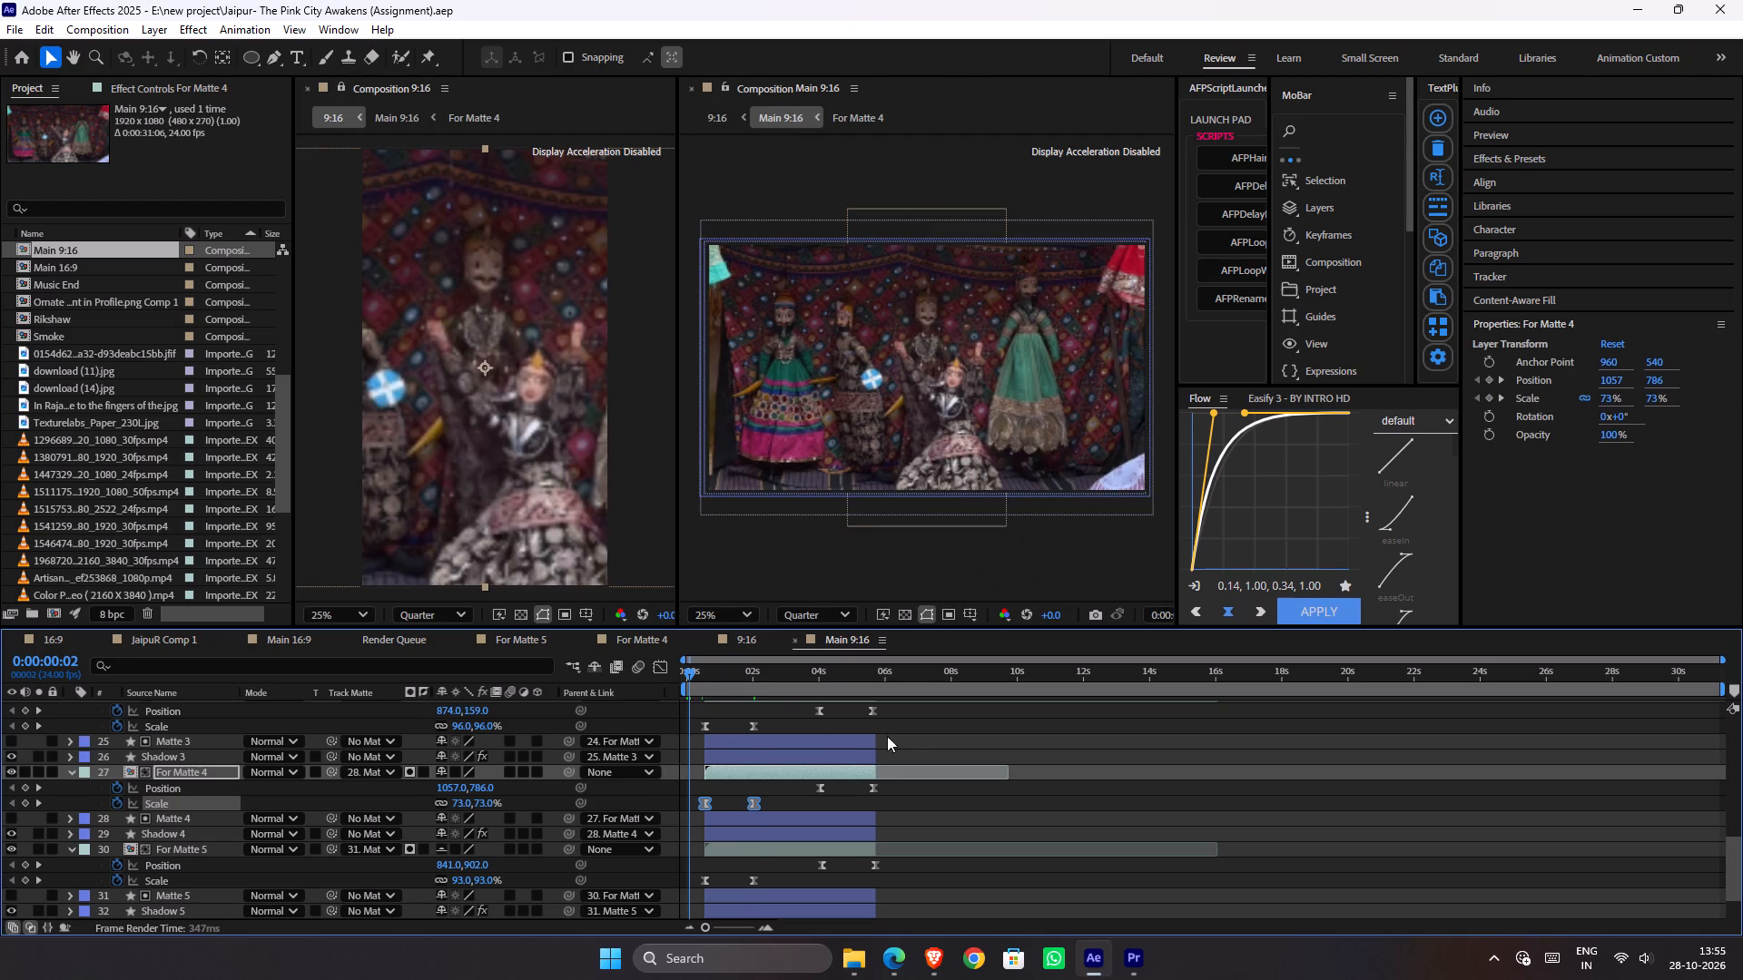
Check the collage's exit animation and set For Matte 5's position at 0:00:05:16 to about 841, -170, above the frame.
click(901, 734)
key(space)
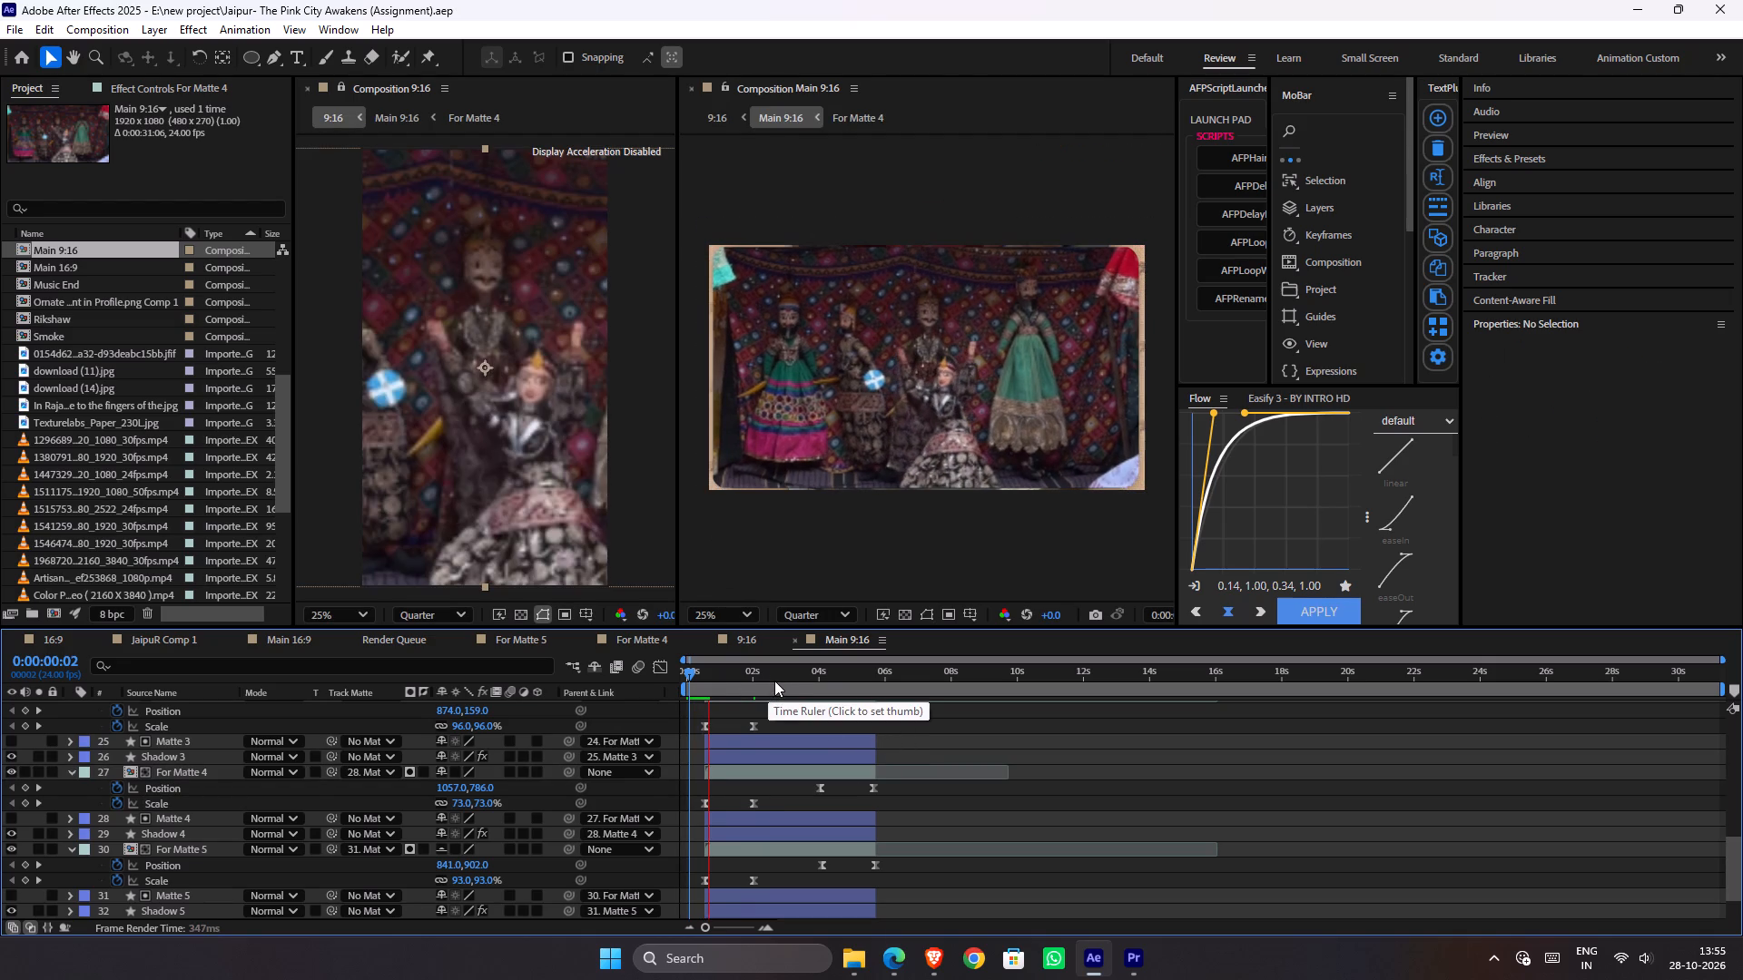
drag(781, 681, 901, 694)
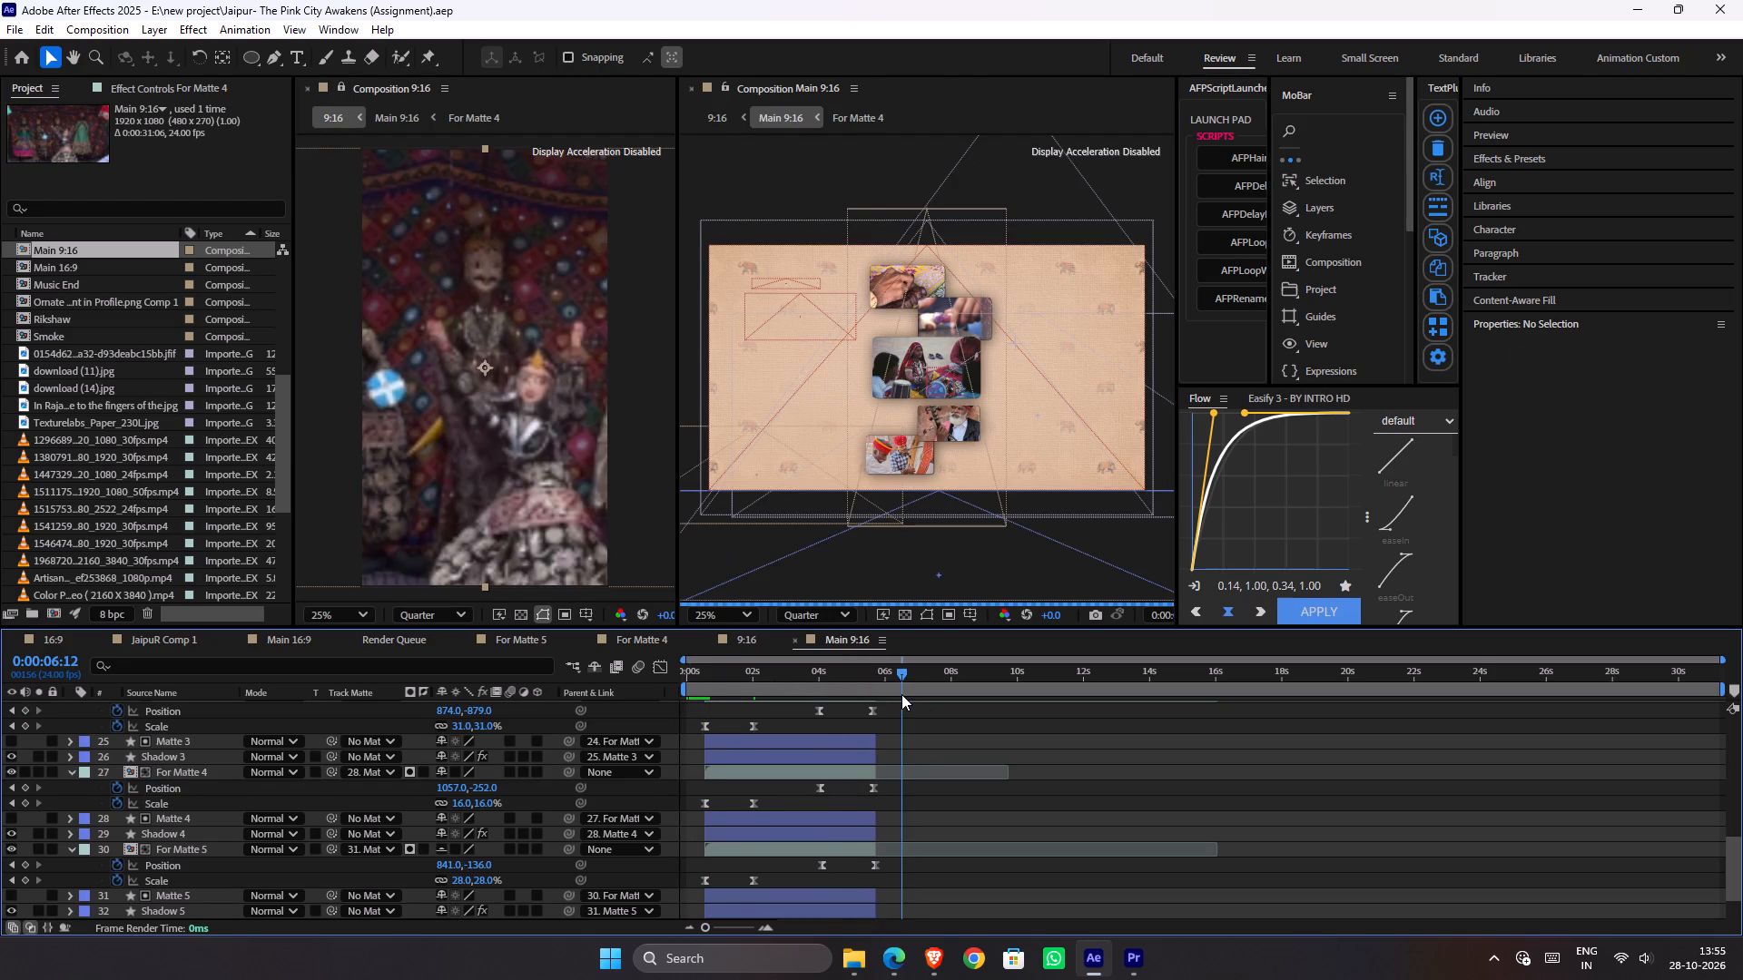
drag(901, 694, 833, 691)
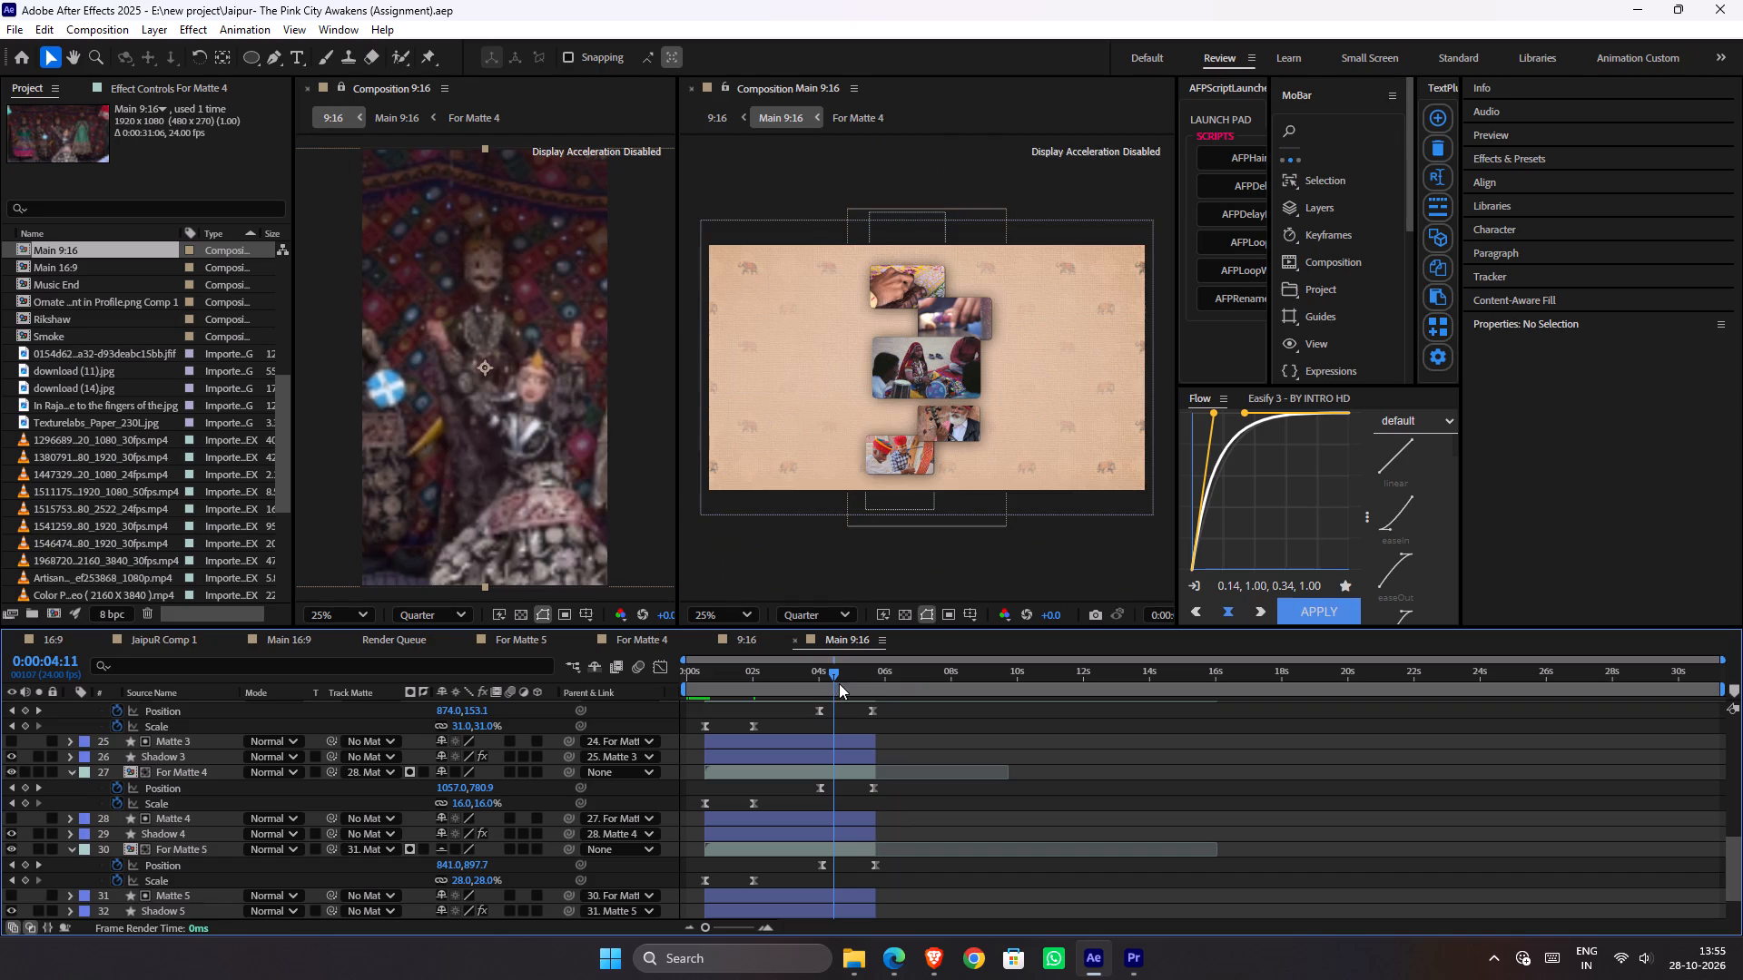
drag(840, 678, 864, 685)
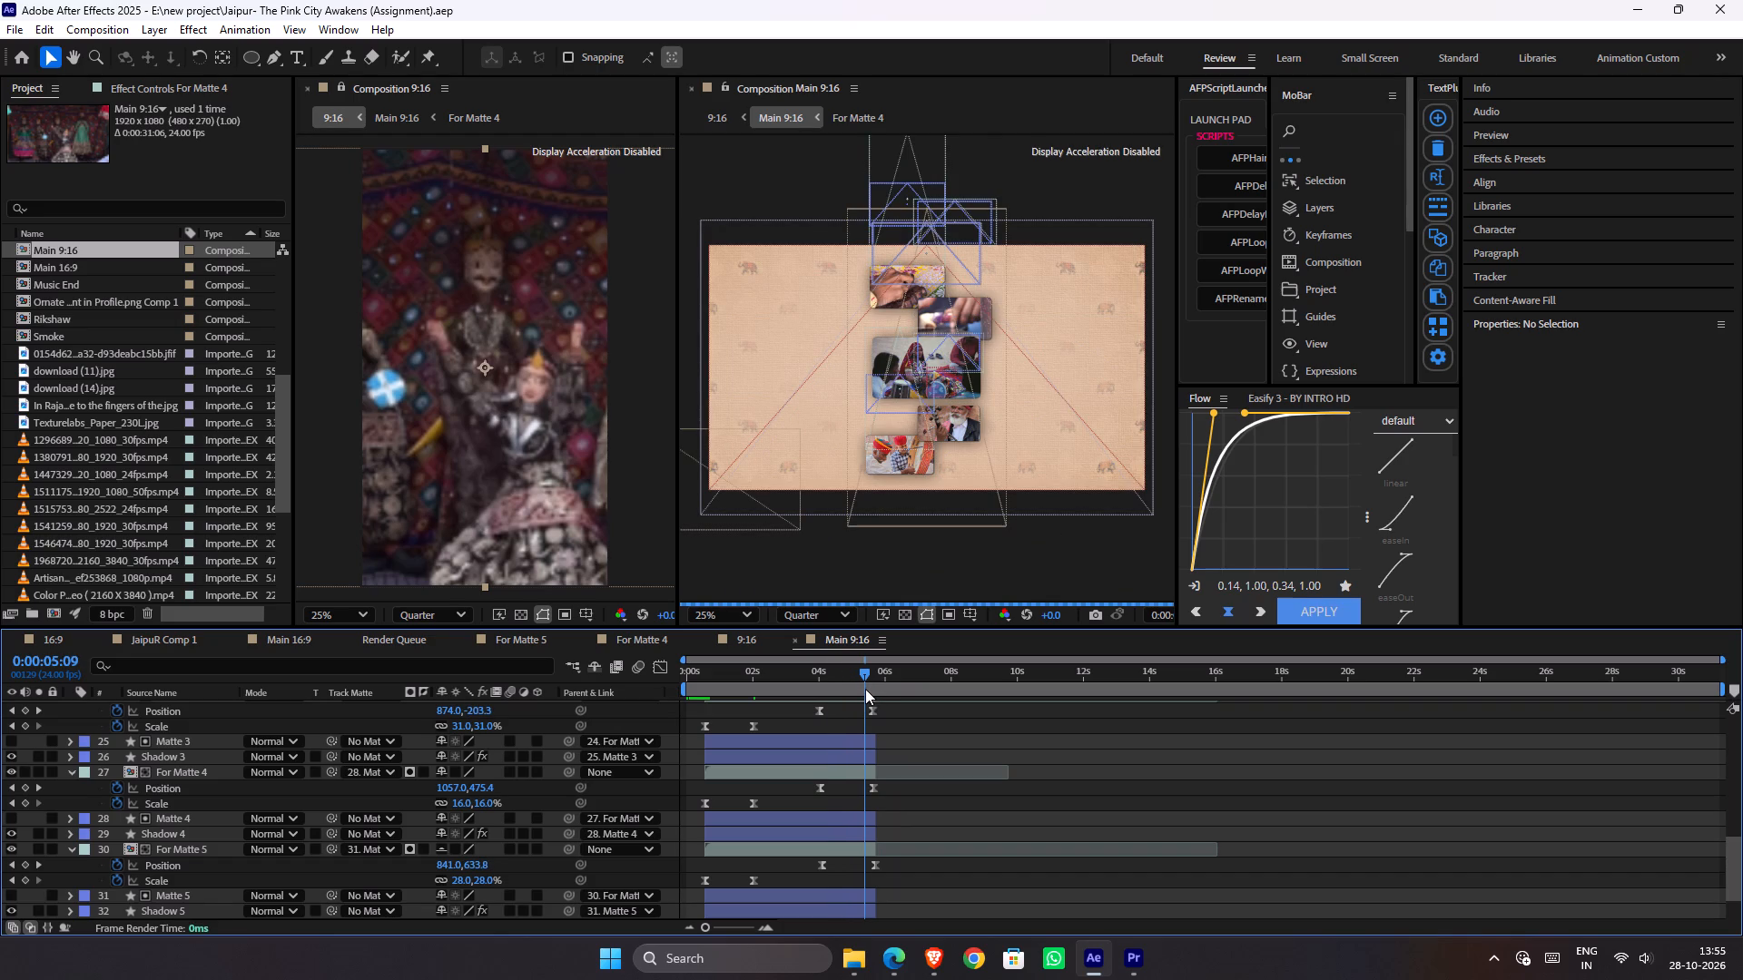
key(k)
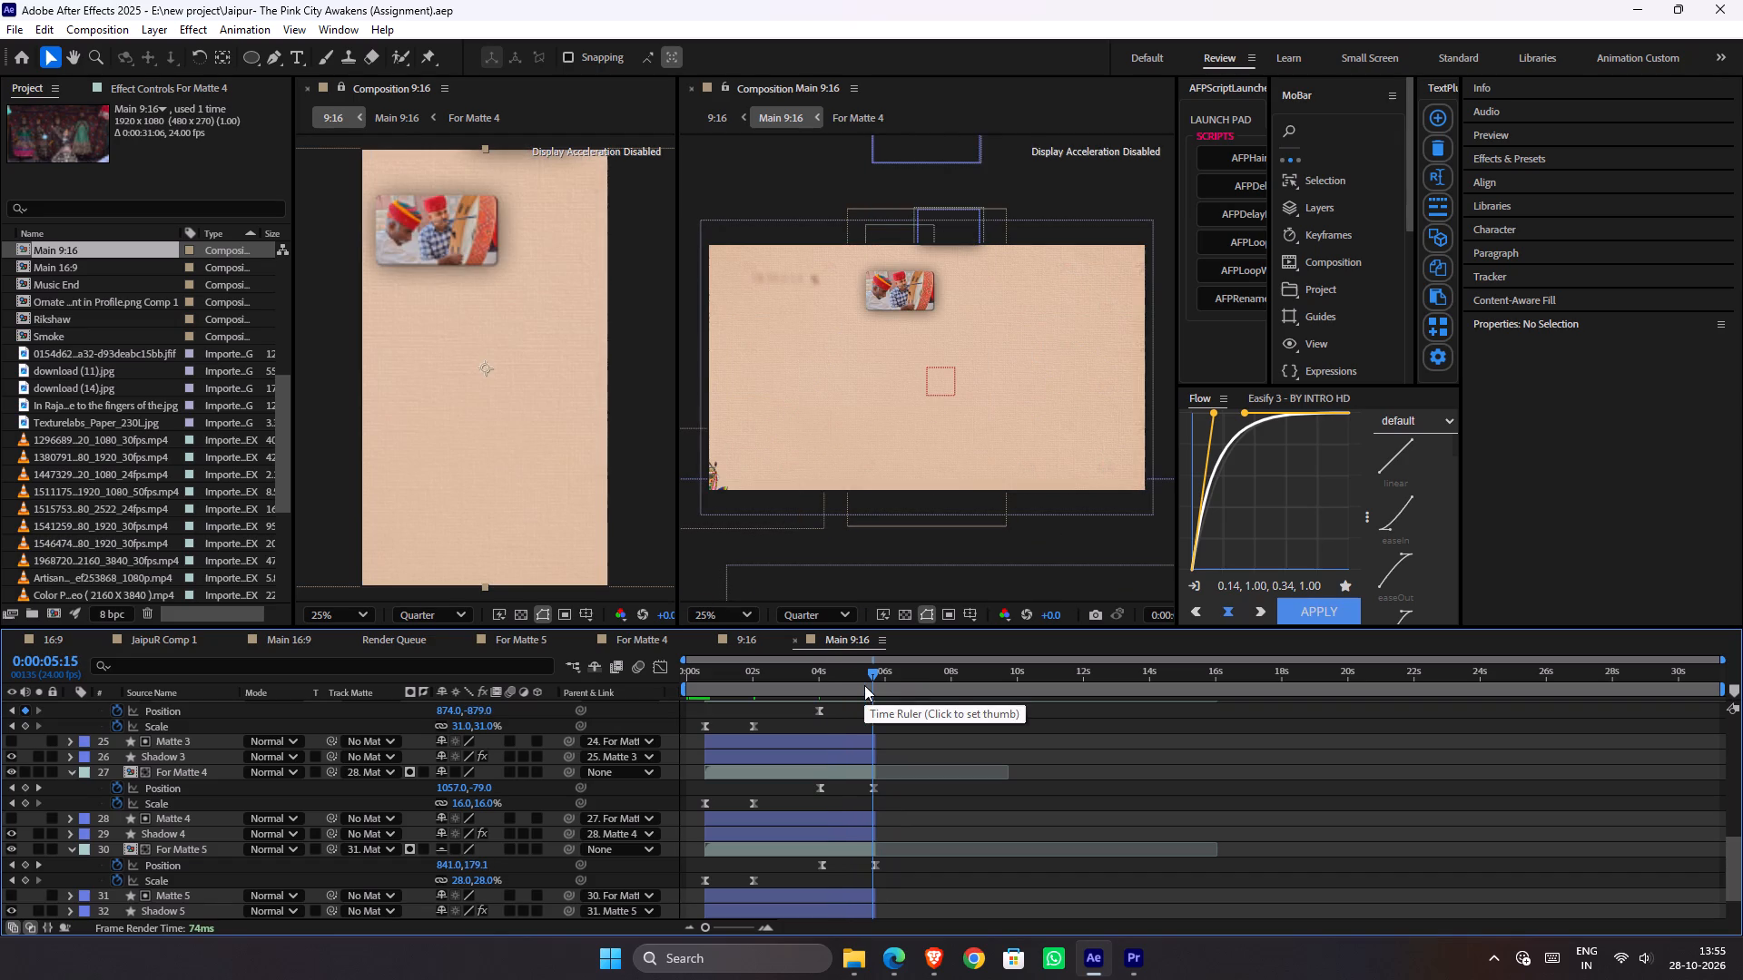
key(k)
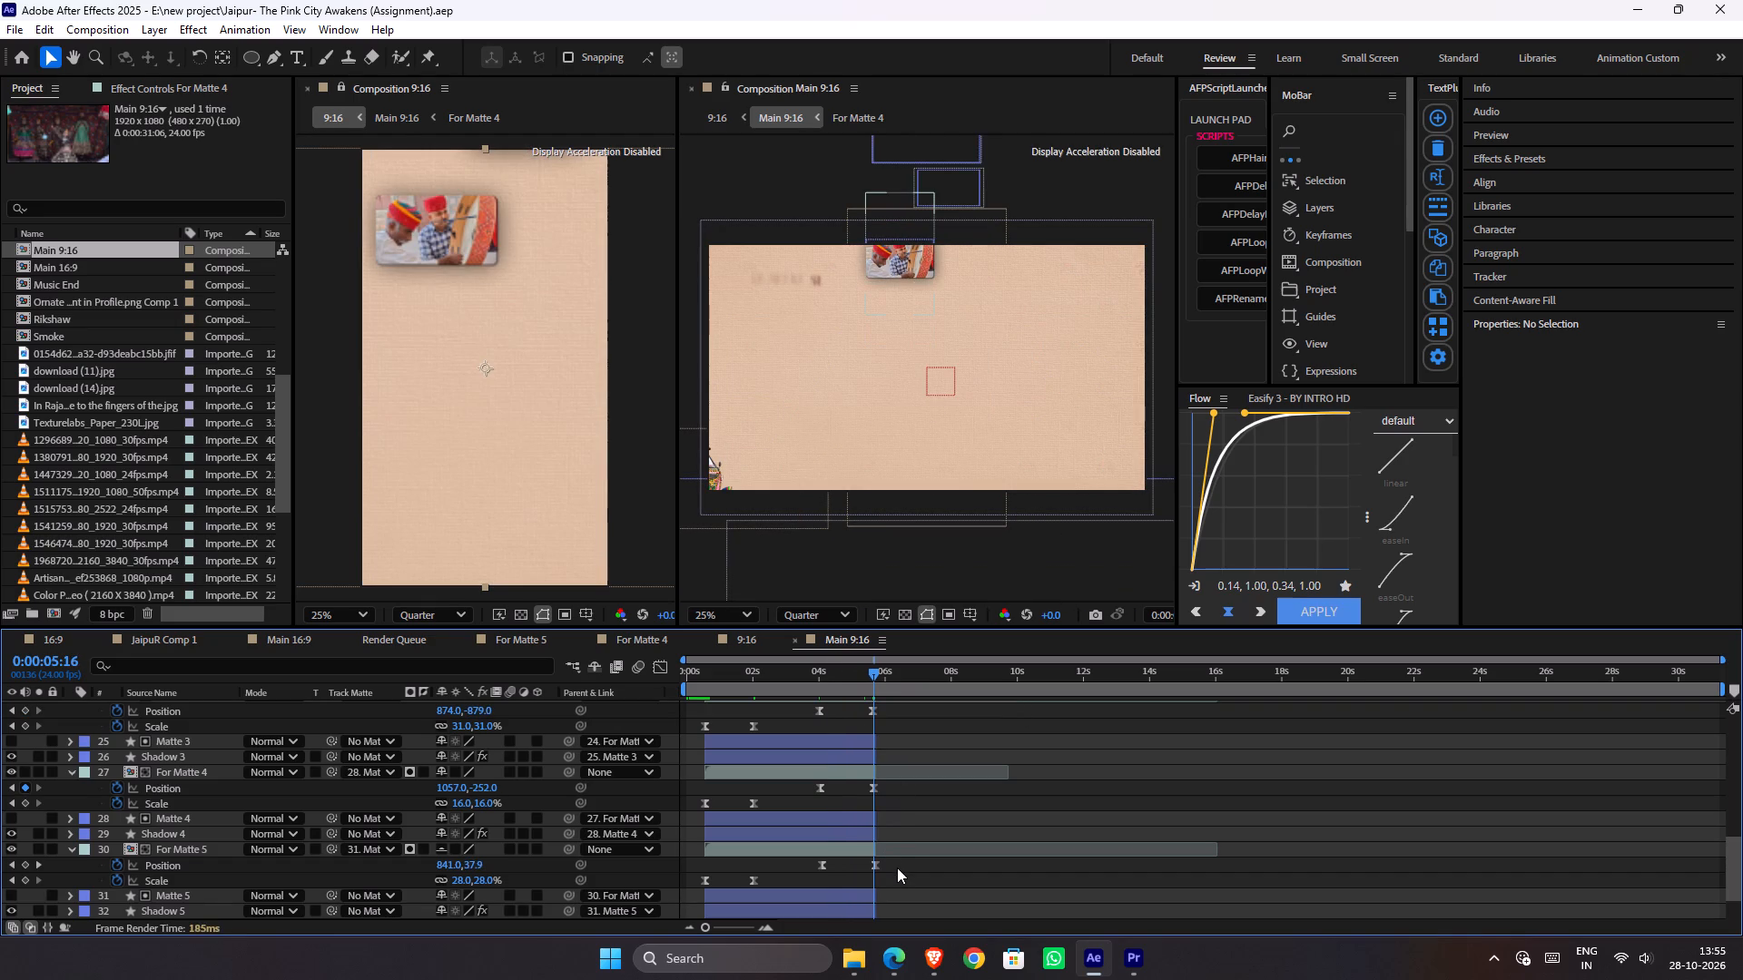
drag(897, 865, 831, 864)
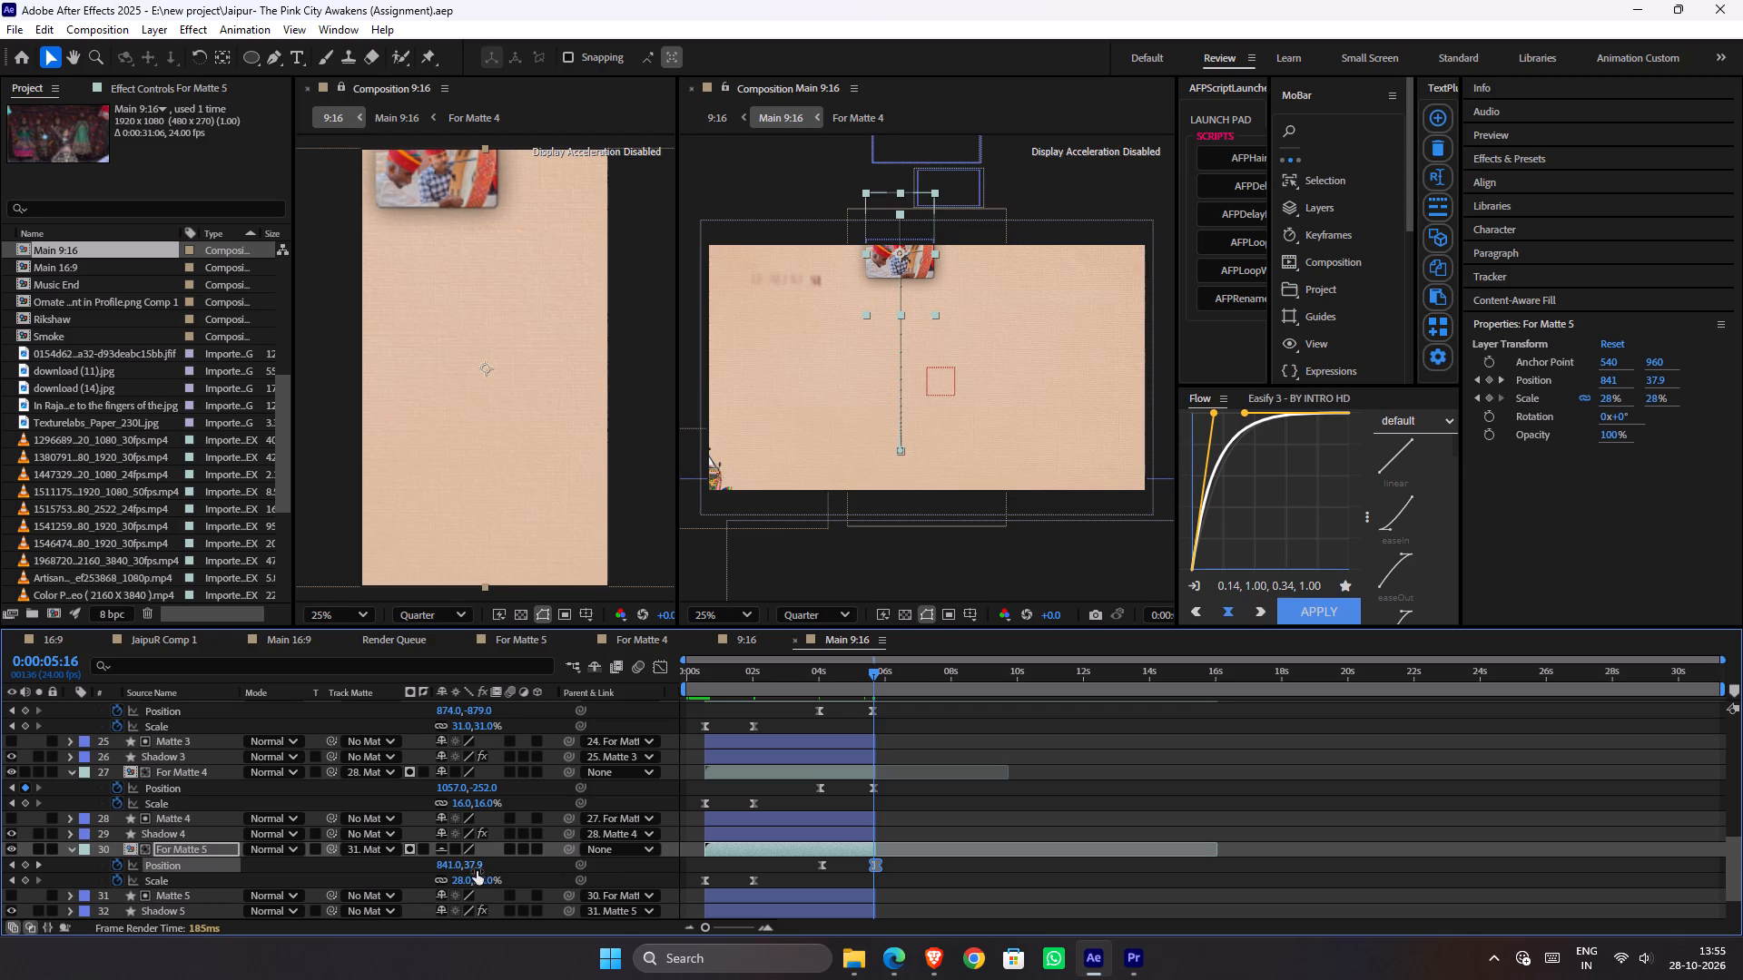
drag(472, 867, 311, 827)
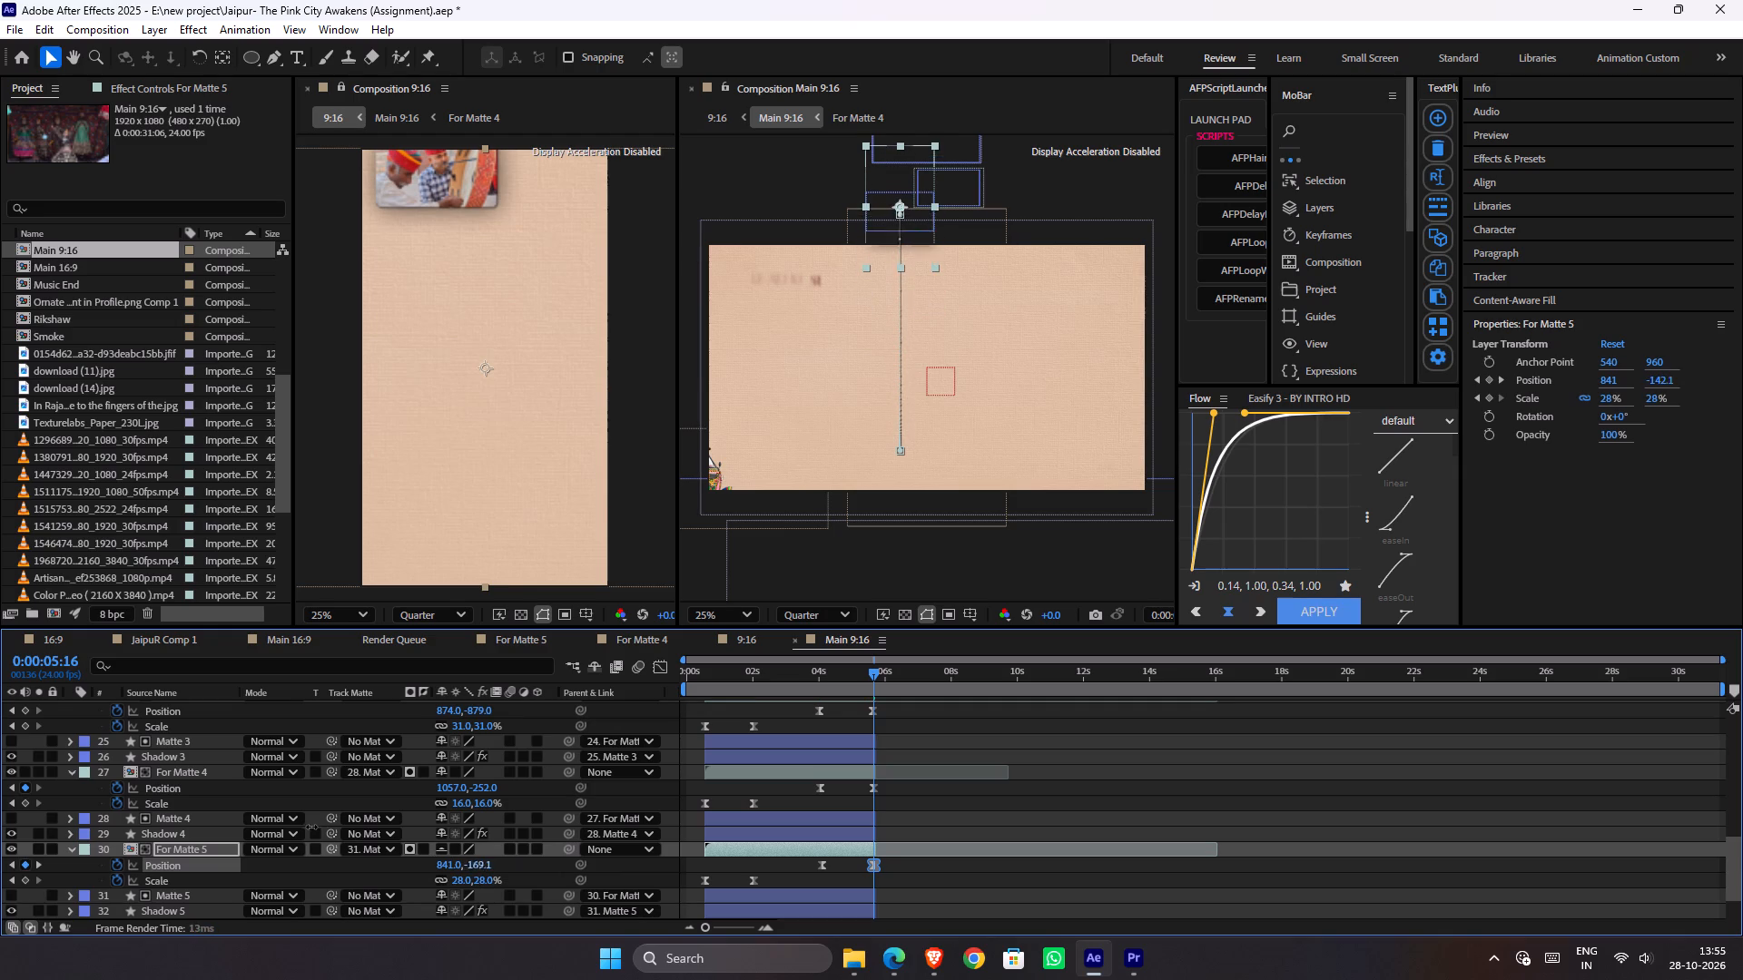
drag(311, 827, 306, 825)
click(939, 866)
Save the project, and at 0:00:07:13 shift the fort scene's Null 1 horizontally to x position 1205.
scroll(916, 846, up, 1)
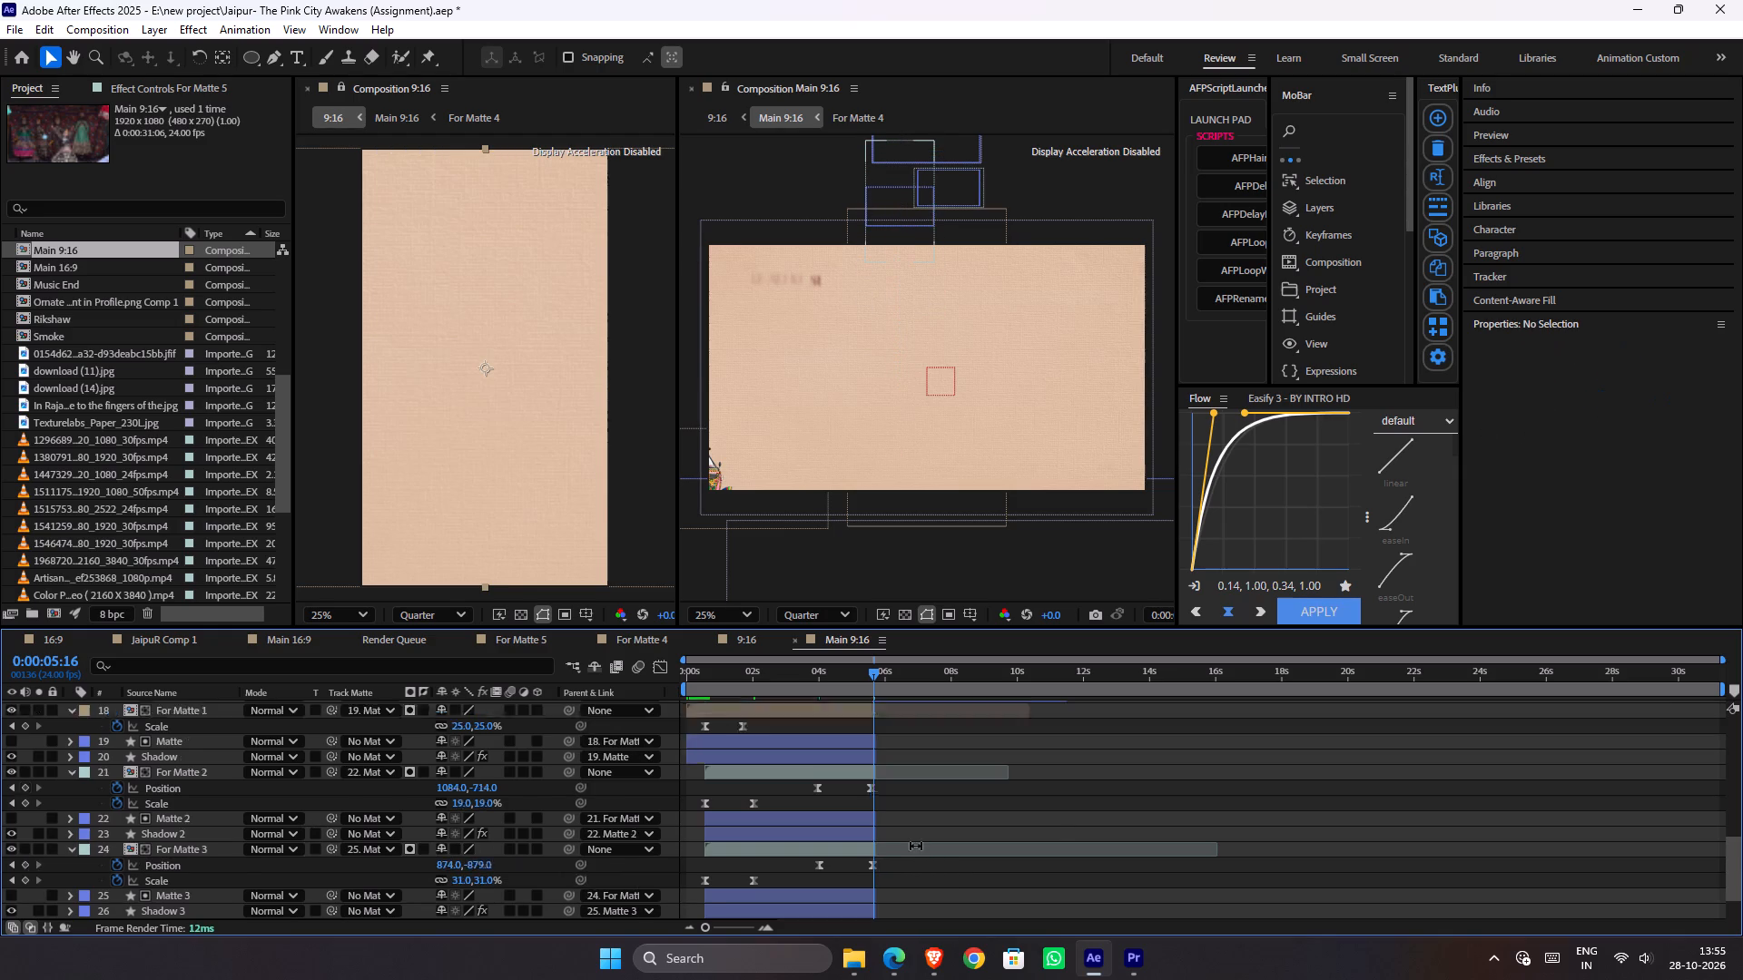
scroll(916, 846, up, 1)
drag(885, 676, 938, 679)
key(ctrl+s)
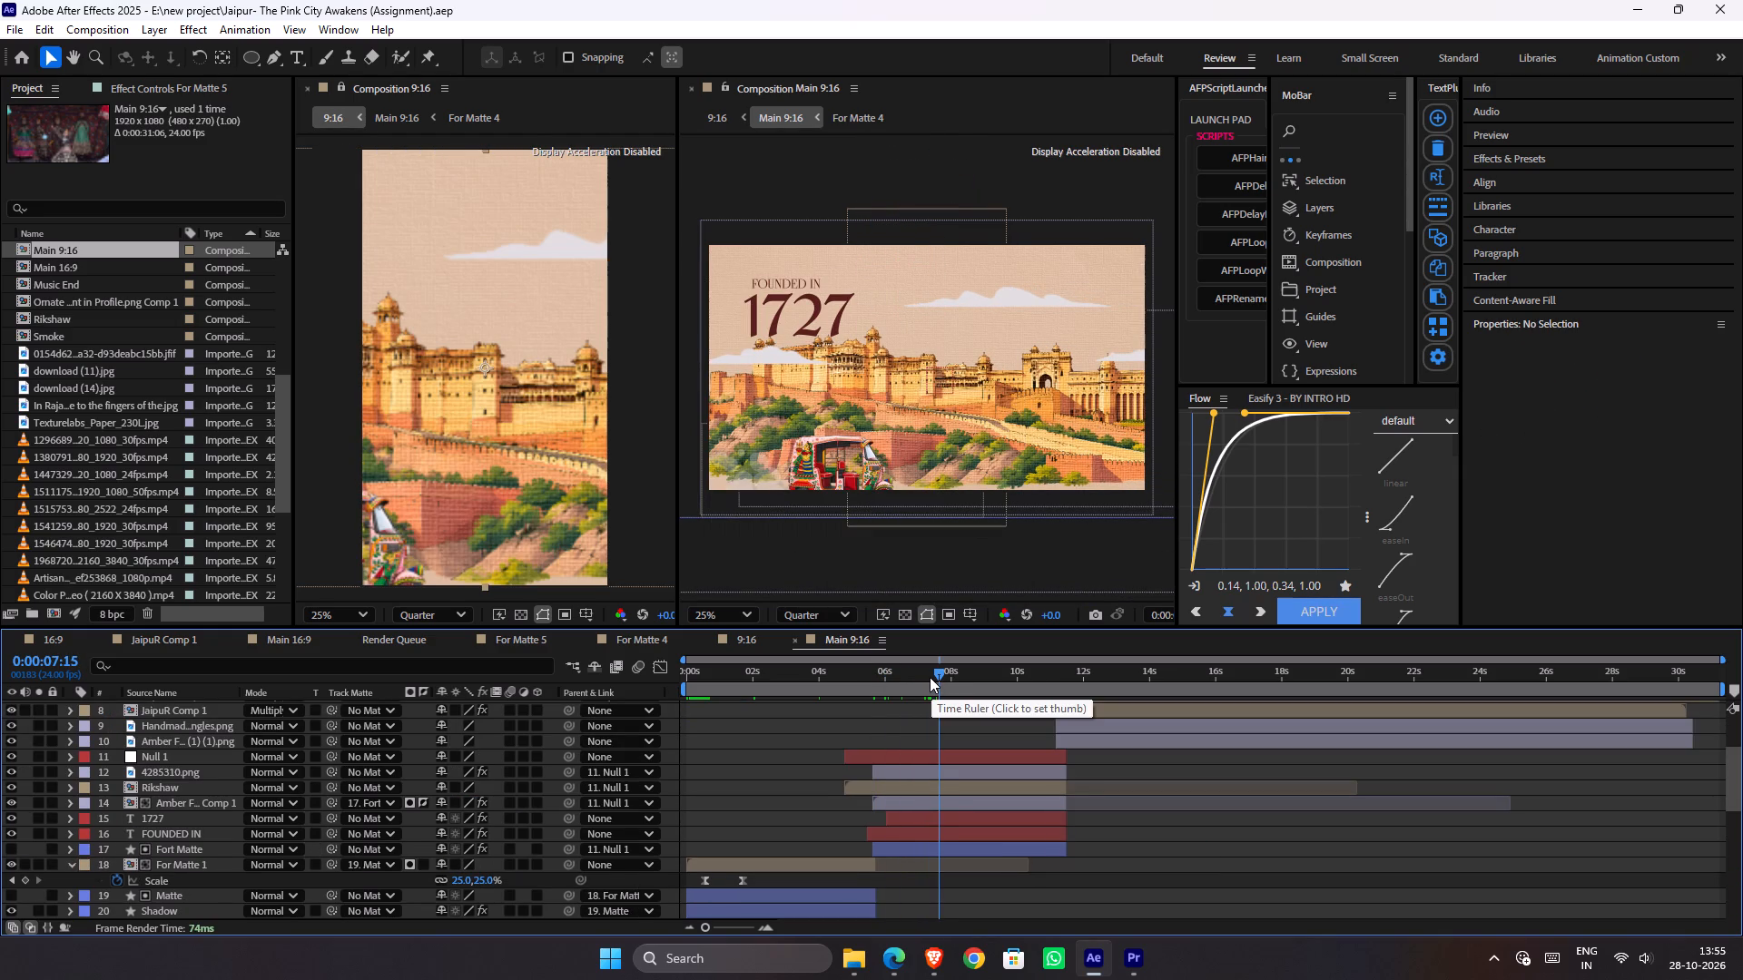
click(930, 677)
click(924, 751)
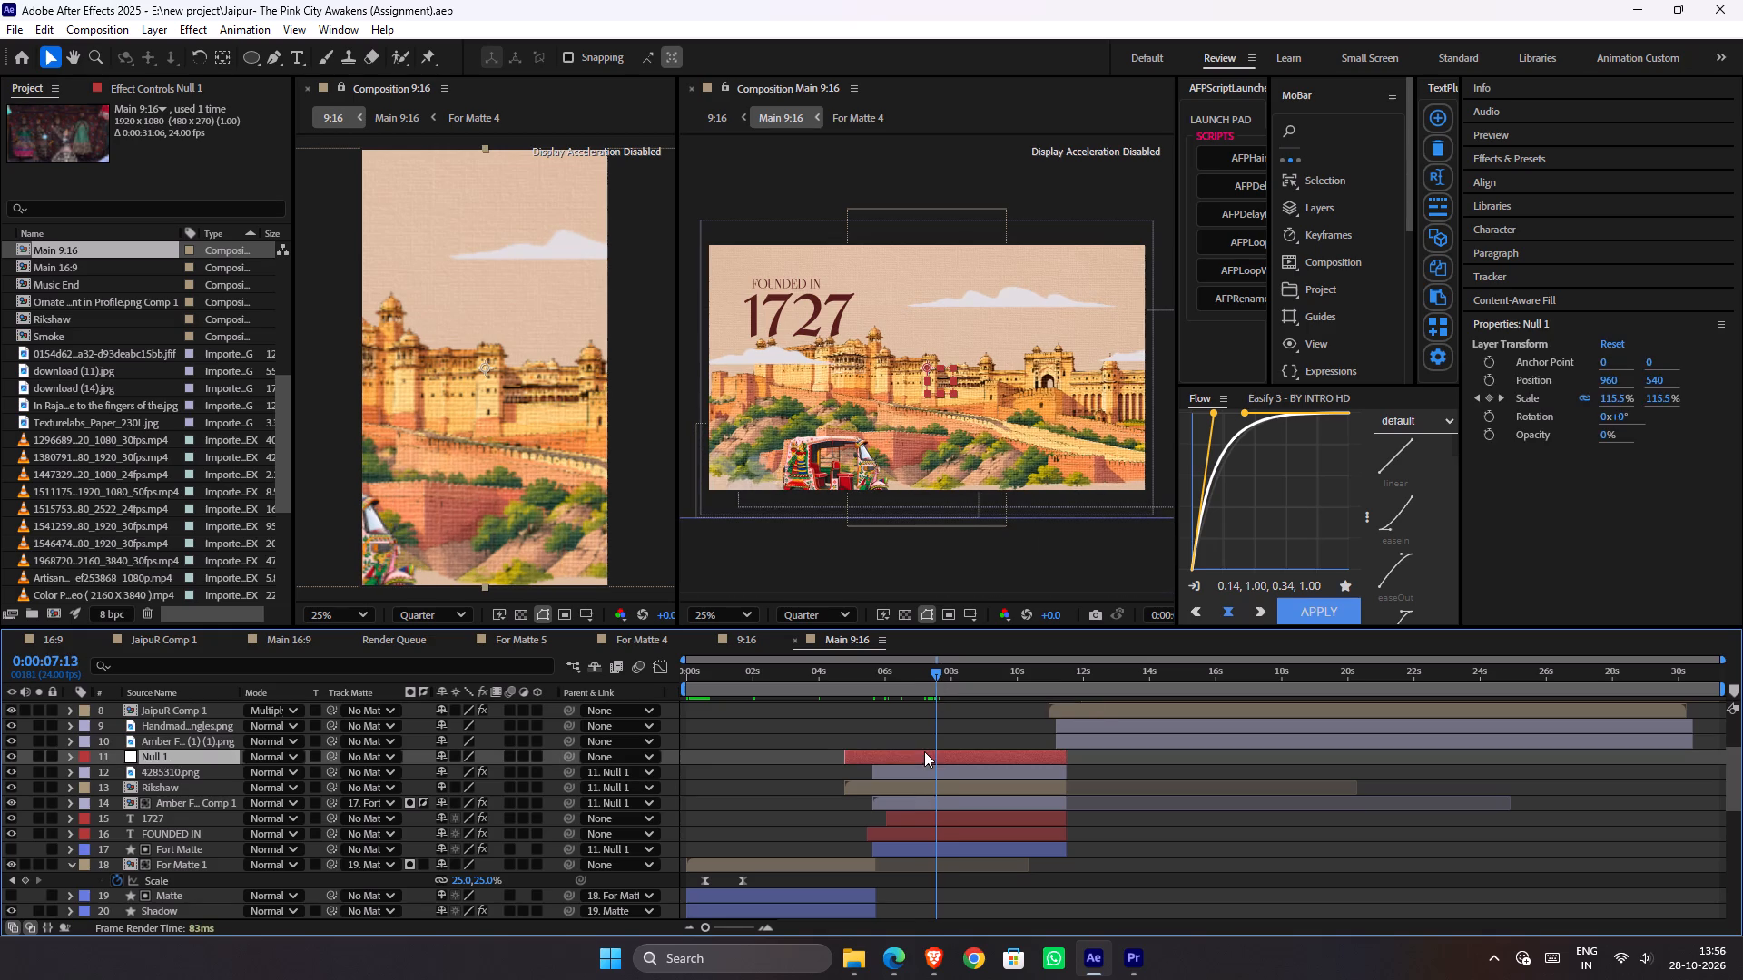
key(p)
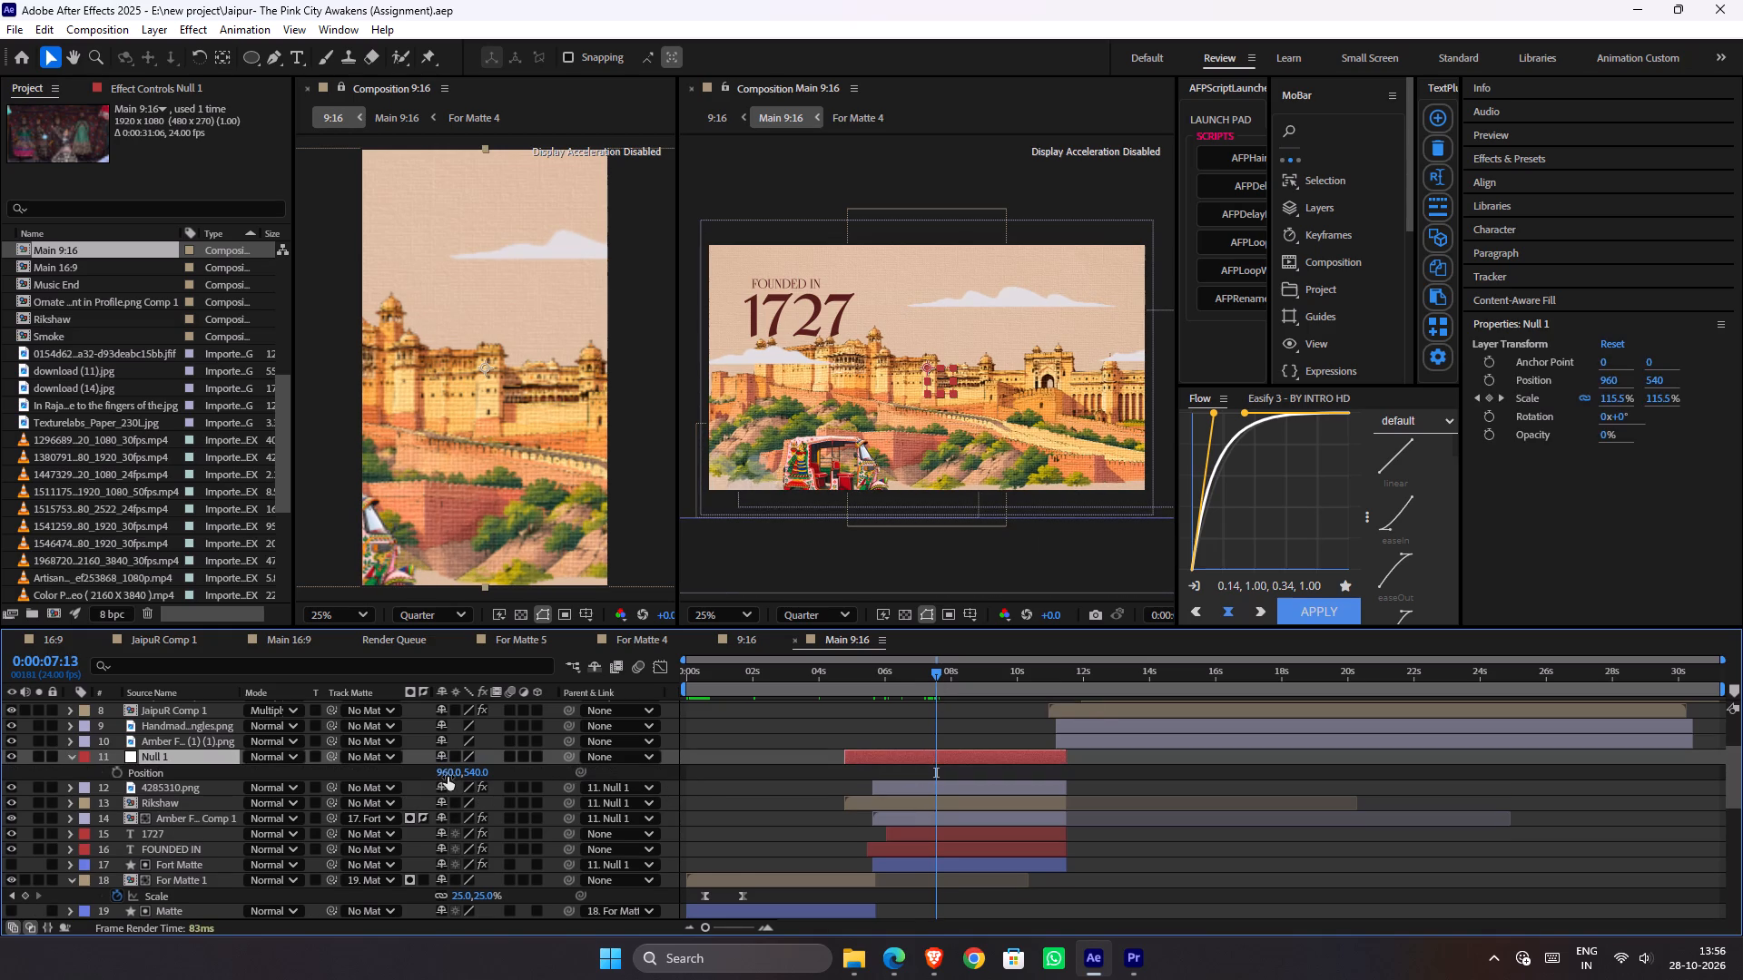
drag(448, 777, 669, 777)
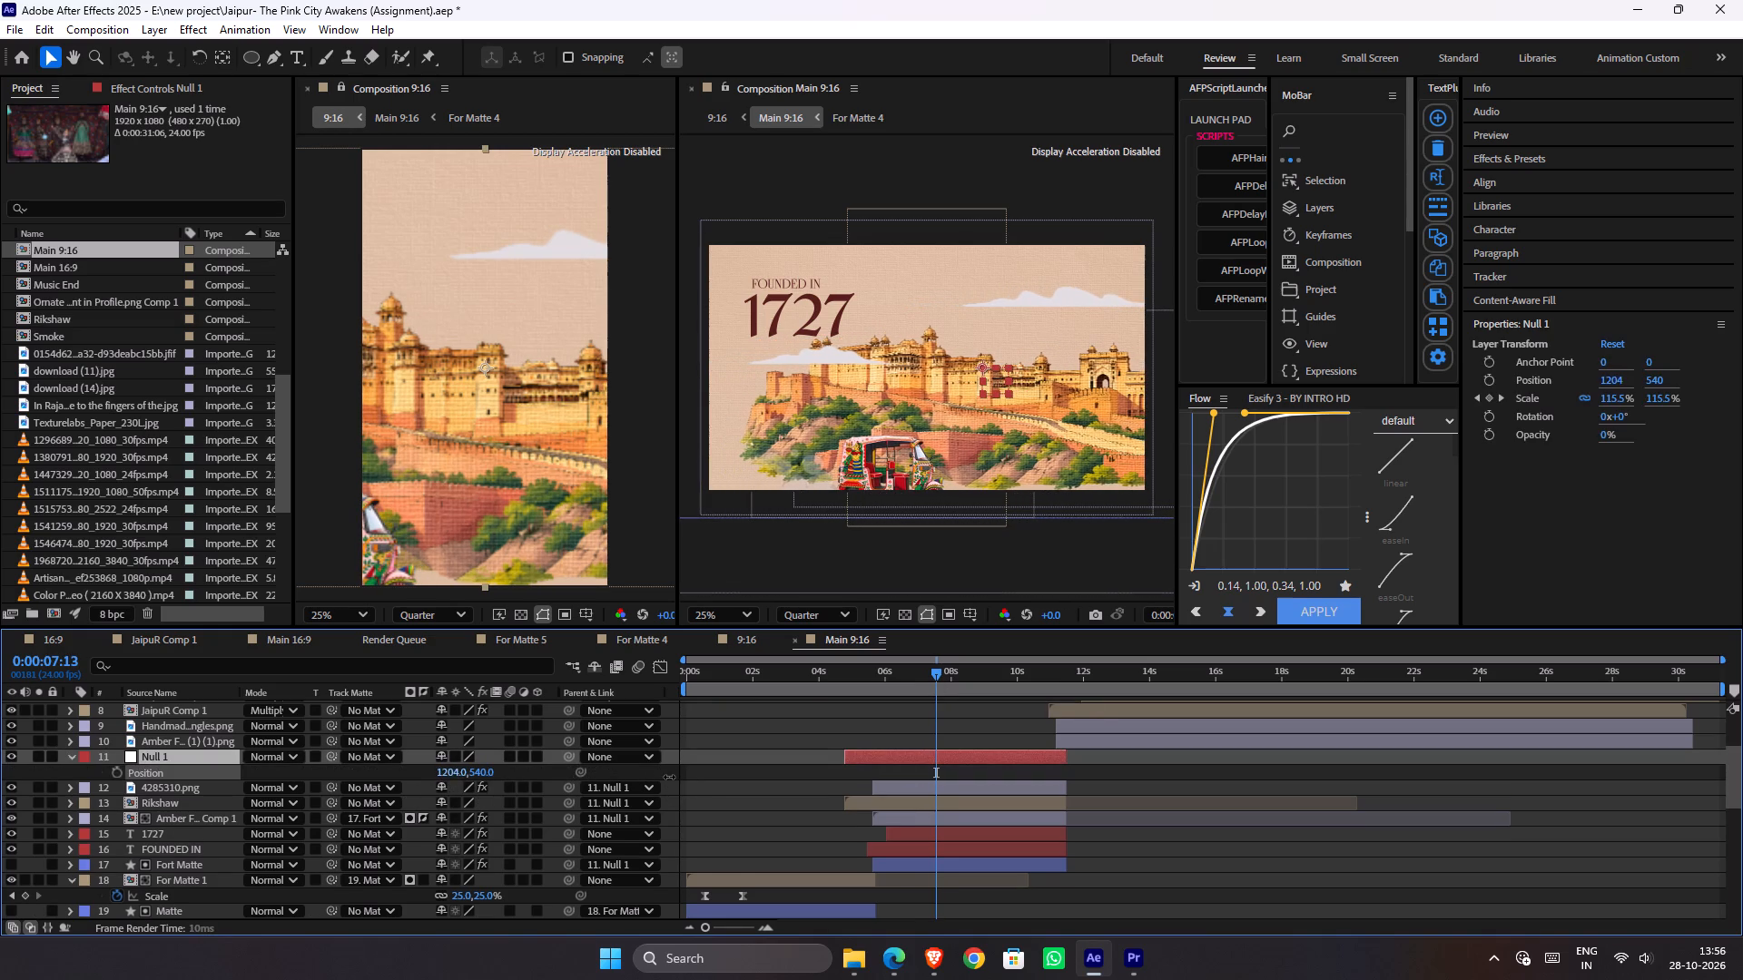
drag(669, 777, 670, 777)
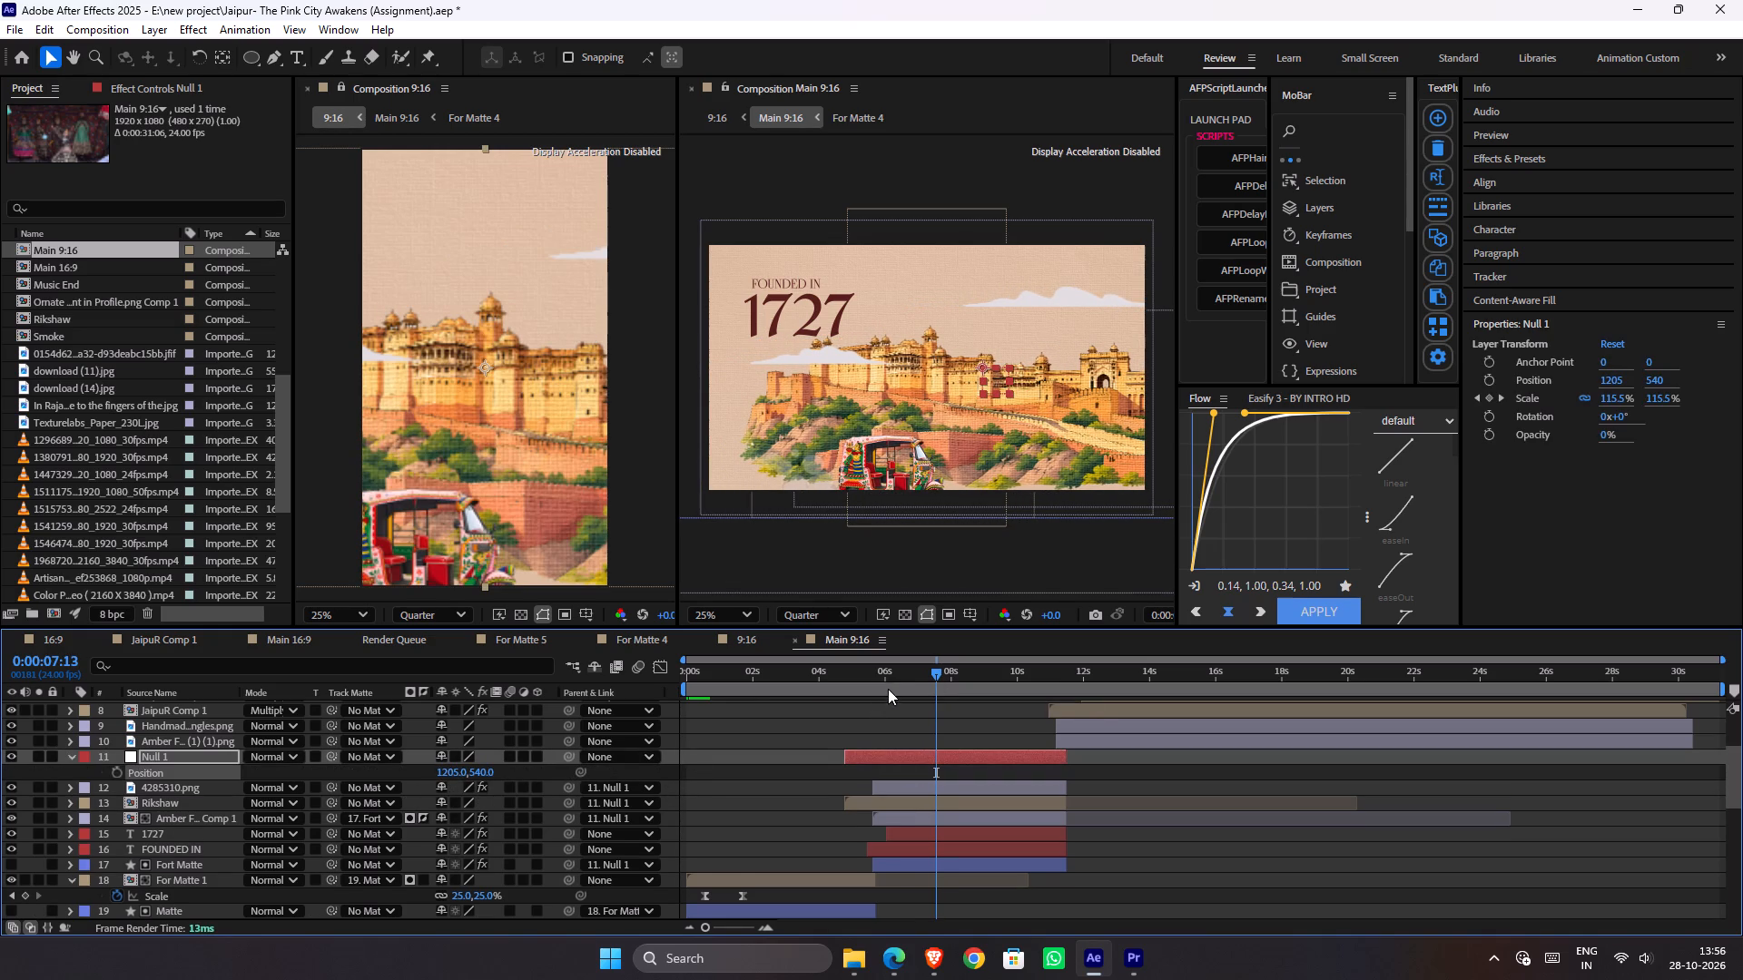
Preview the collage's exit animation from 0:00:03:21 and check how the photos leave relative to their ending position keyframes.
drag(881, 685, 867, 689)
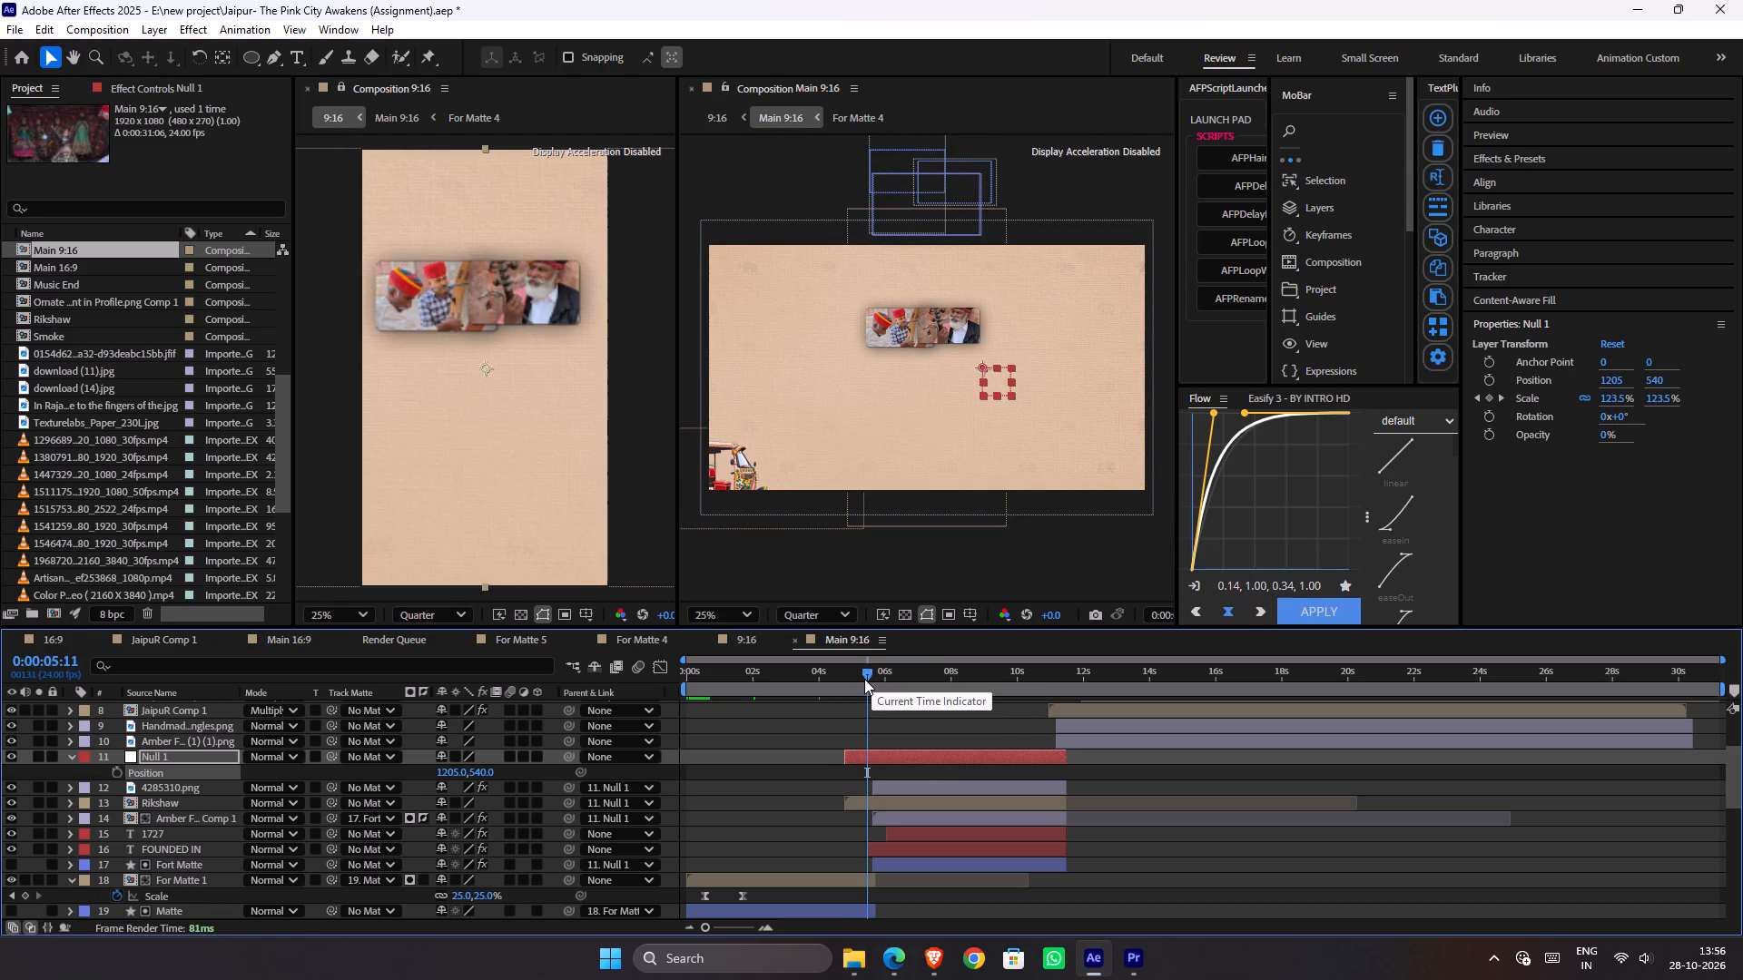
scroll(840, 810, down, 5)
scroll(843, 812, up, 1)
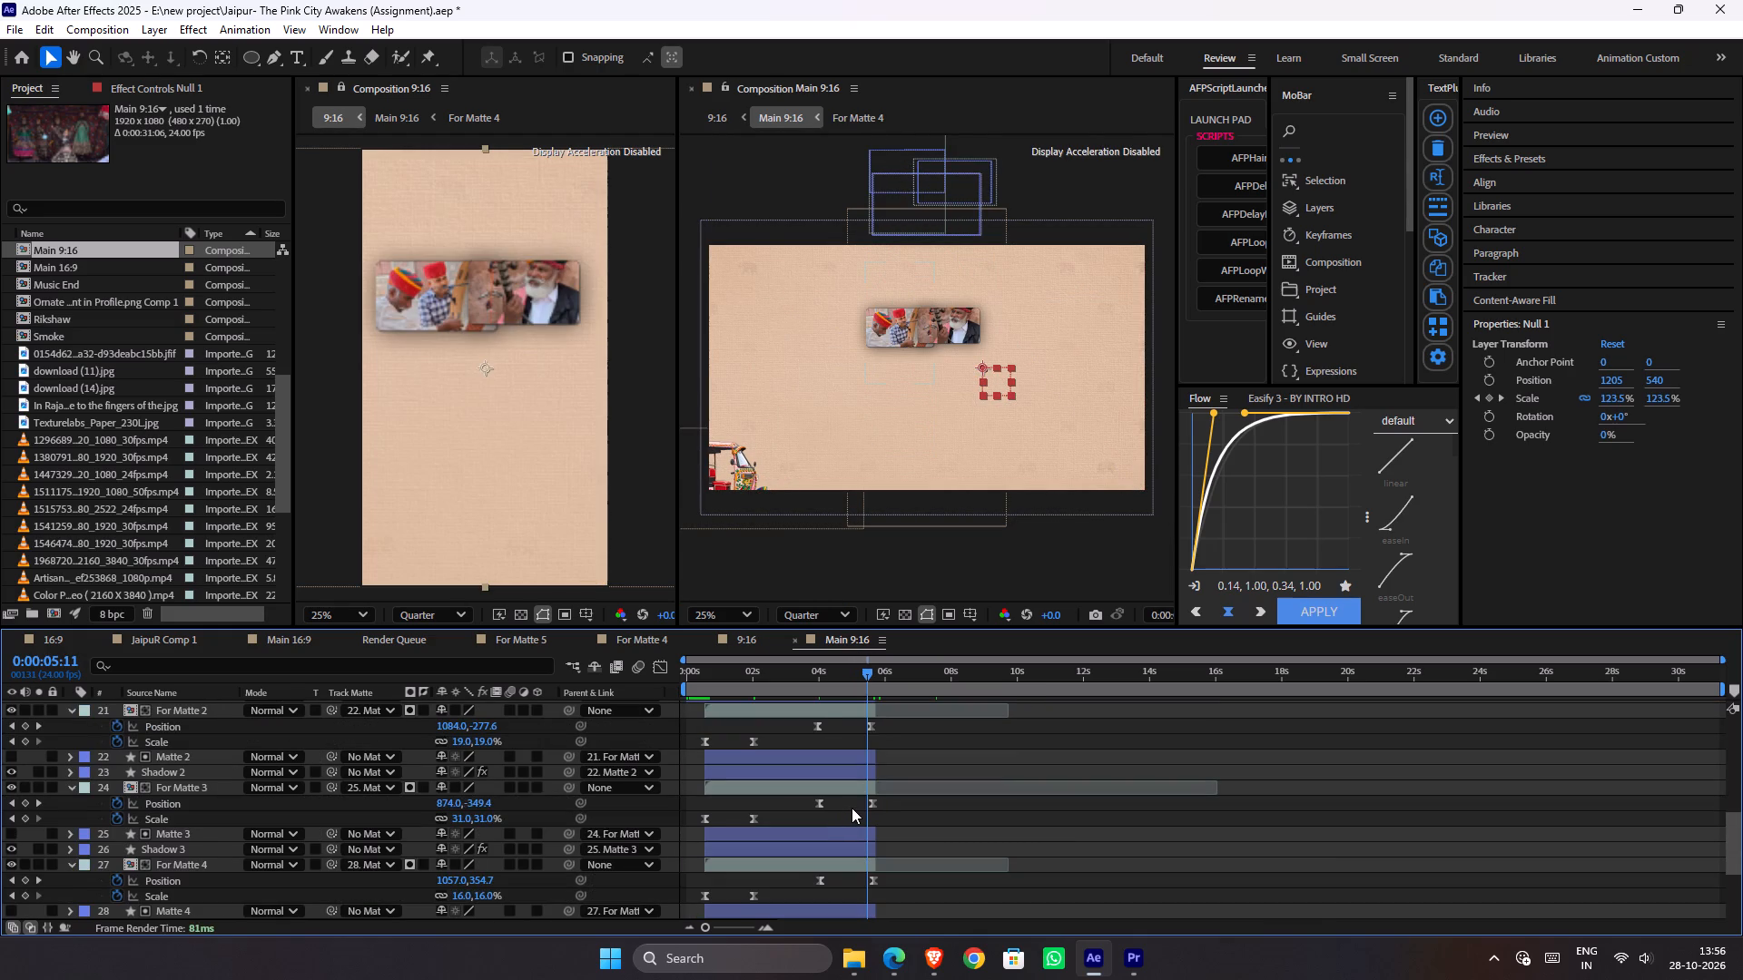
key(k)
key(k)
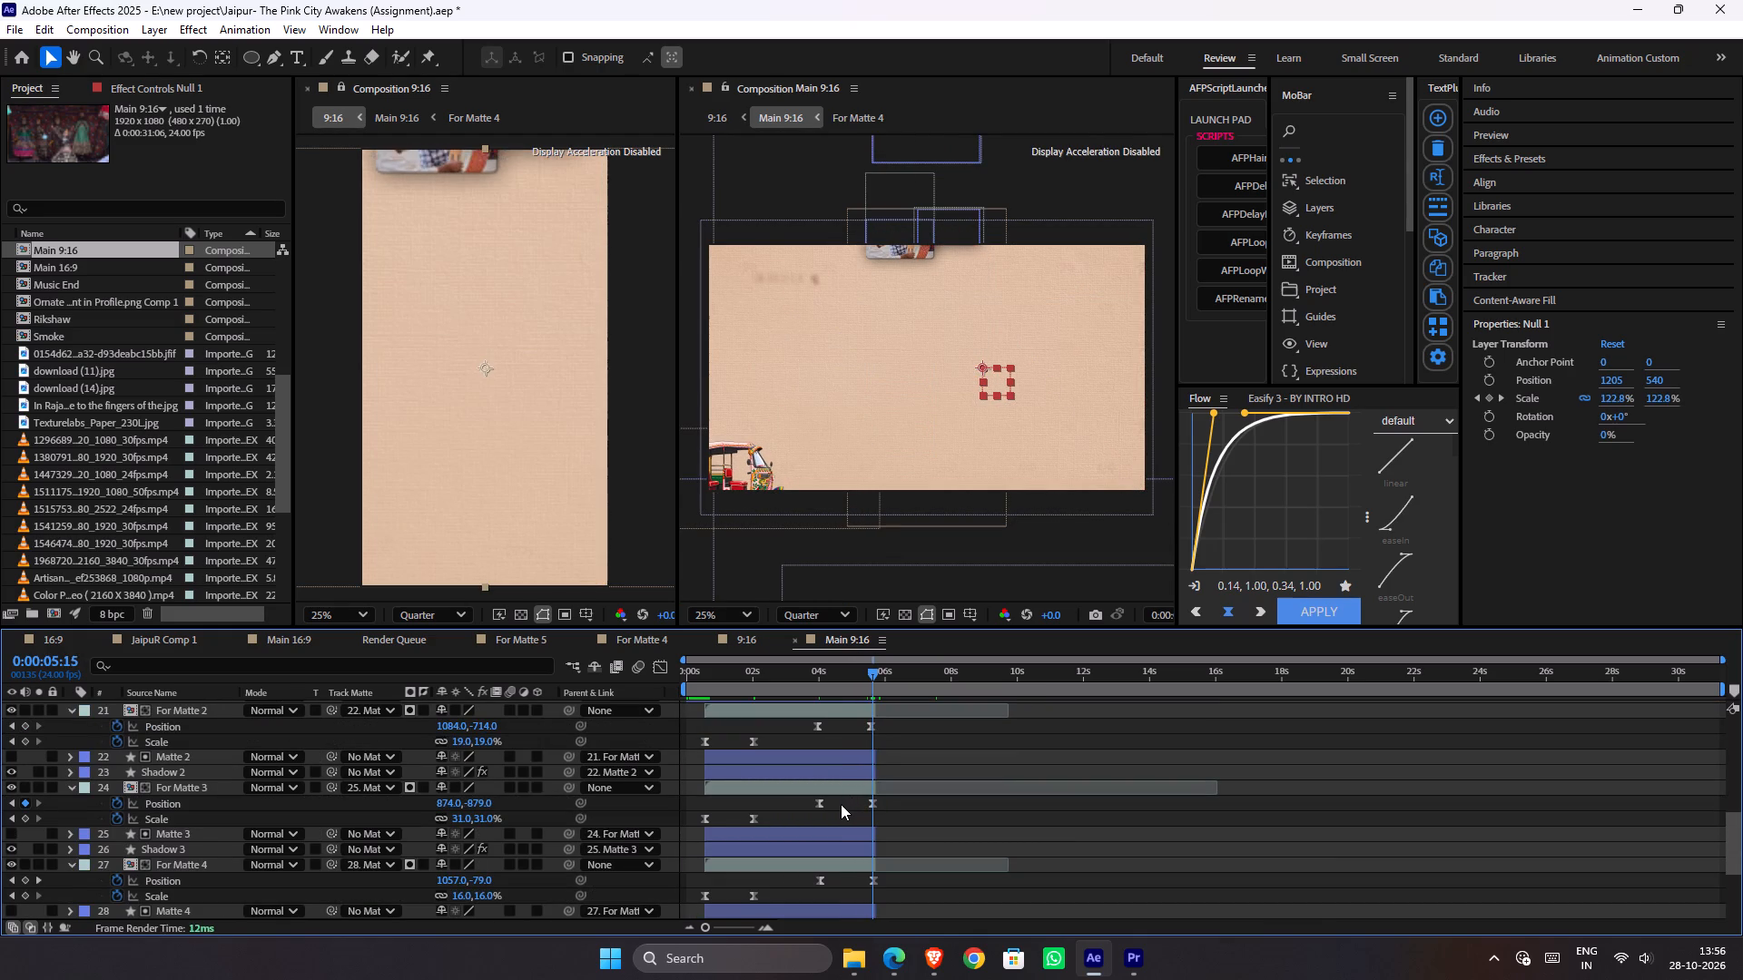
drag(888, 797, 859, 802)
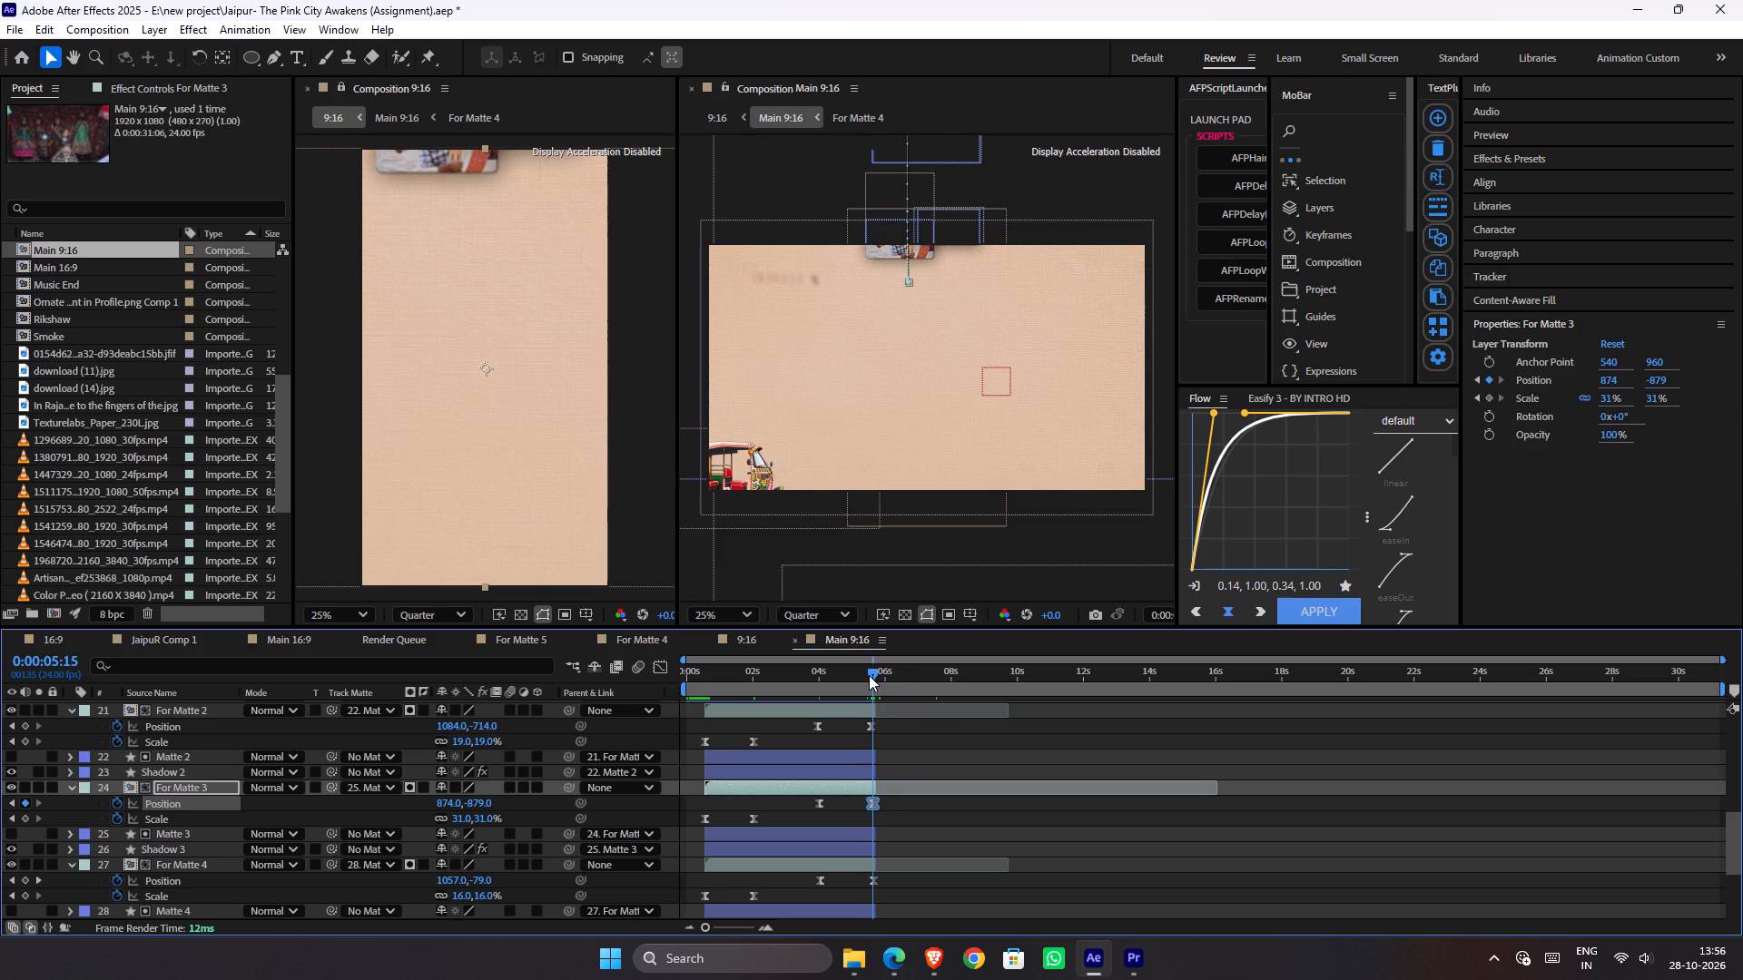
drag(869, 675, 811, 678)
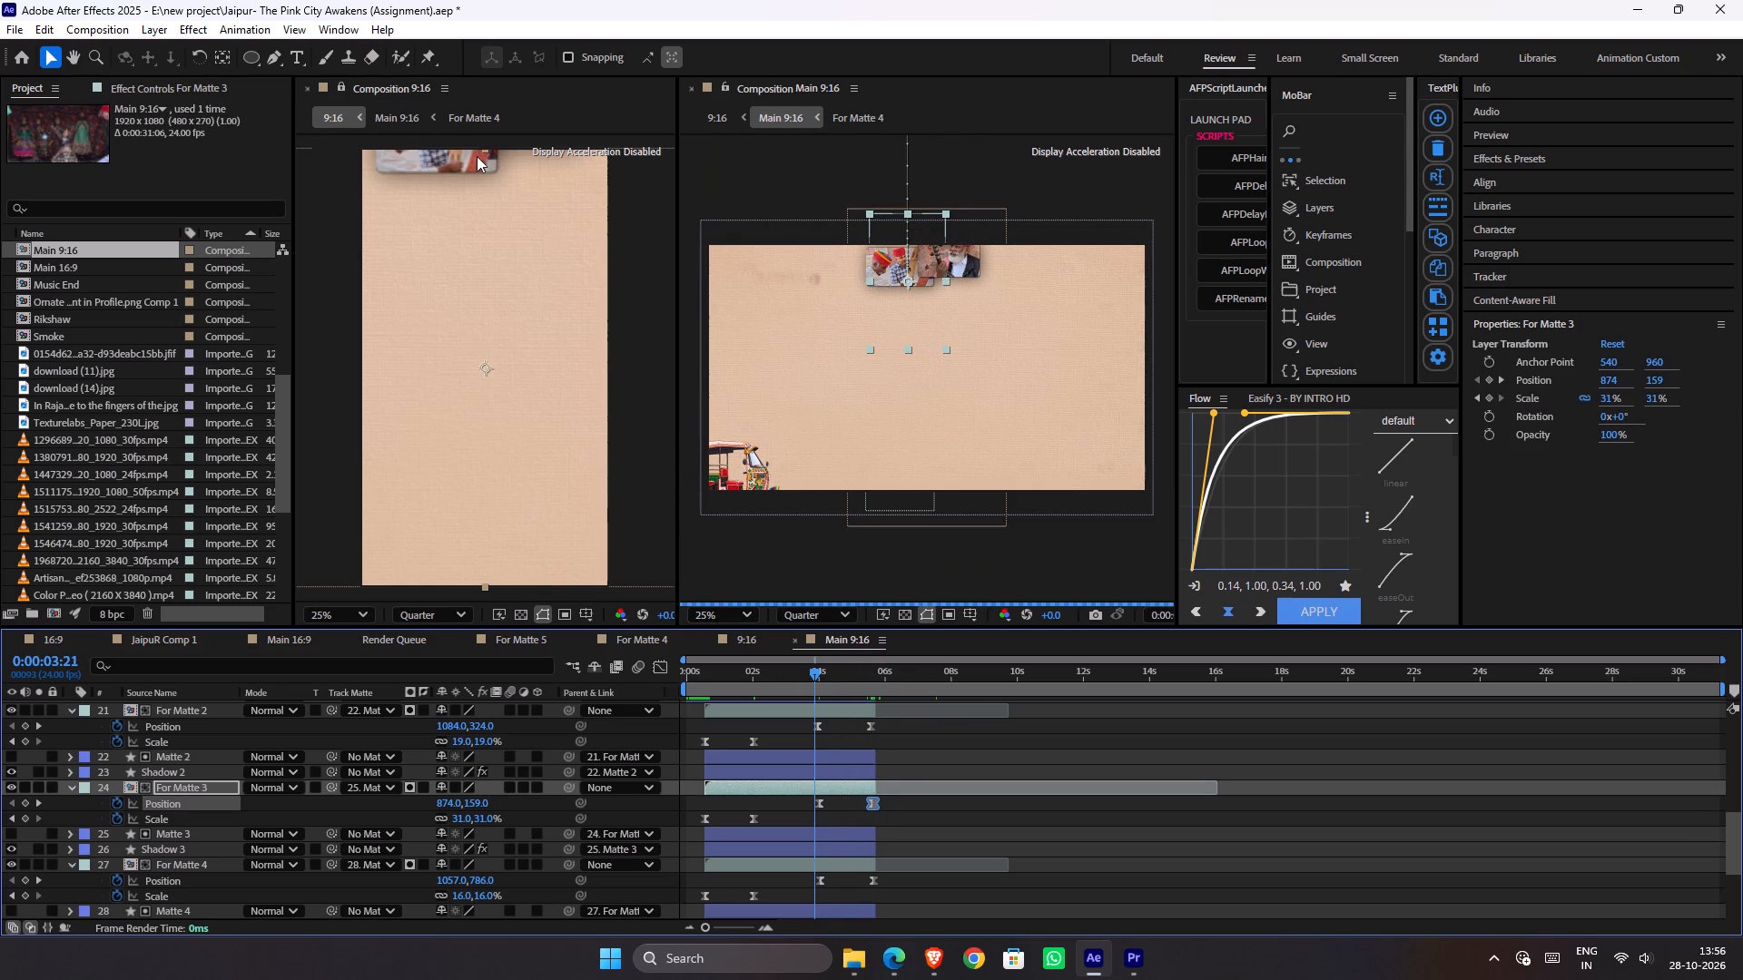
key(space)
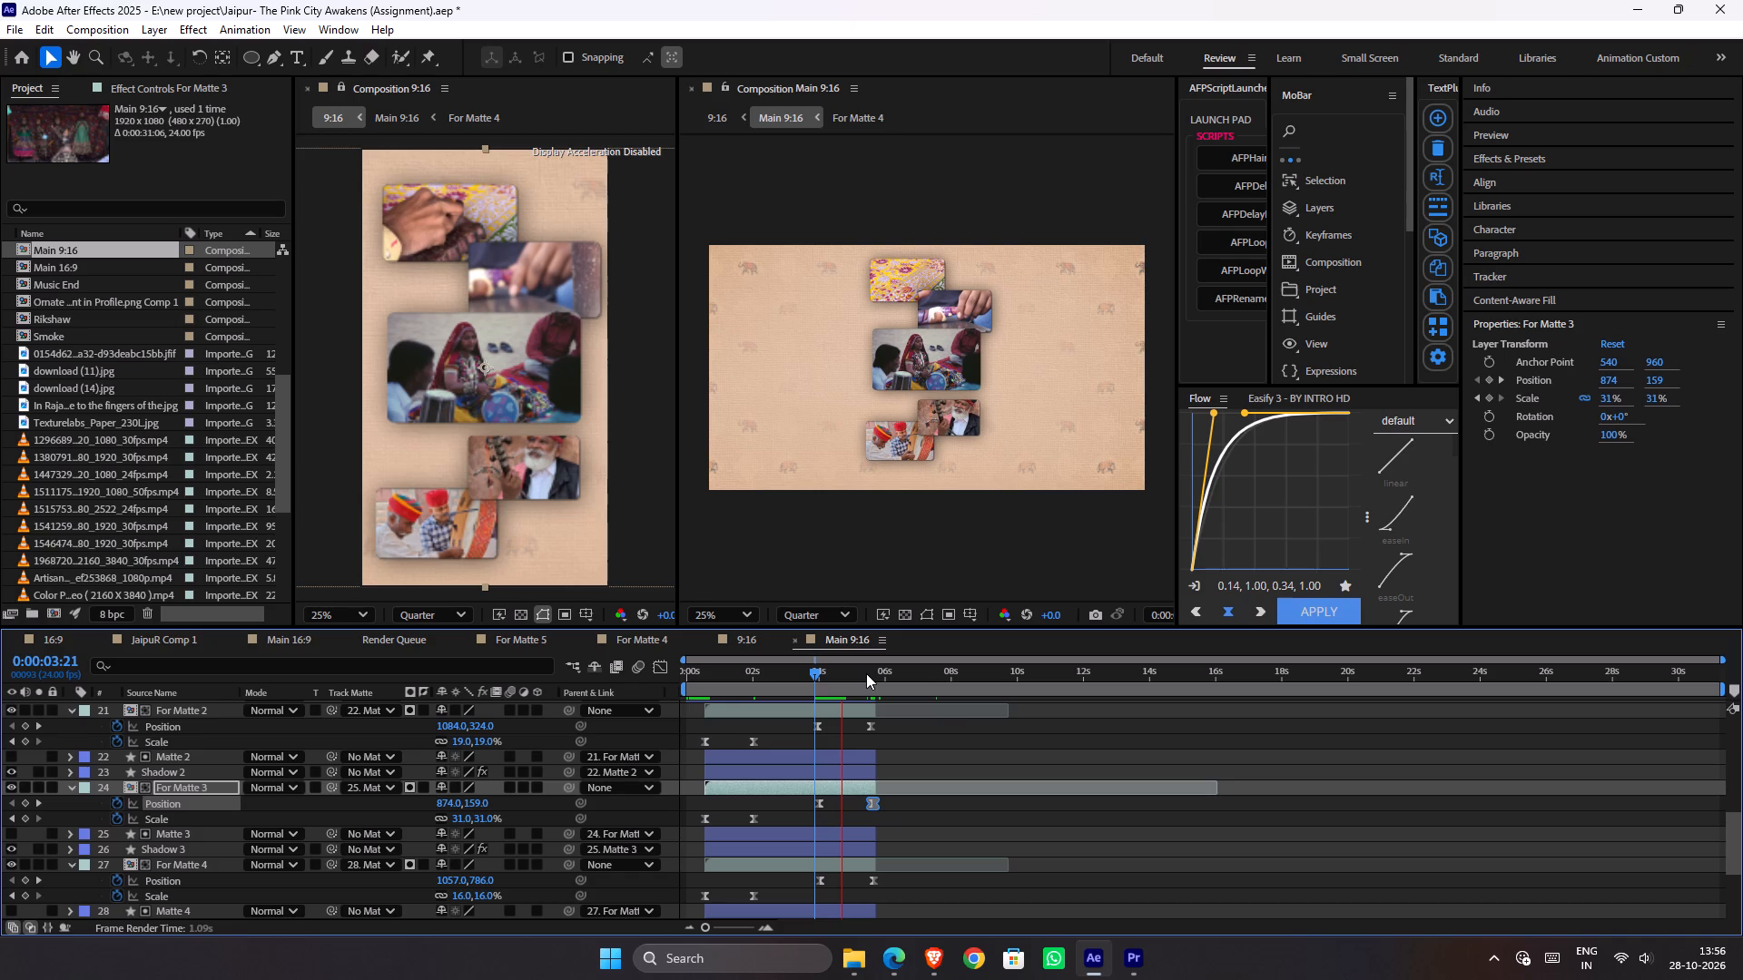
click(817, 673)
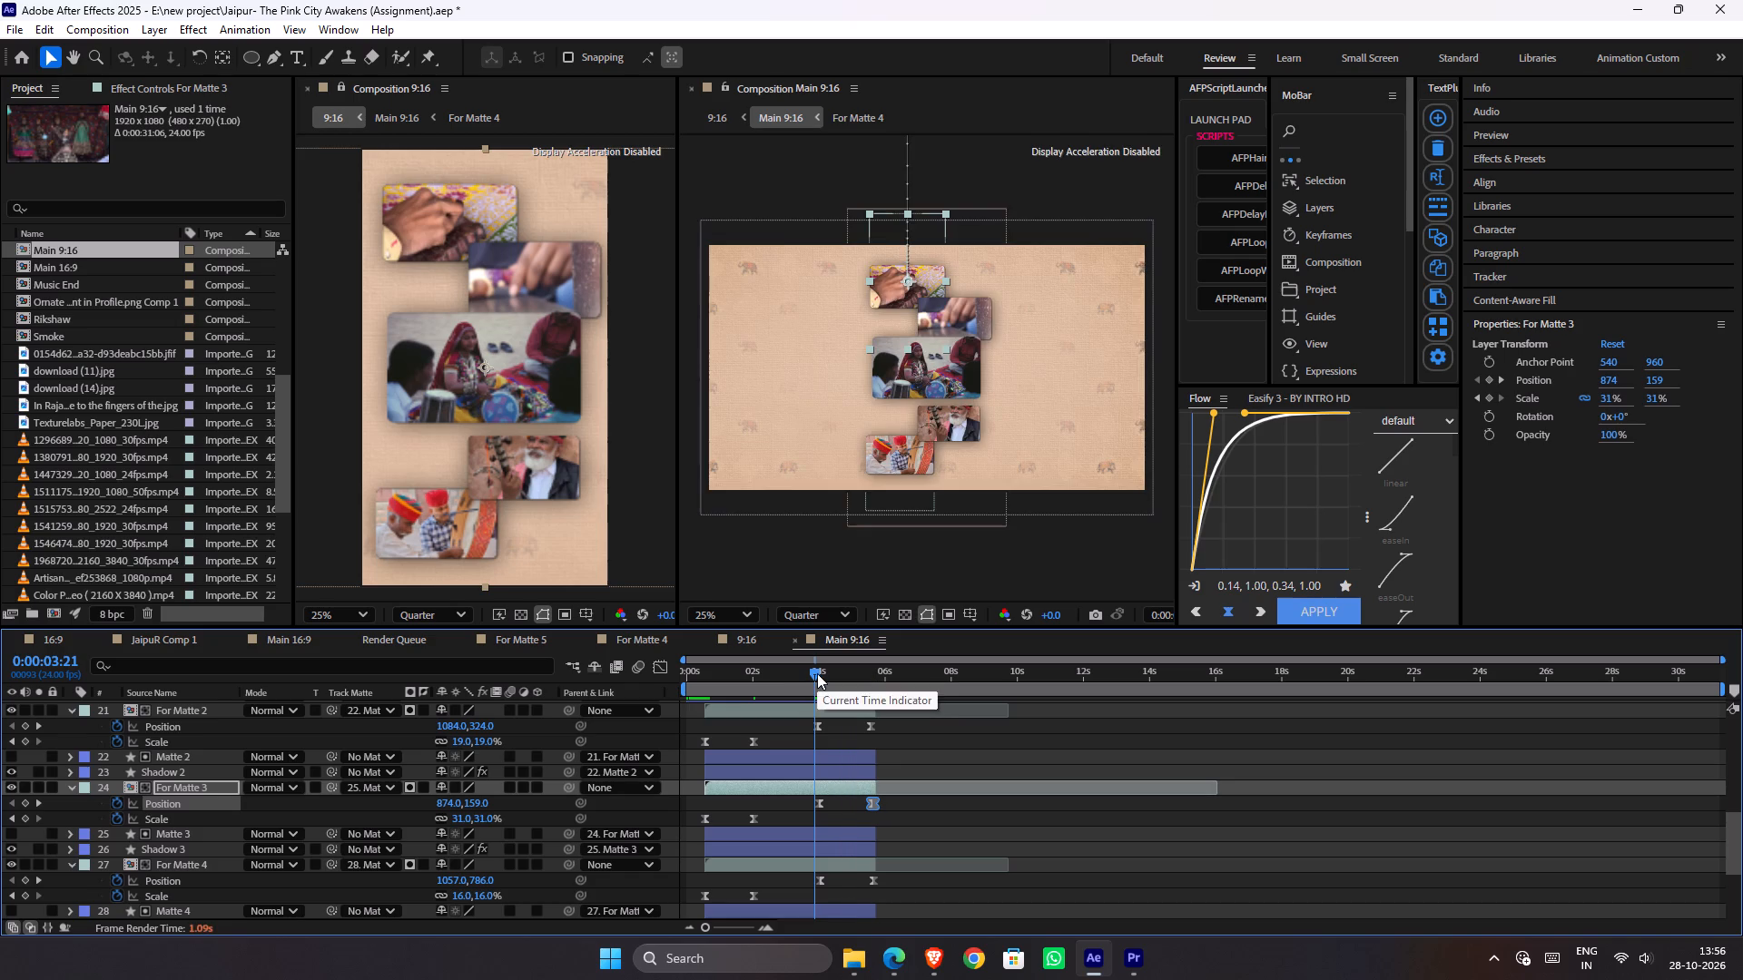
key(space)
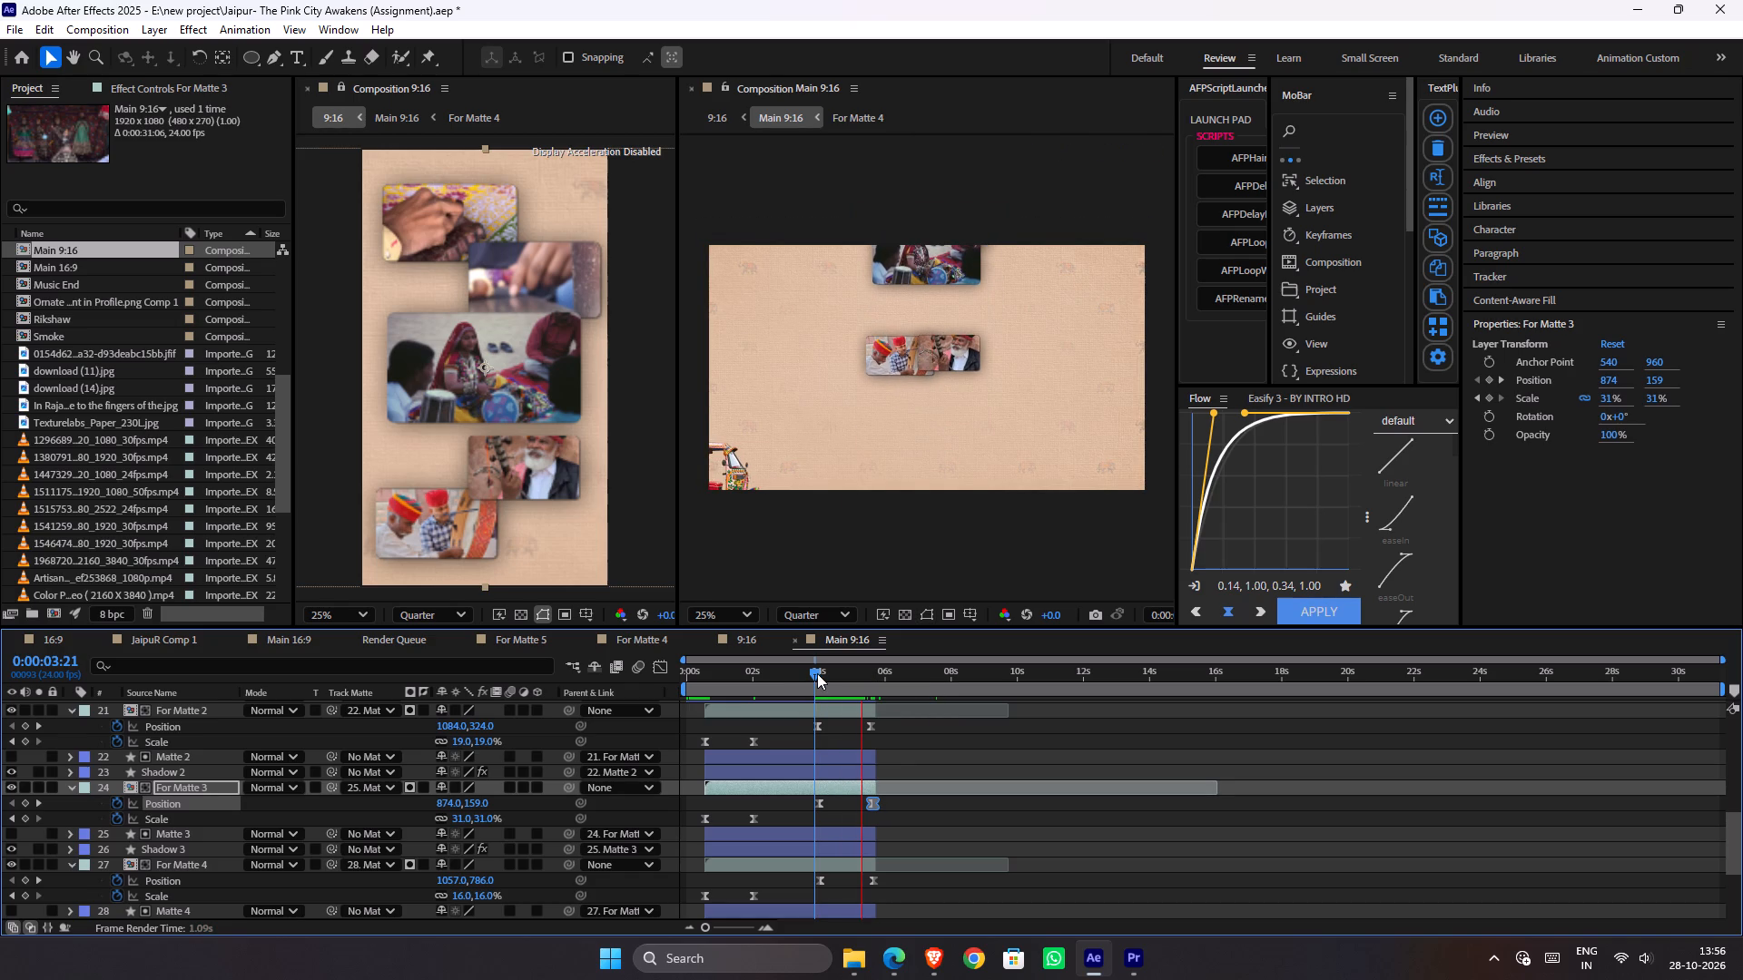
key(space)
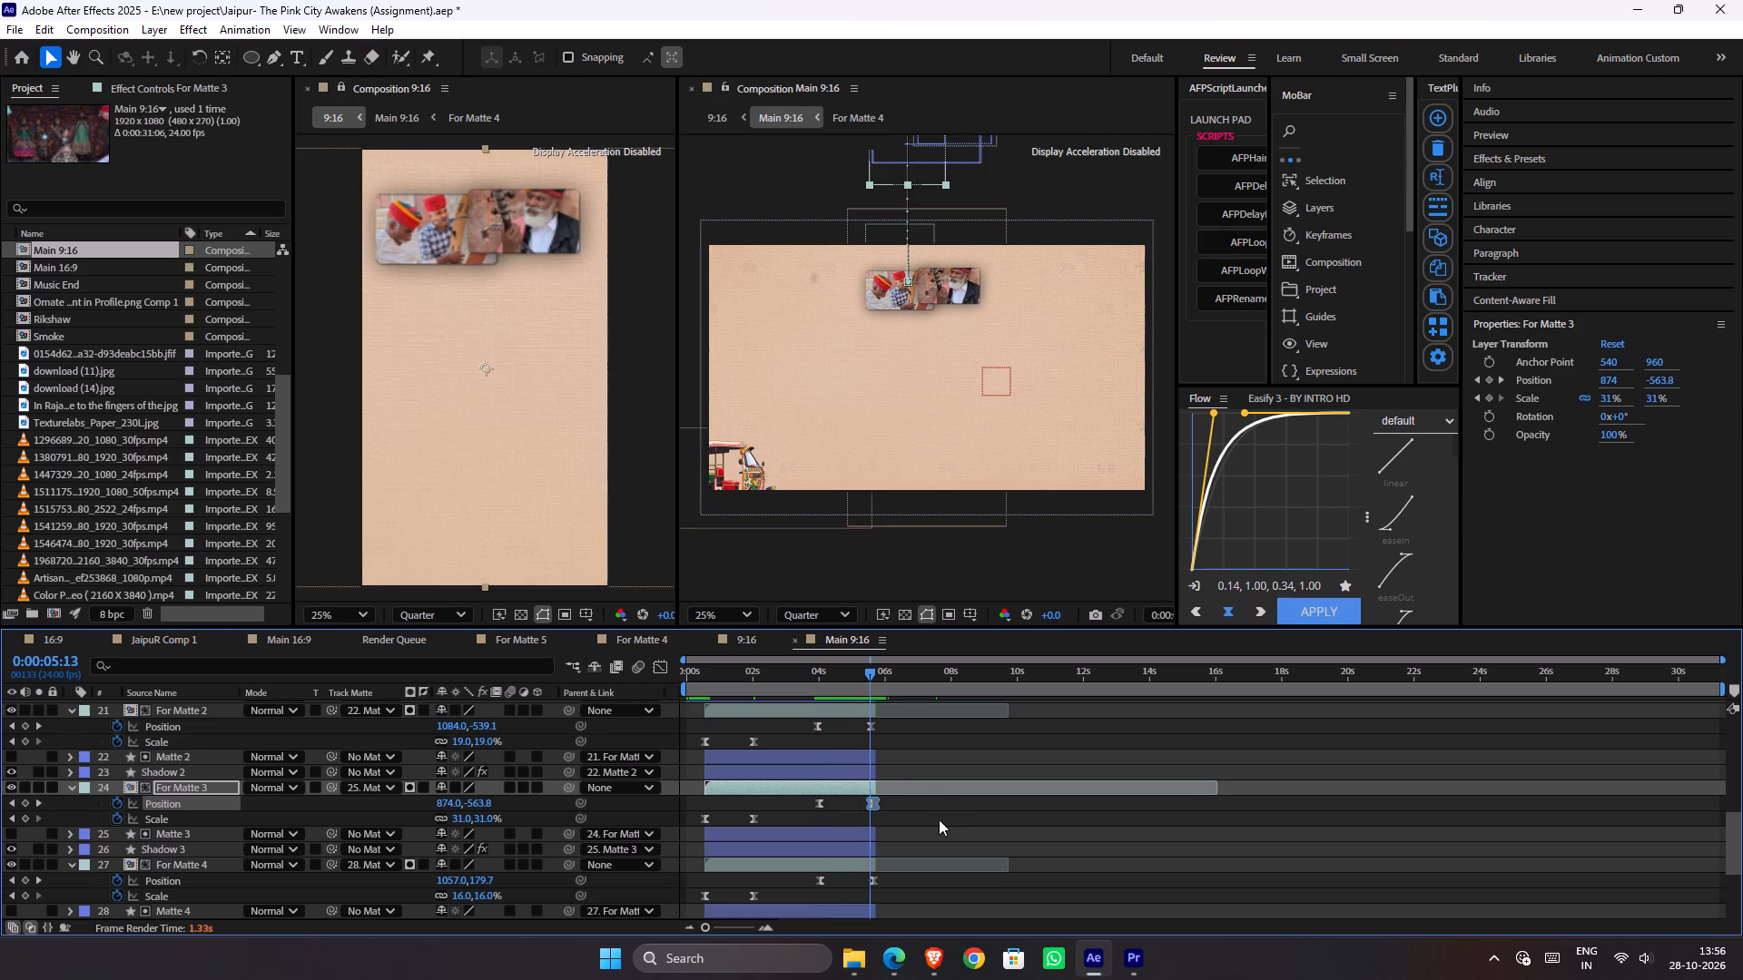
Set For Matte 4's position keyframe at 0:00:05:16 to 1057, -581, farther above the frame, and scrub through the exit.
click(916, 810)
drag(911, 806, 855, 799)
drag(901, 877, 847, 877)
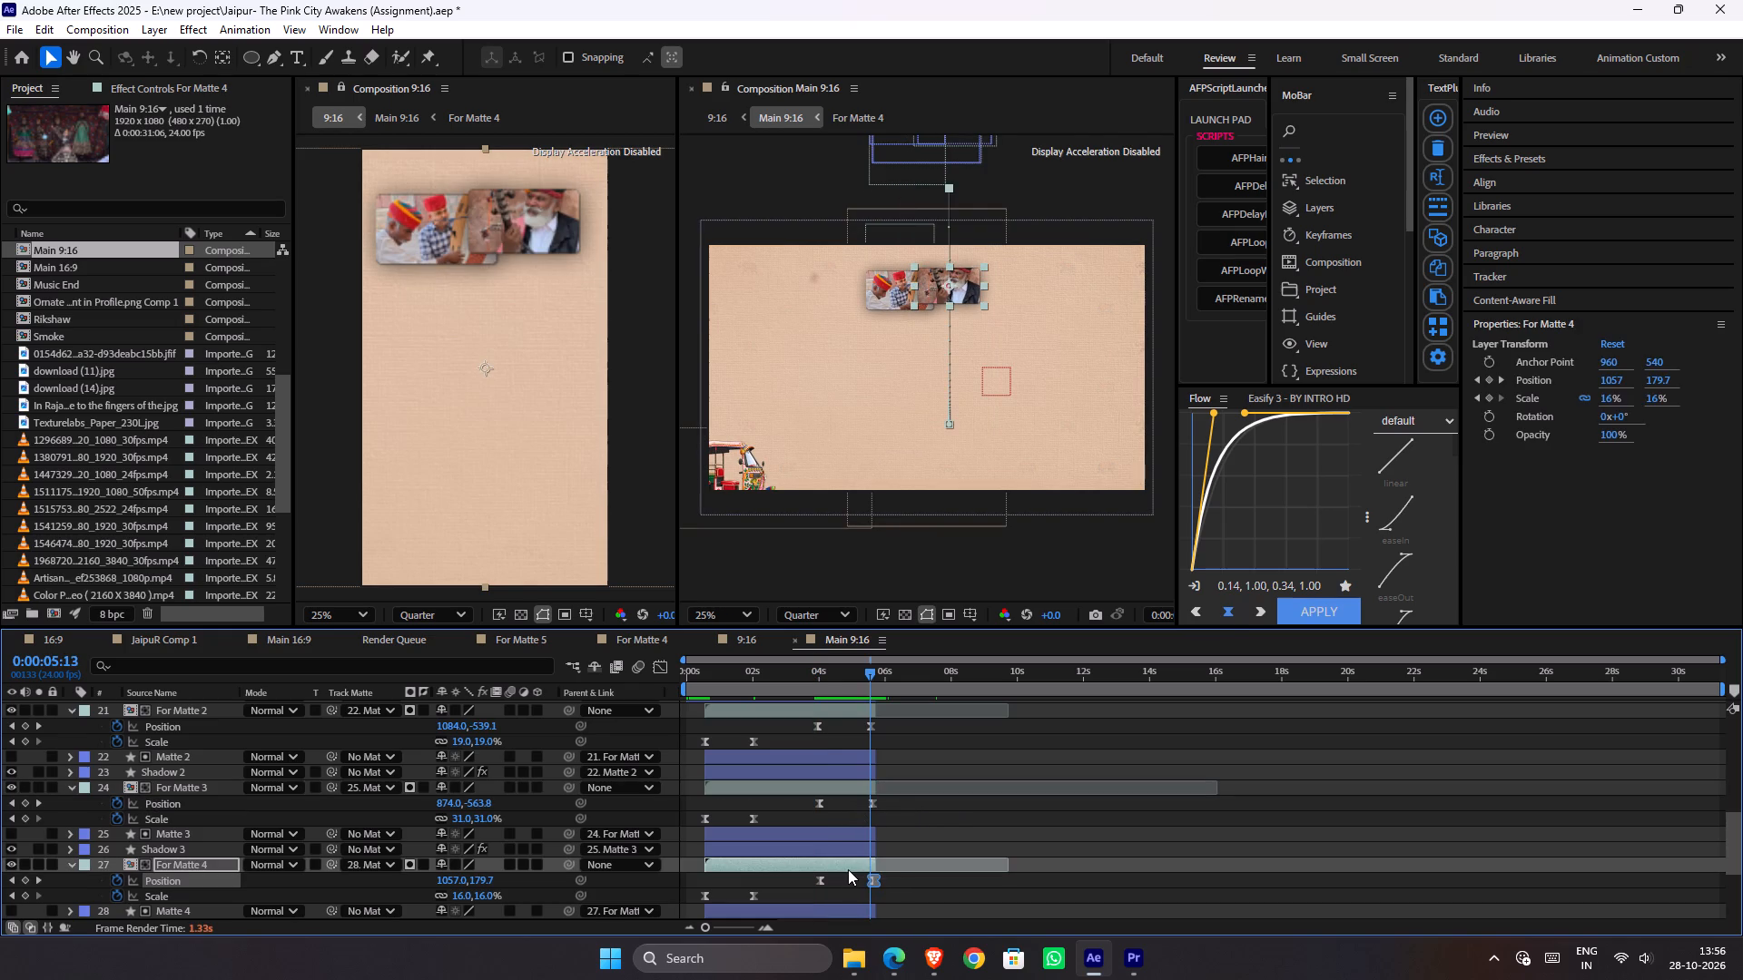
text(kk)
key(k)
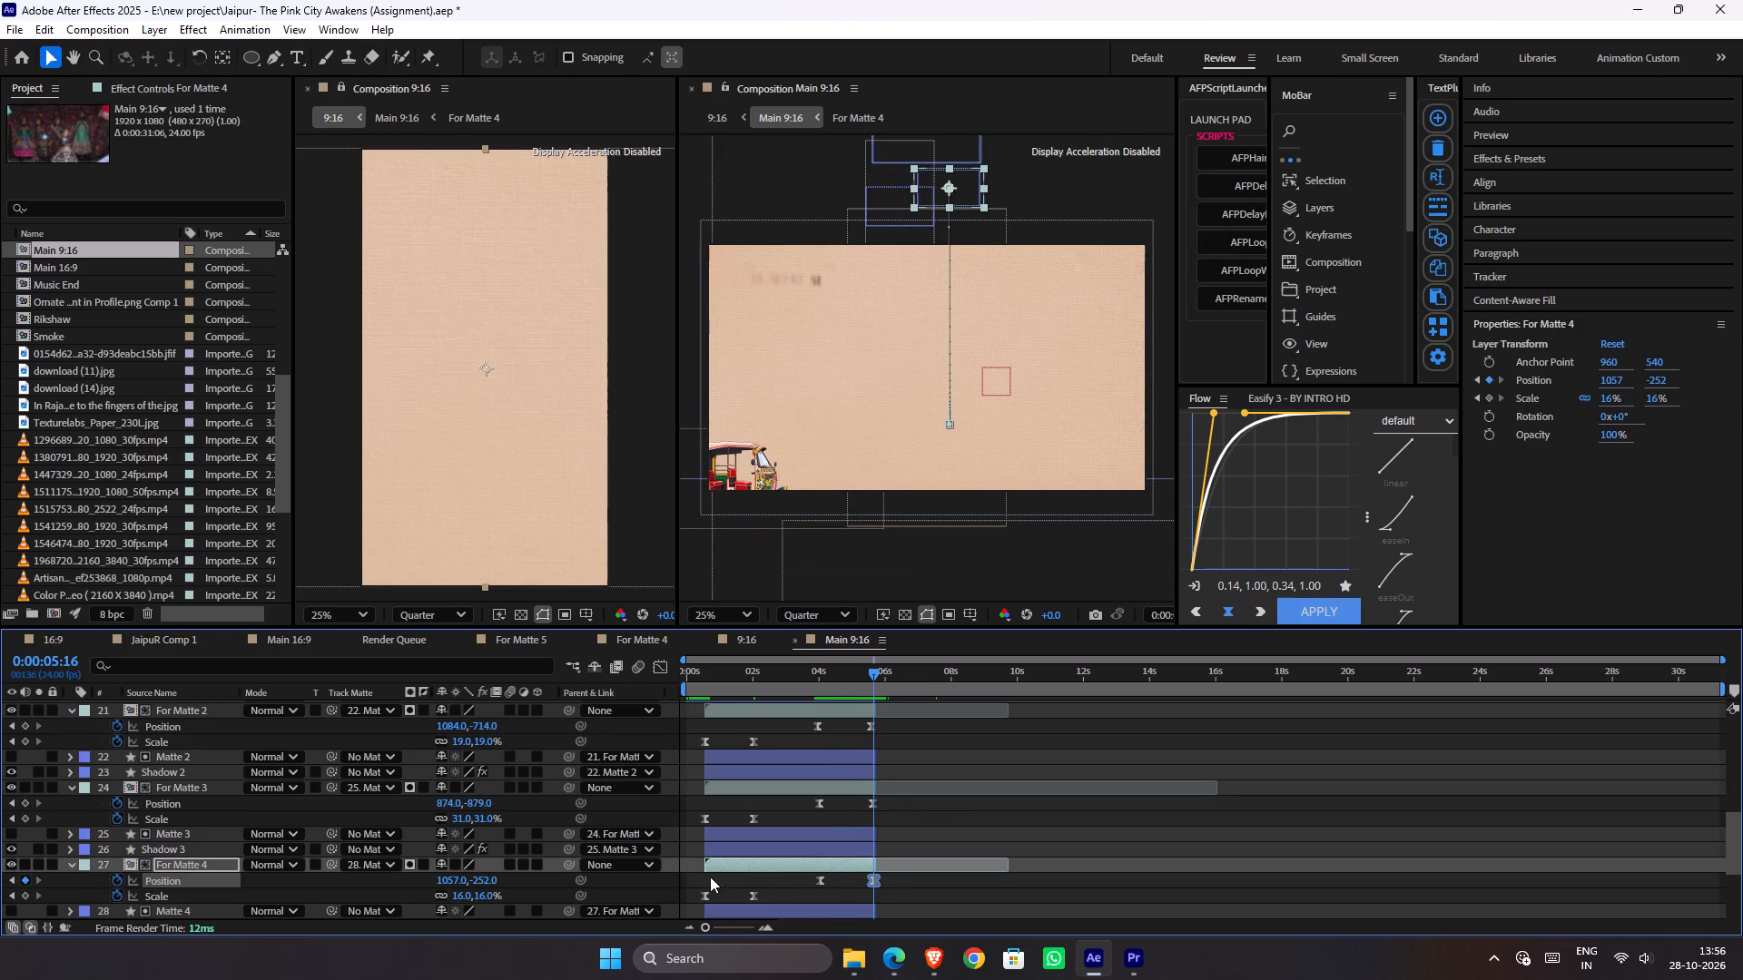
drag(487, 883, 409, 851)
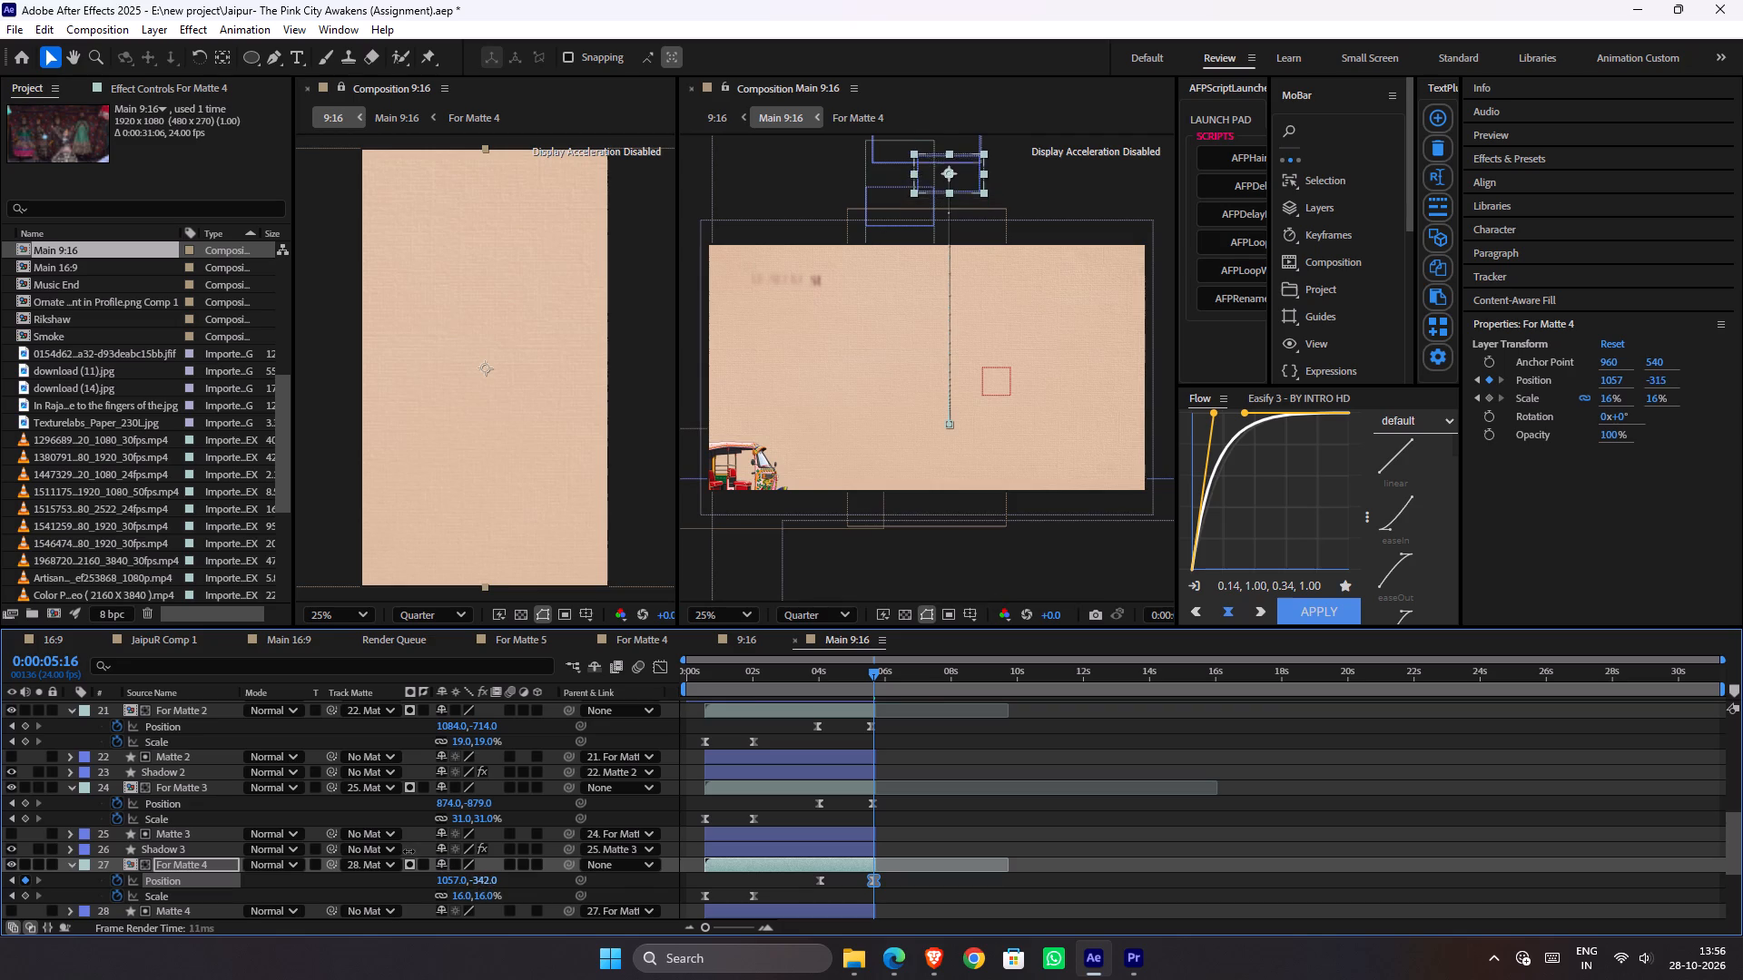
drag(409, 851, 275, 797)
drag(841, 661, 822, 668)
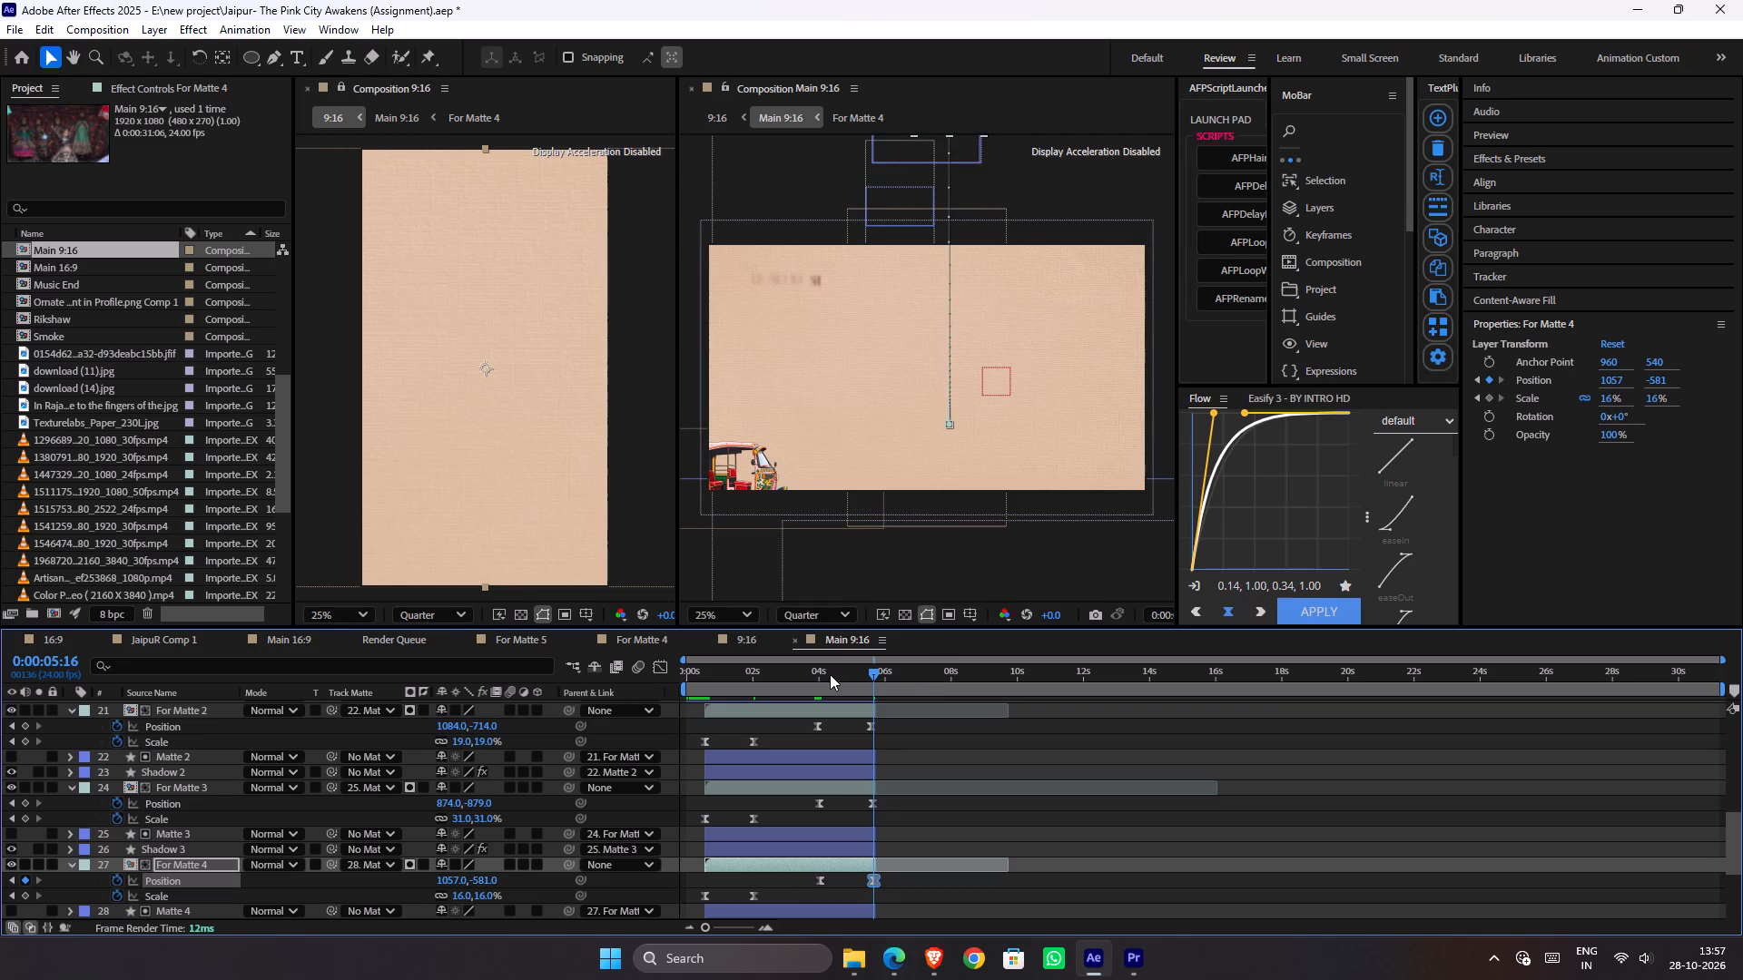
drag(831, 675, 864, 683)
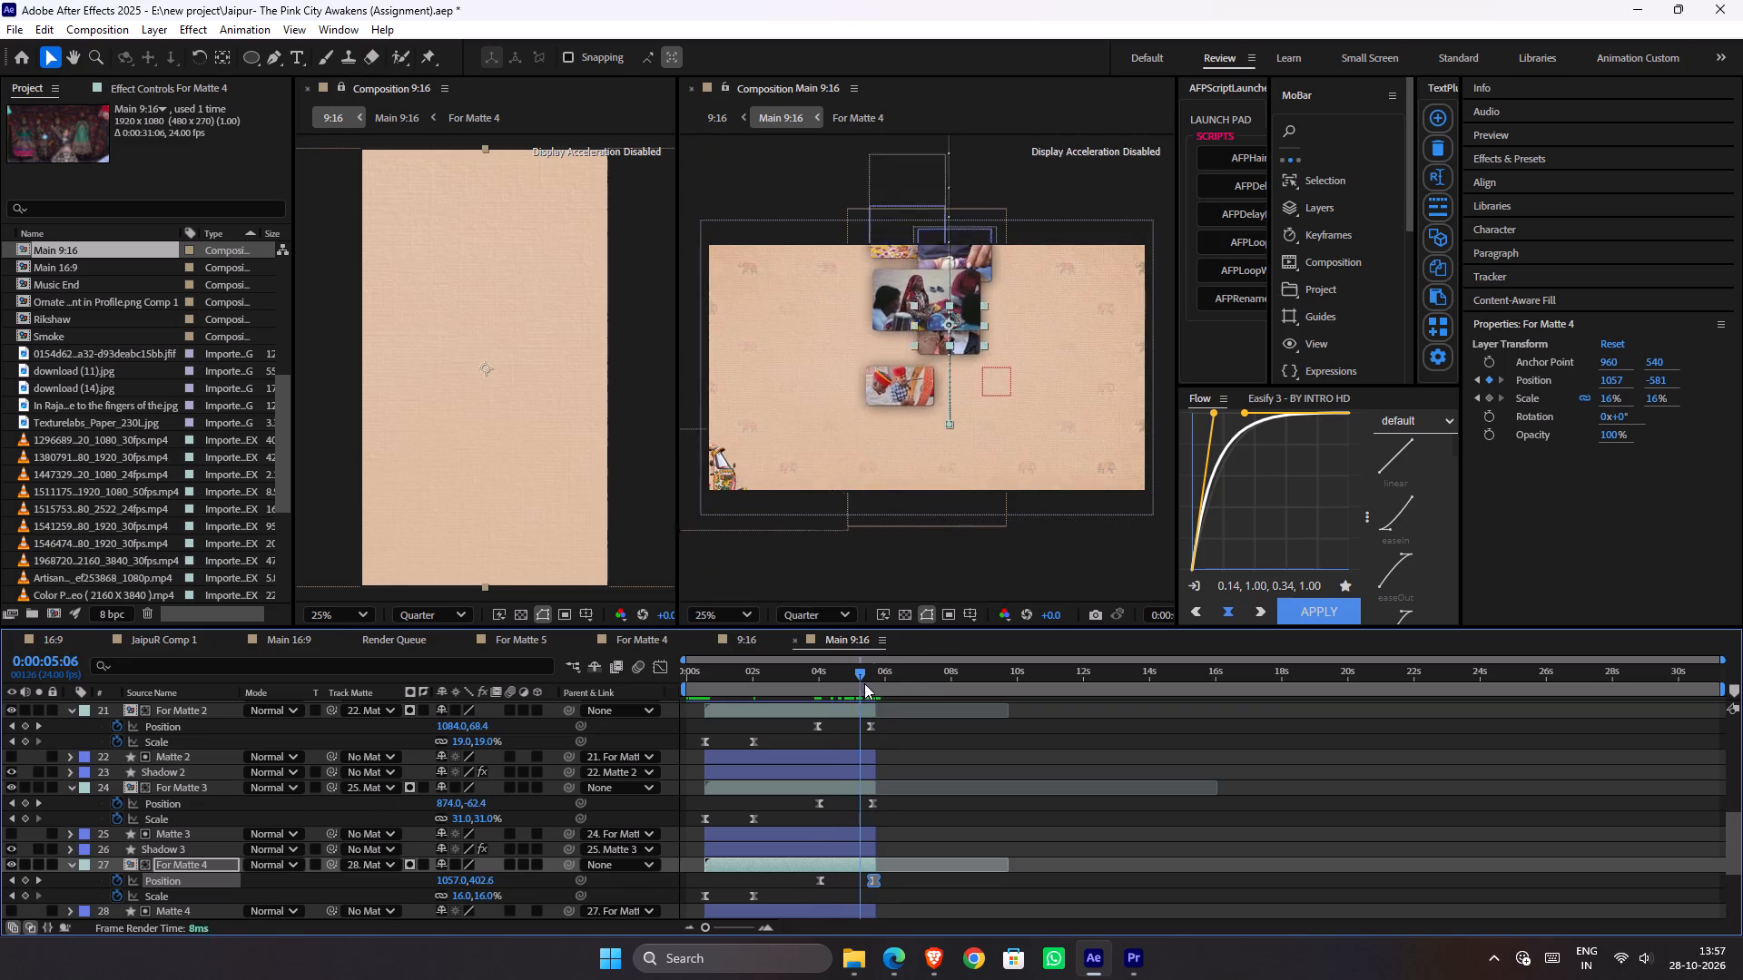
drag(864, 683, 885, 686)
Move the FOUNDED IN and 1727 text layers together horizontally above the fort, with FOUNDED IN at about x 907 and 1727 at about x 963.
scroll(896, 703, down, 1)
scroll(897, 706, up, 3)
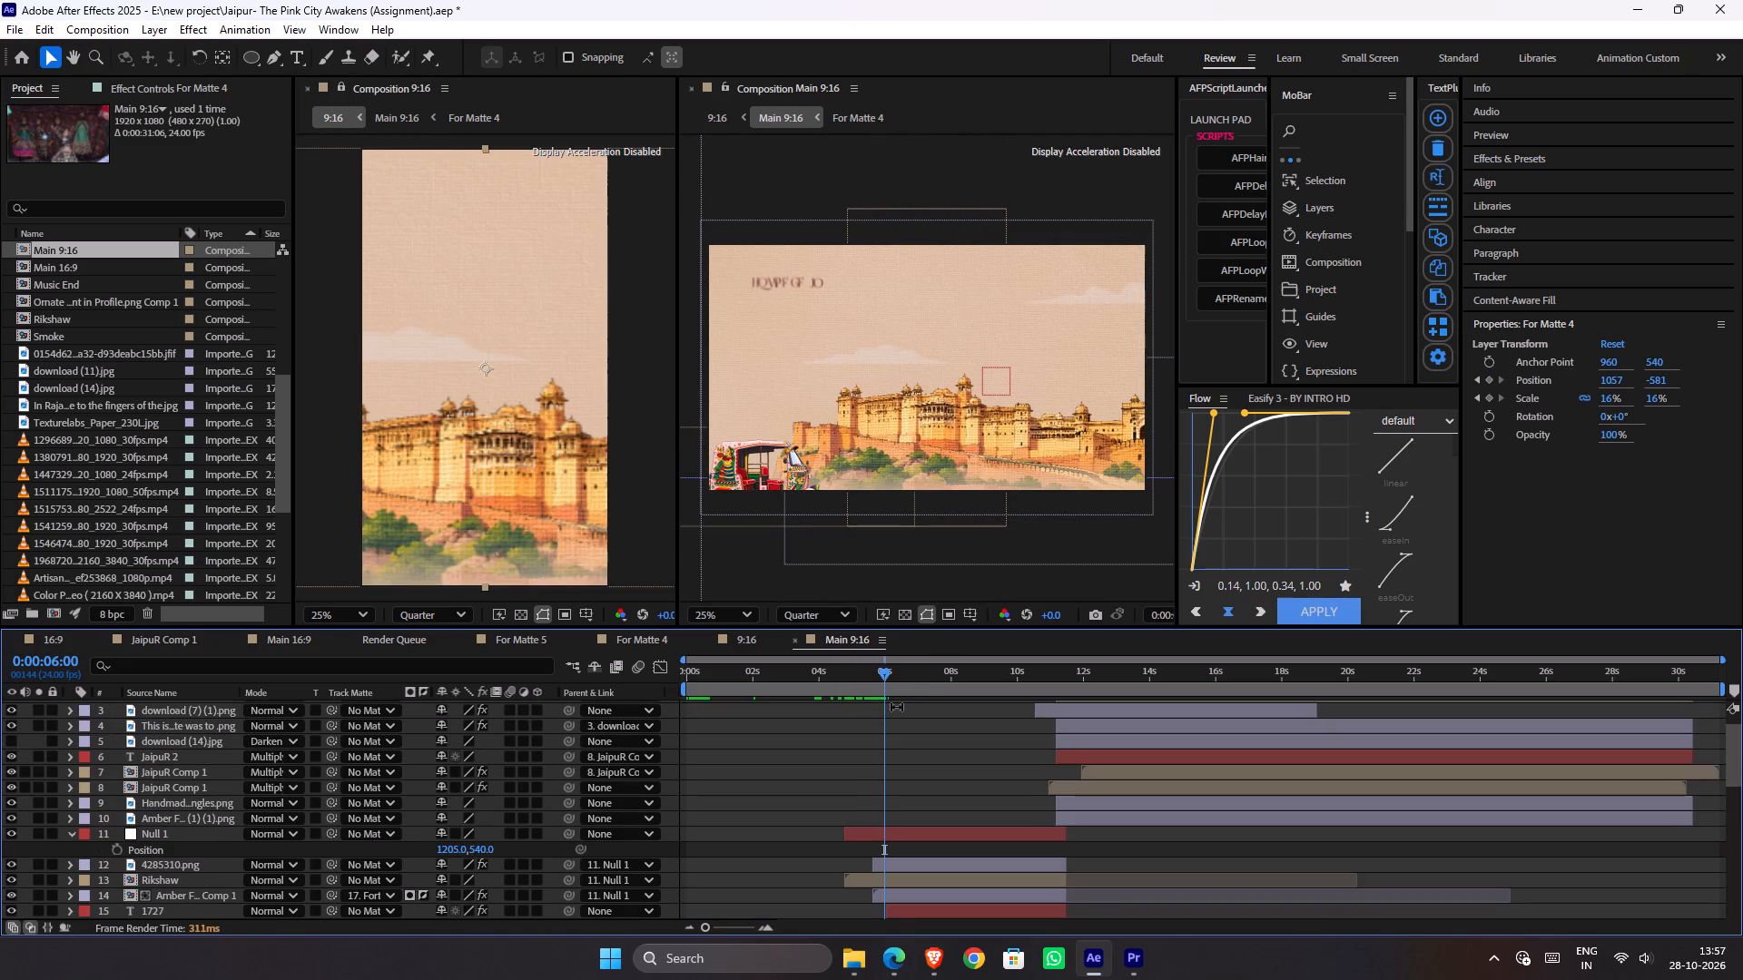
drag(887, 668, 904, 681)
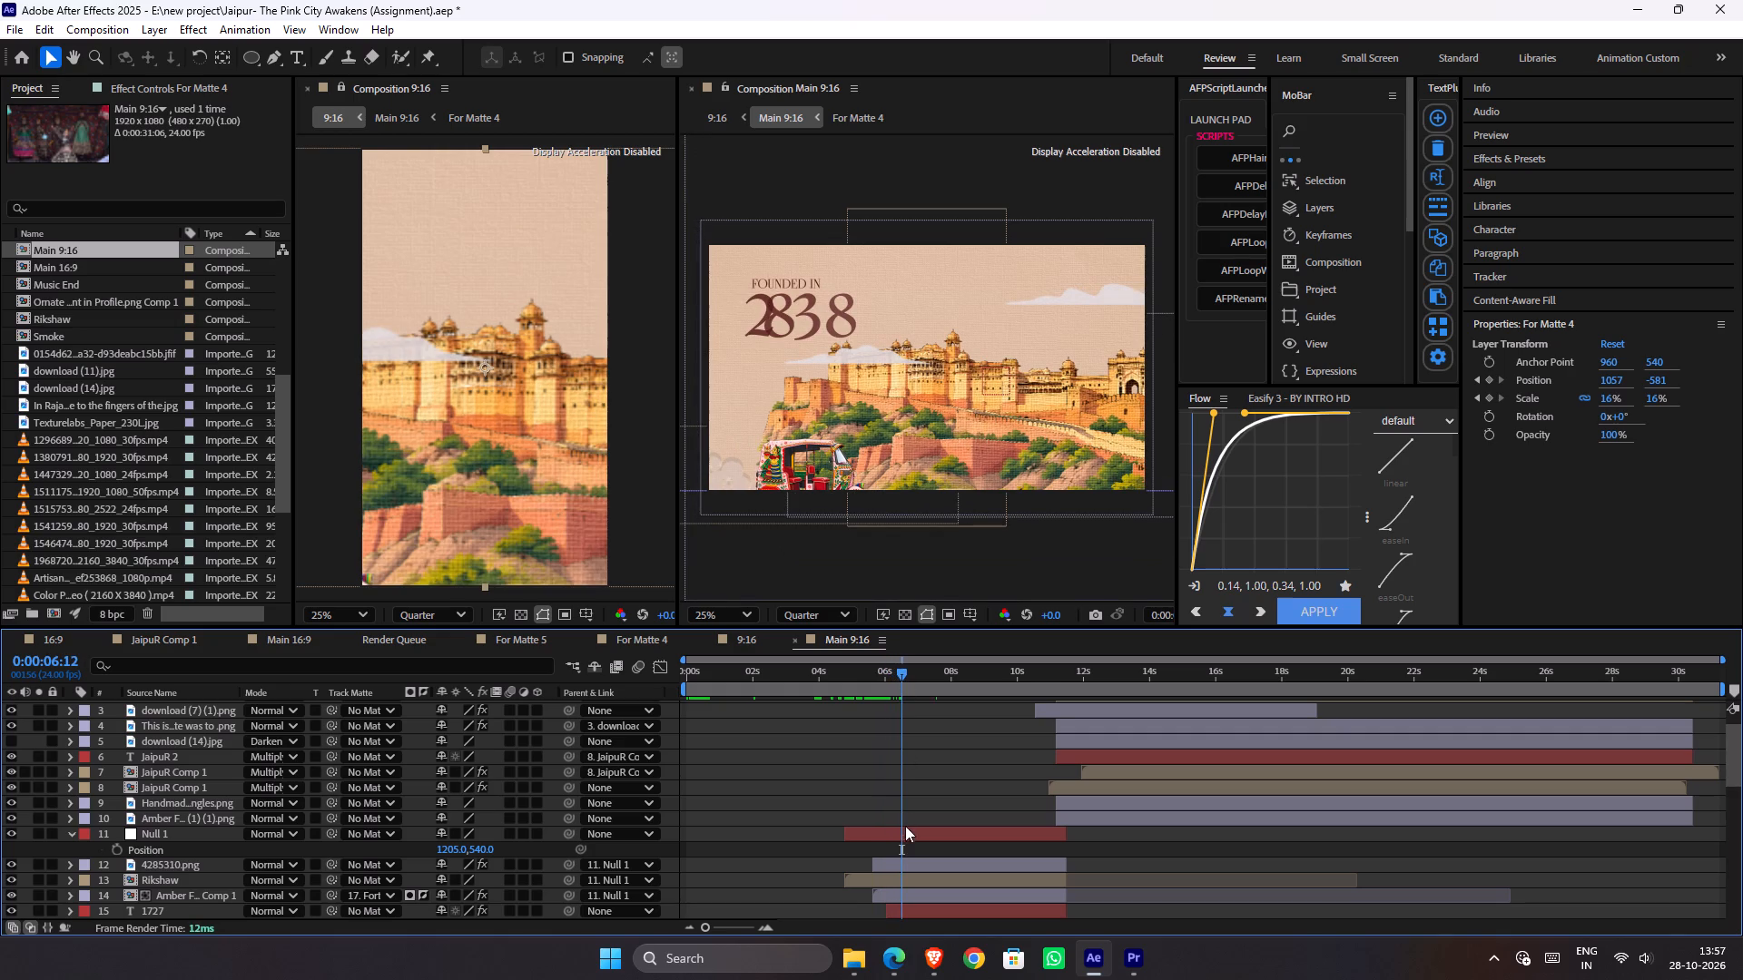
scroll(907, 834, down, 1)
click(916, 769)
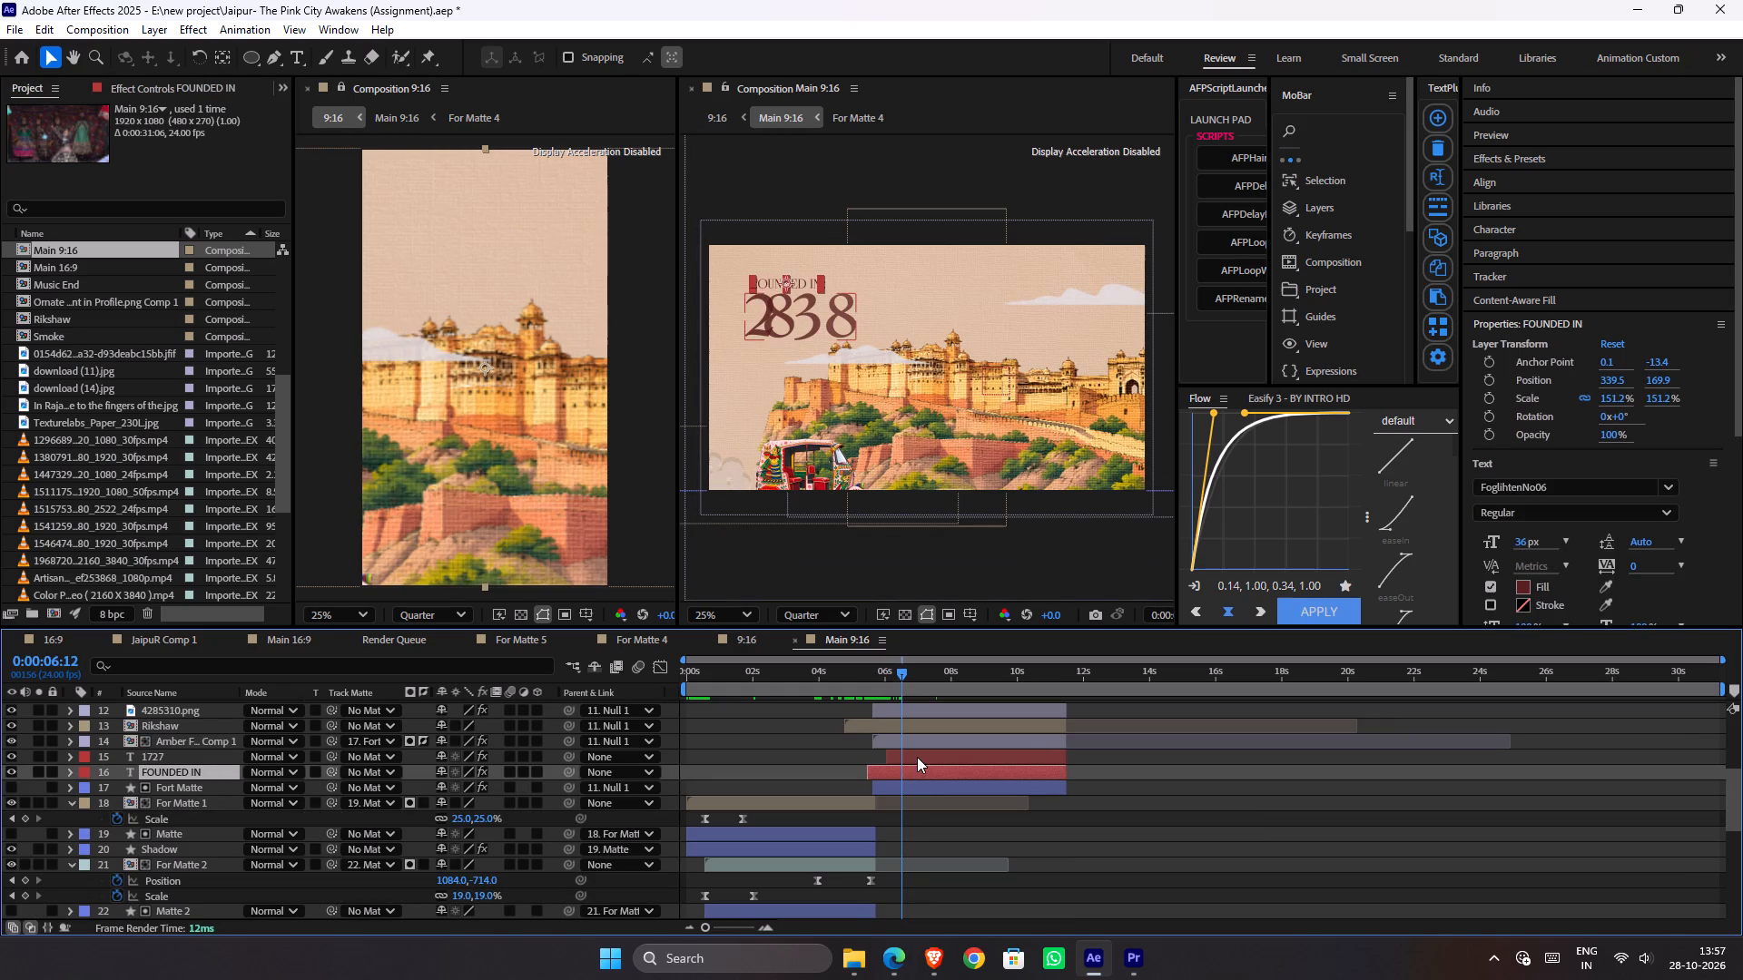
shift+click(917, 757)
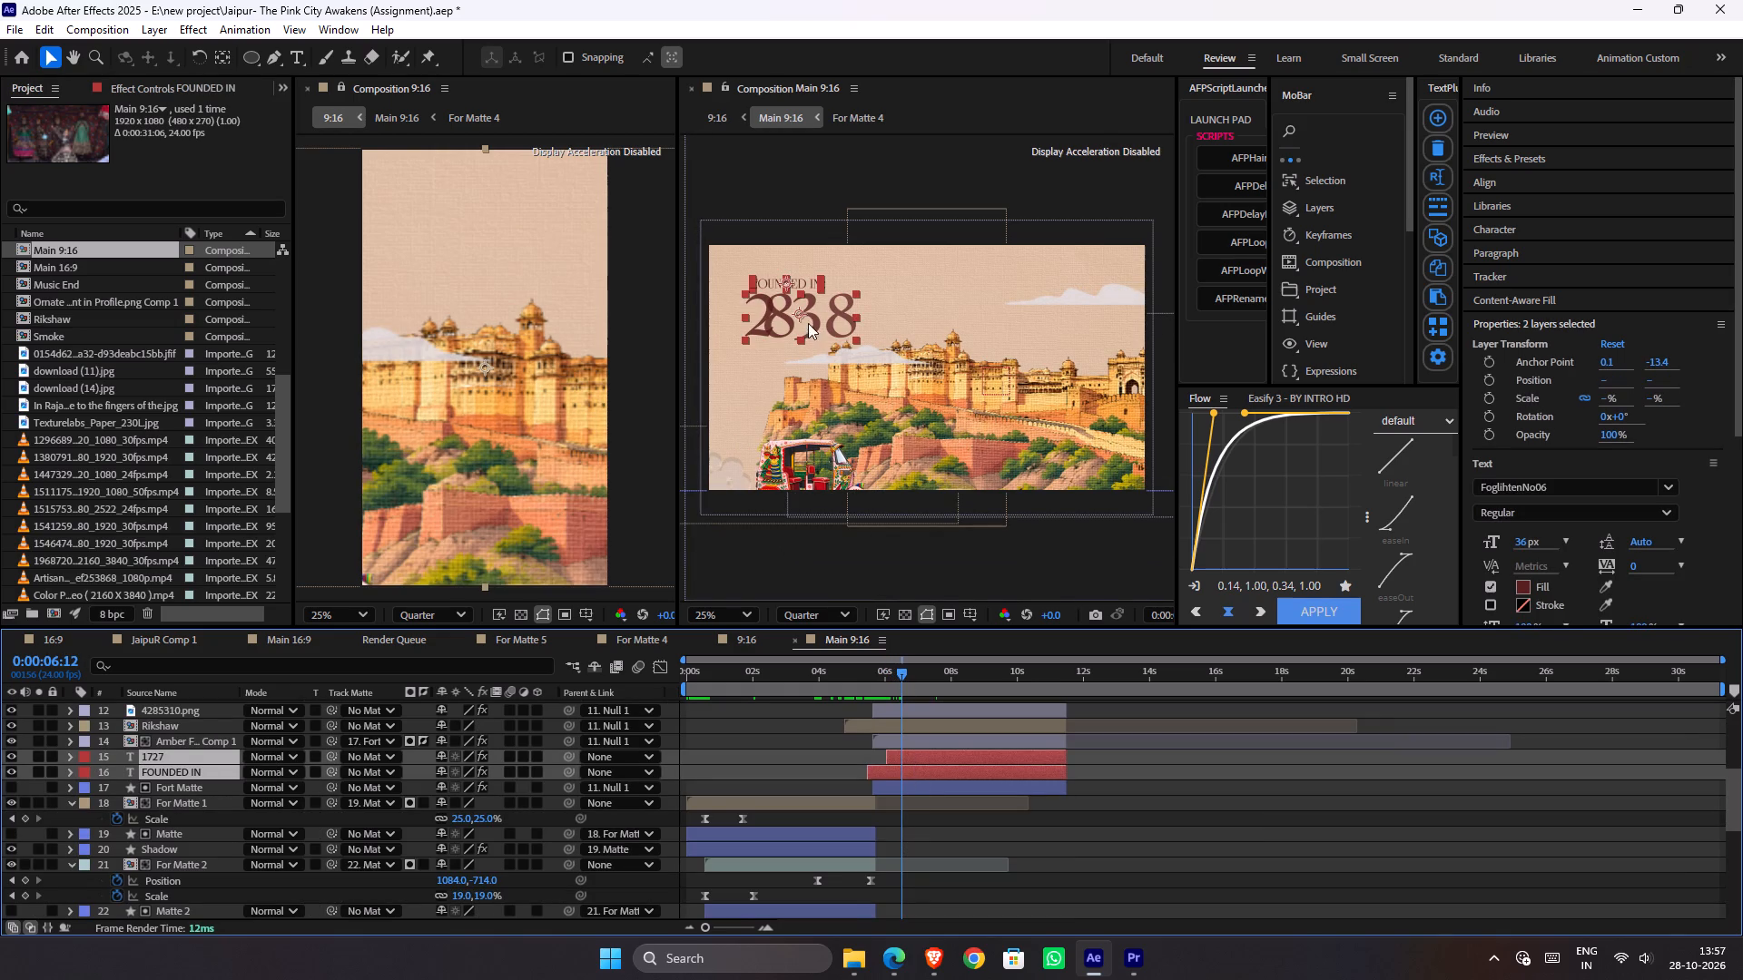
drag(808, 323, 957, 324)
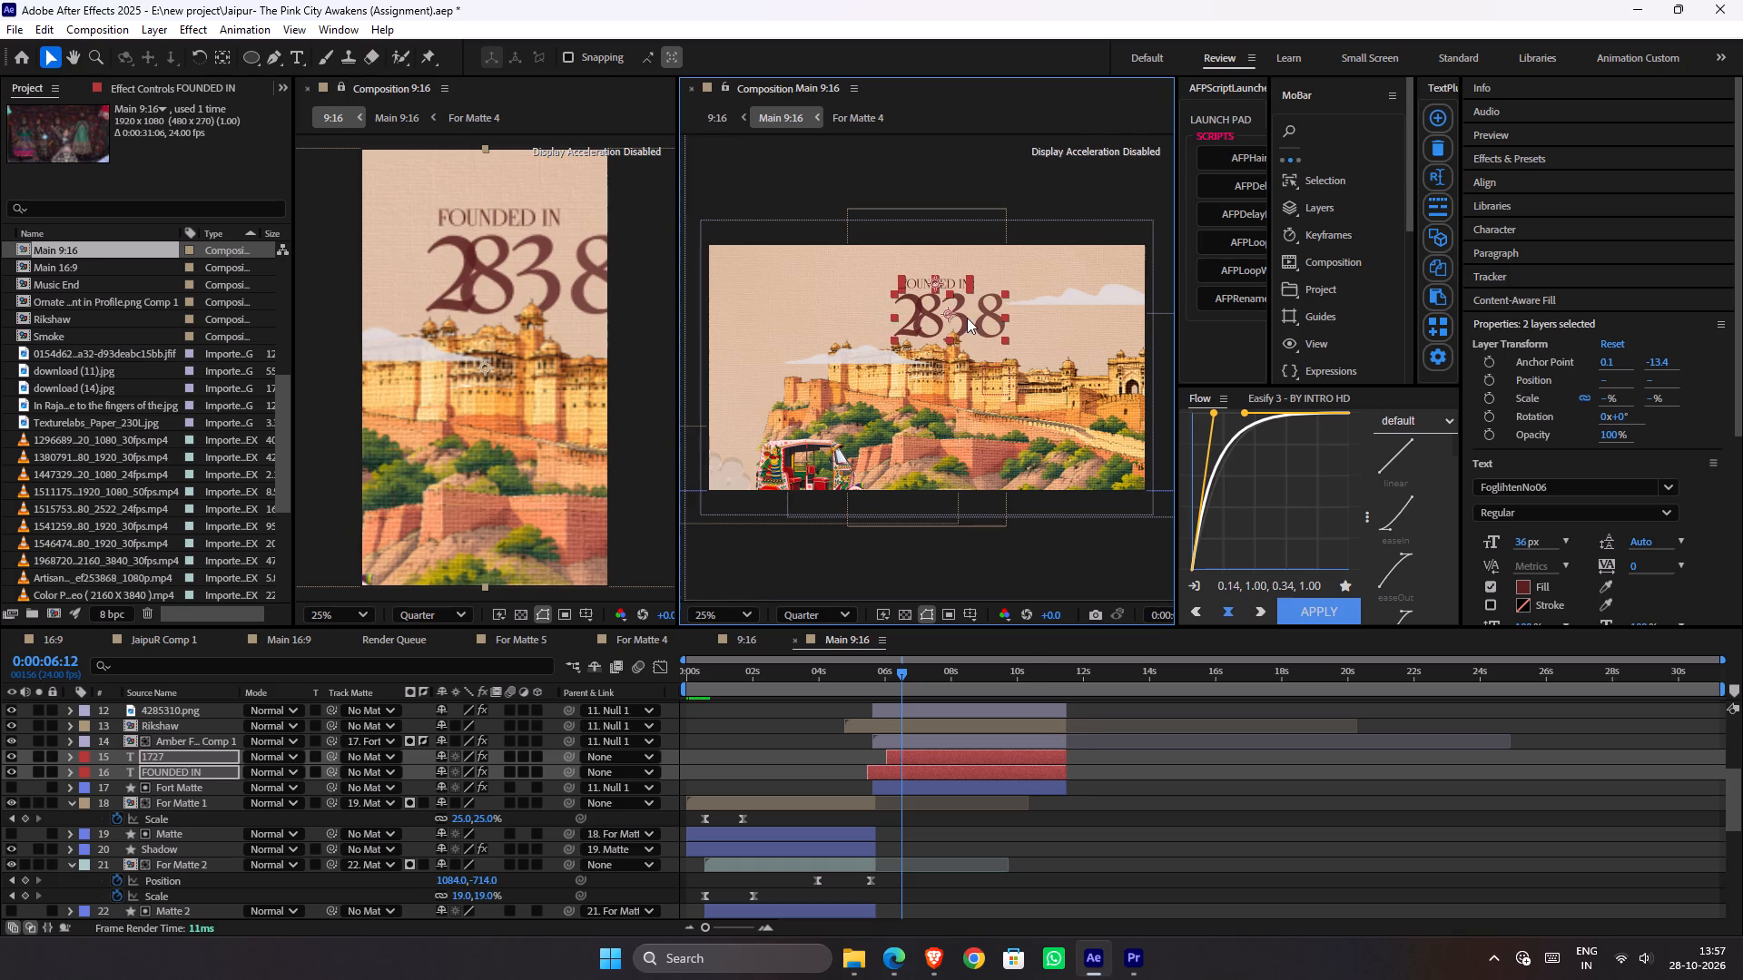
drag(967, 318, 947, 318)
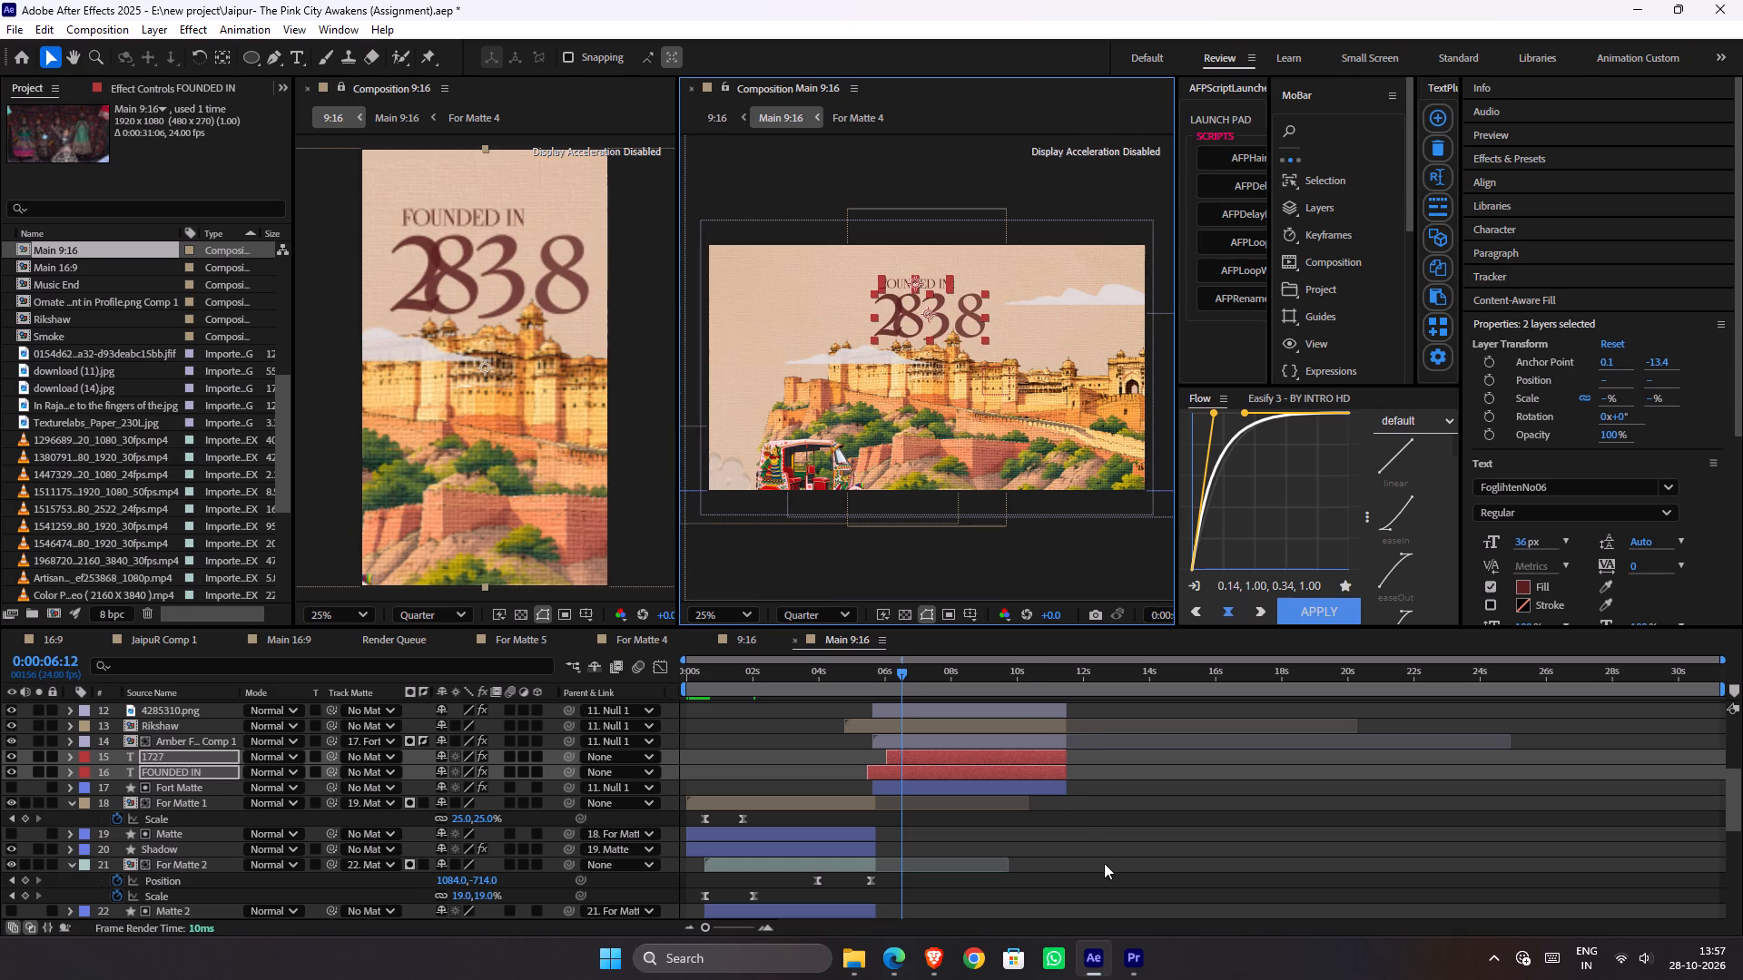
click(1110, 807)
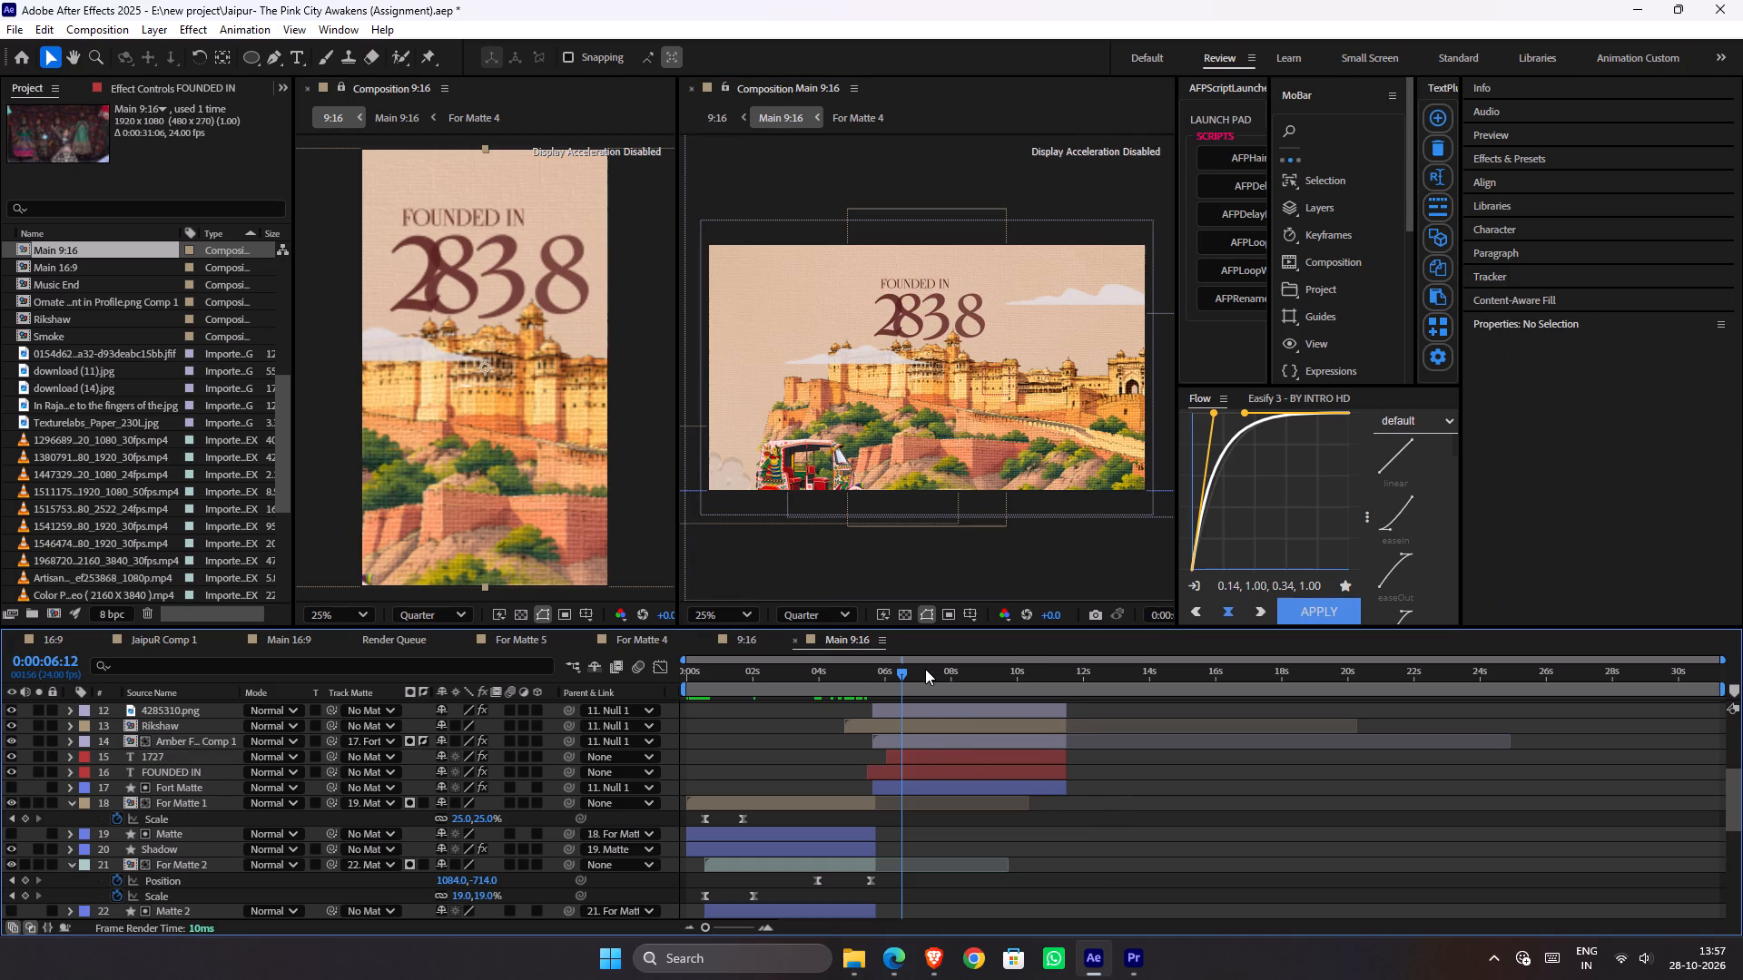
At 0:00:07:13, reduce the scale of the 1727 text layer to 503.7%.
drag(925, 669, 936, 671)
click(928, 769)
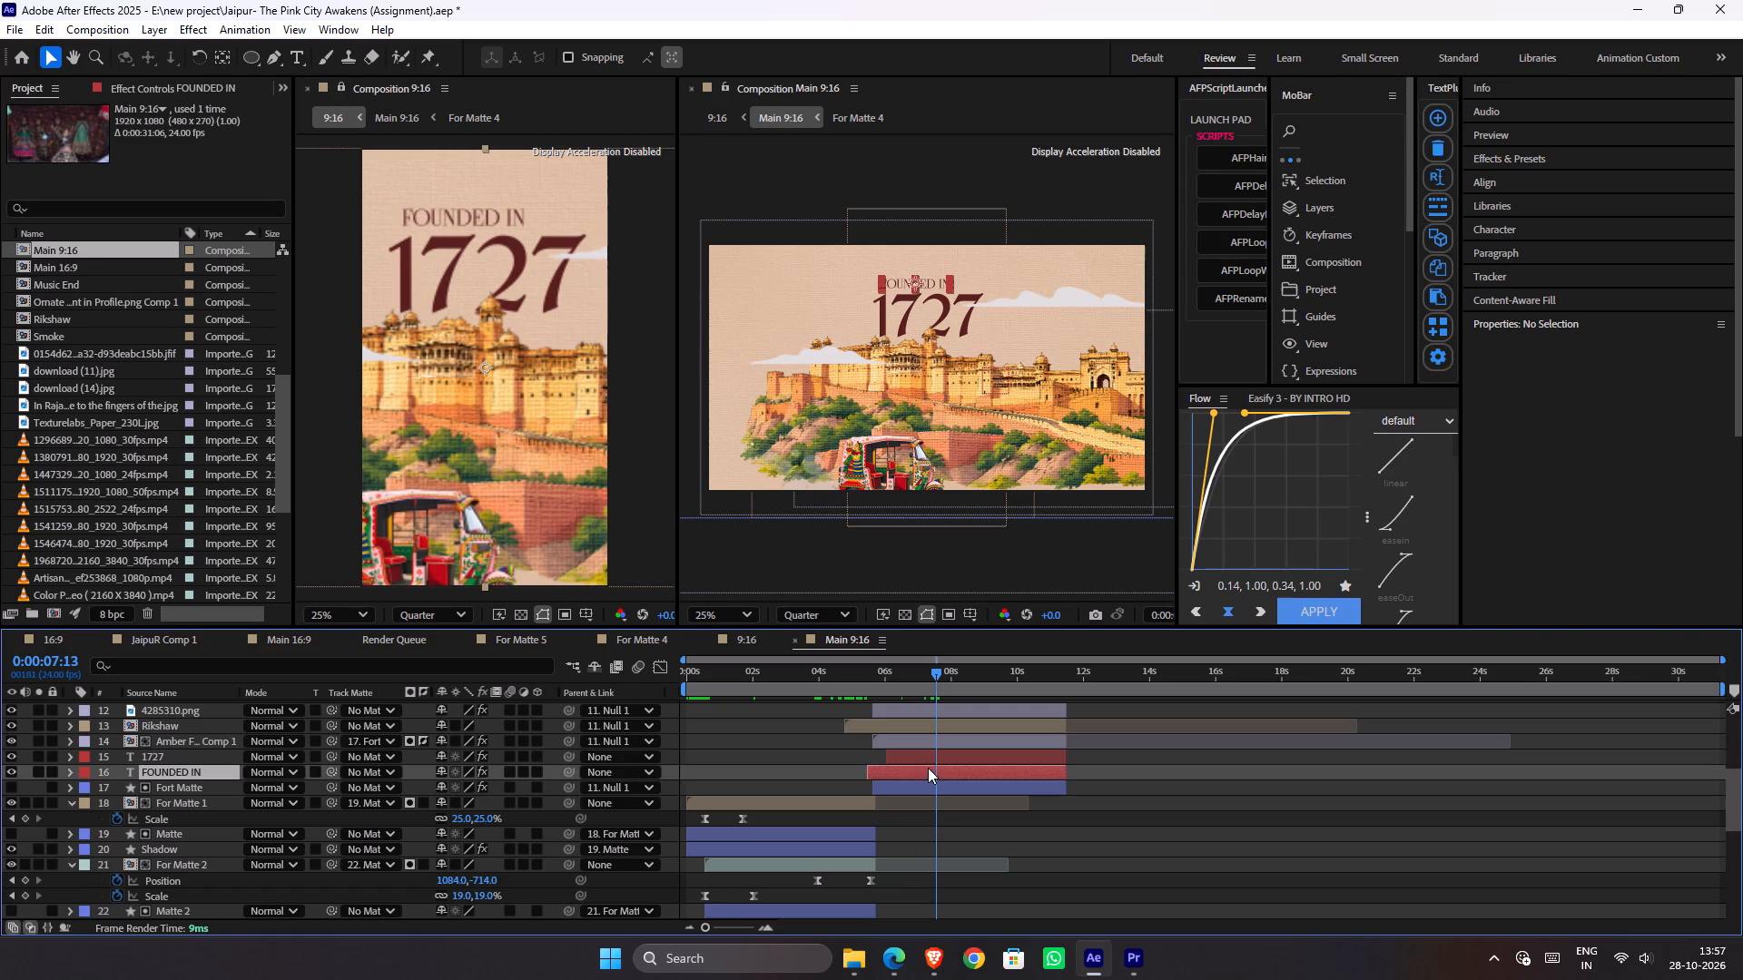
click(933, 756)
key(s)
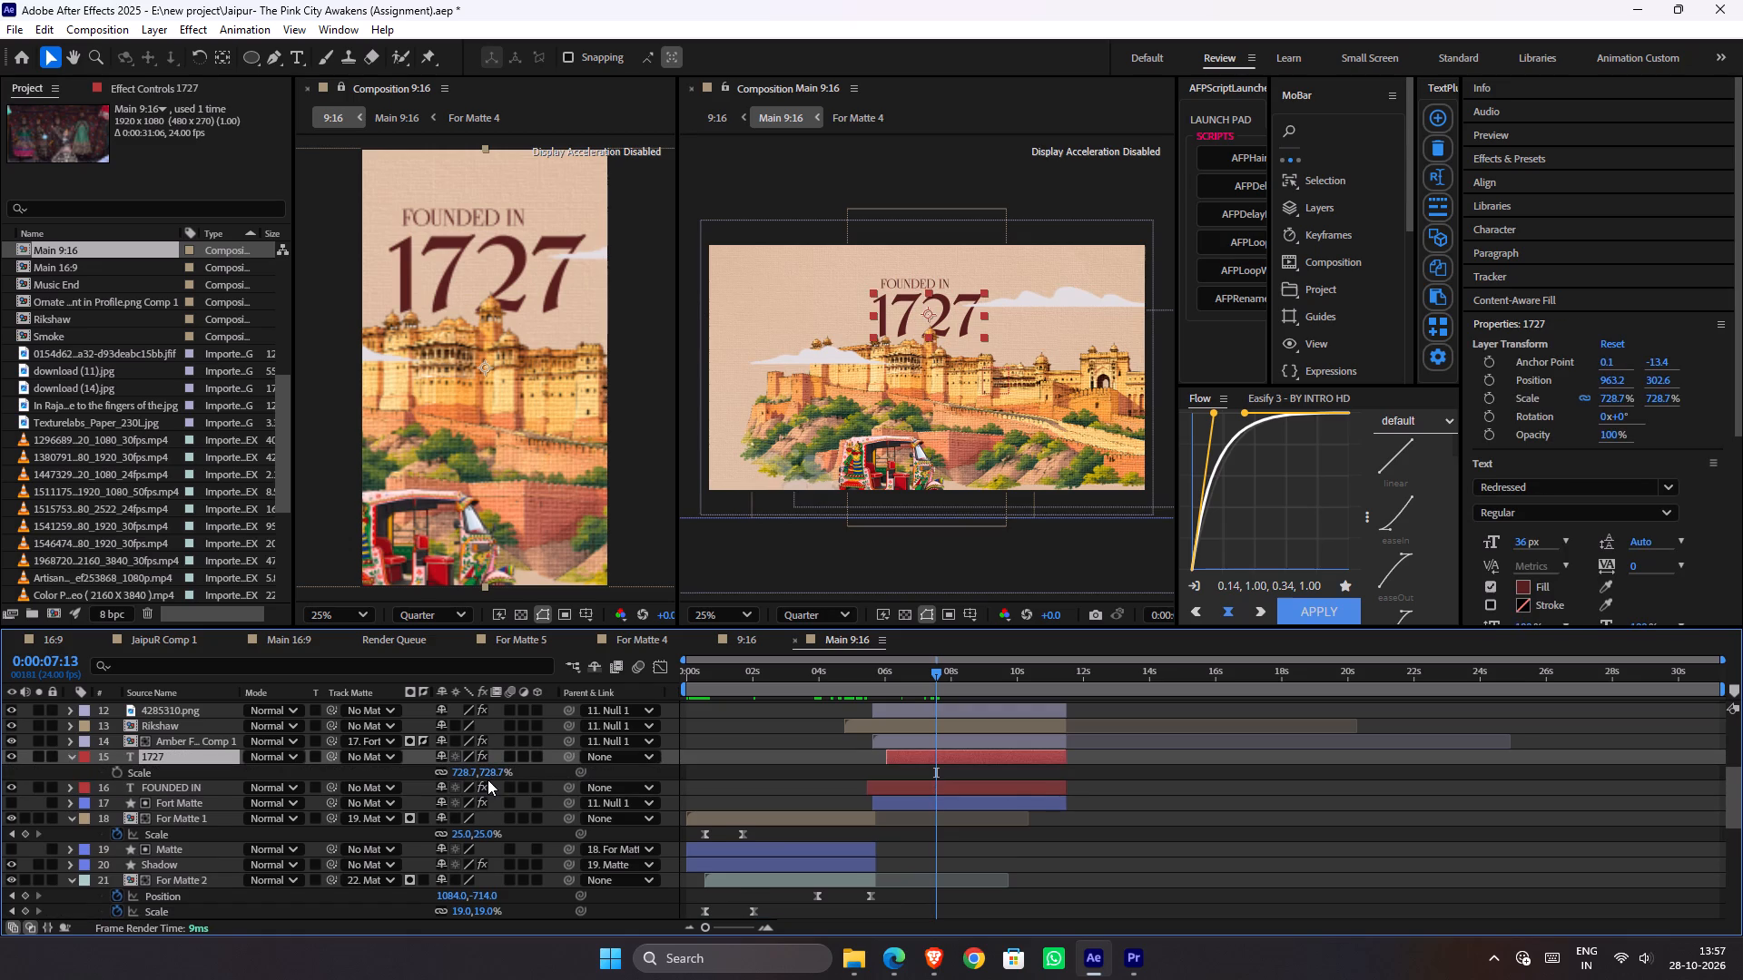
drag(486, 778, 460, 784)
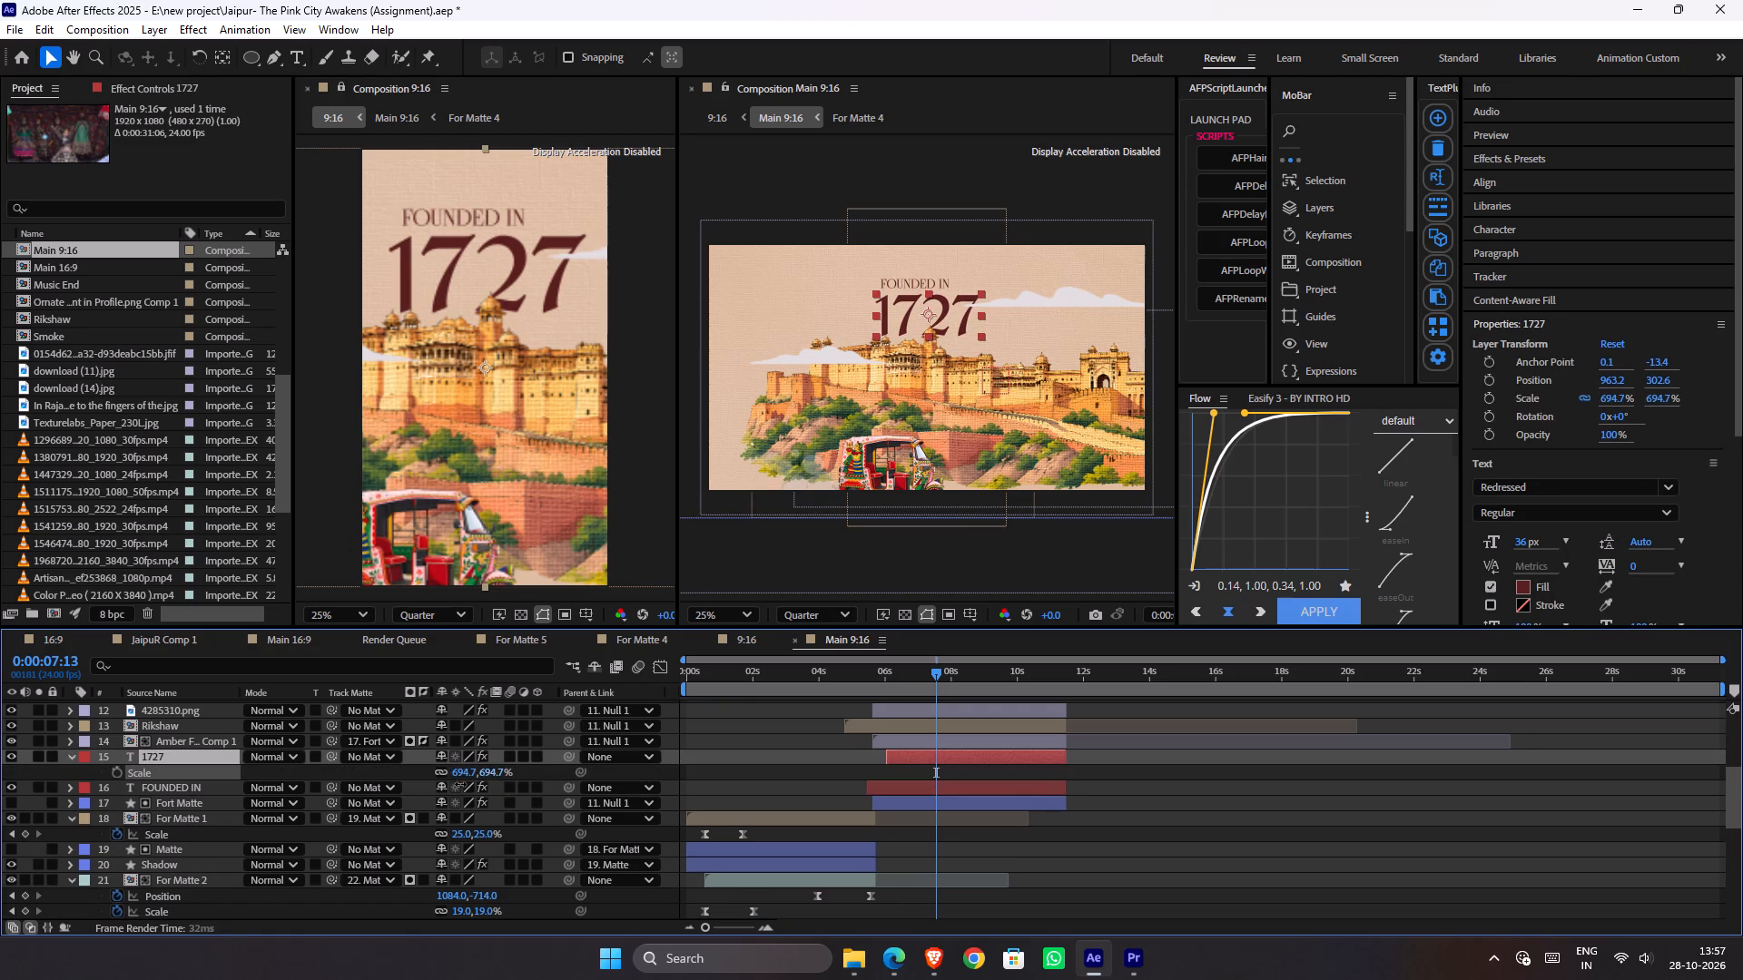
drag(460, 784, 374, 803)
drag(485, 776, 428, 787)
Reduce the scale of the FOUNDED IN text layer to 104.2%.
click(959, 786)
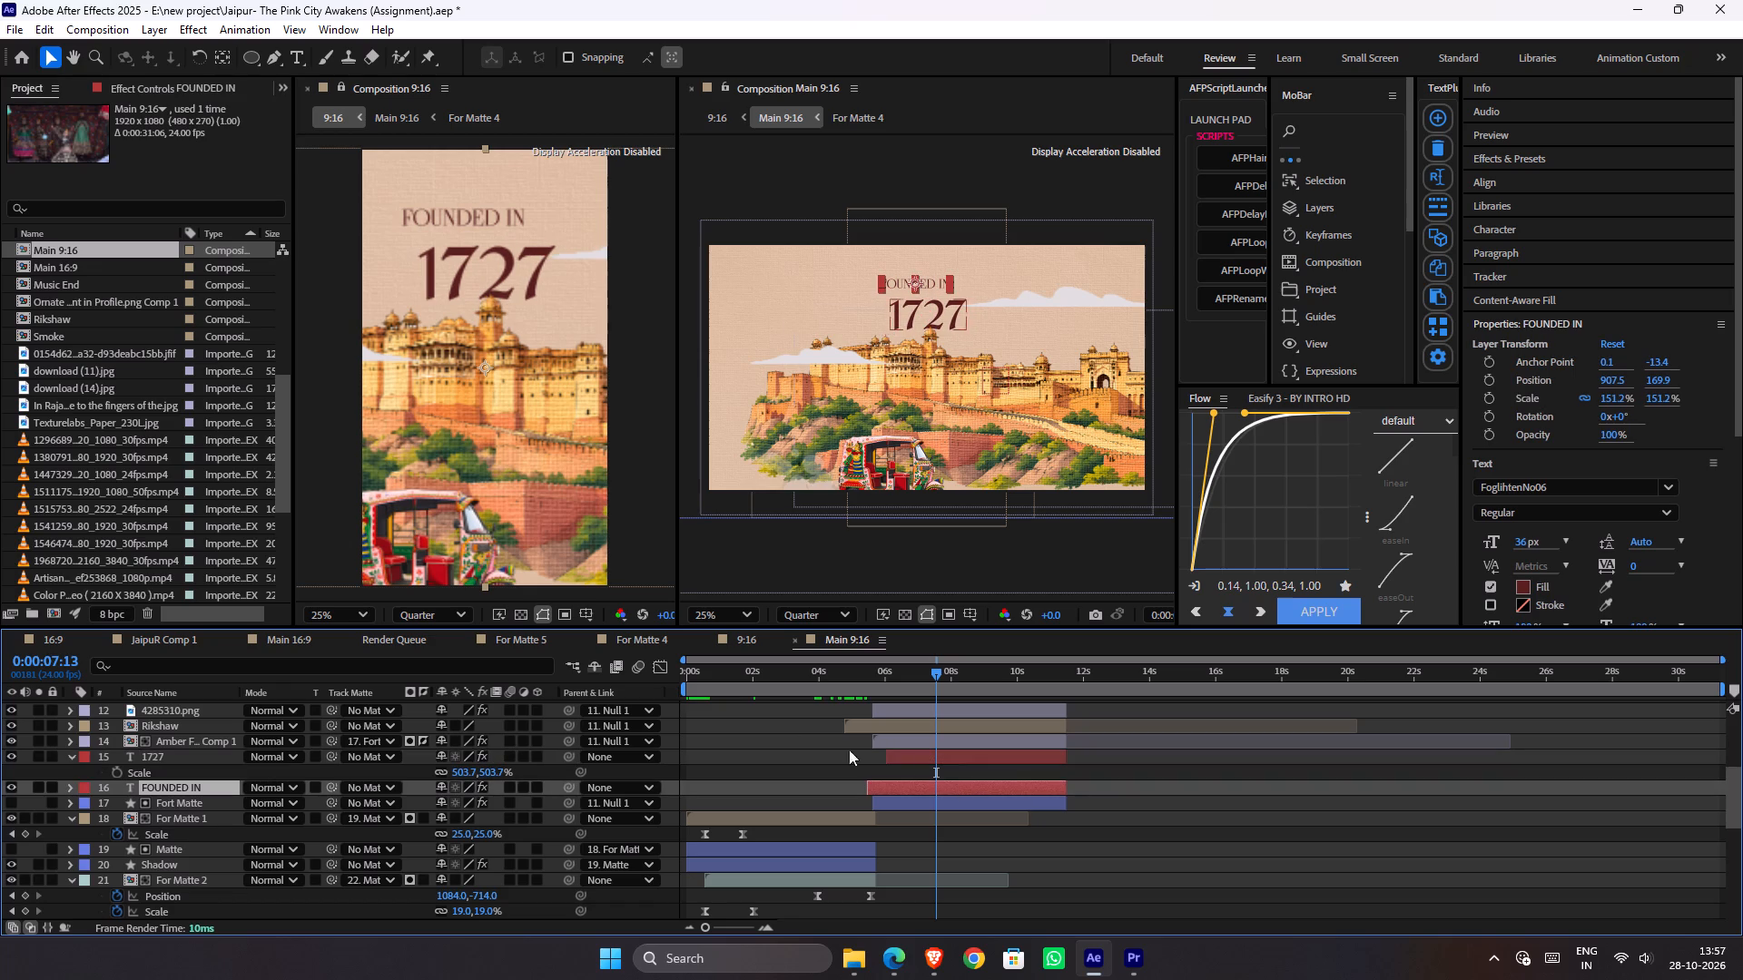
key(s)
drag(484, 806, 428, 806)
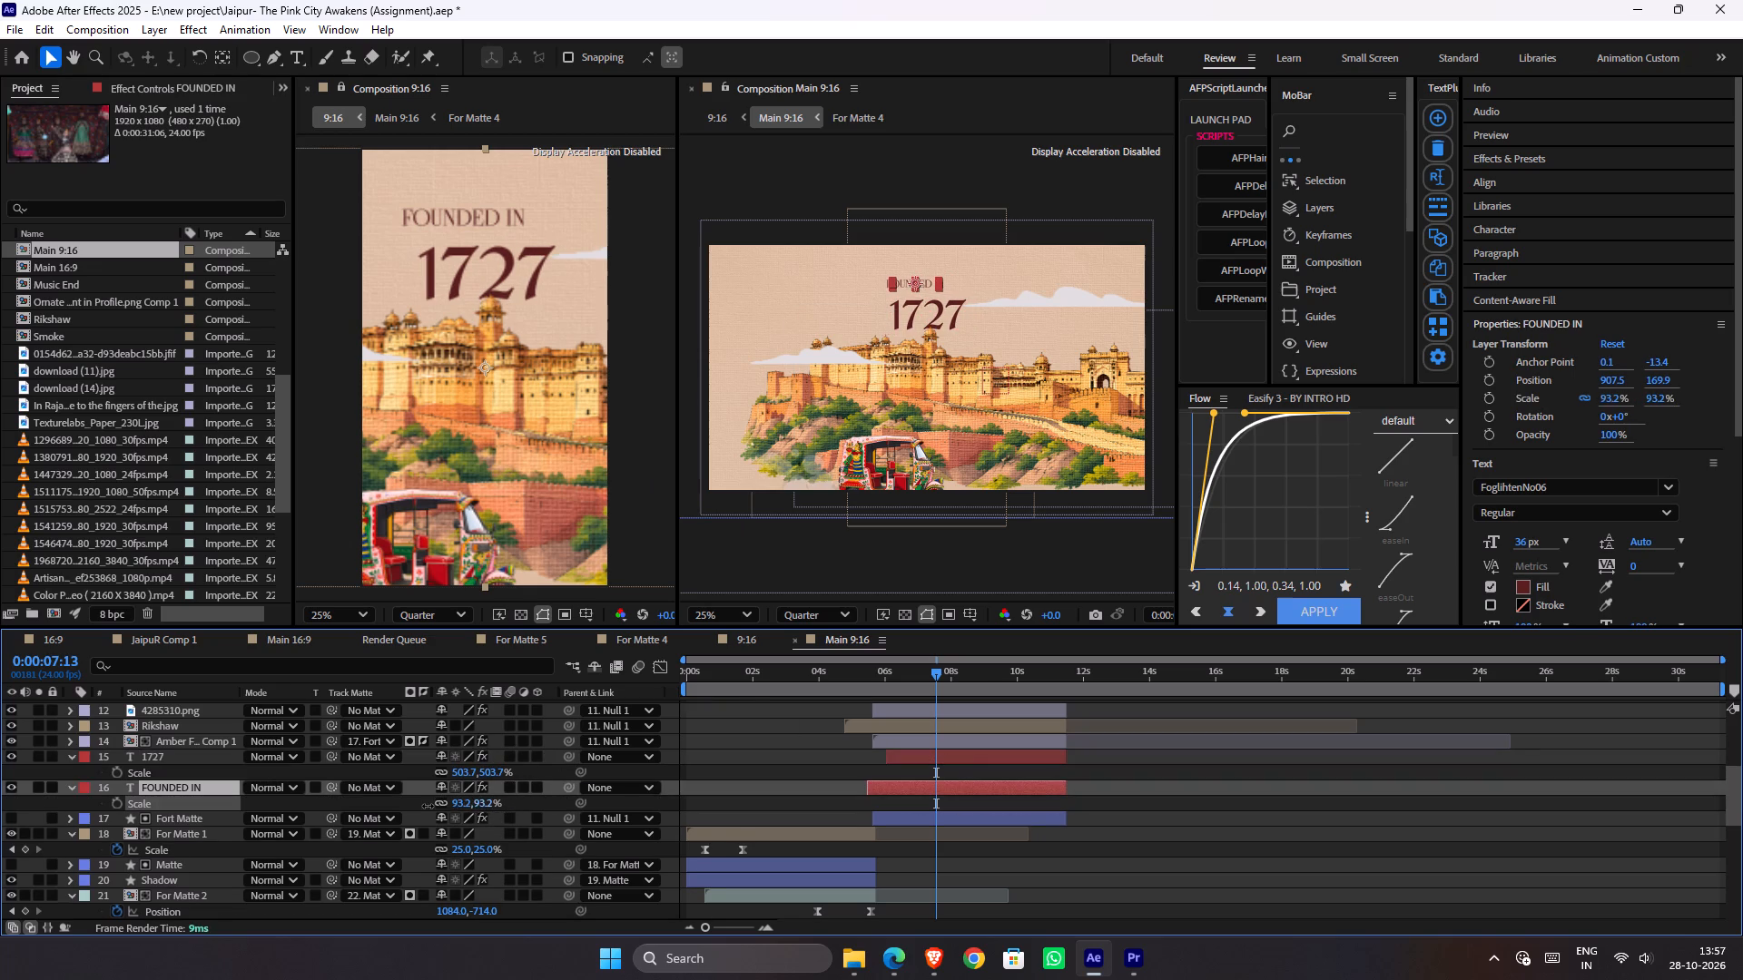
drag(428, 806, 438, 802)
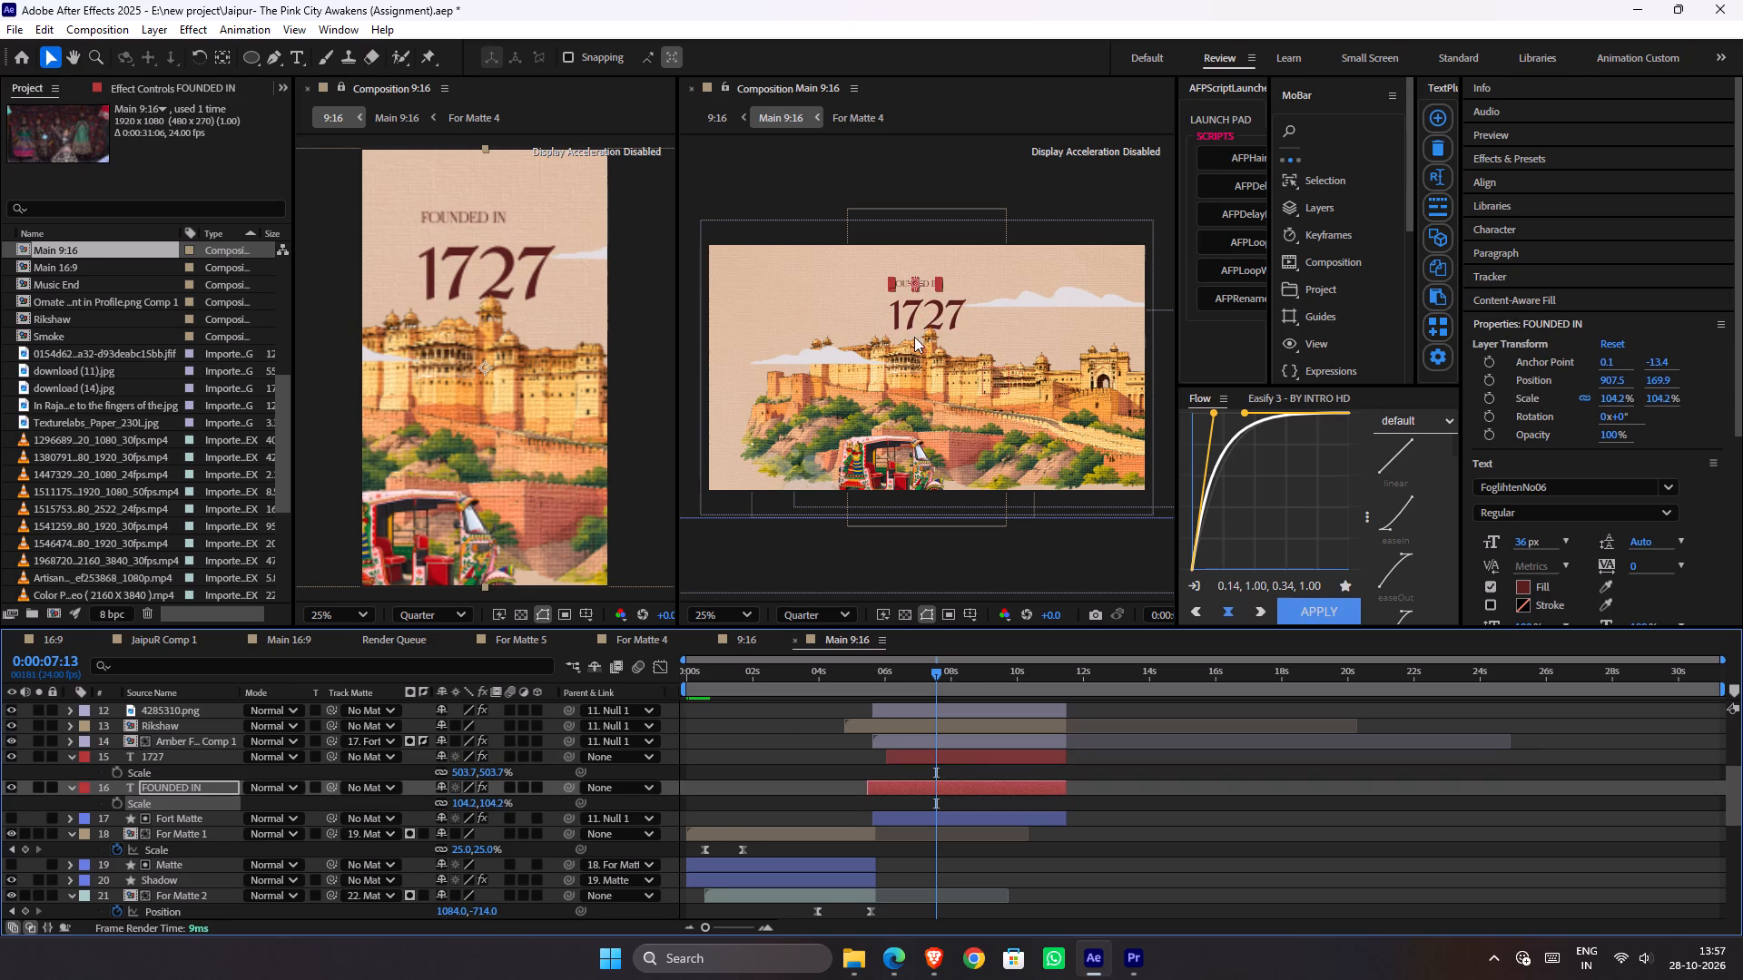
Move the FOUNDED IN text layer down close above 1727, at about x 915, y 210.
drag(924, 283, 931, 297)
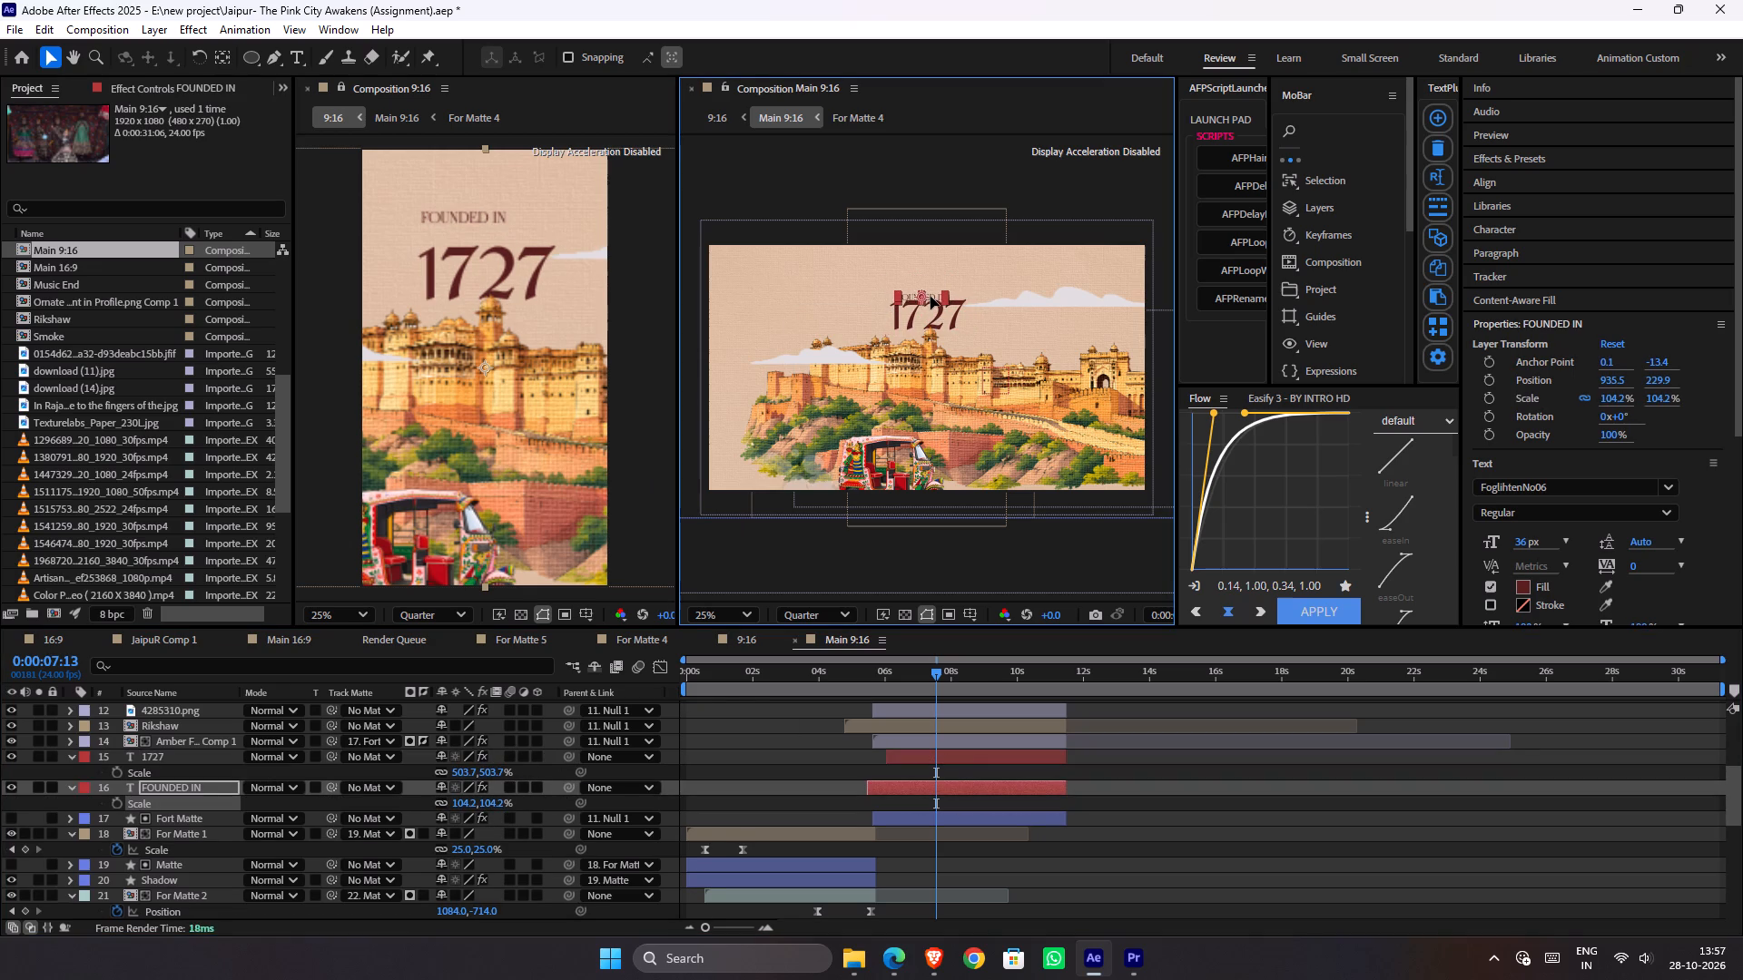
drag(931, 297, 930, 292)
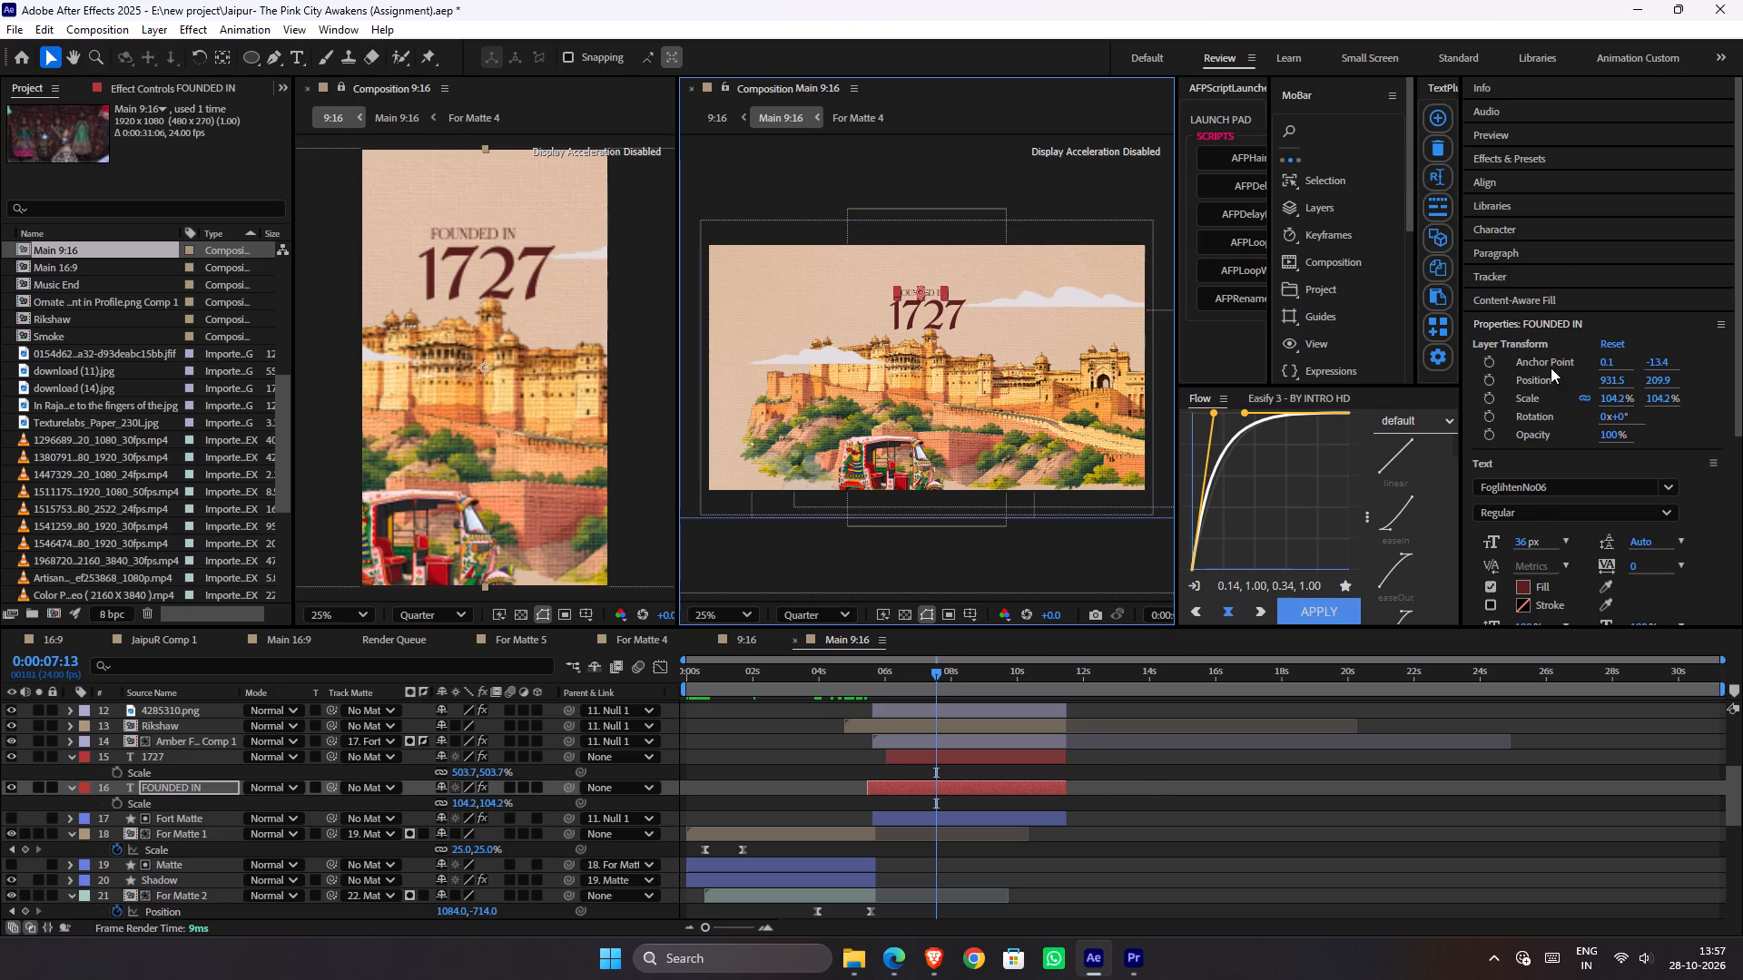
key(shift+Left)
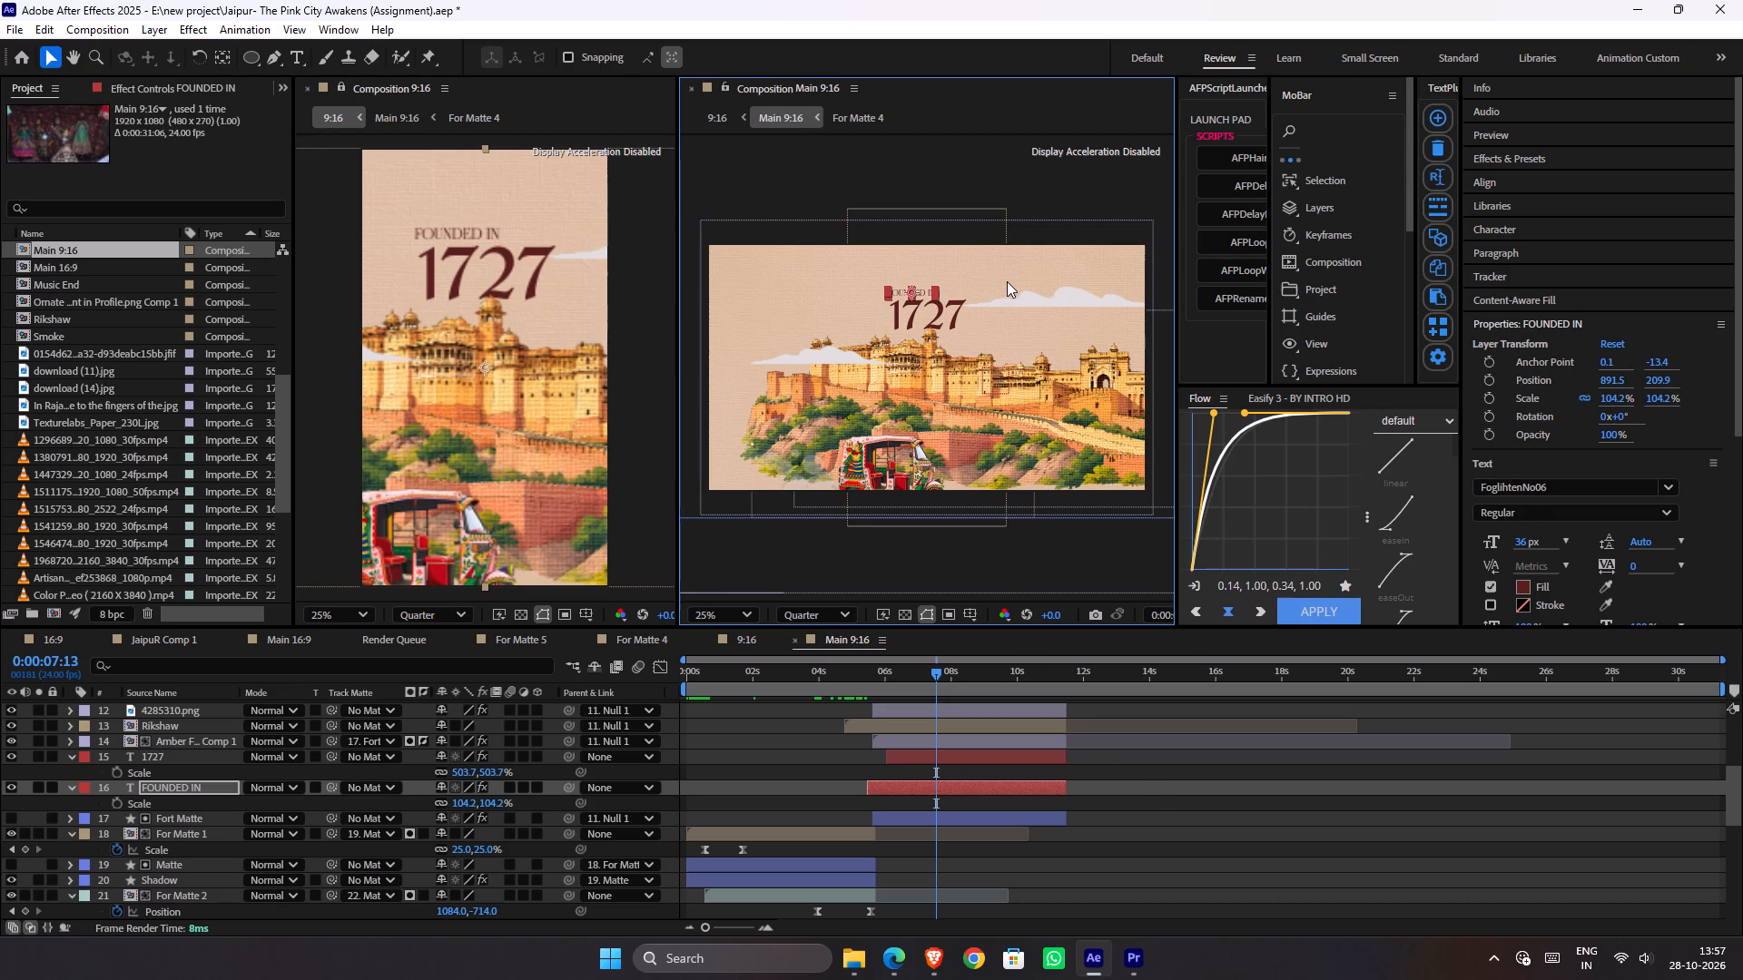
key(Right)
key(Right)
key(Right)
key(Right)
key(Right)
key(Right)
key(Right)
key(Right)
key(Right)
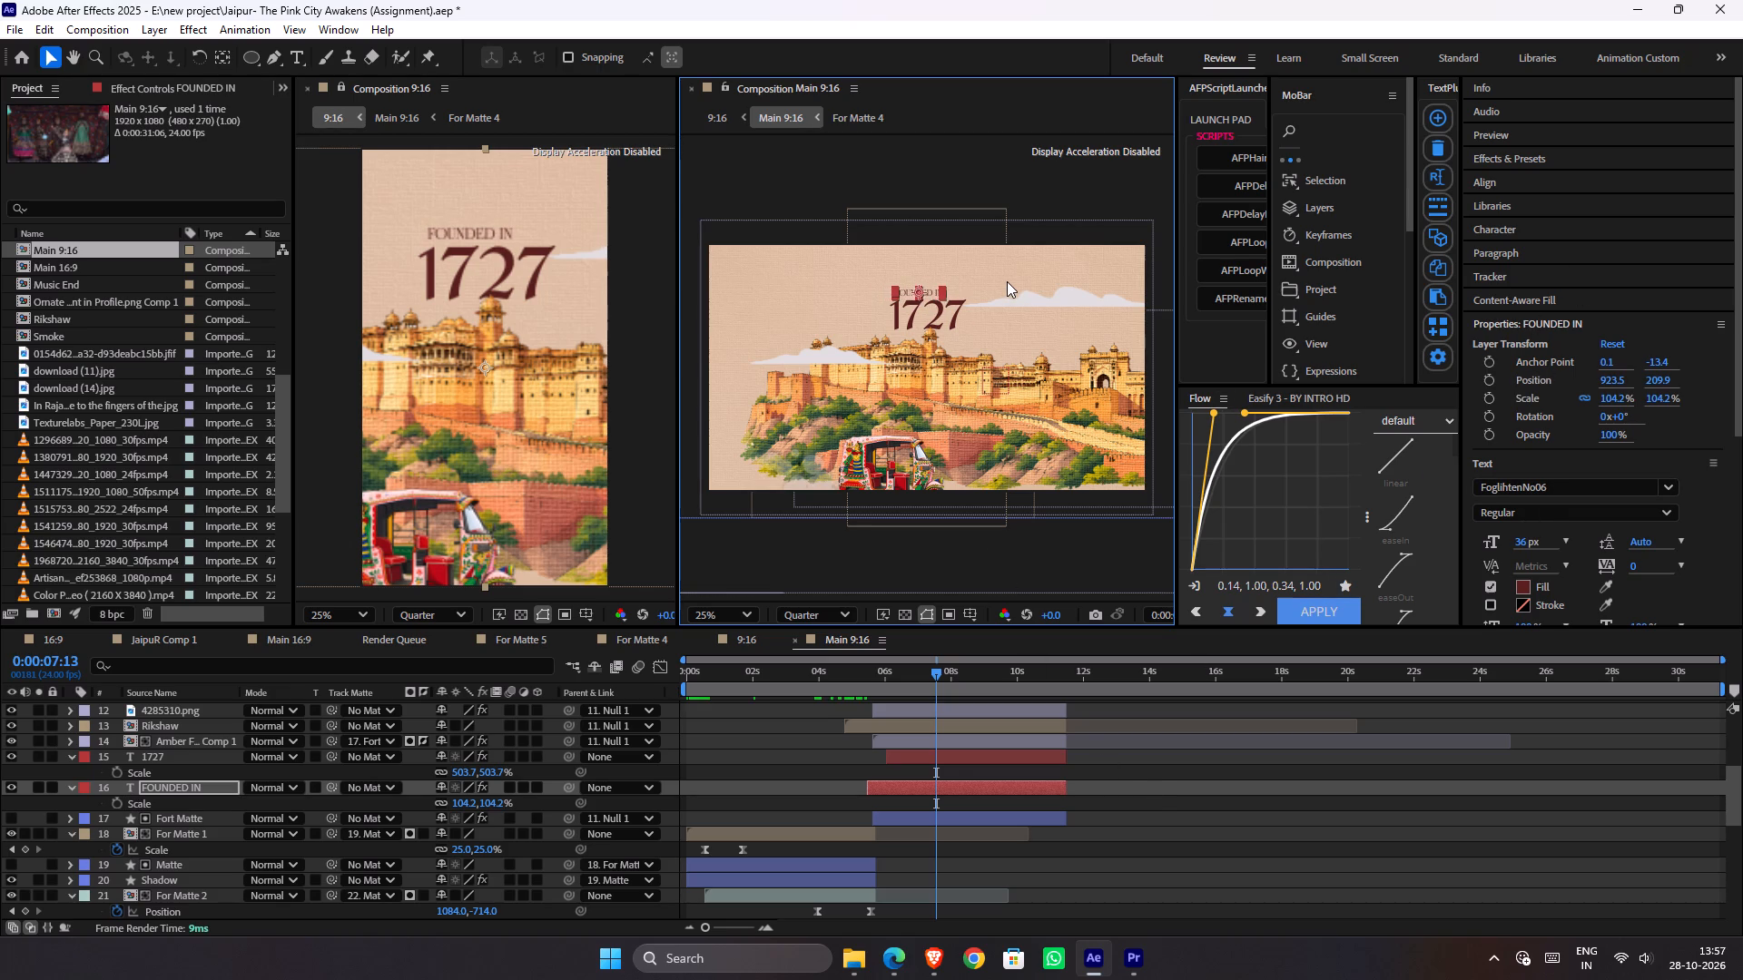
key(Left)
key(Left)
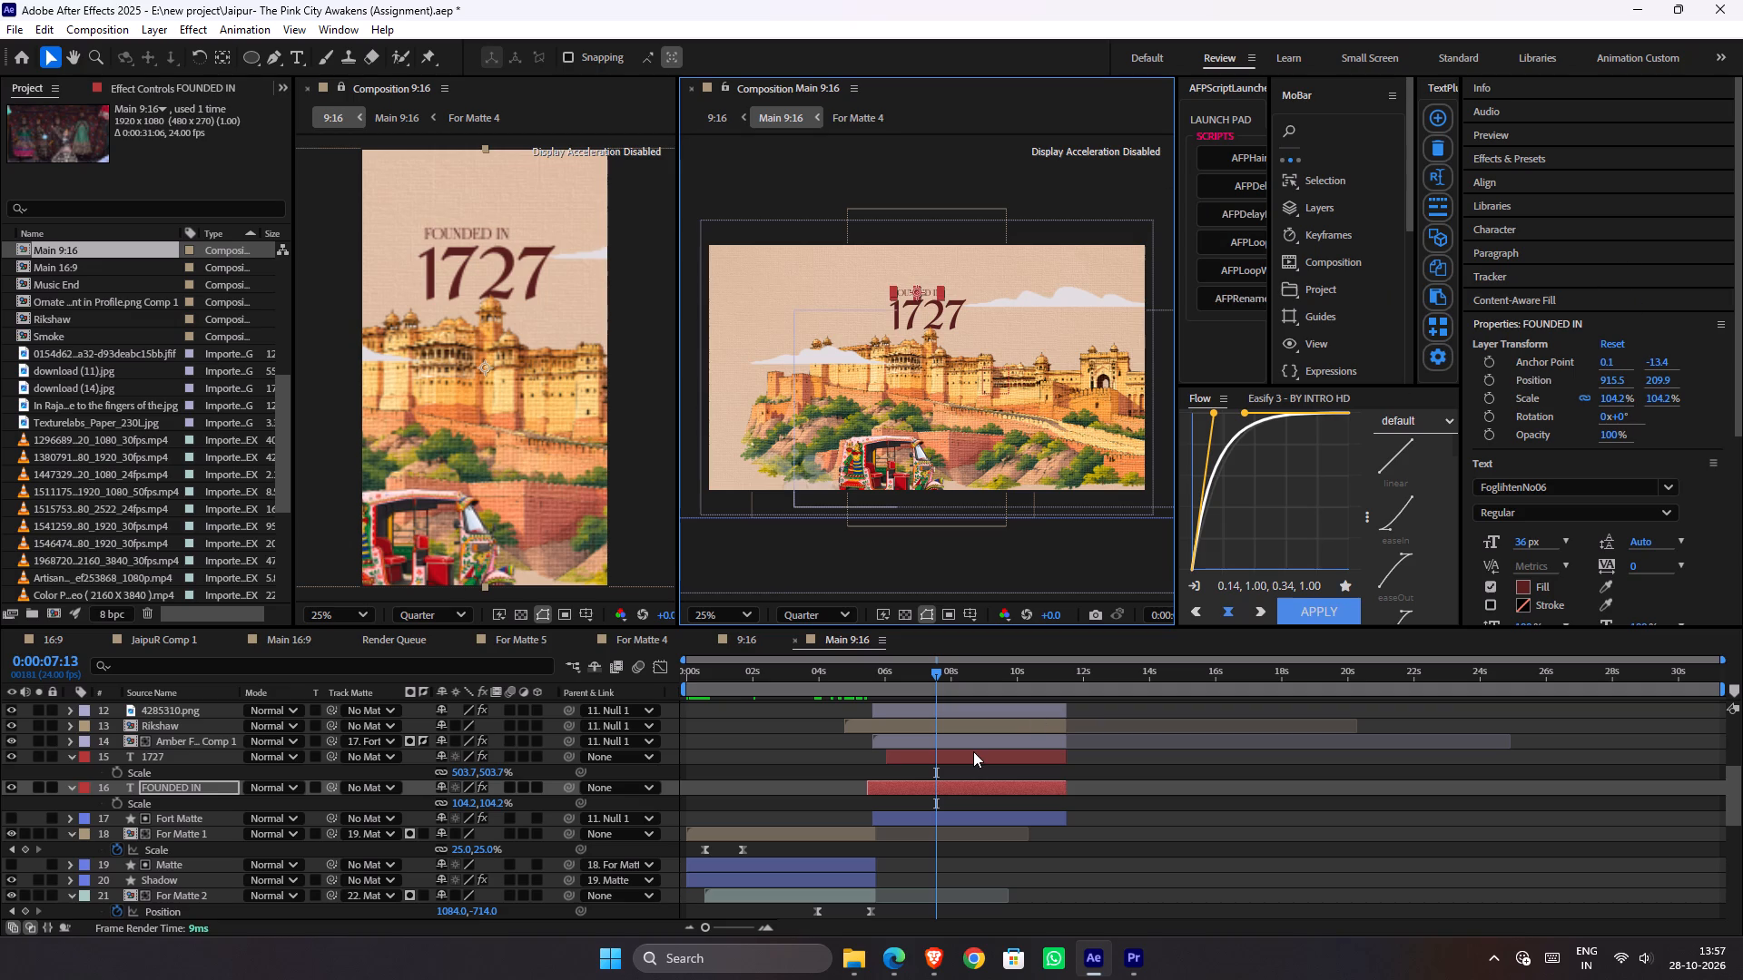
Centre the FOUNDED IN and 1727 text layers horizontally to the composition, one after the other.
click(1502, 190)
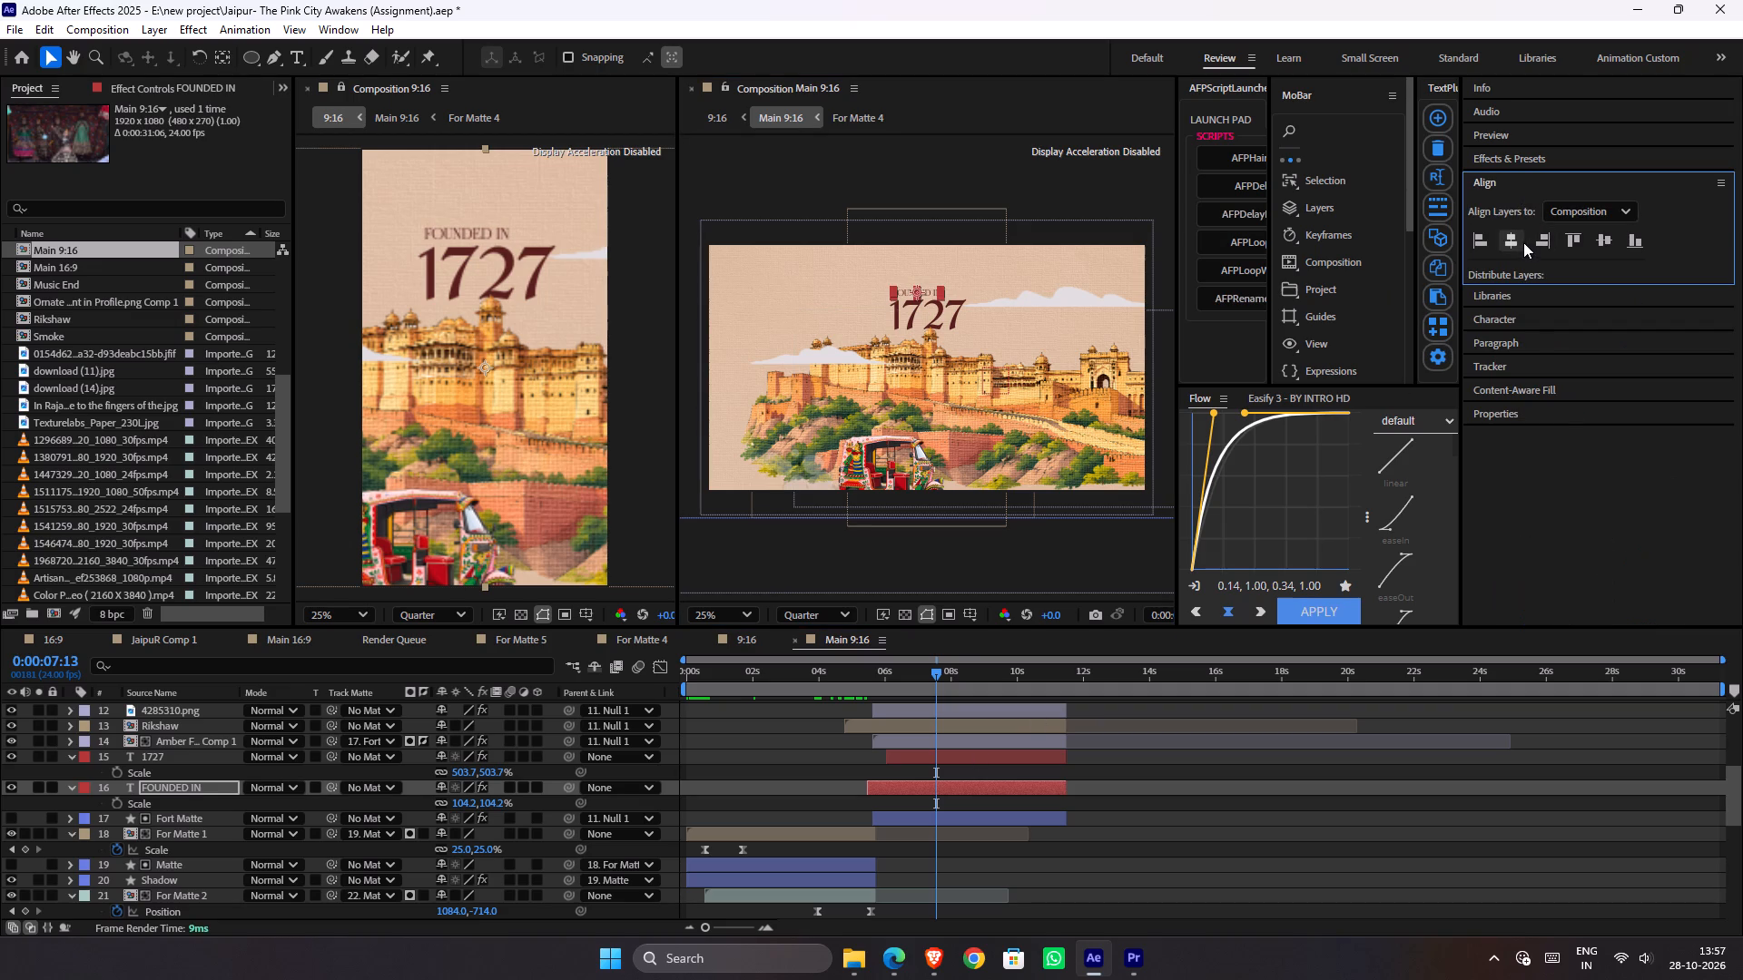
click(1521, 241)
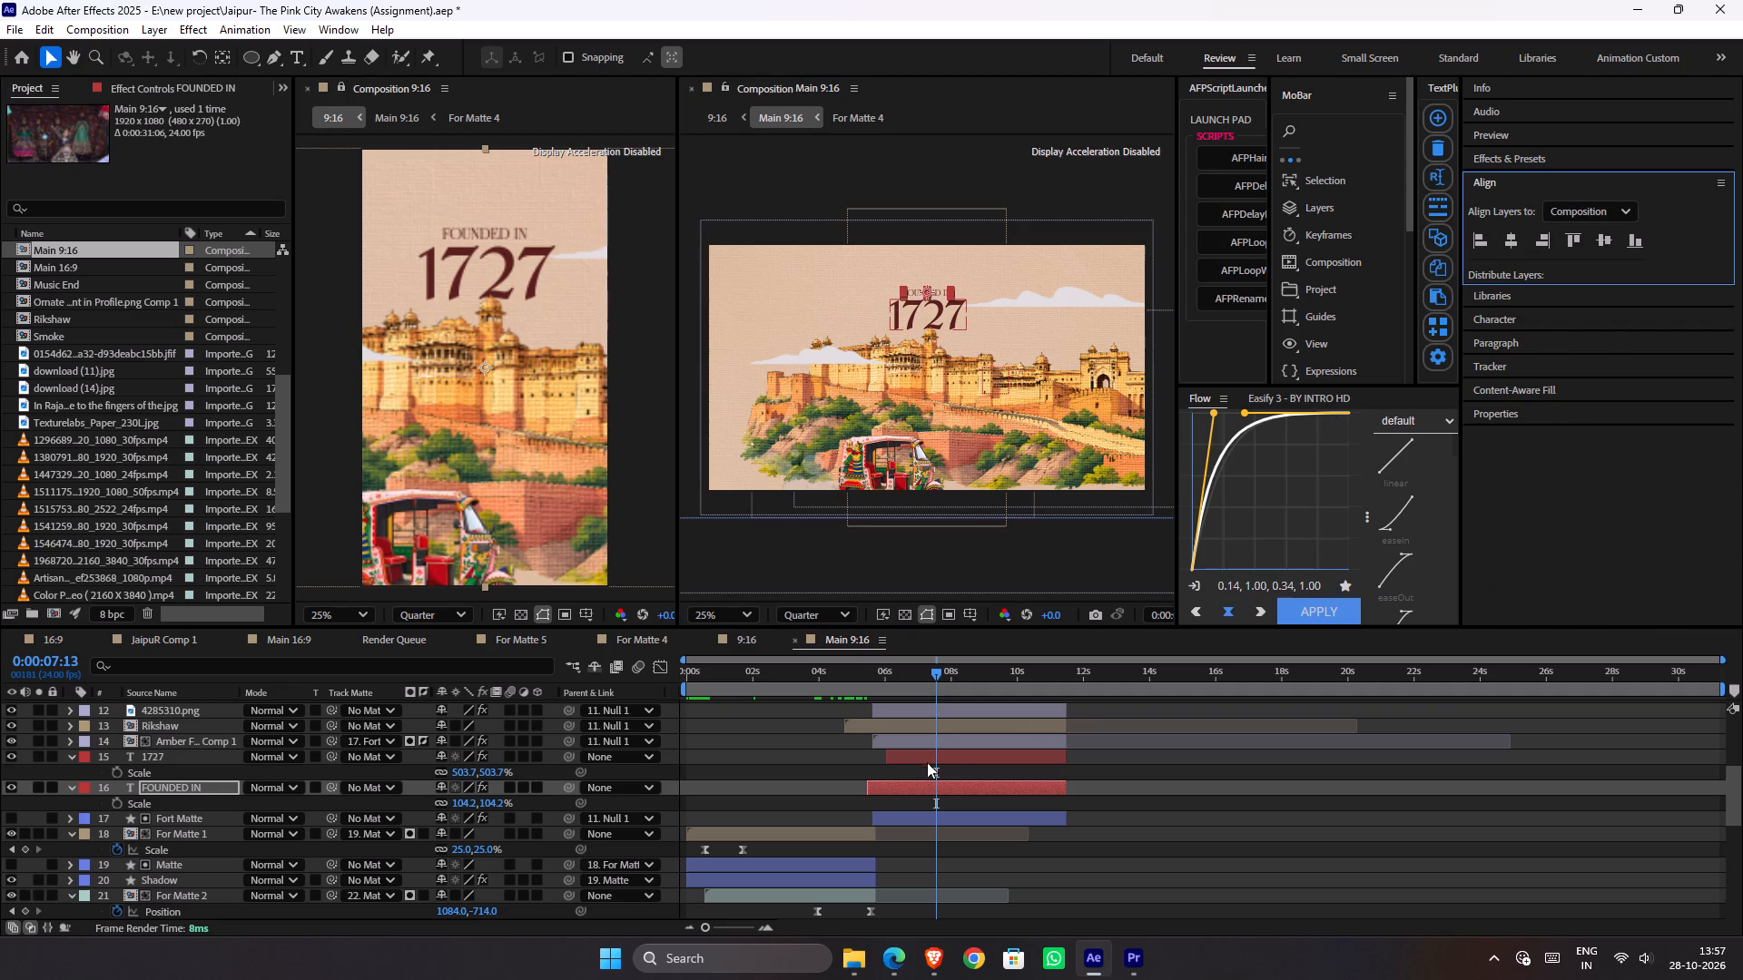
click(931, 759)
click(1511, 239)
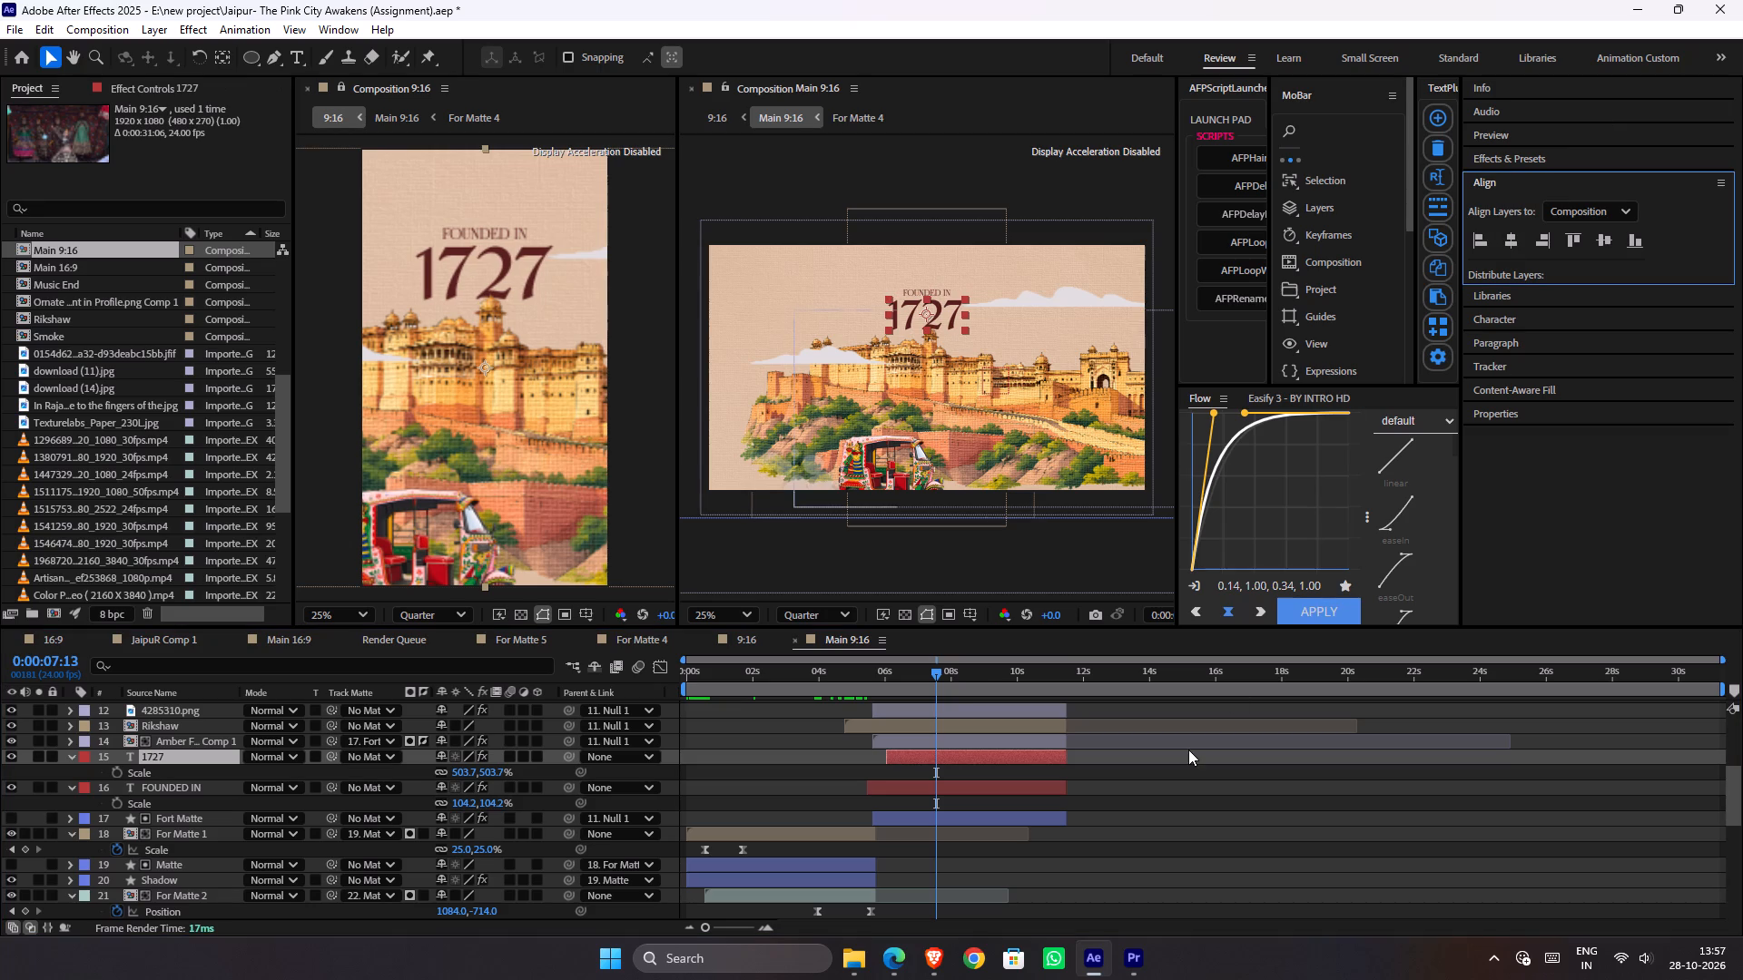
Nudge the FOUNDED IN text layer slightly upward to widen its gap above 1727, and save the project.
click(1188, 750)
click(925, 754)
click(917, 773)
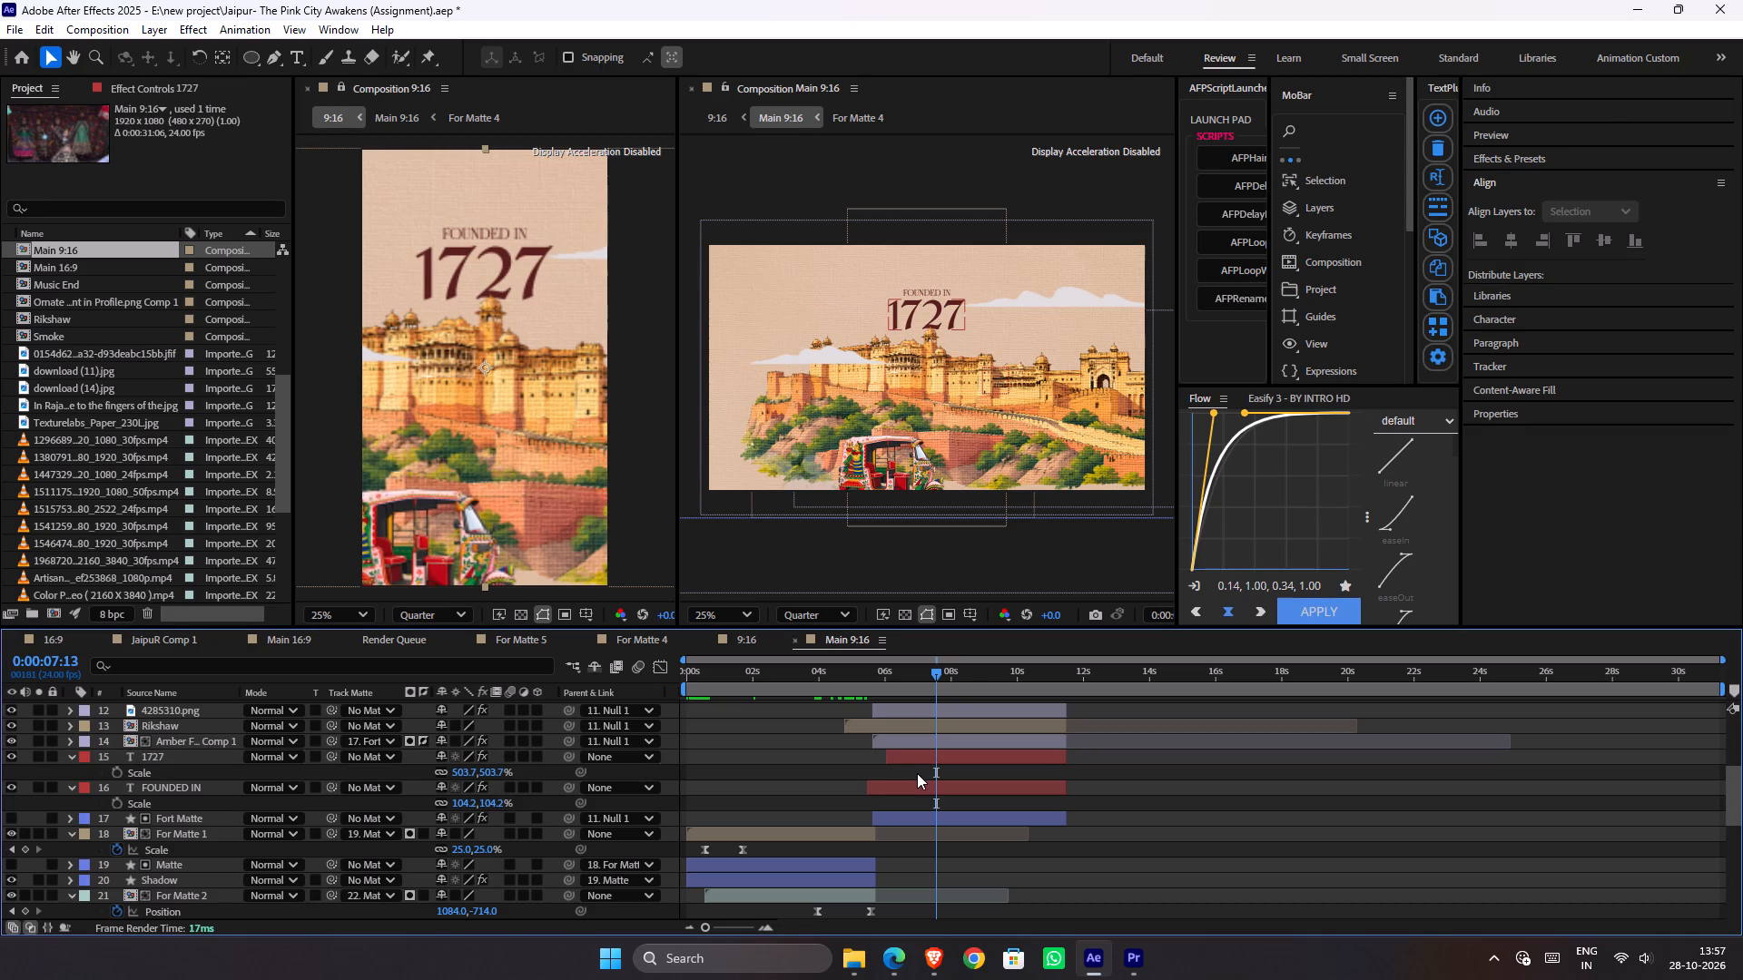
click(917, 791)
key(Up)
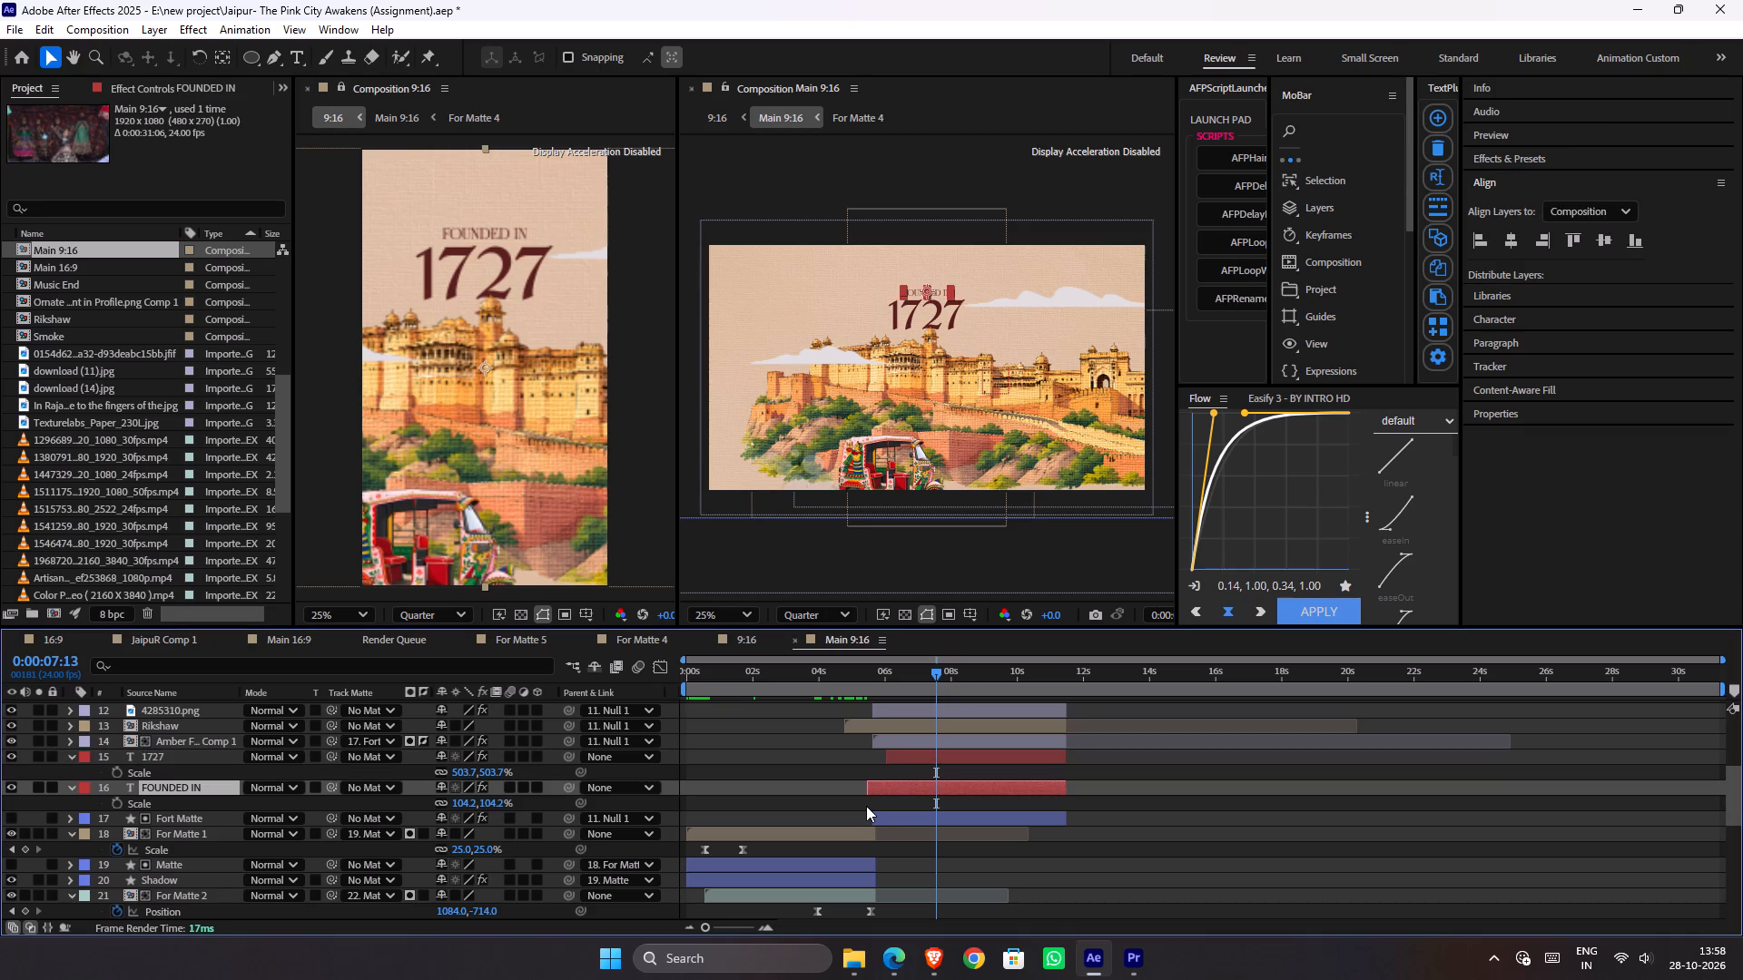
key(Up)
key(ctrl+s)
click(1188, 772)
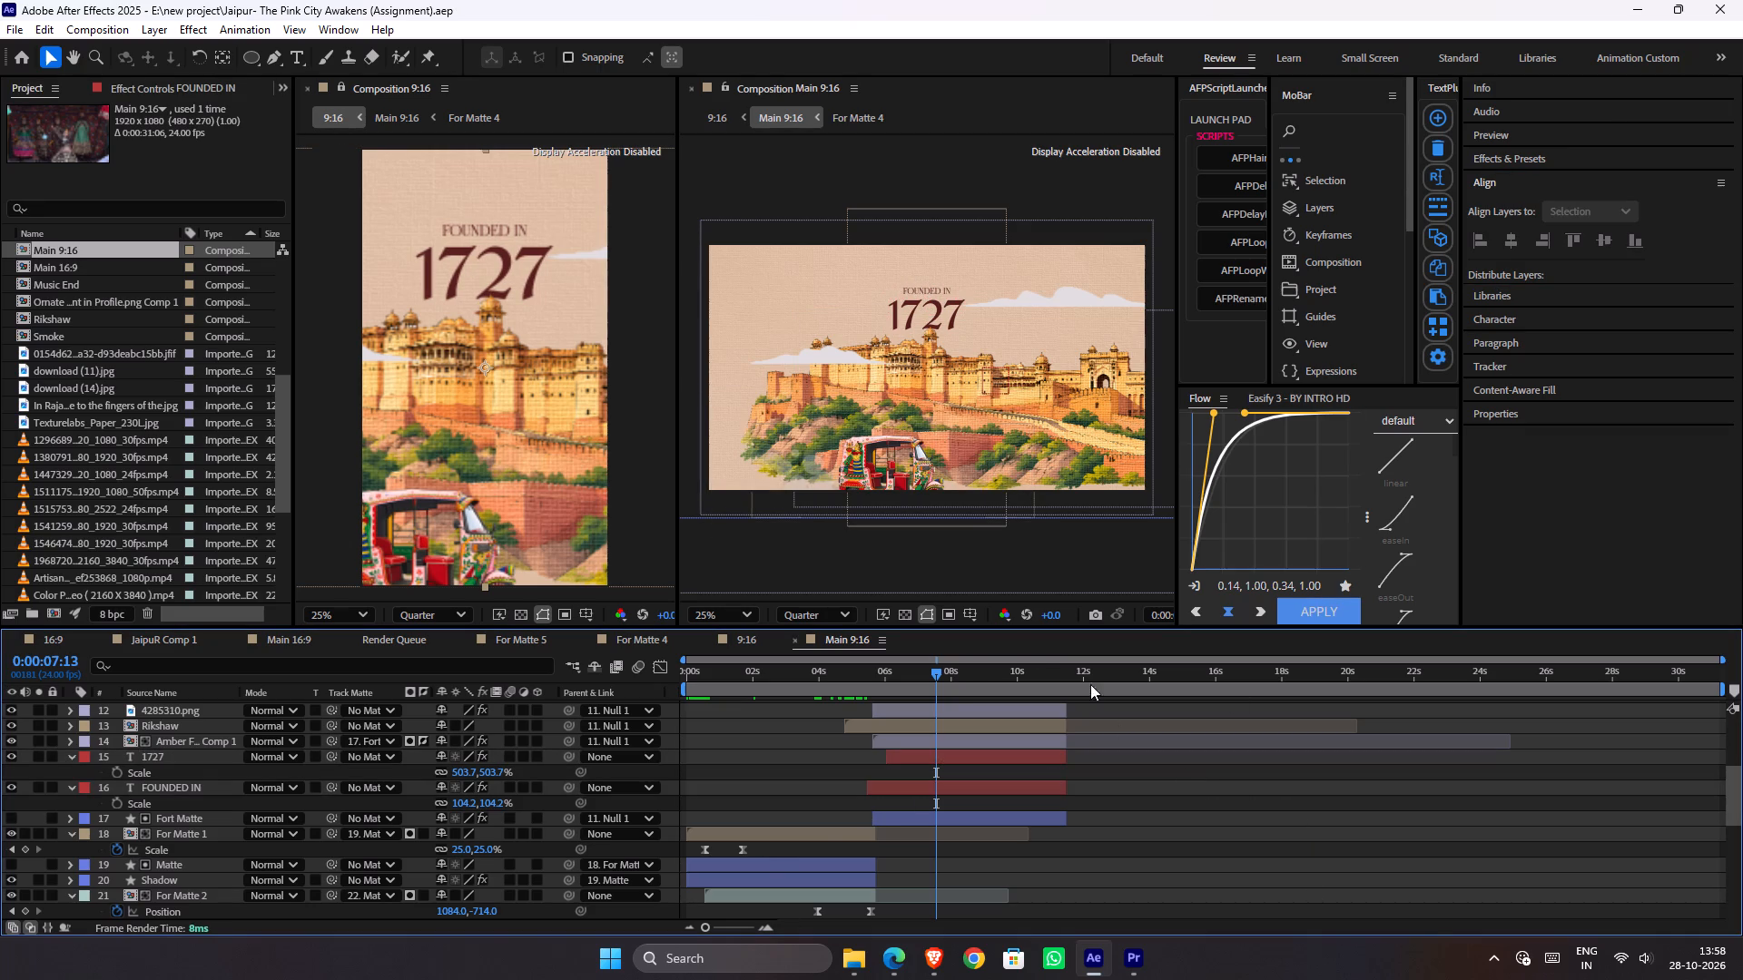
Scrub from the fort scene through the palace transition to 0:00:15:10, examining how the layers fit the vertical frame.
drag(941, 670, 994, 676)
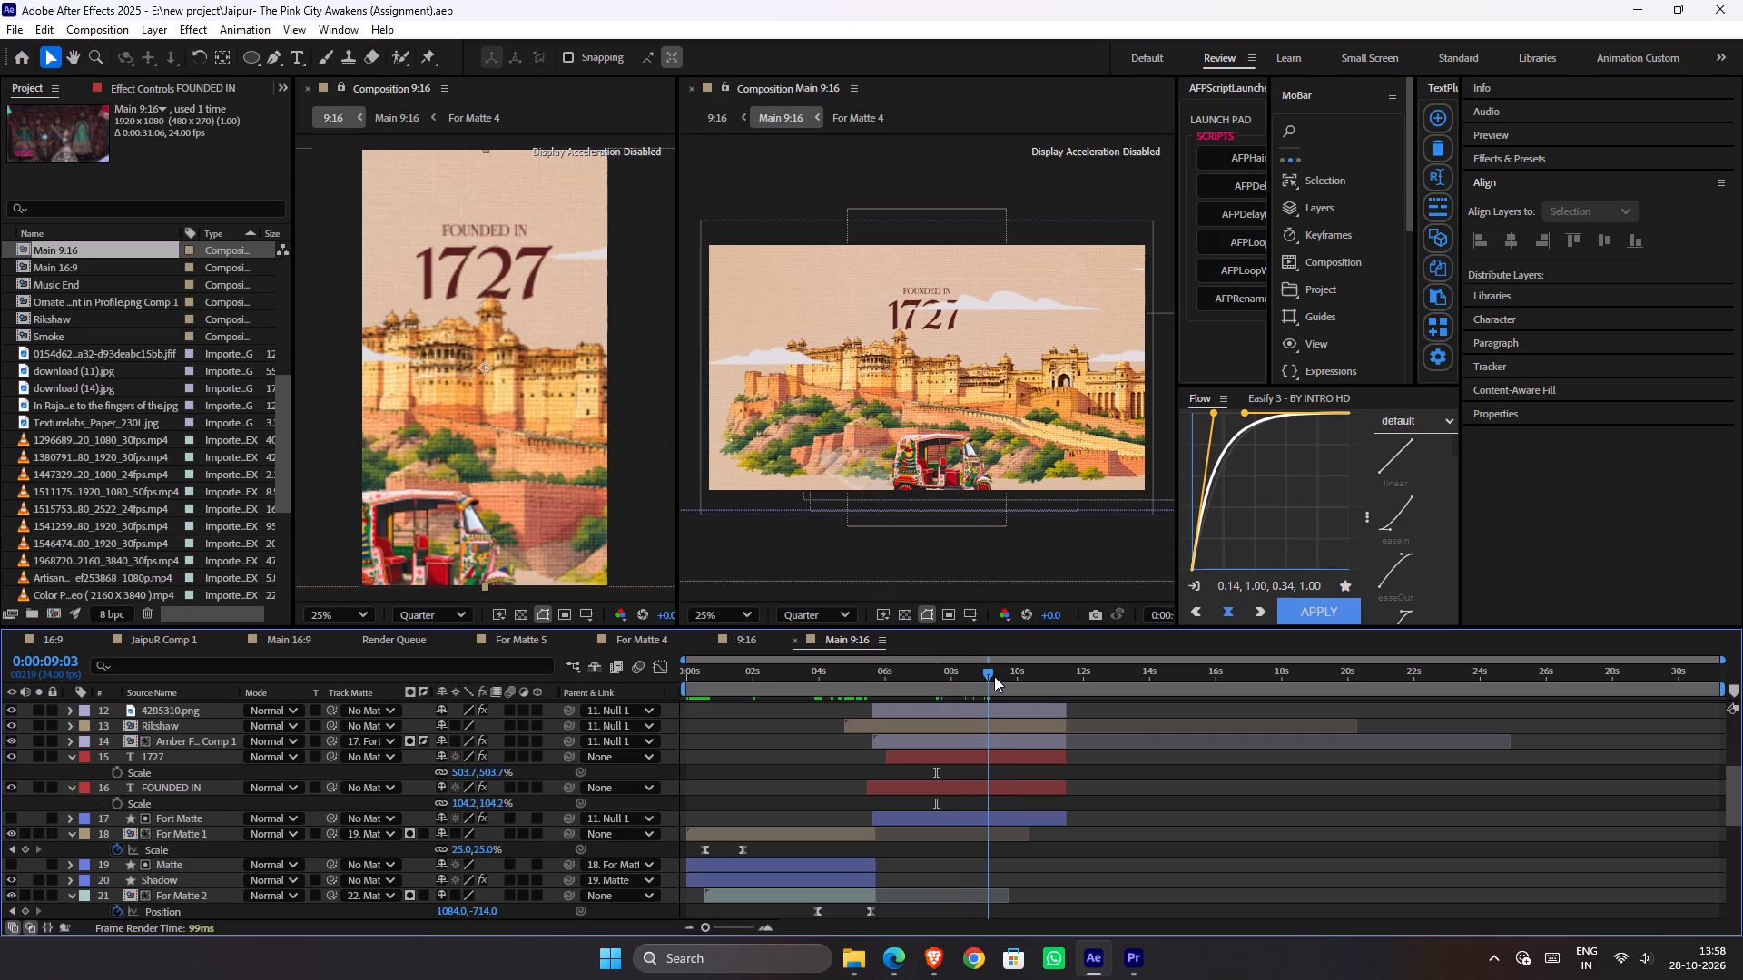
drag(994, 676, 1046, 677)
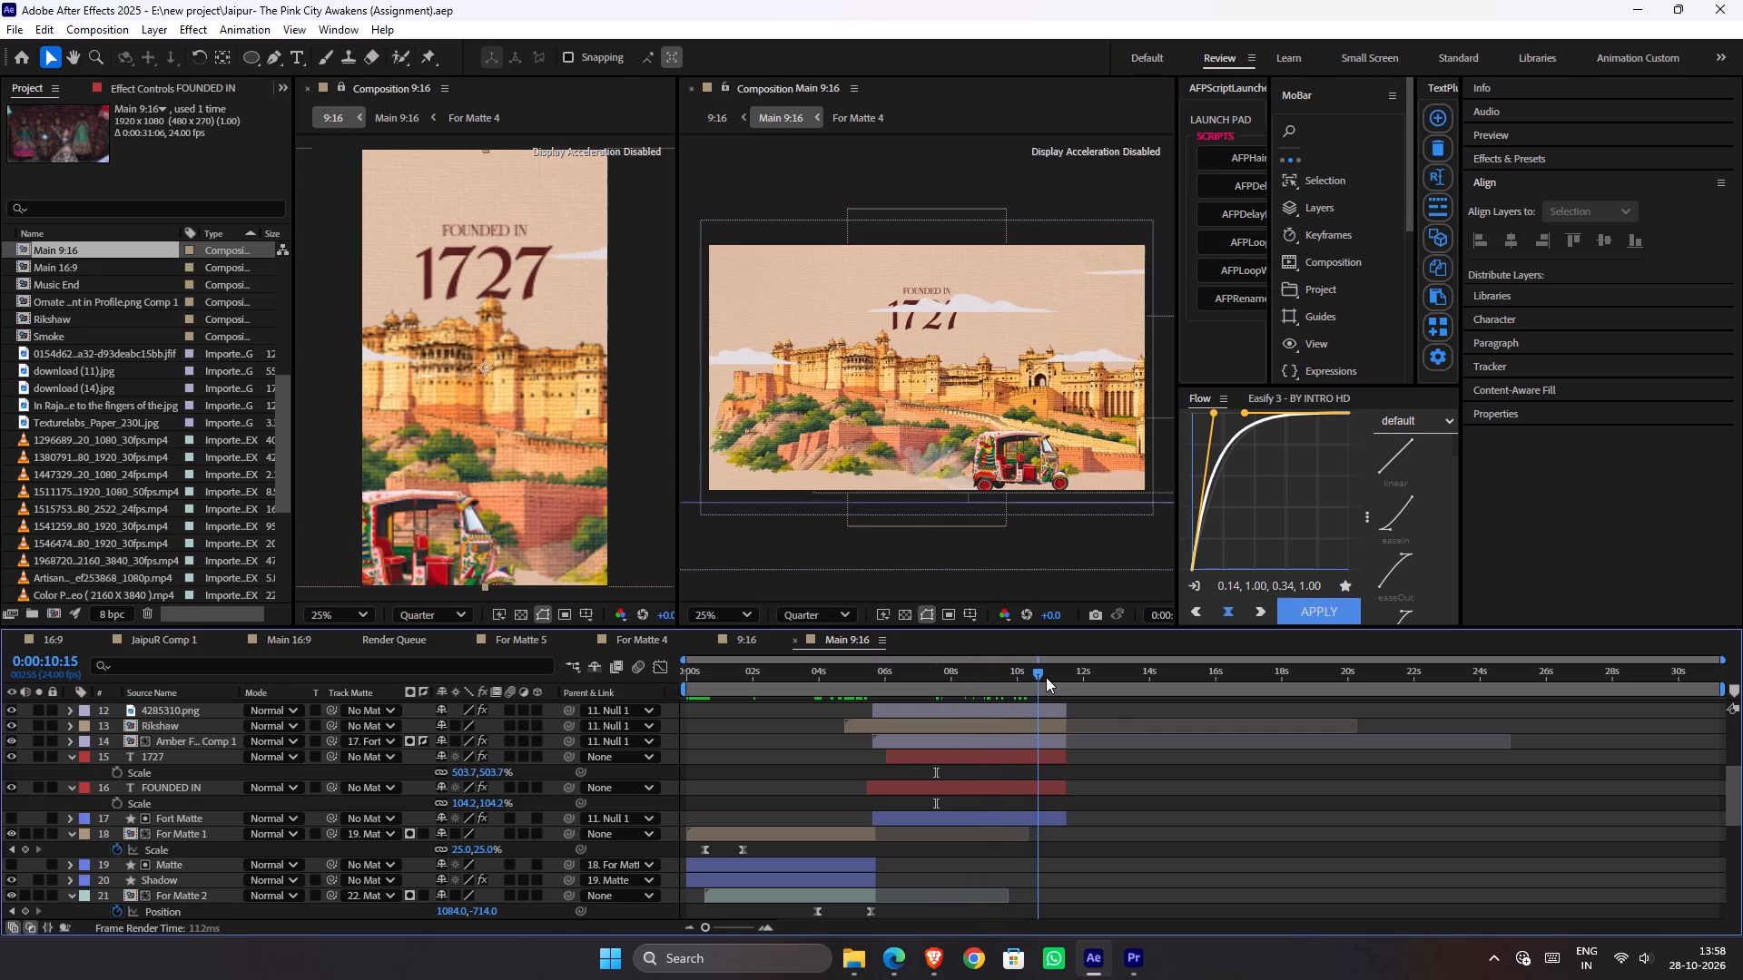
drag(1046, 677, 1058, 677)
drag(1059, 670, 1062, 670)
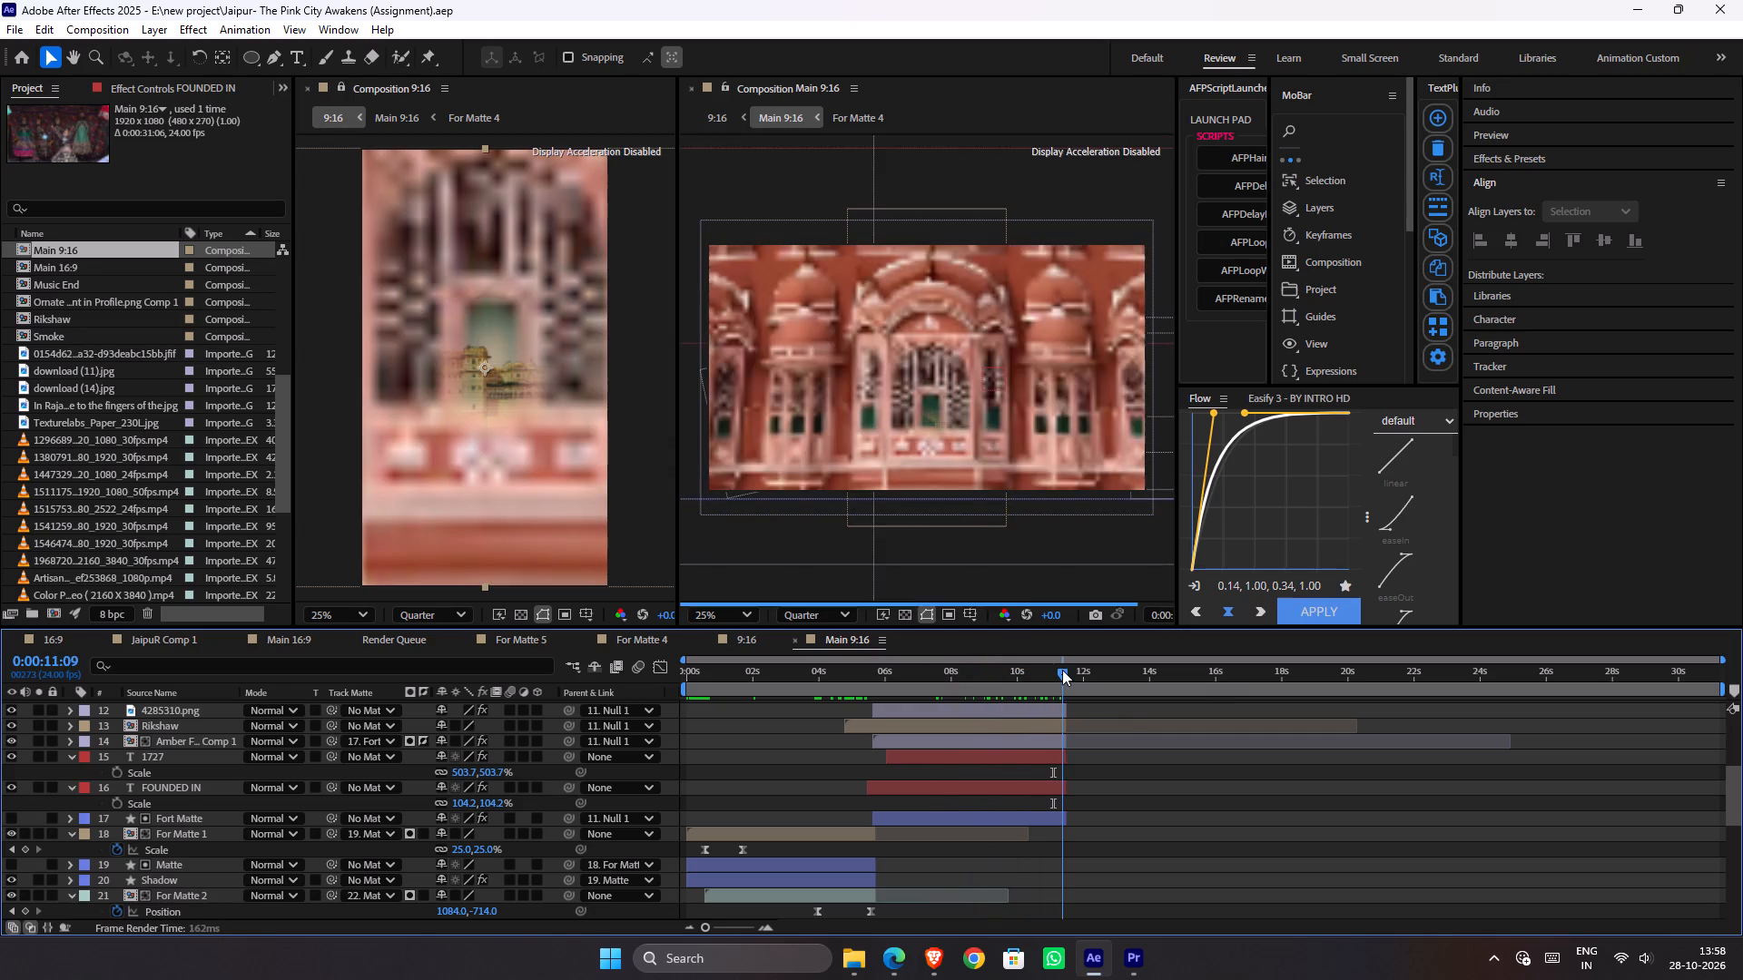
drag(1062, 670, 1004, 673)
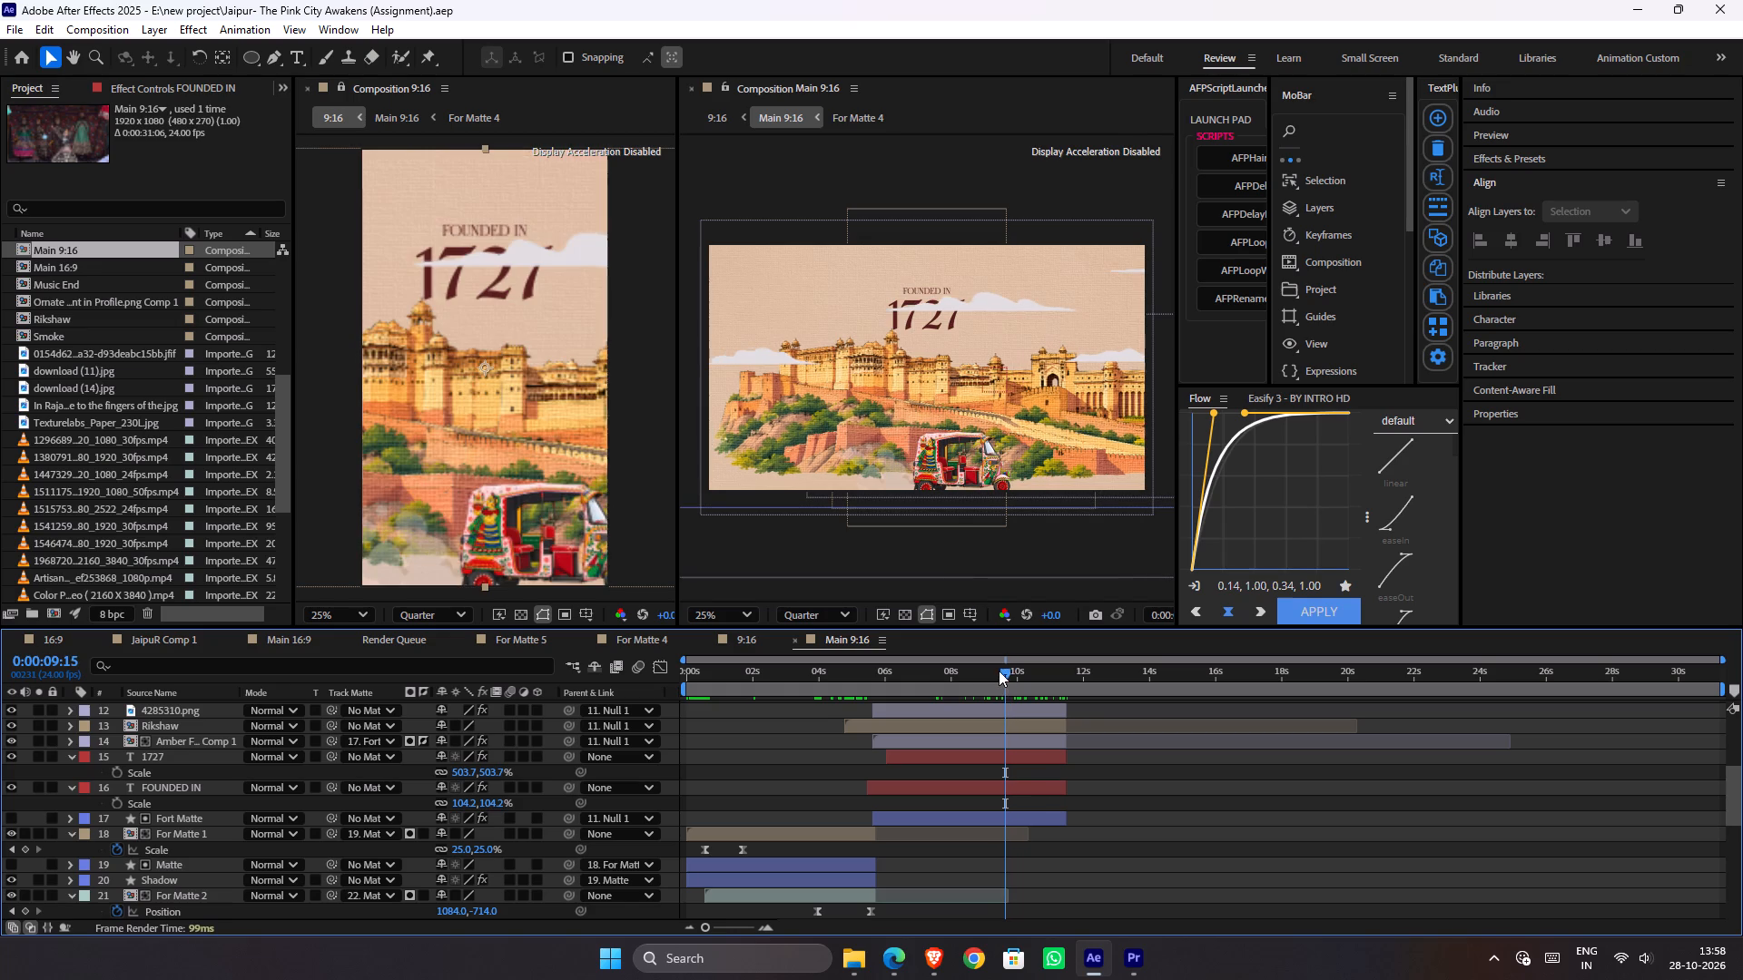
drag(1002, 671, 1019, 671)
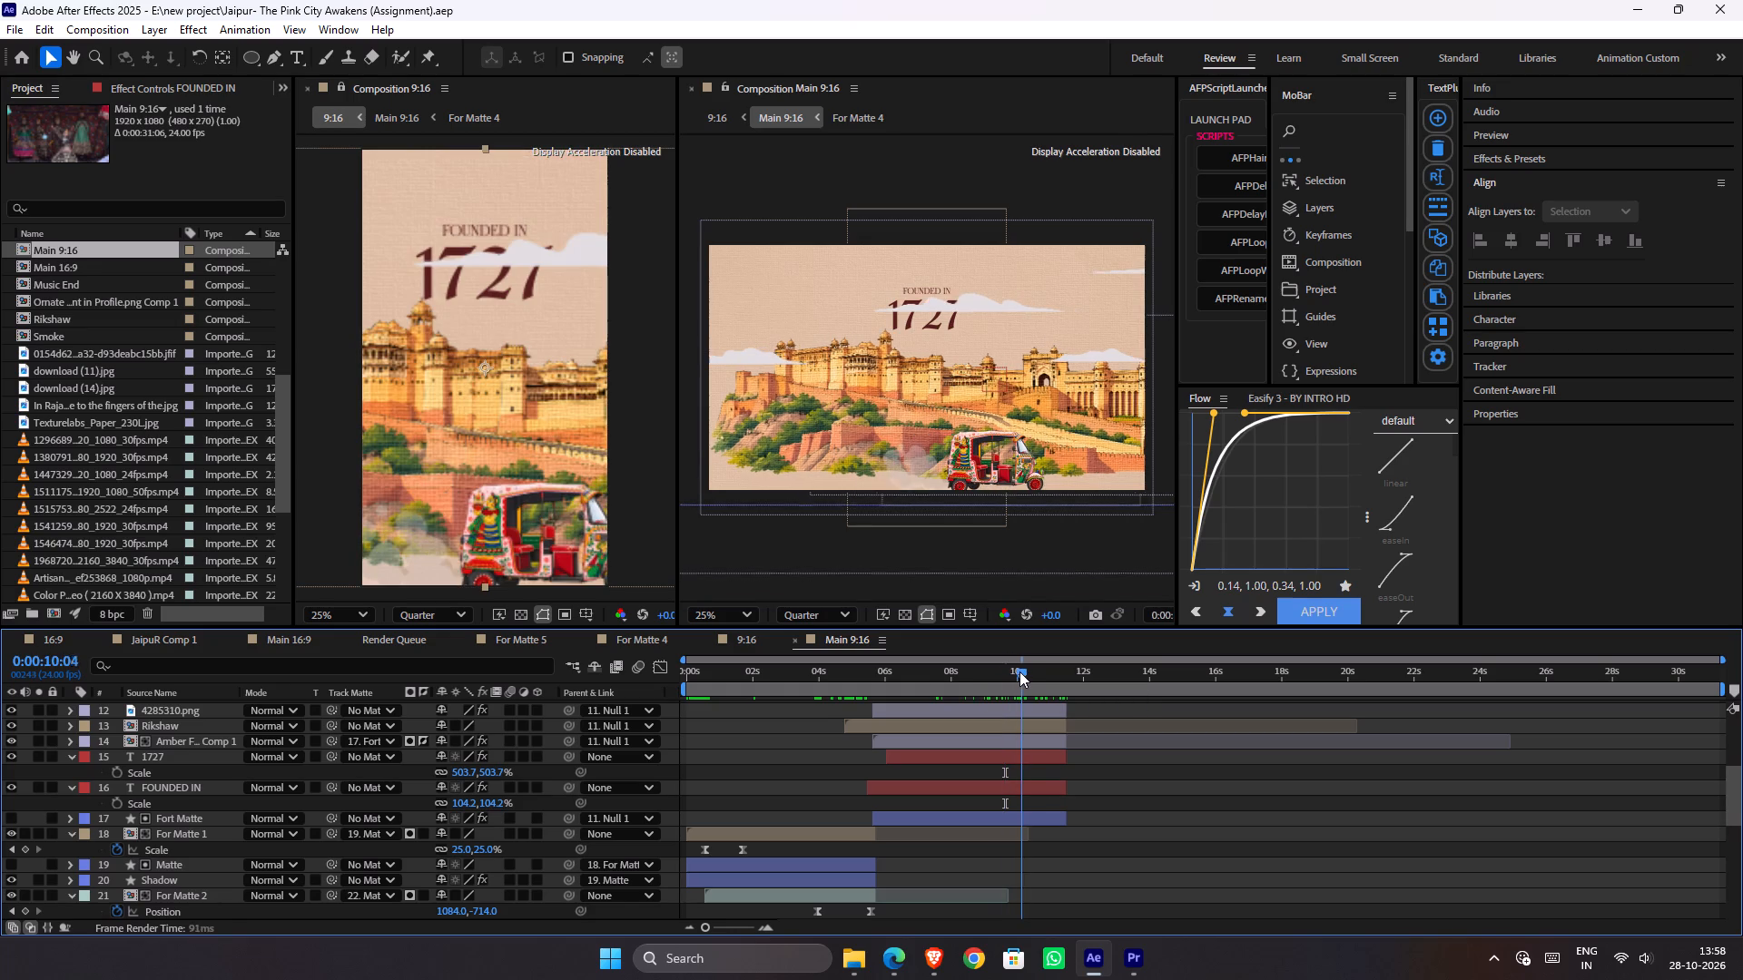
drag(1019, 671, 1020, 671)
drag(1020, 671, 1037, 673)
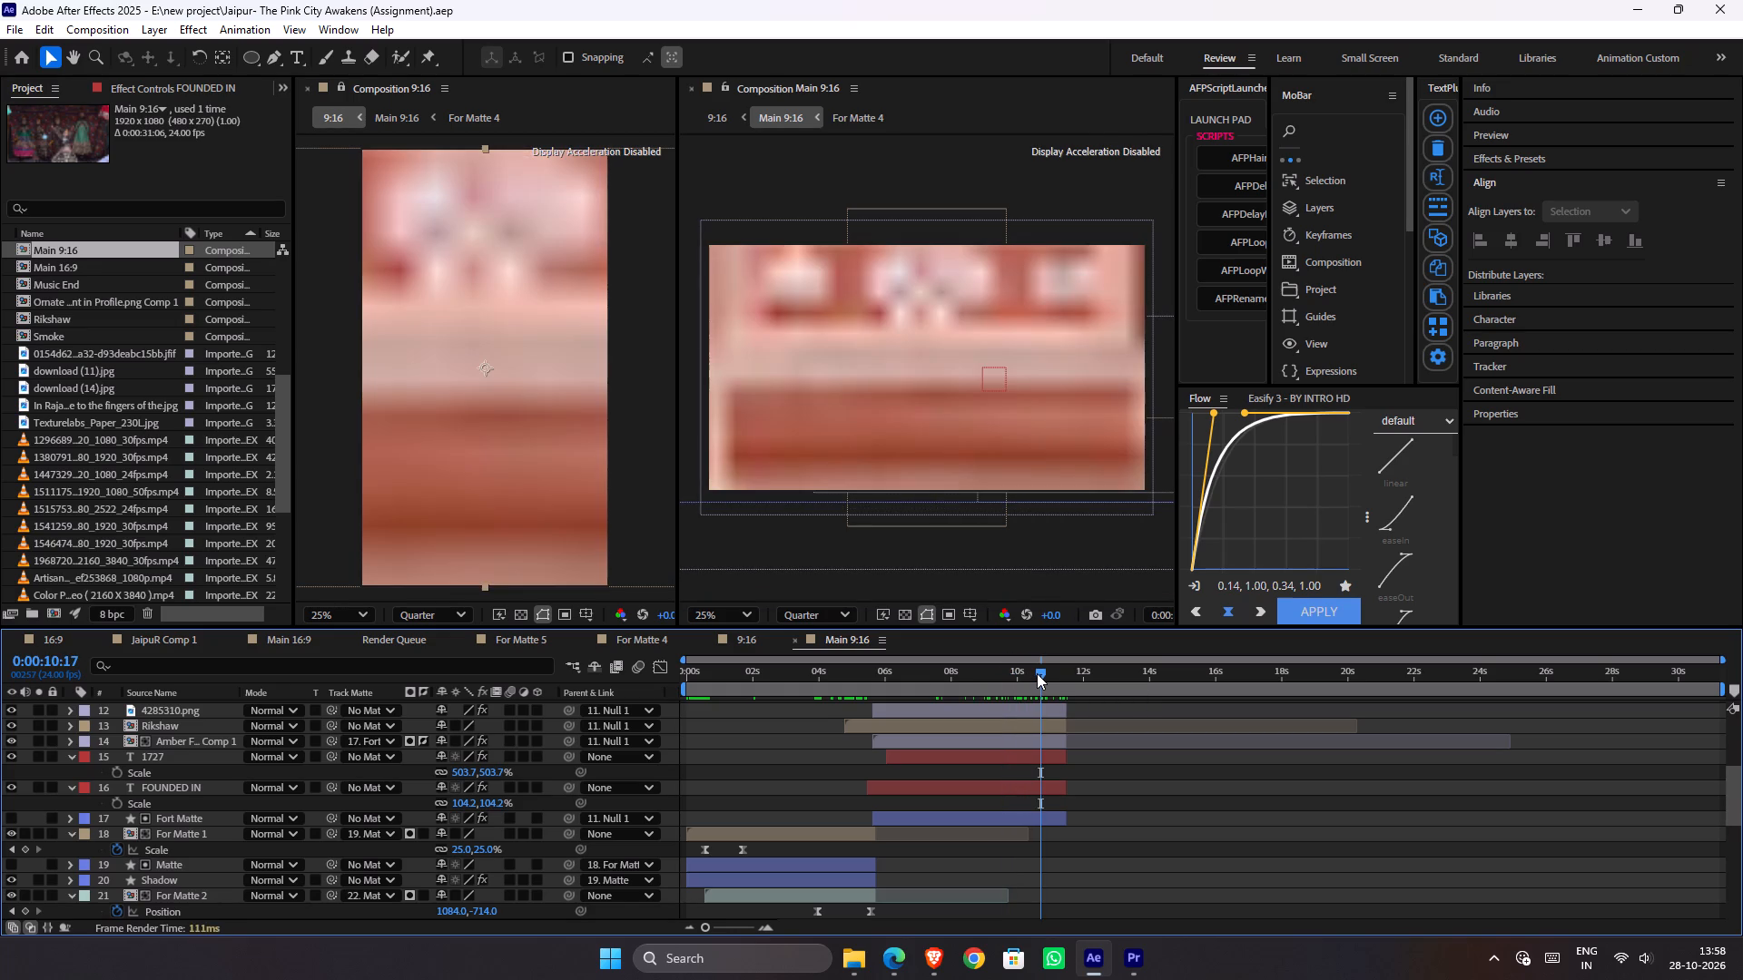
drag(1037, 673, 1074, 681)
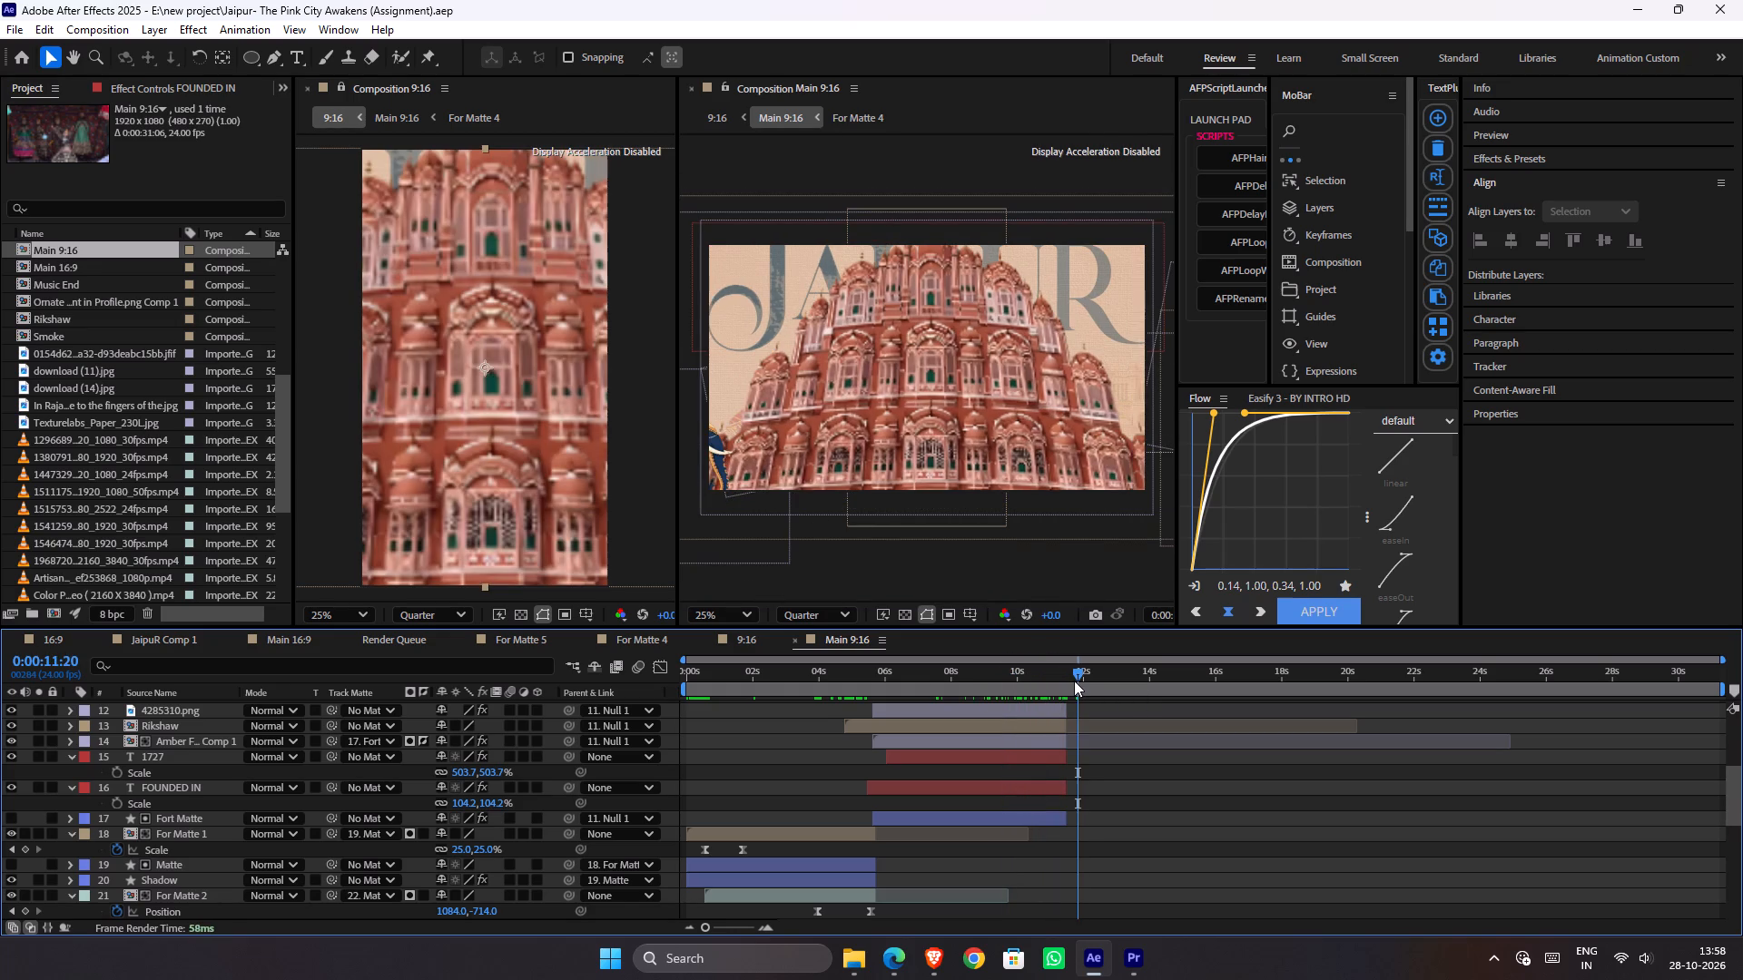
drag(1073, 670, 1160, 678)
scroll(1216, 760, up, 2)
drag(1159, 671, 1166, 671)
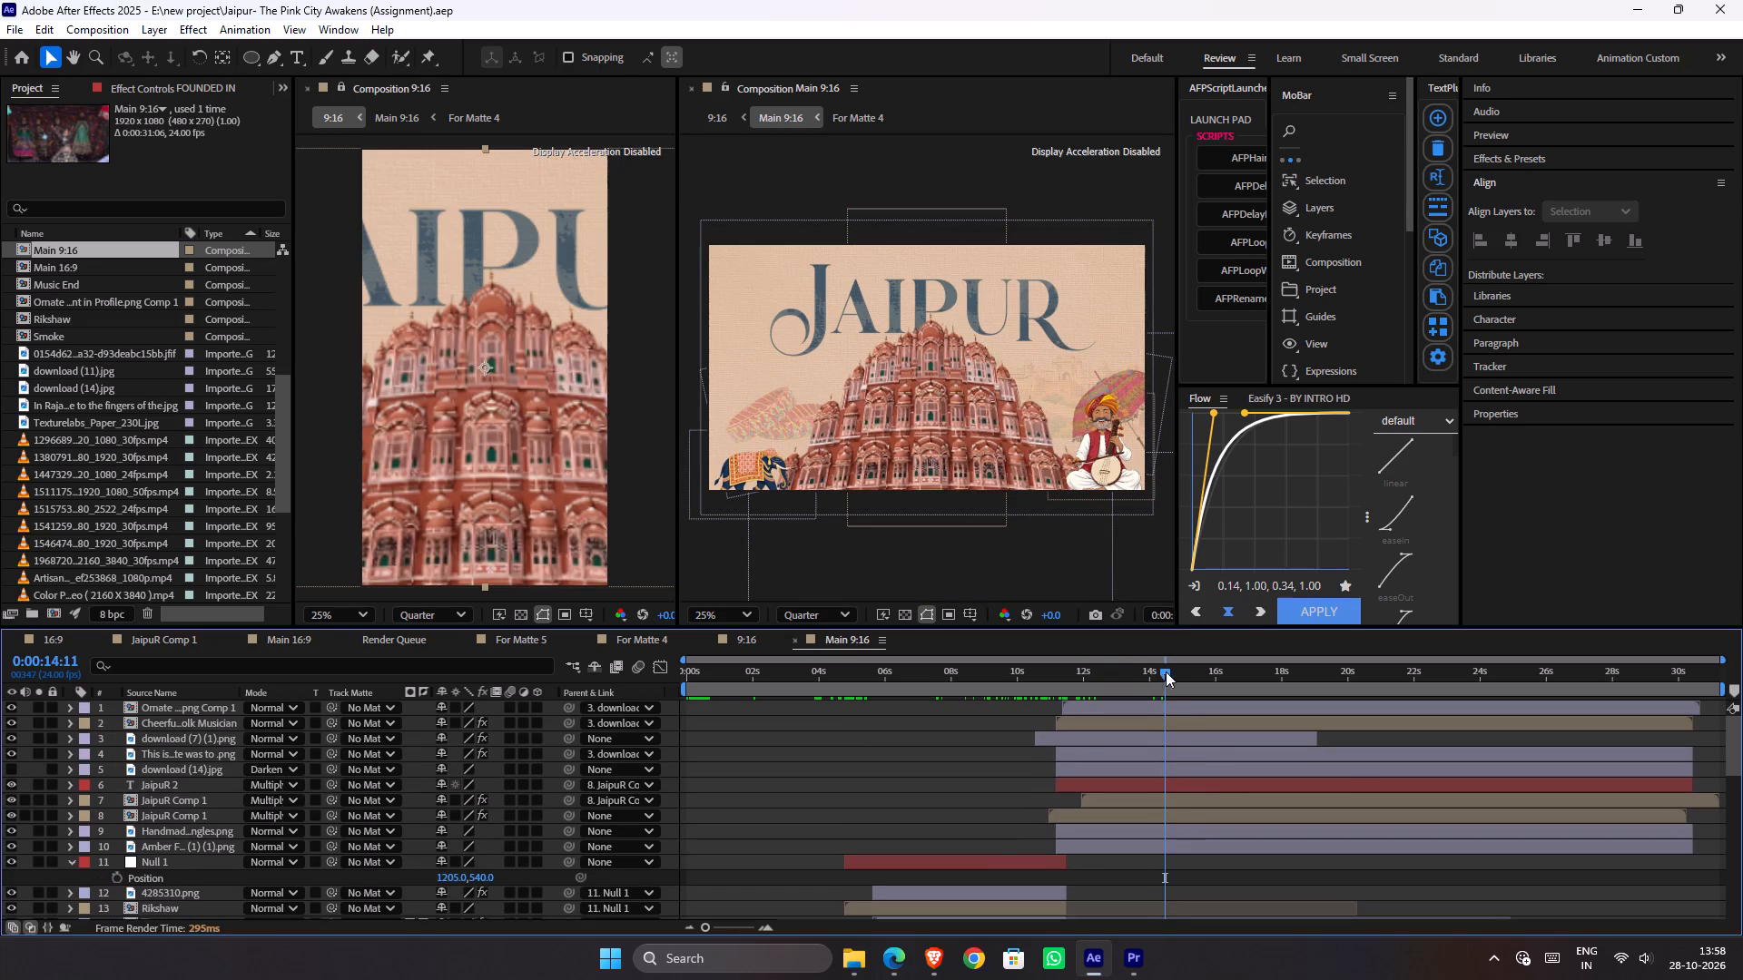
drag(1166, 671, 1191, 677)
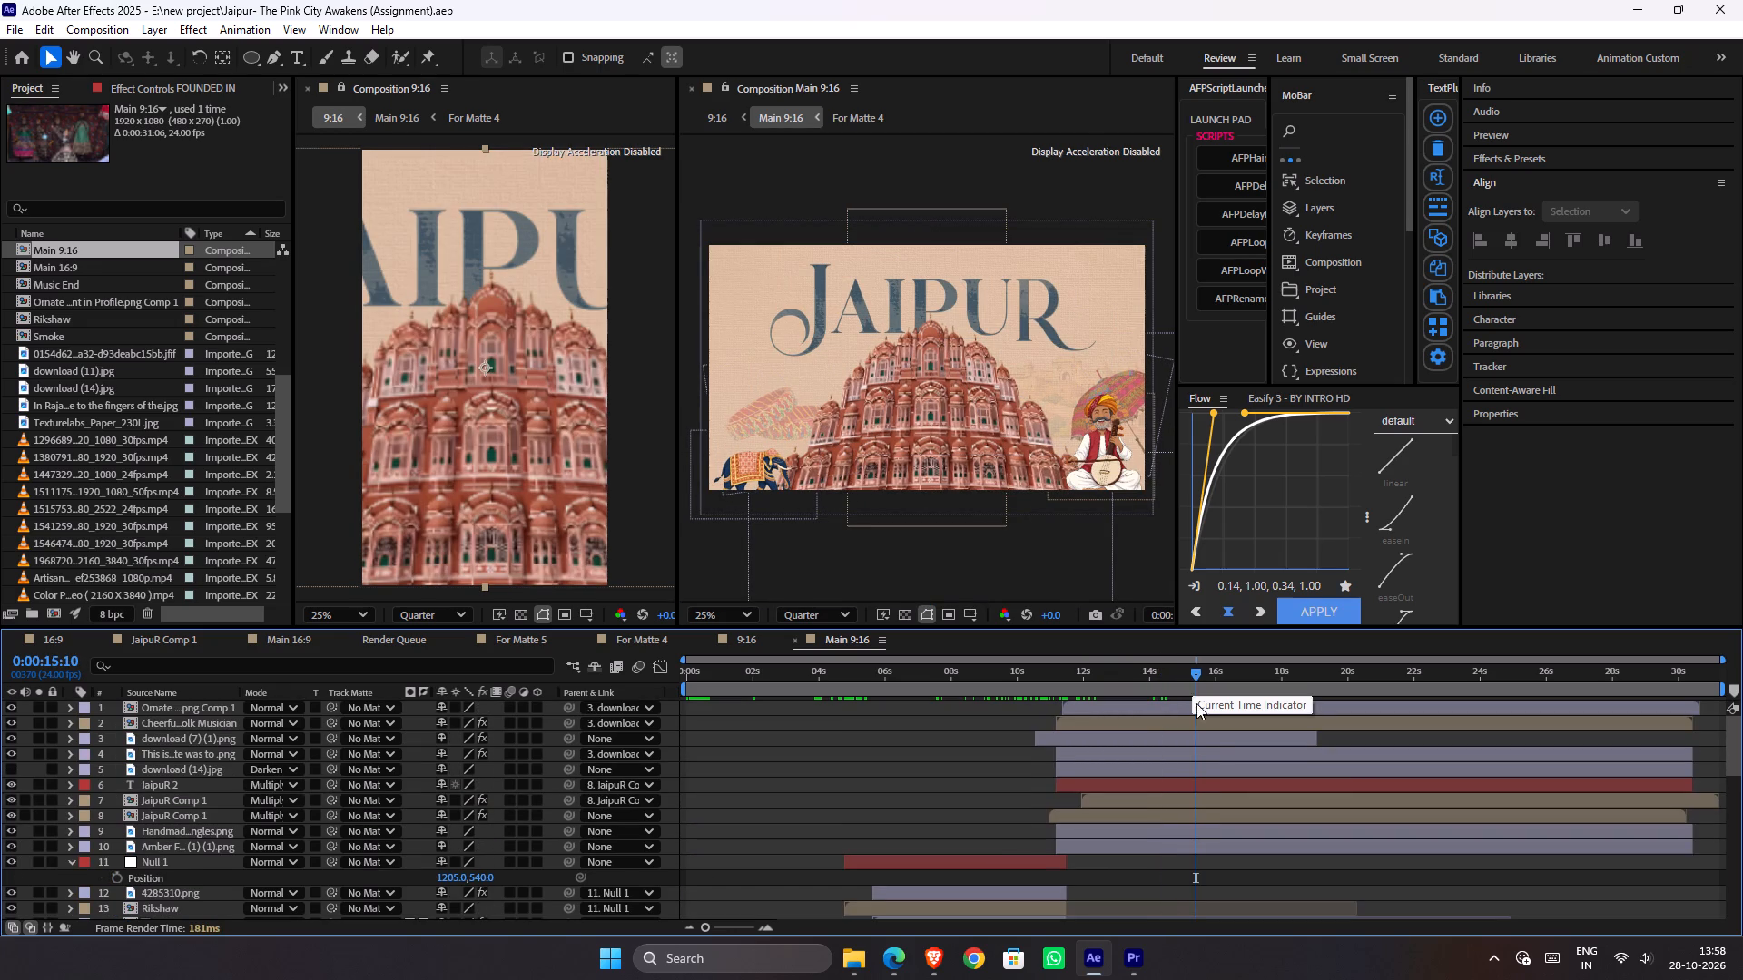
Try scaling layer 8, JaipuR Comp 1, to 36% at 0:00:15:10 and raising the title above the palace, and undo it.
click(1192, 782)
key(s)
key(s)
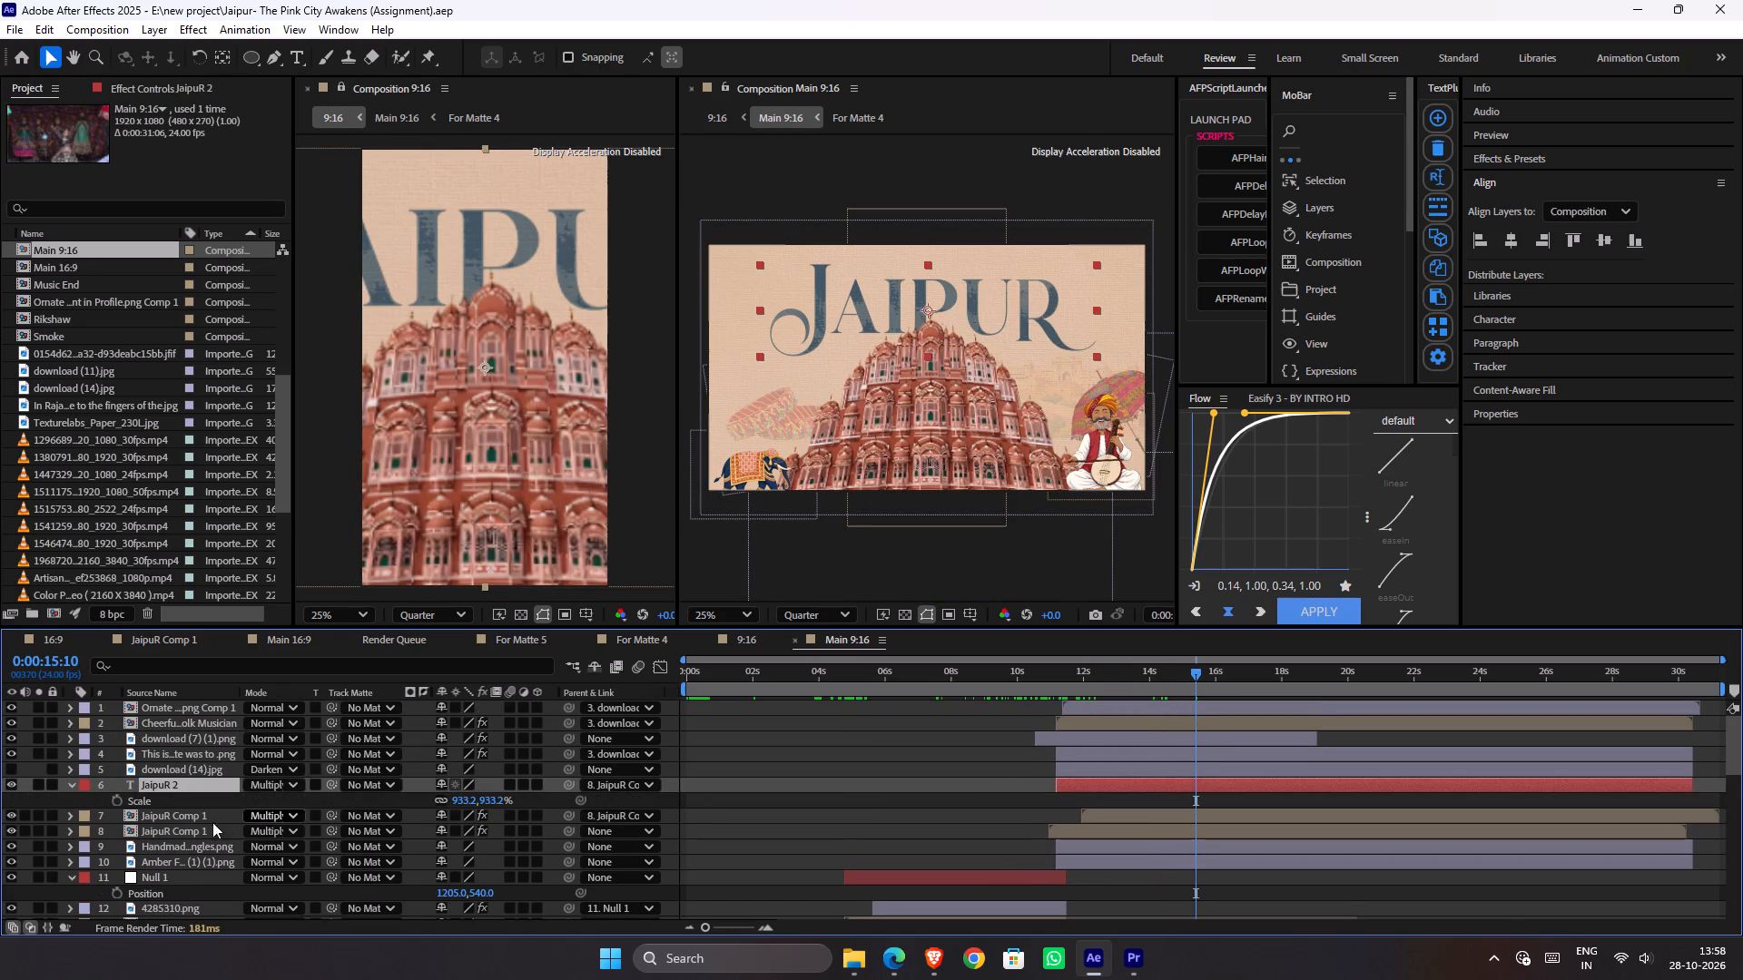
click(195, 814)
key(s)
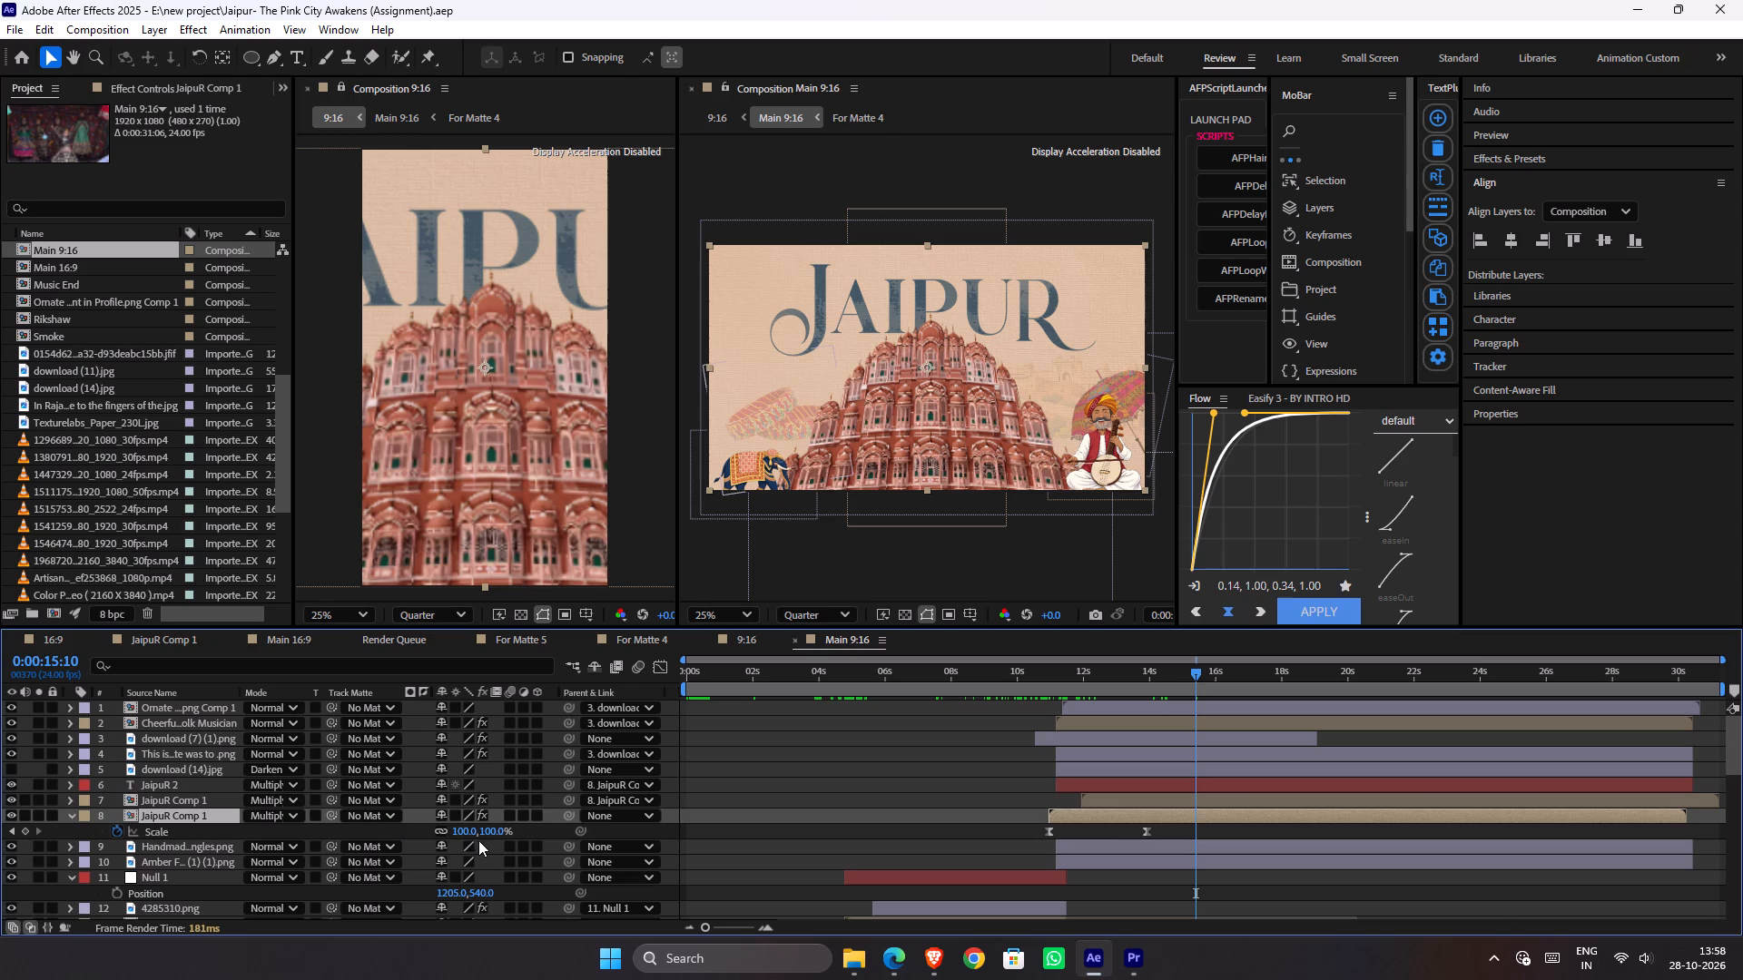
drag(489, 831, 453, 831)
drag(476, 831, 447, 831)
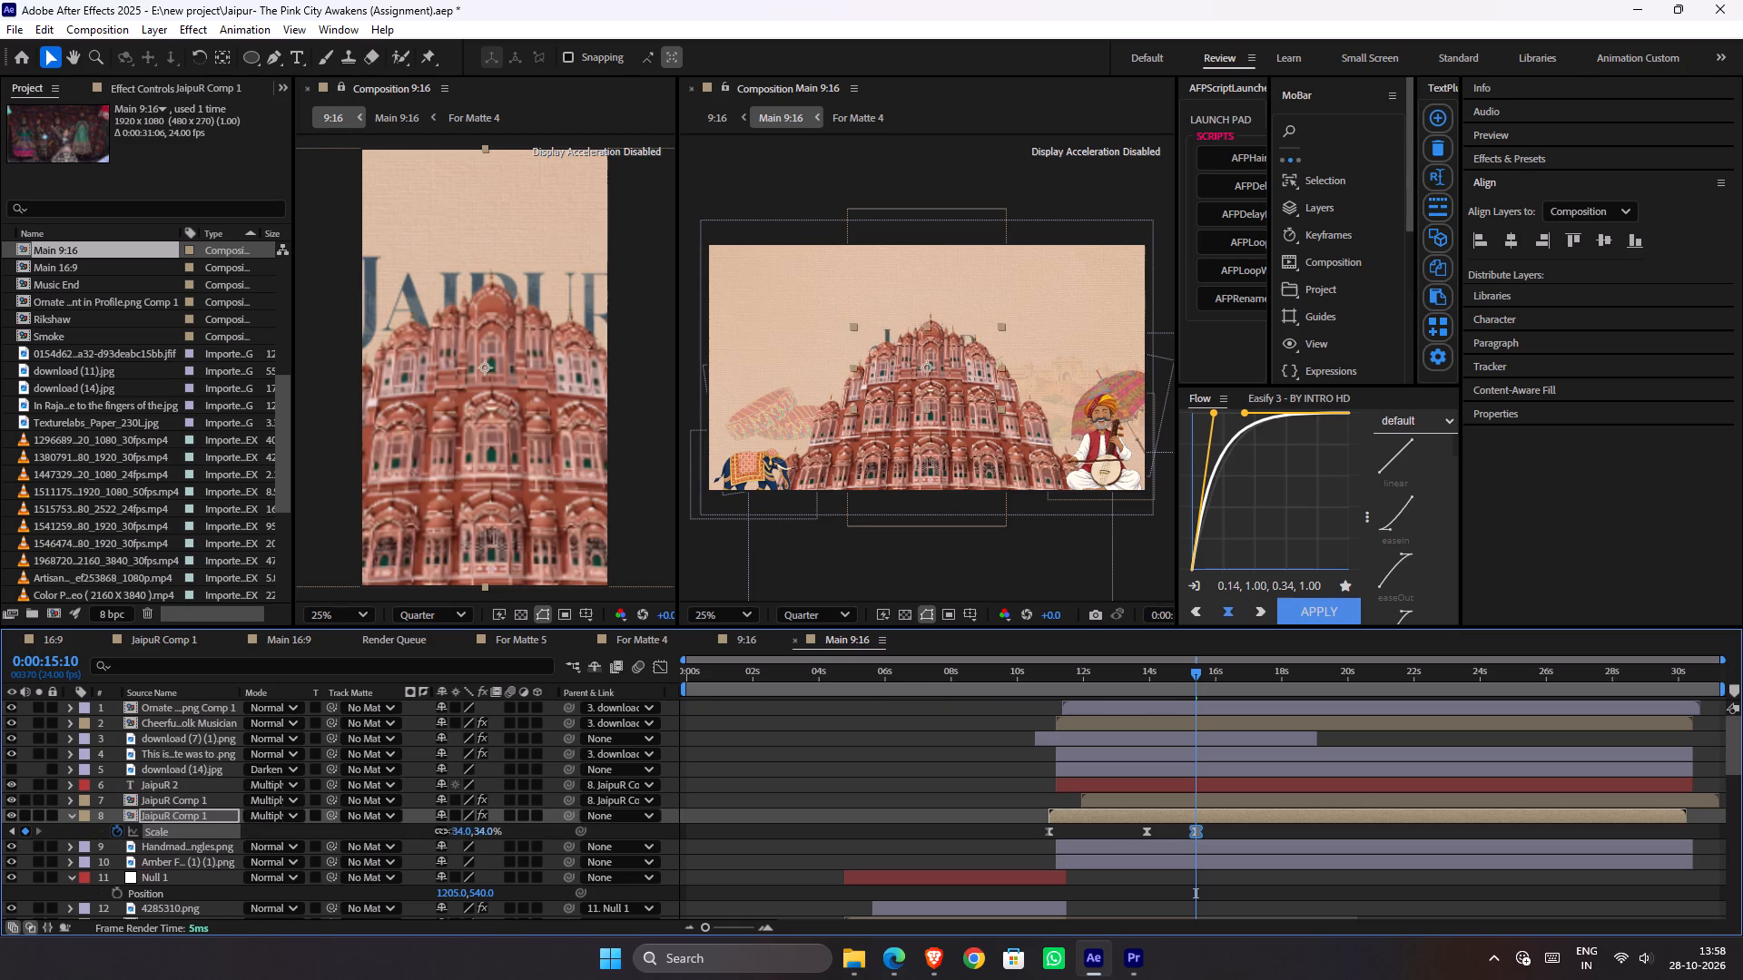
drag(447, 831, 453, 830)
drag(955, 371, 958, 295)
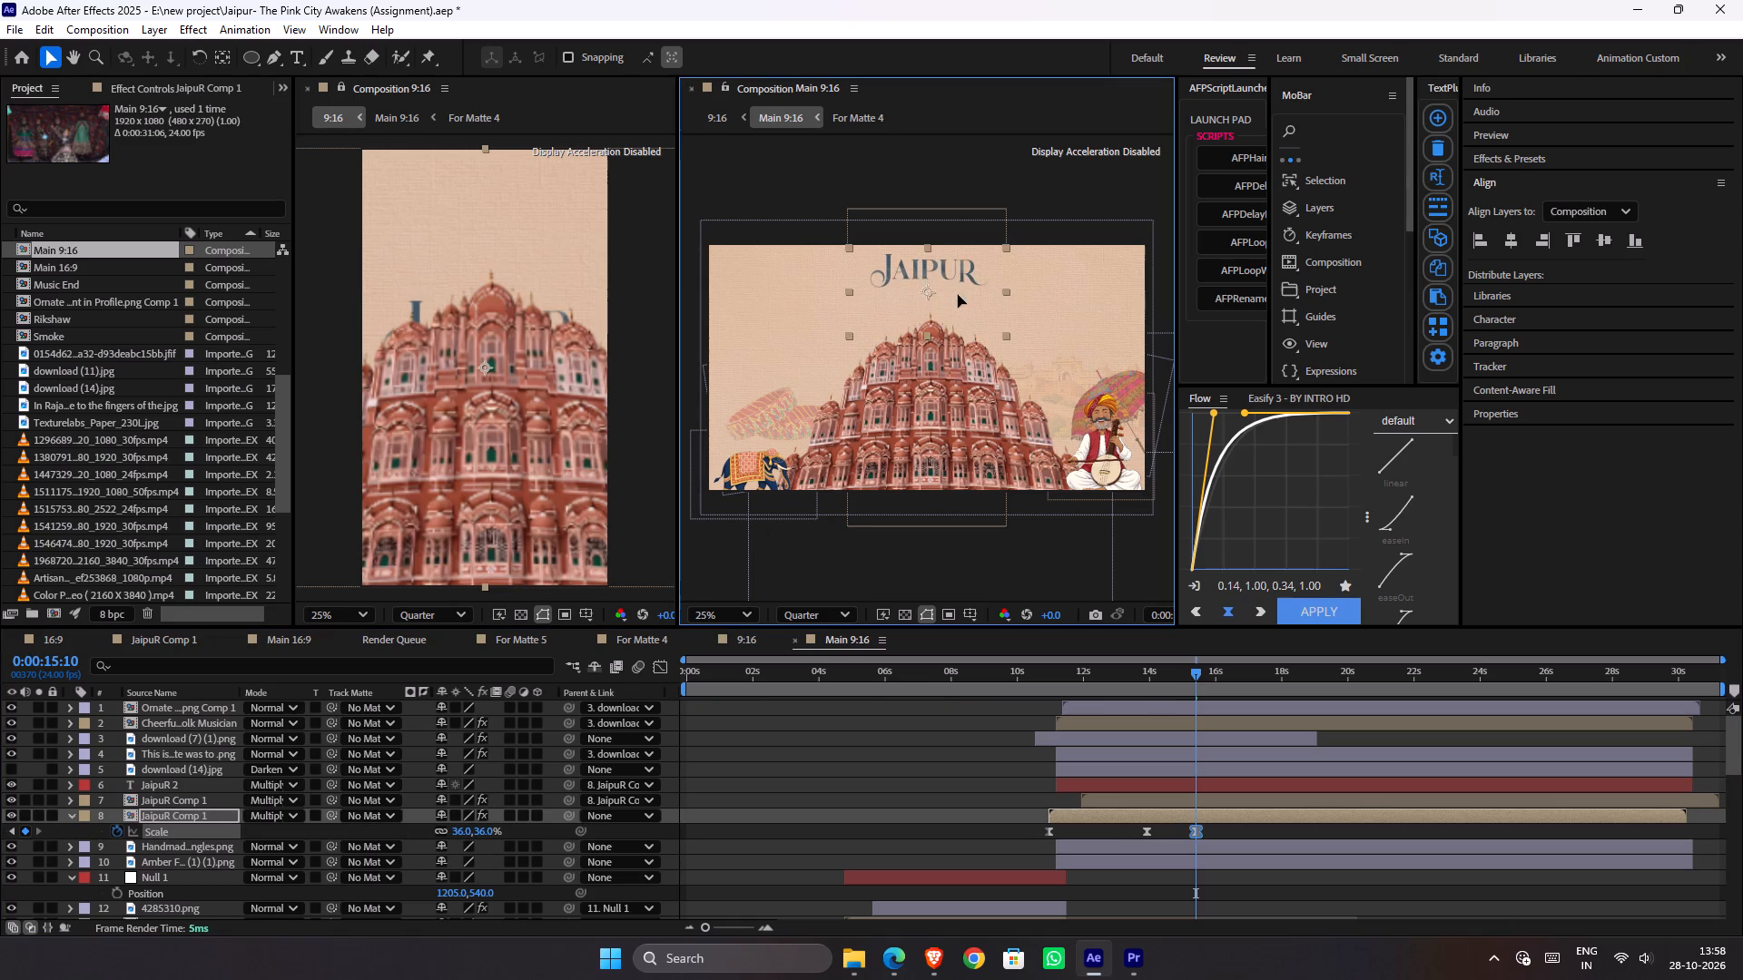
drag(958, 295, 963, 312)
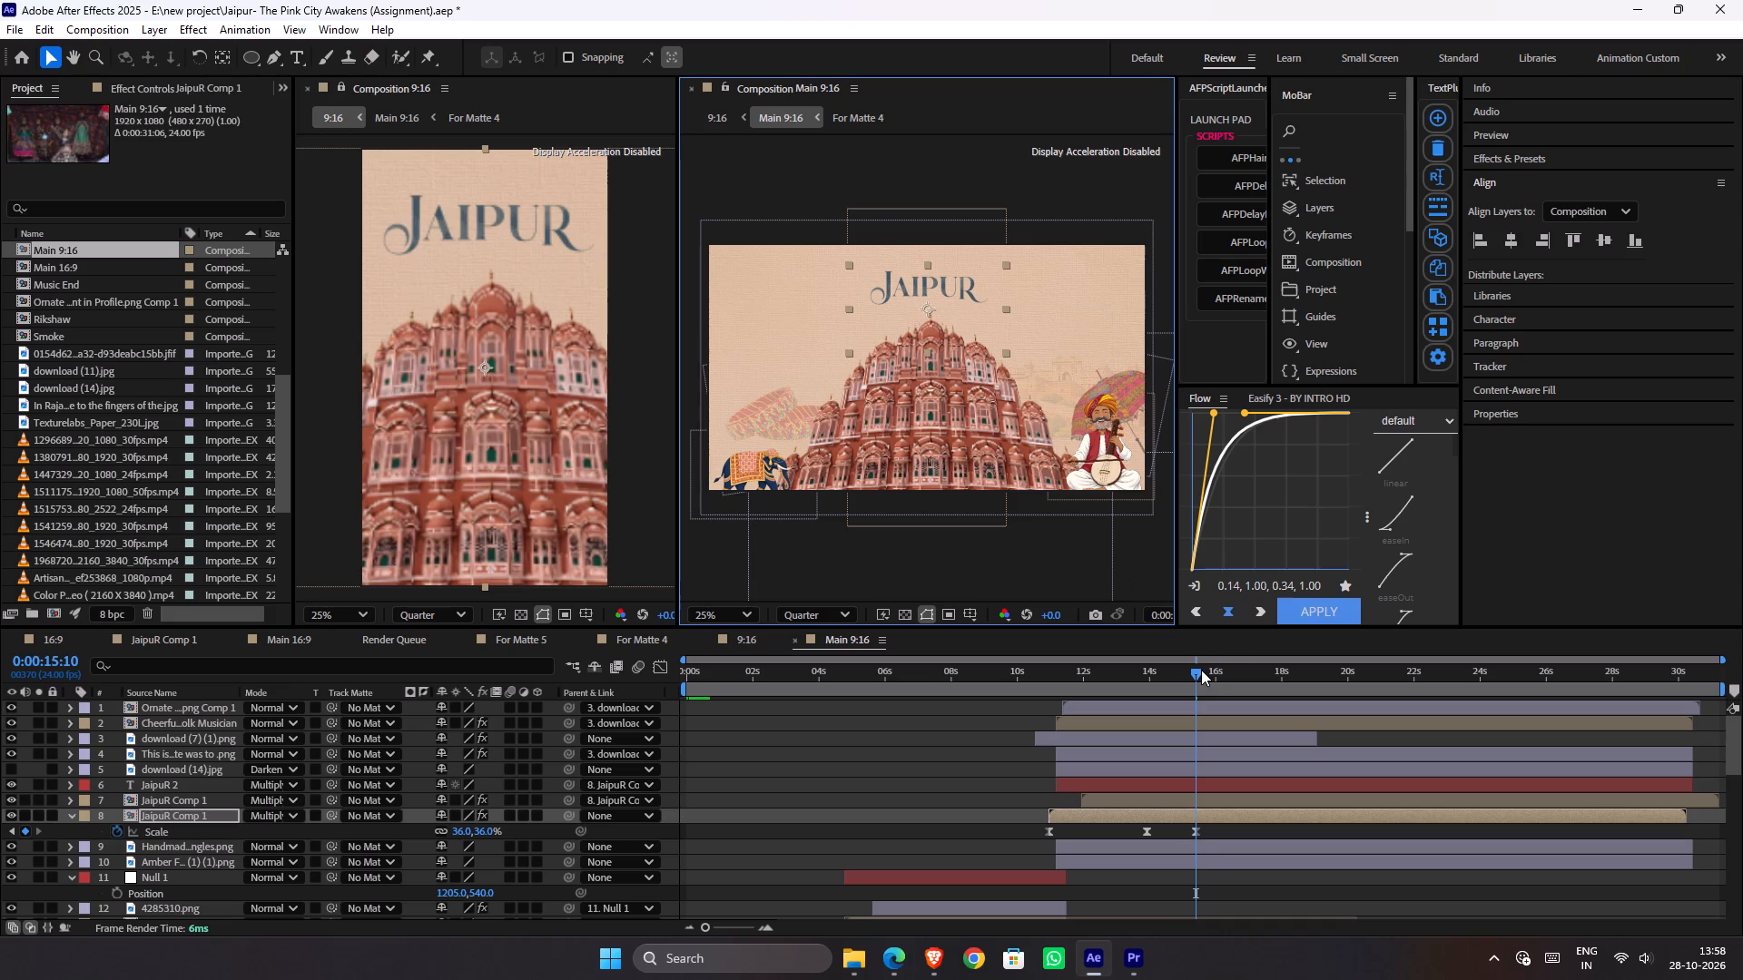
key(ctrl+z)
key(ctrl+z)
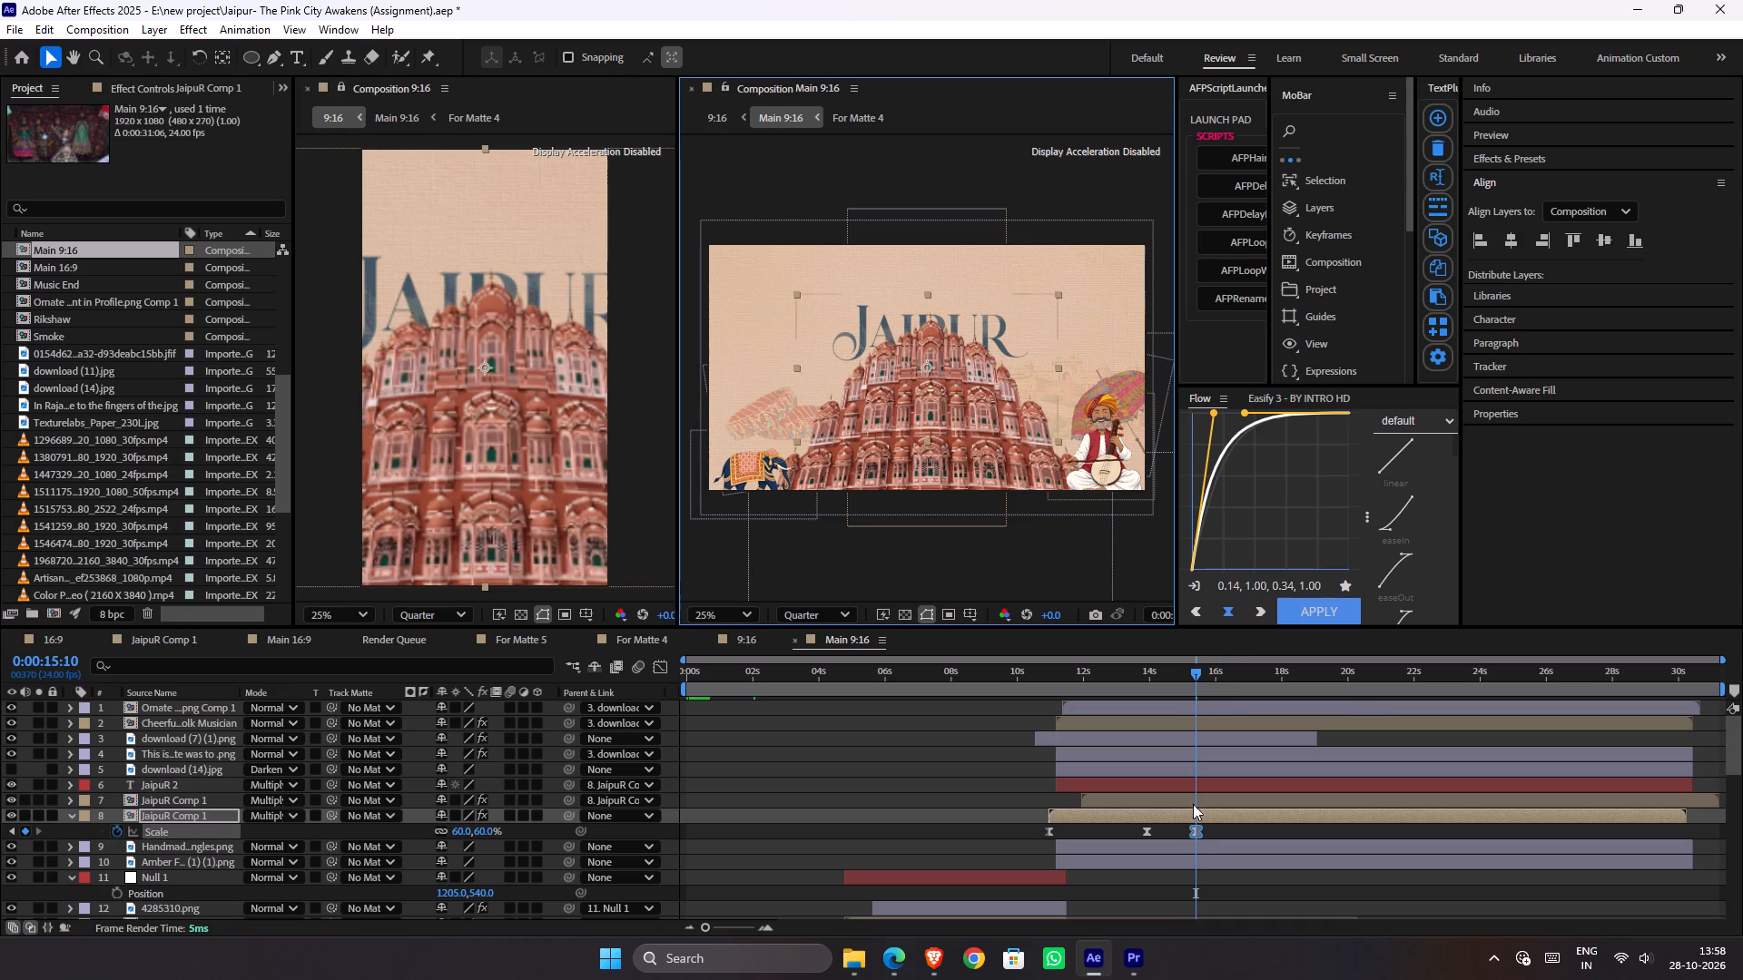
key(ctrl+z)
At the 0:00:13:22 keyframe, reduce layer 8 JaipuR Comp 1 to 47% with both scale keyframes selected, and raise the title above the palace.
key(u)
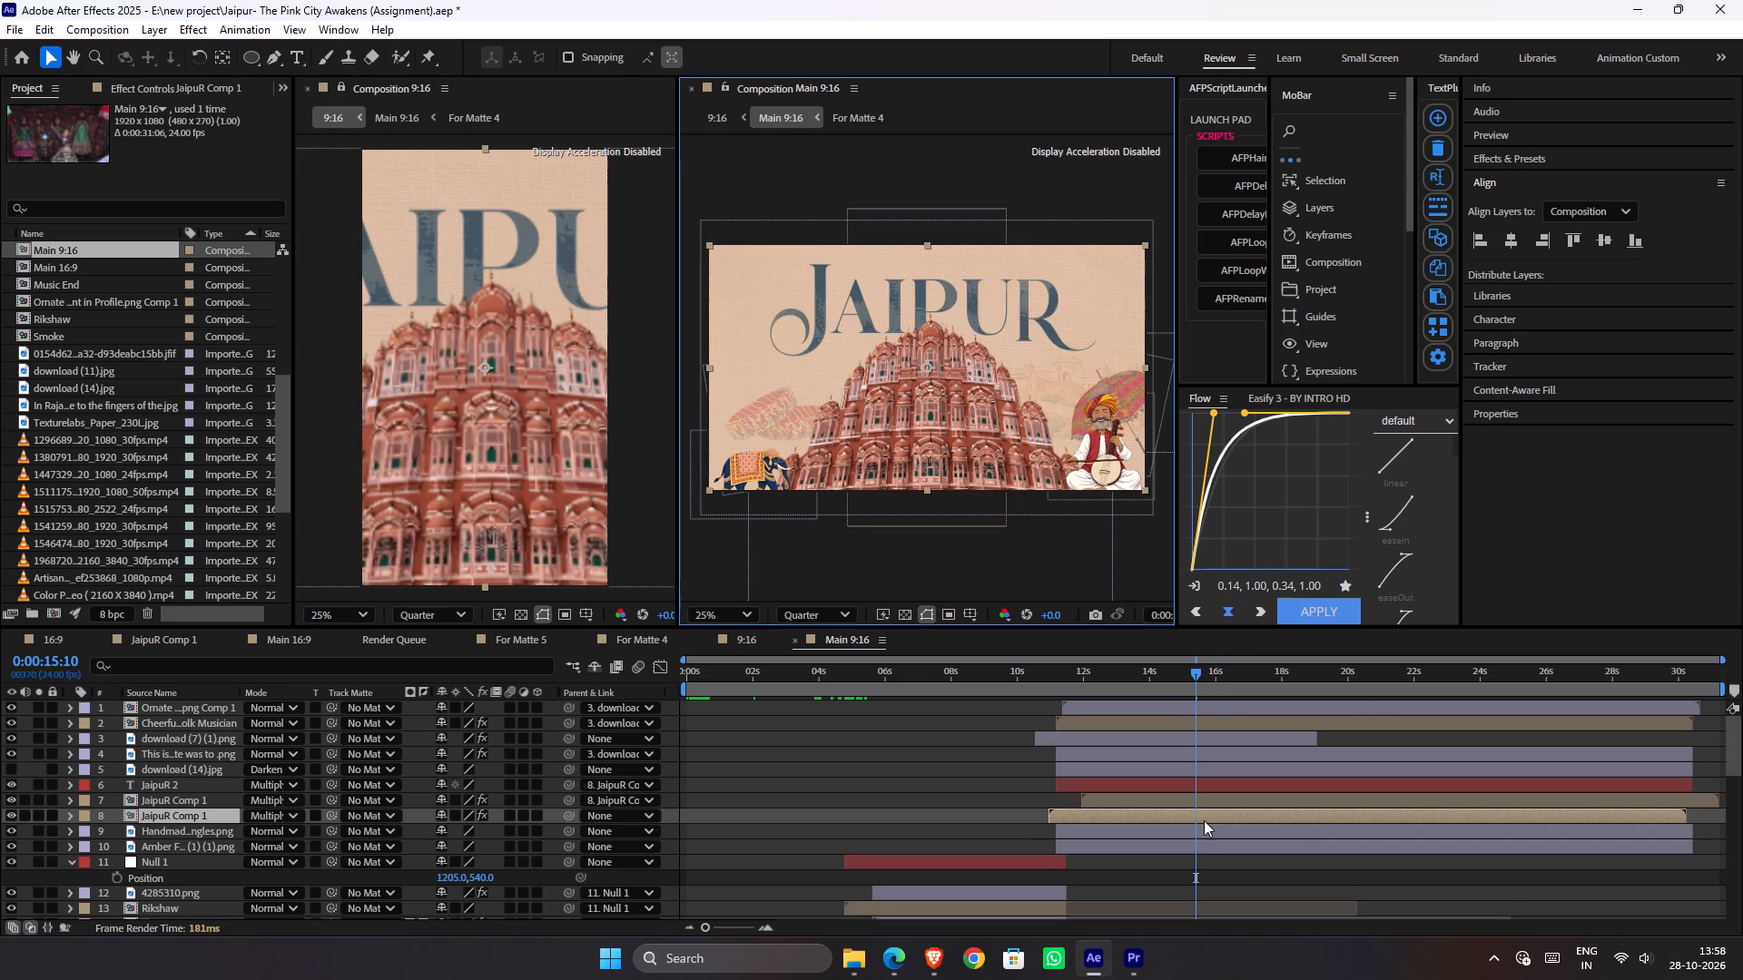
key(u)
key(j)
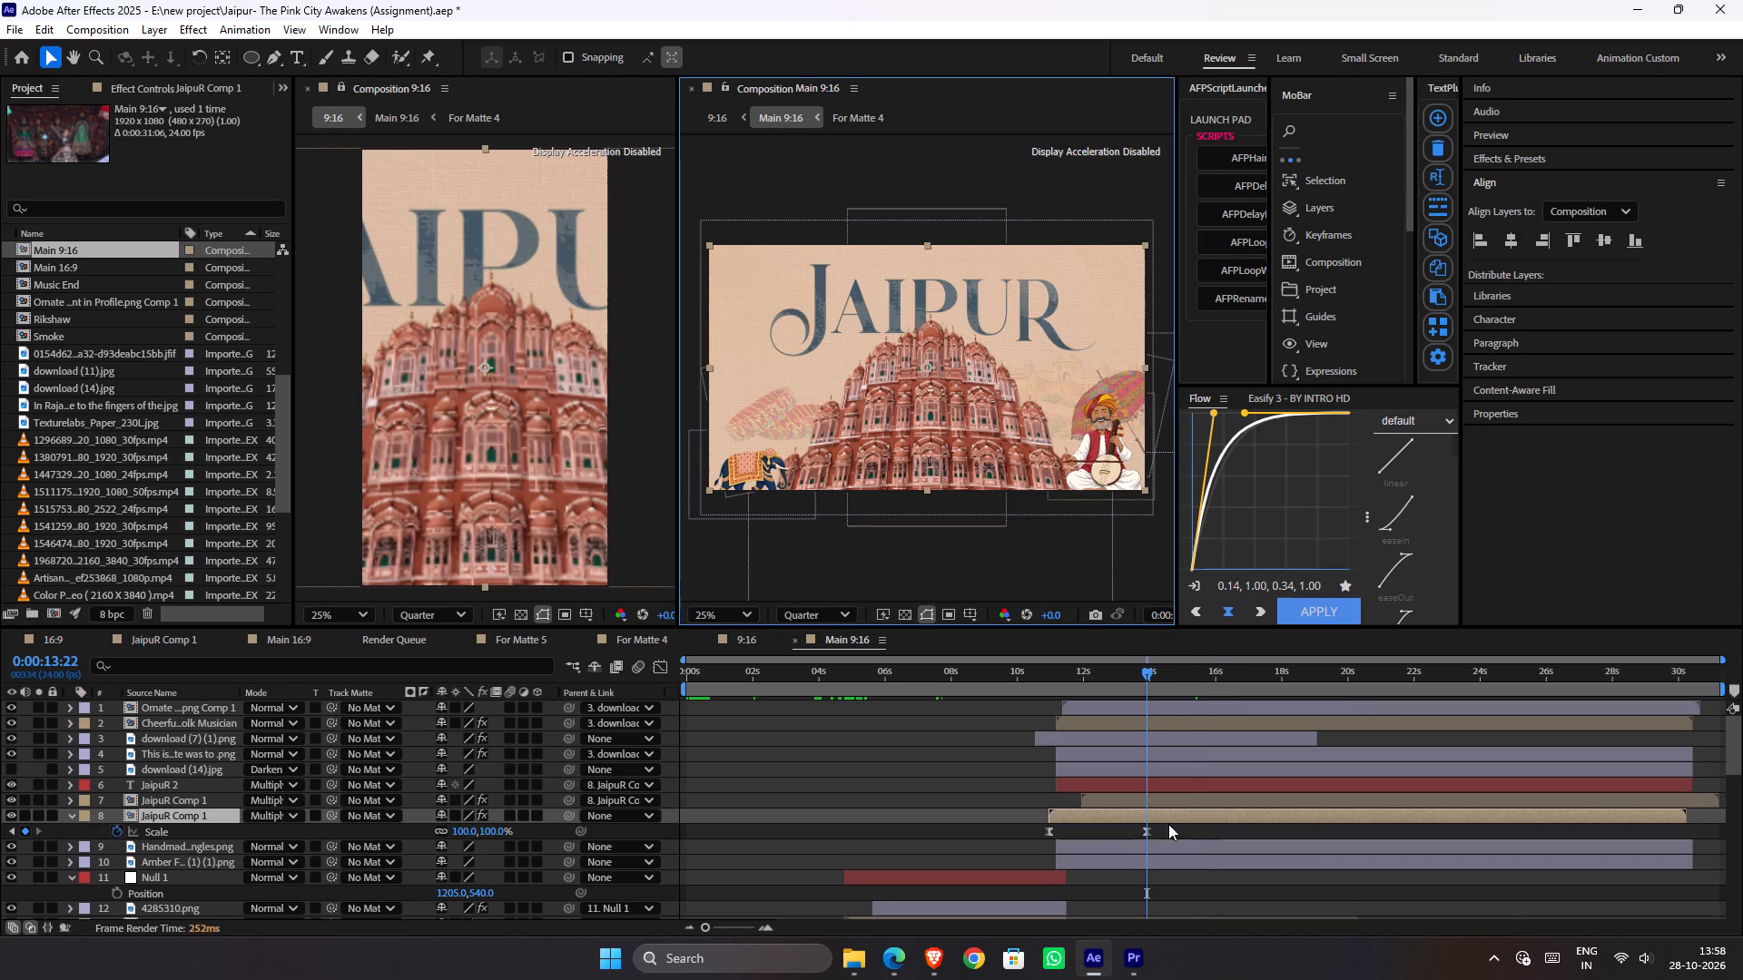
drag(1174, 831, 934, 837)
drag(494, 828, 475, 828)
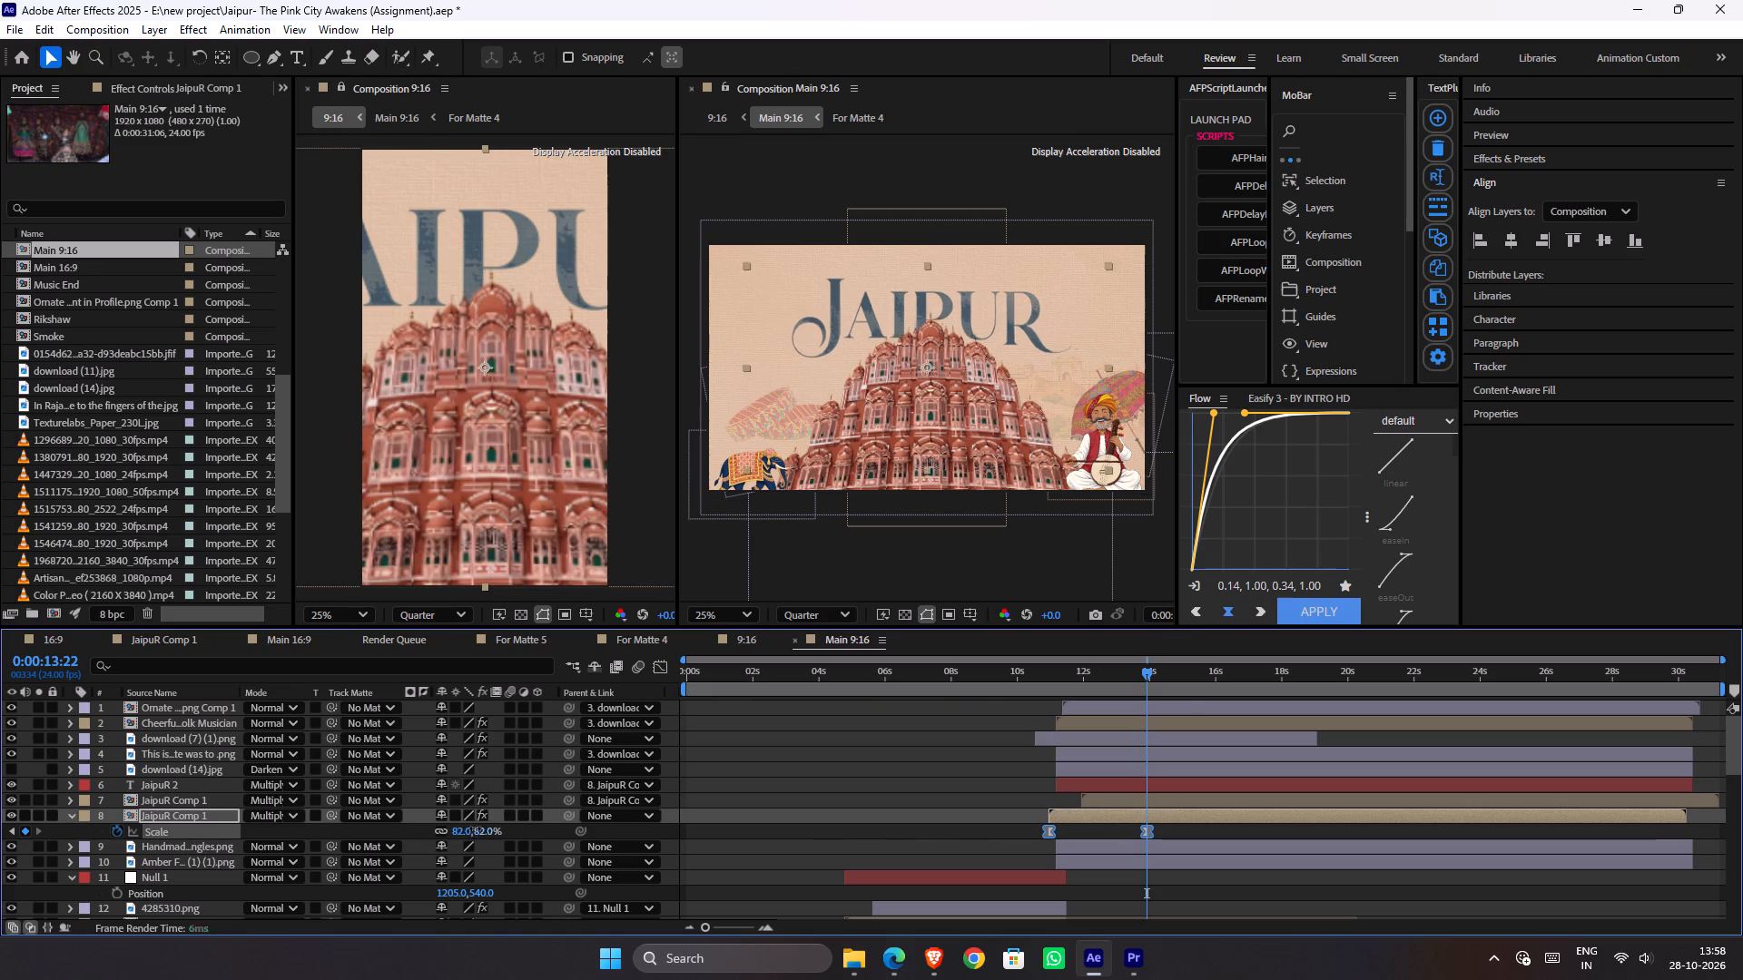
drag(475, 828, 446, 828)
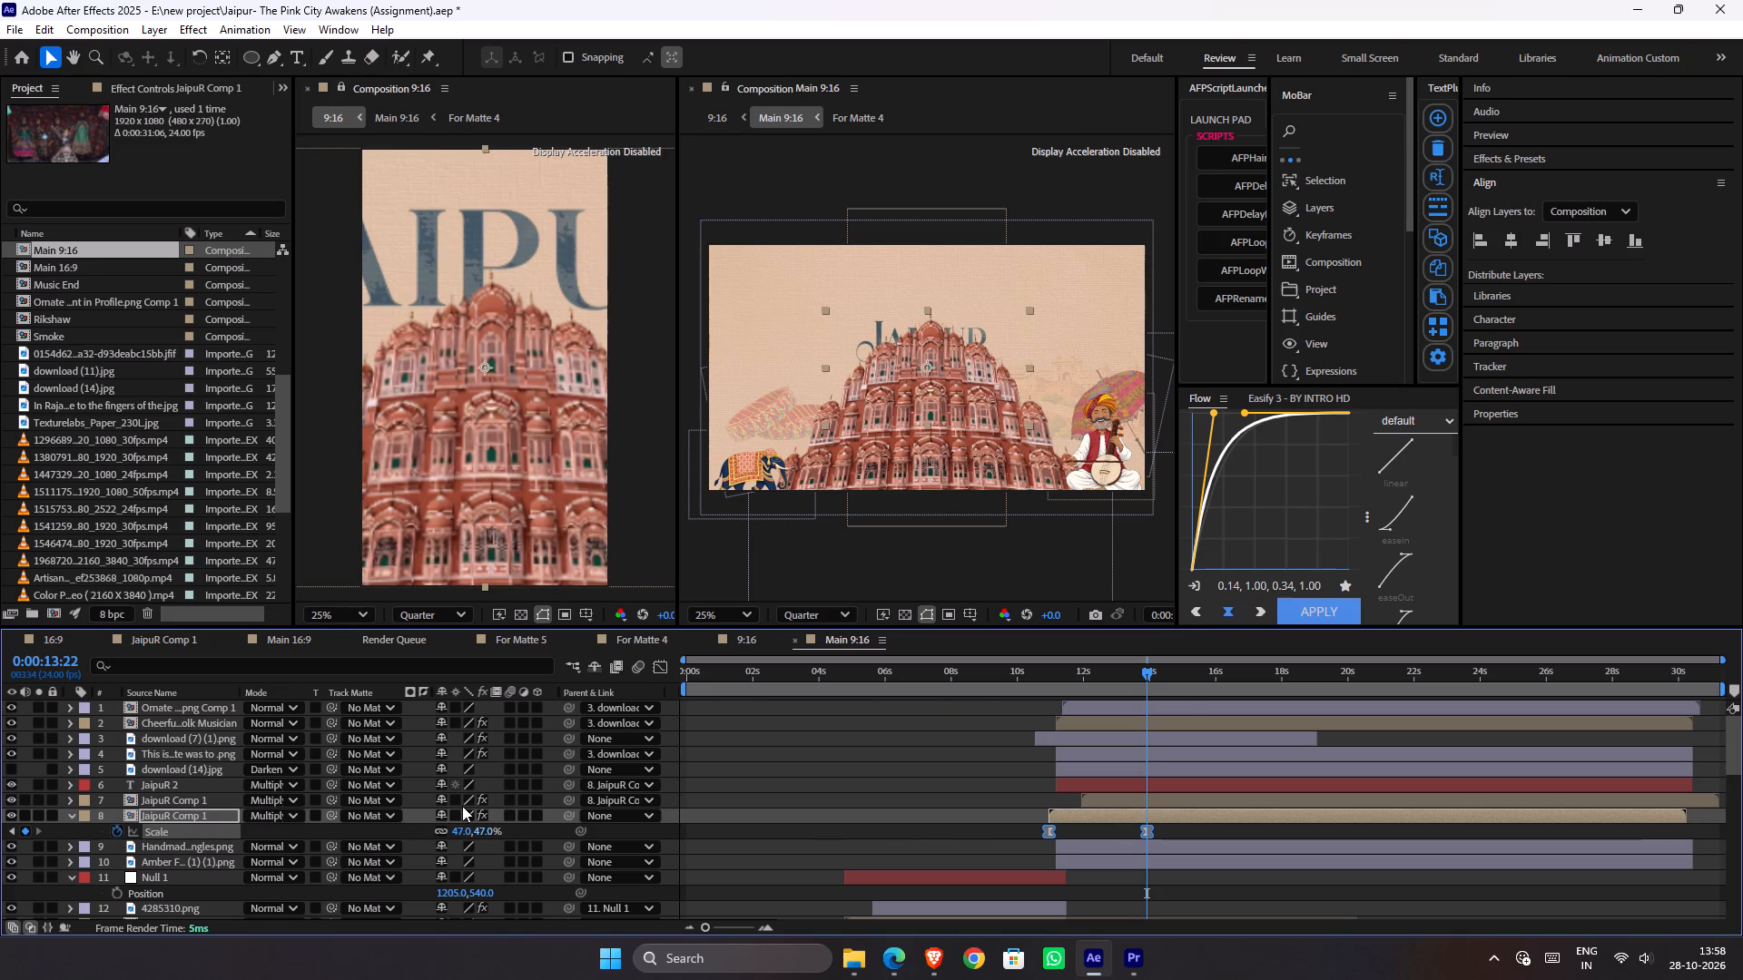
drag(953, 358, 963, 311)
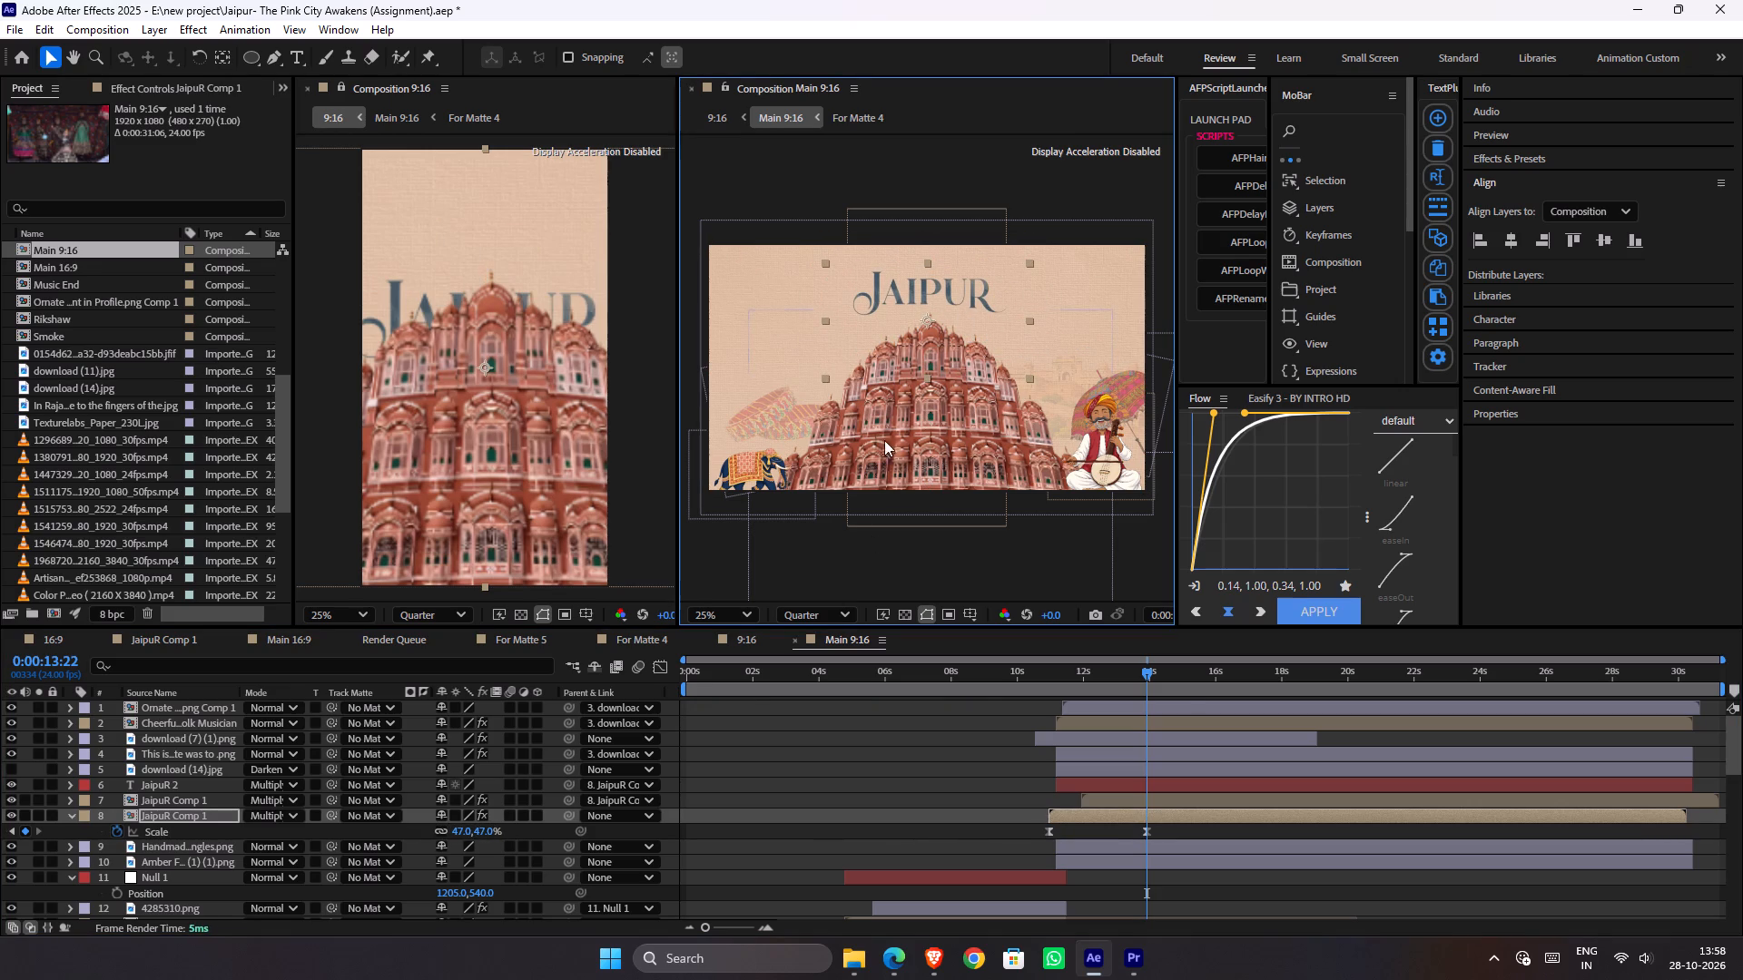
Reduce JaipuR Comp 1's scale to 36% with both keyframes selected, and lower the title until it slightly overlaps the palace top.
click(205, 829)
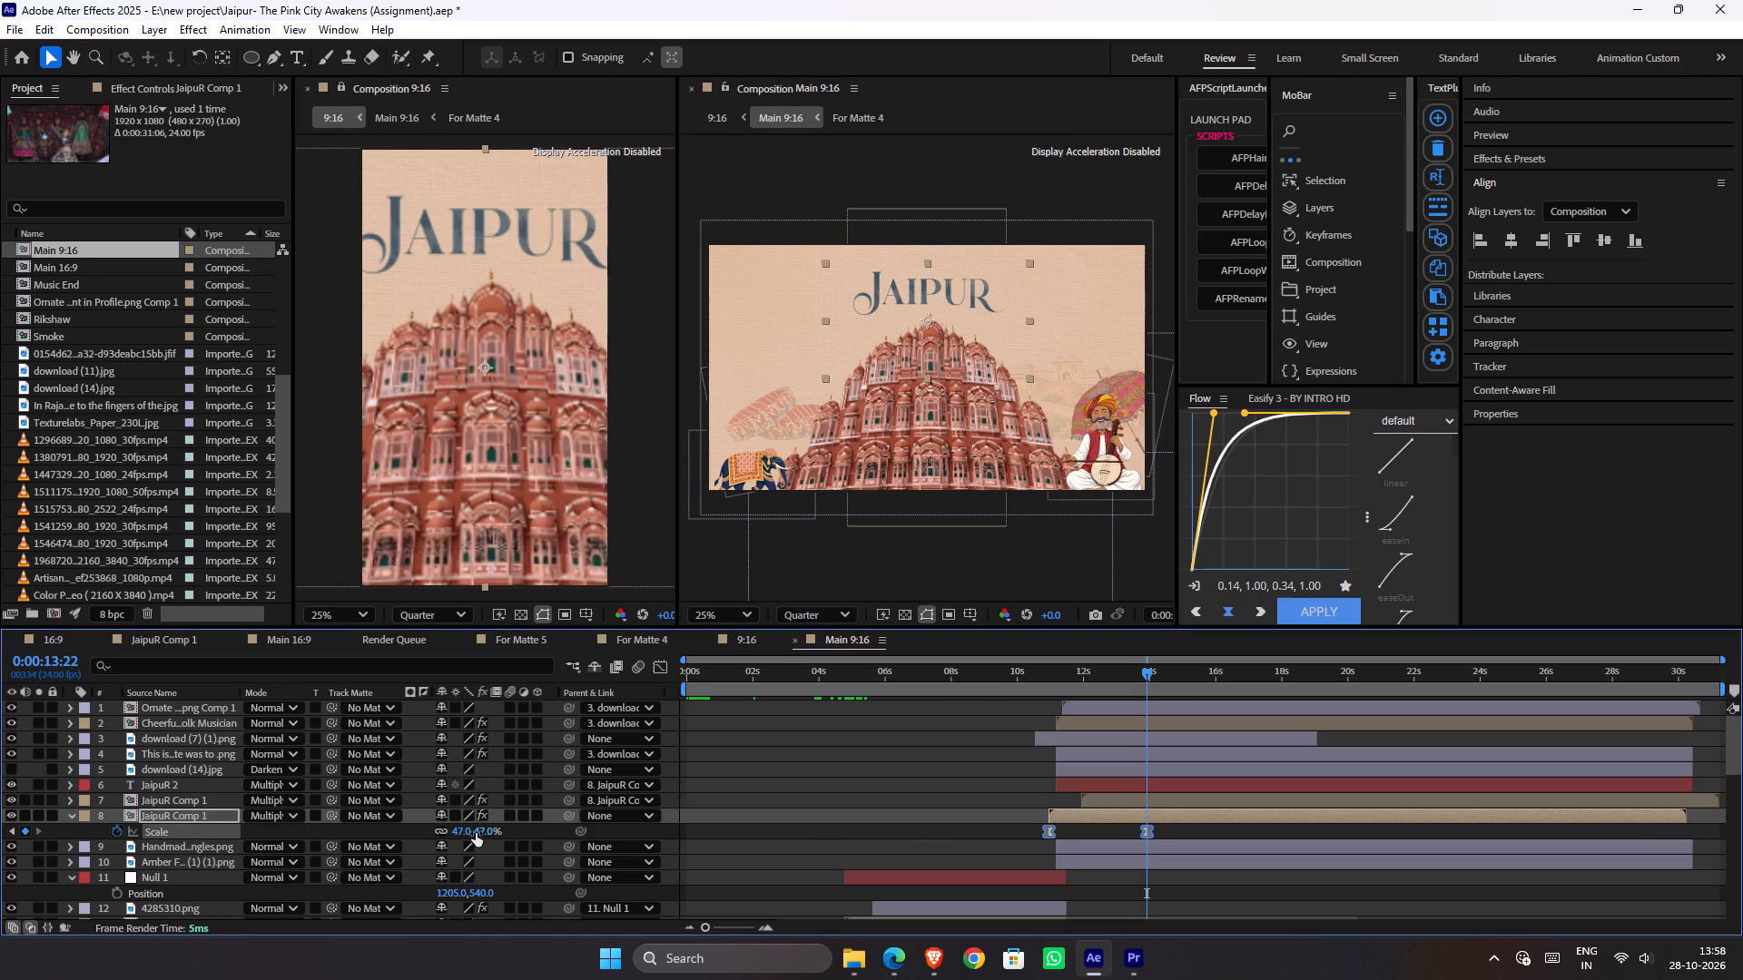
drag(485, 833, 475, 833)
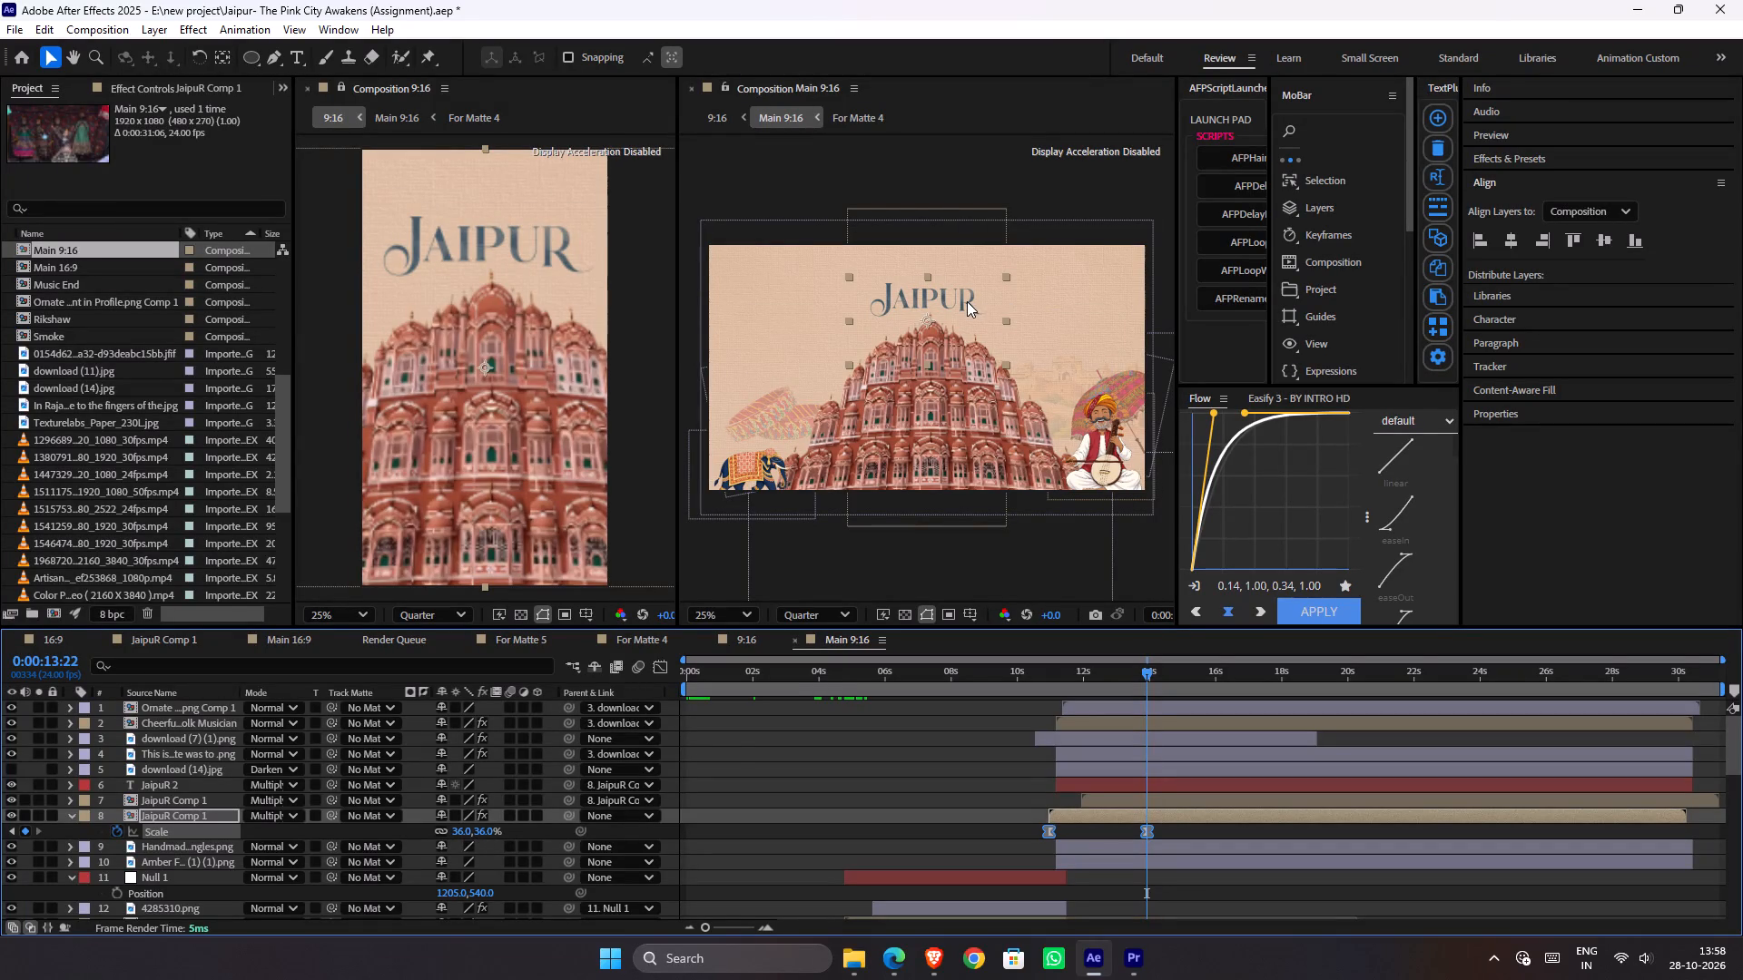
drag(967, 300, 968, 308)
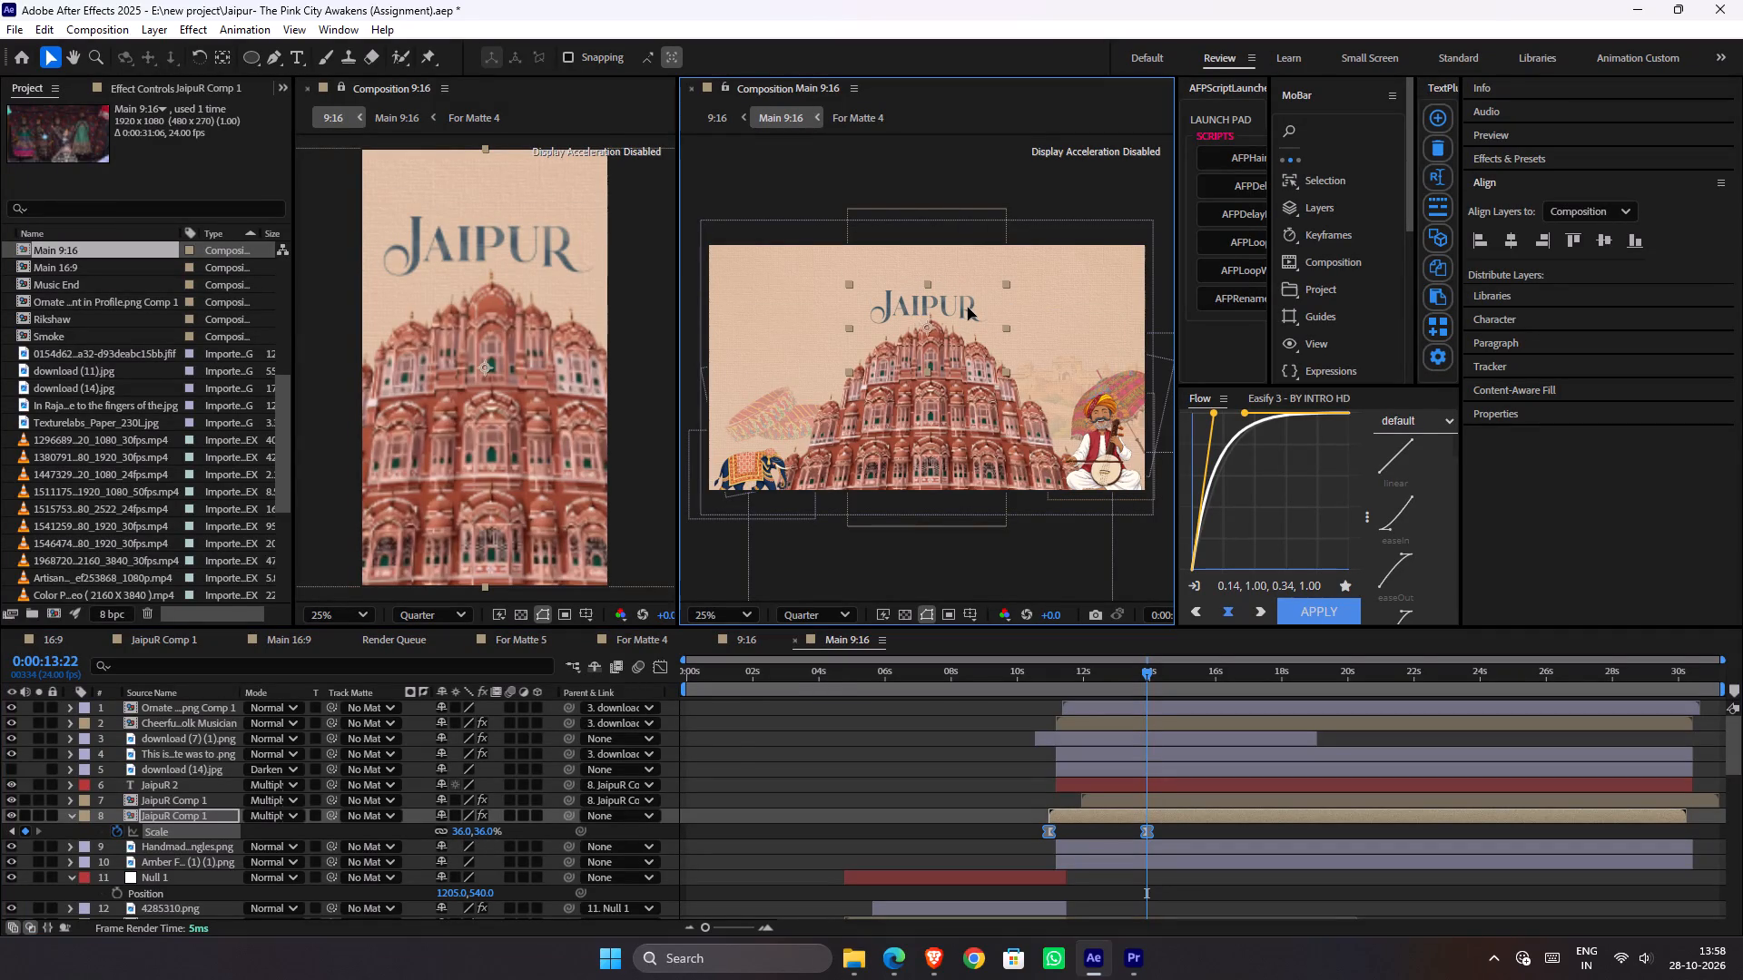
drag(968, 308, 970, 319)
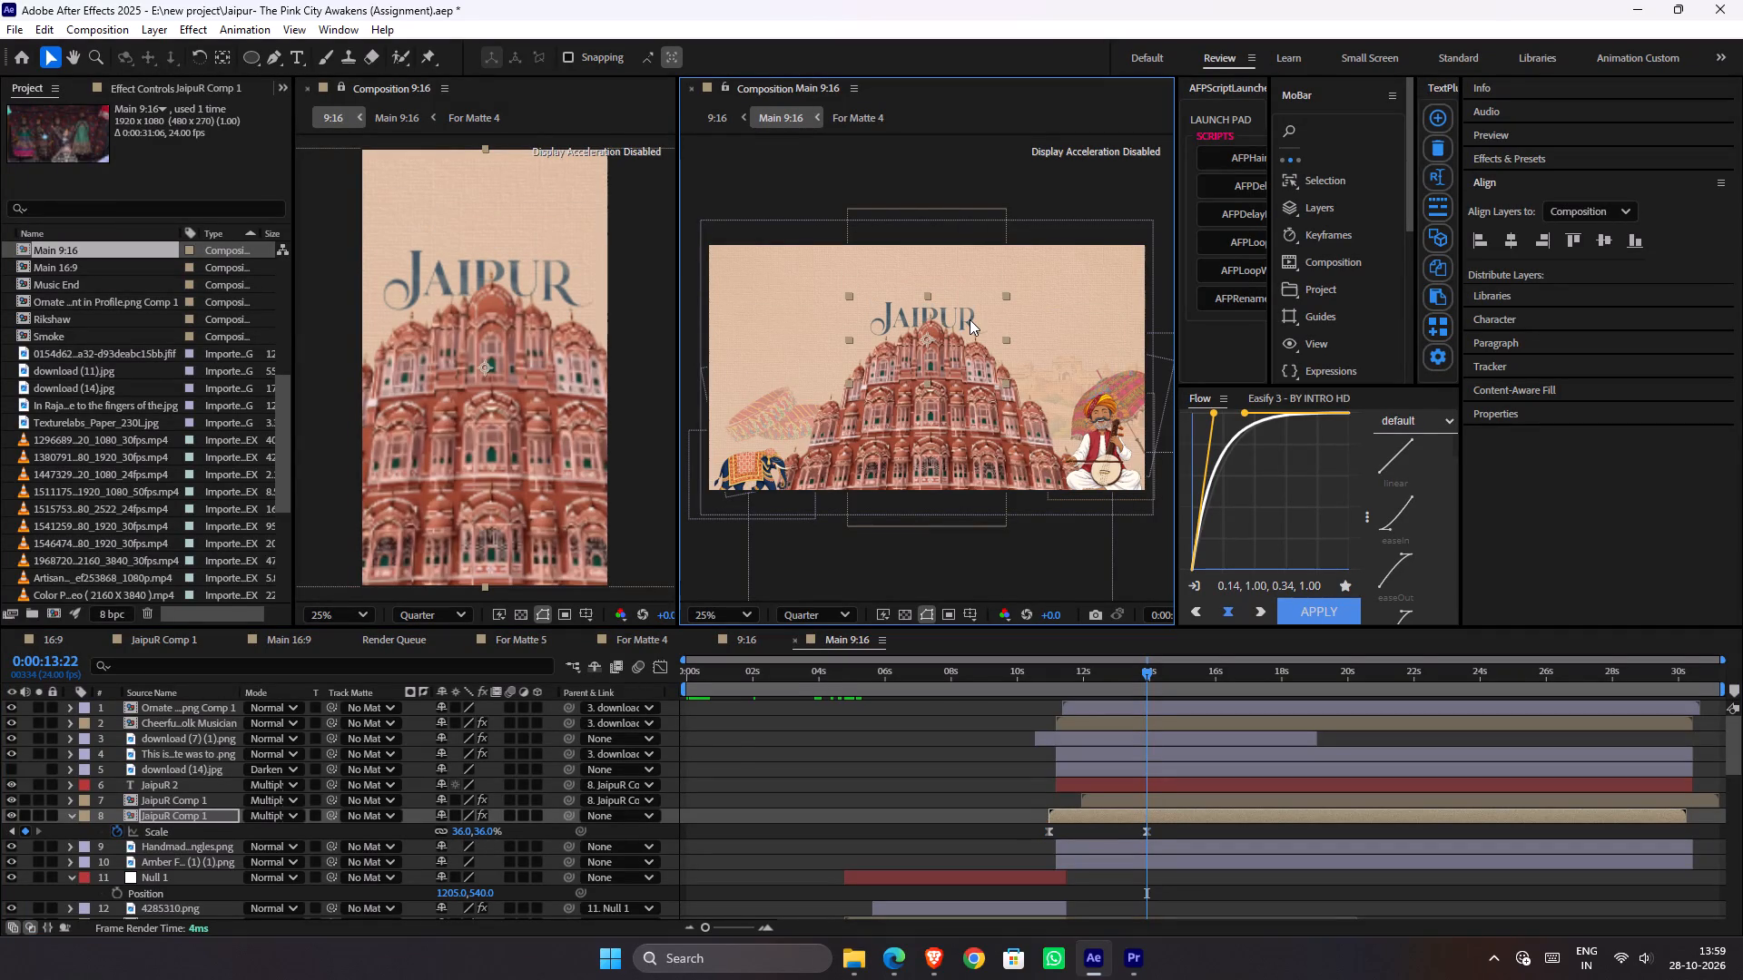
Nudge the Jaipur title up slightly in small increments so it sits just above the palace top, and save the project.
key(Up)
key(Up)
key(Up)
key(Up)
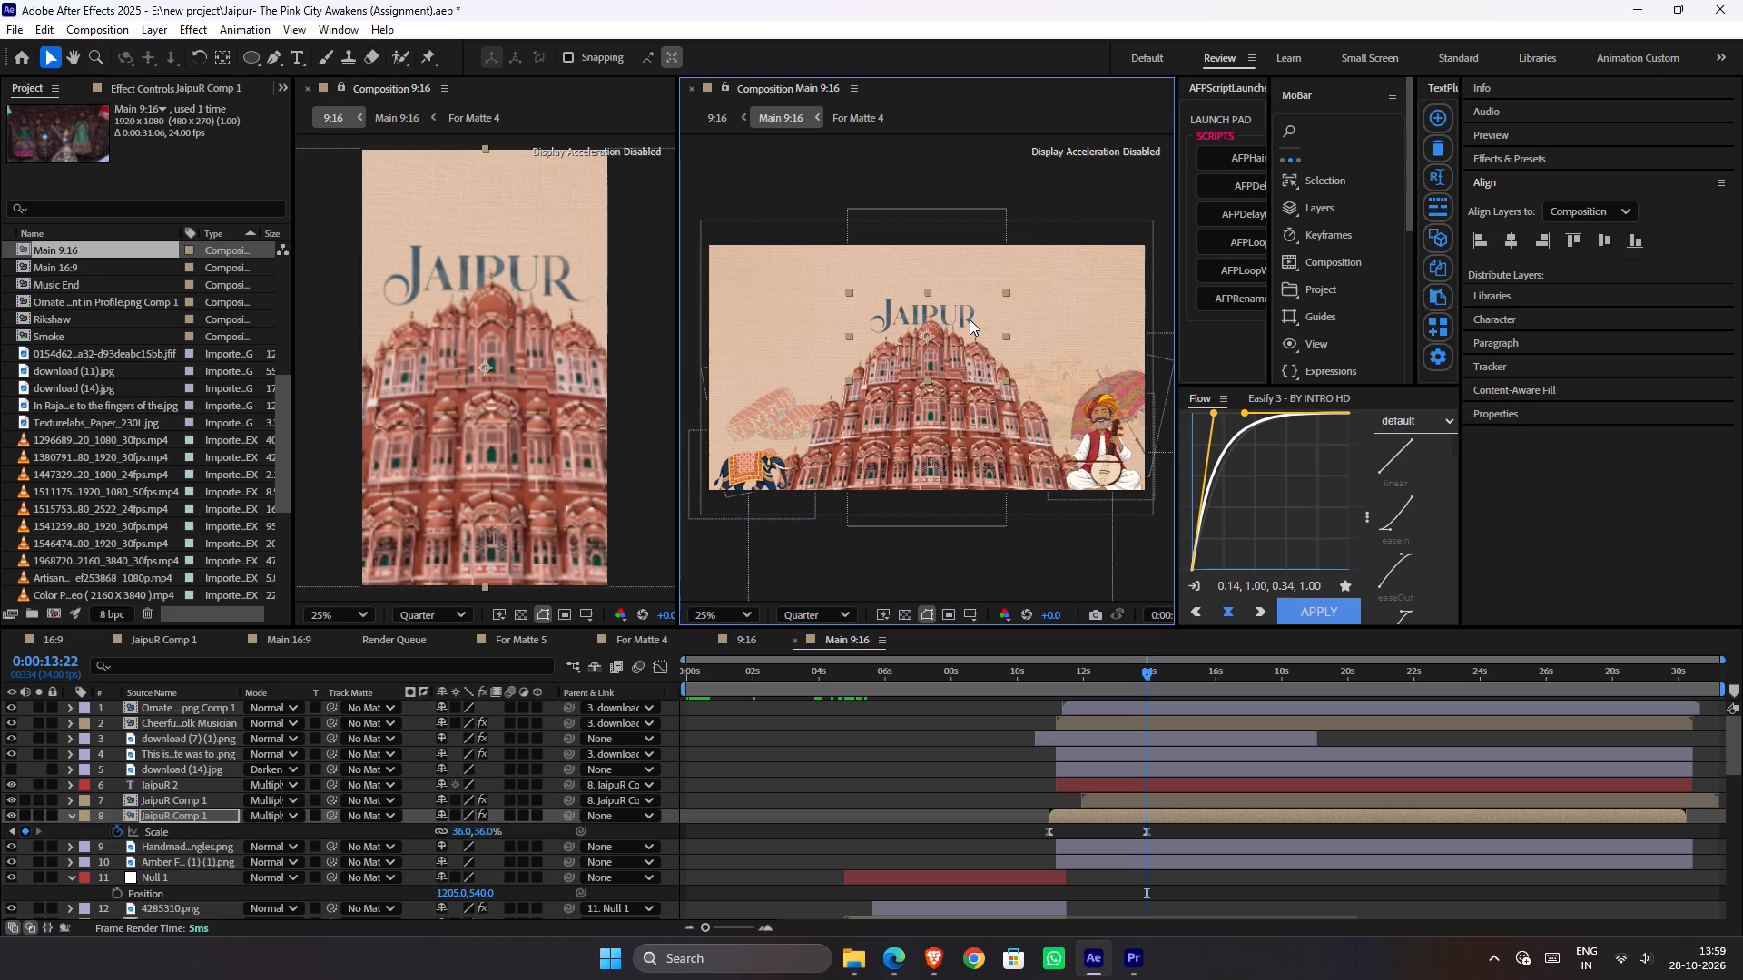
key(Up)
key(Up)
key(Up)
key(ctrl+s)
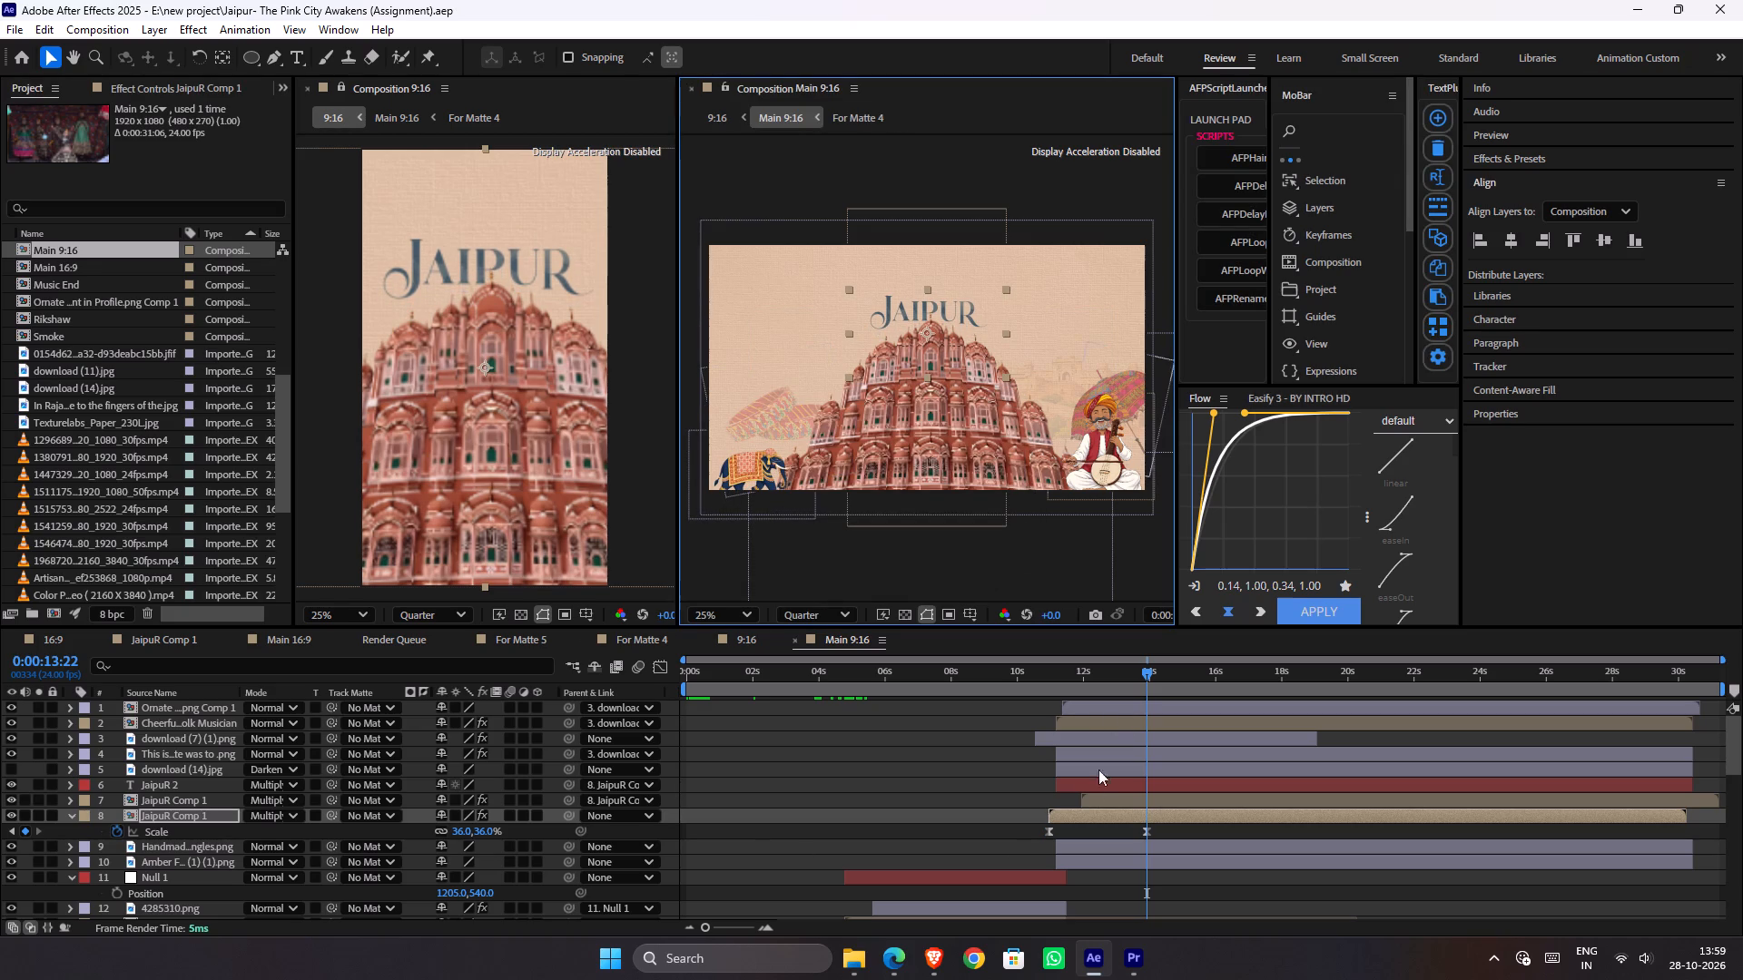
At the folk musician layer's 0:00:13:12 scale keyframe, move the musician to the middle of the palace's base in the vertical frame.
click(1096, 796)
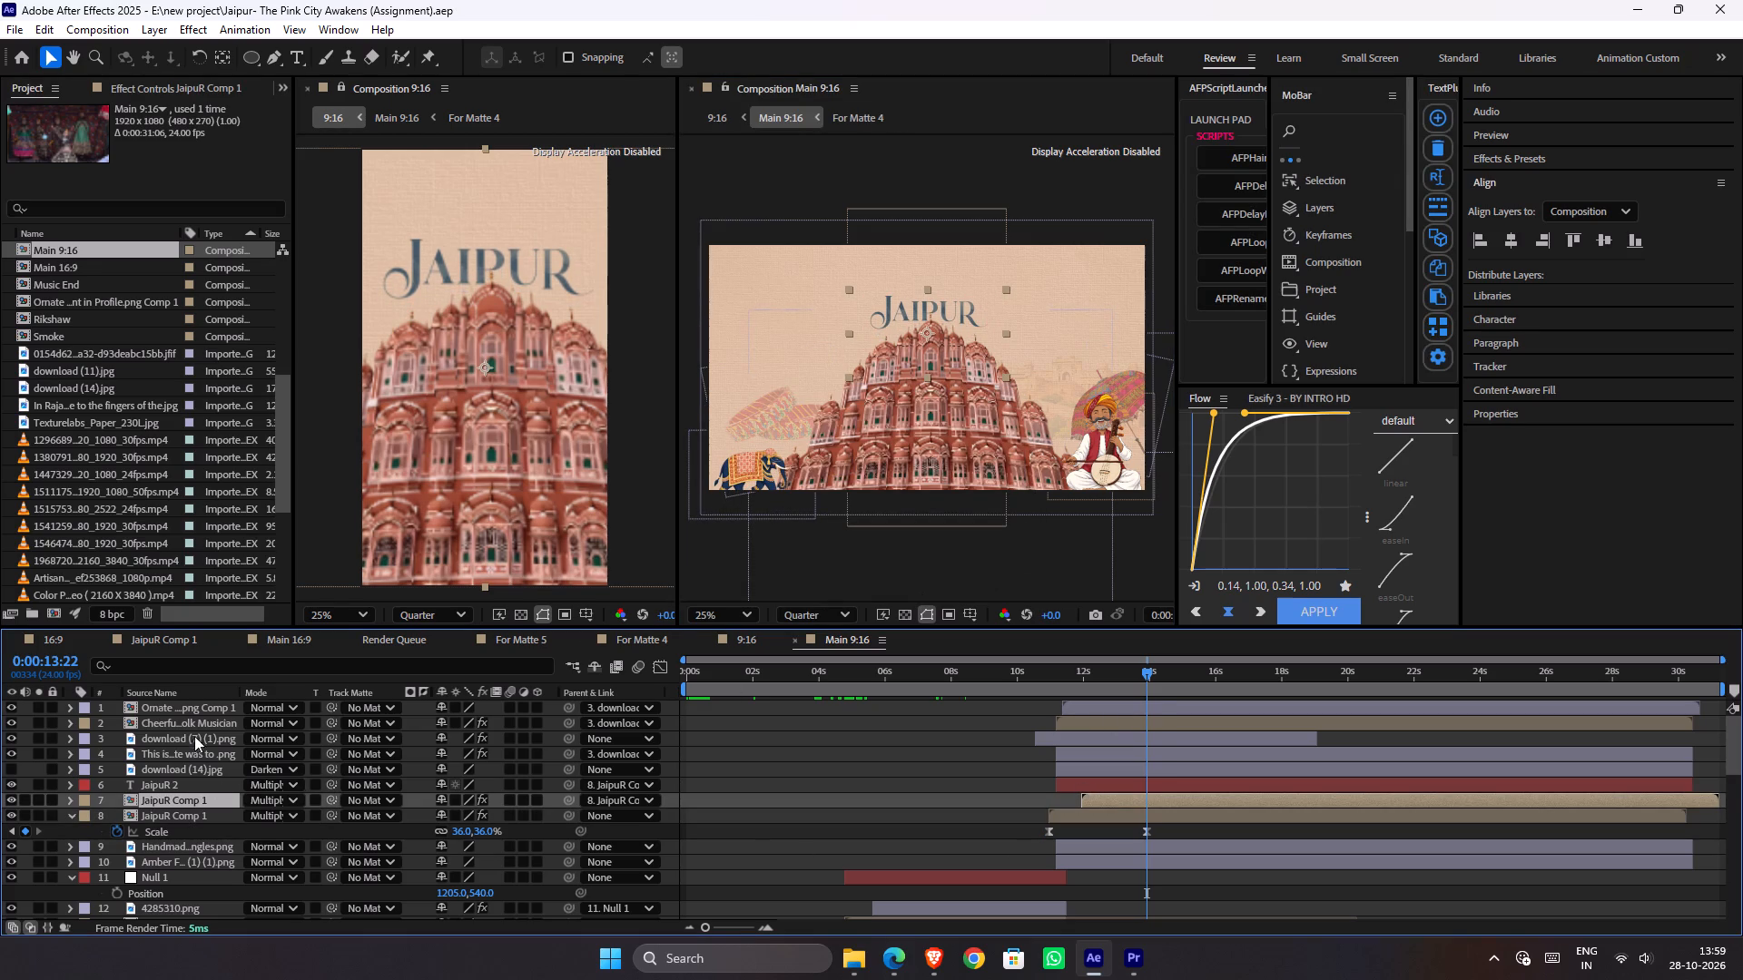
click(199, 724)
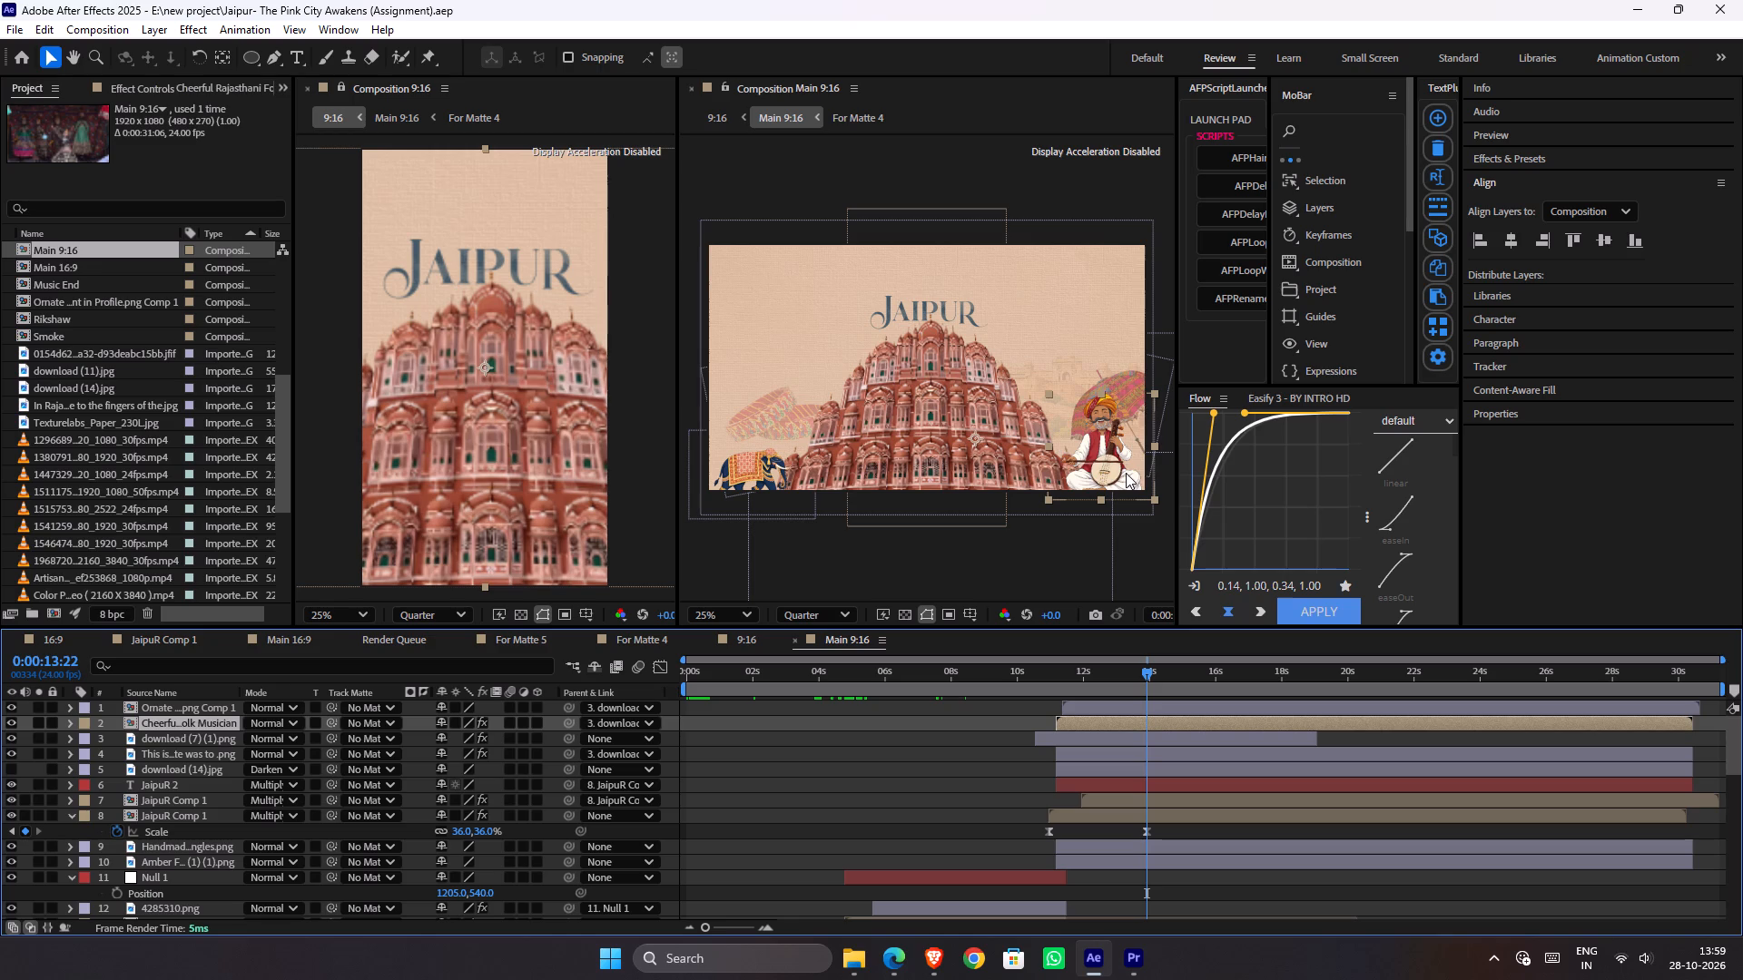
key(u)
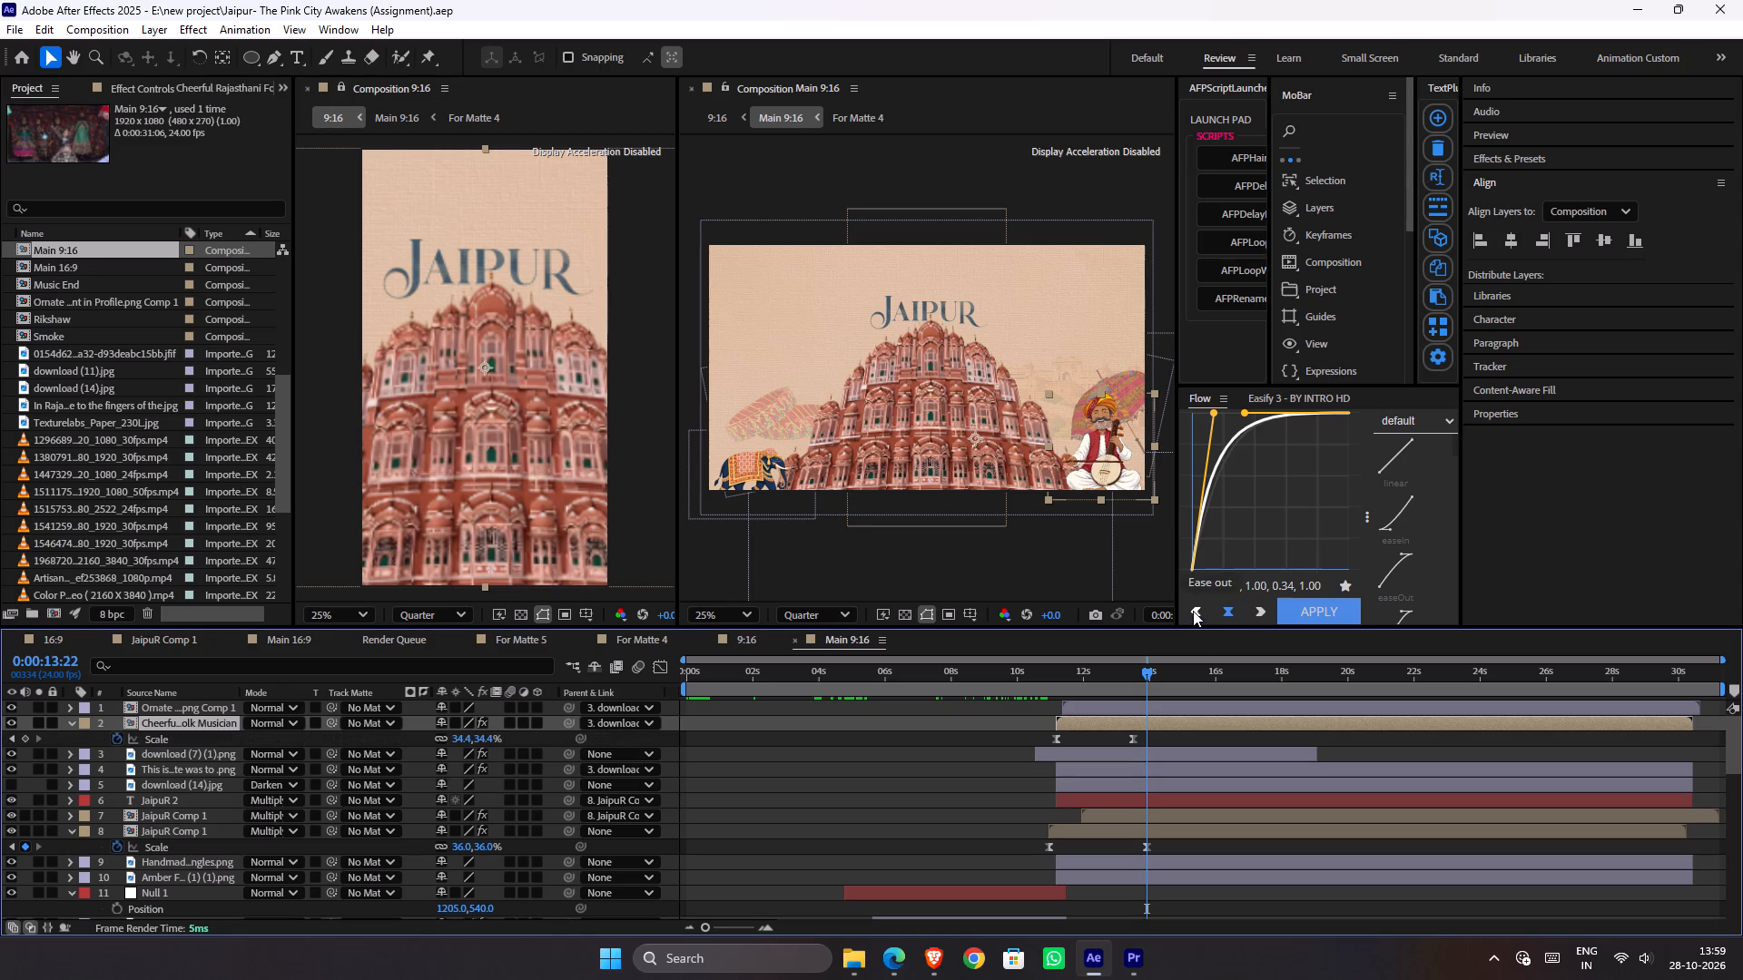
key(j)
drag(1110, 470, 1102, 473)
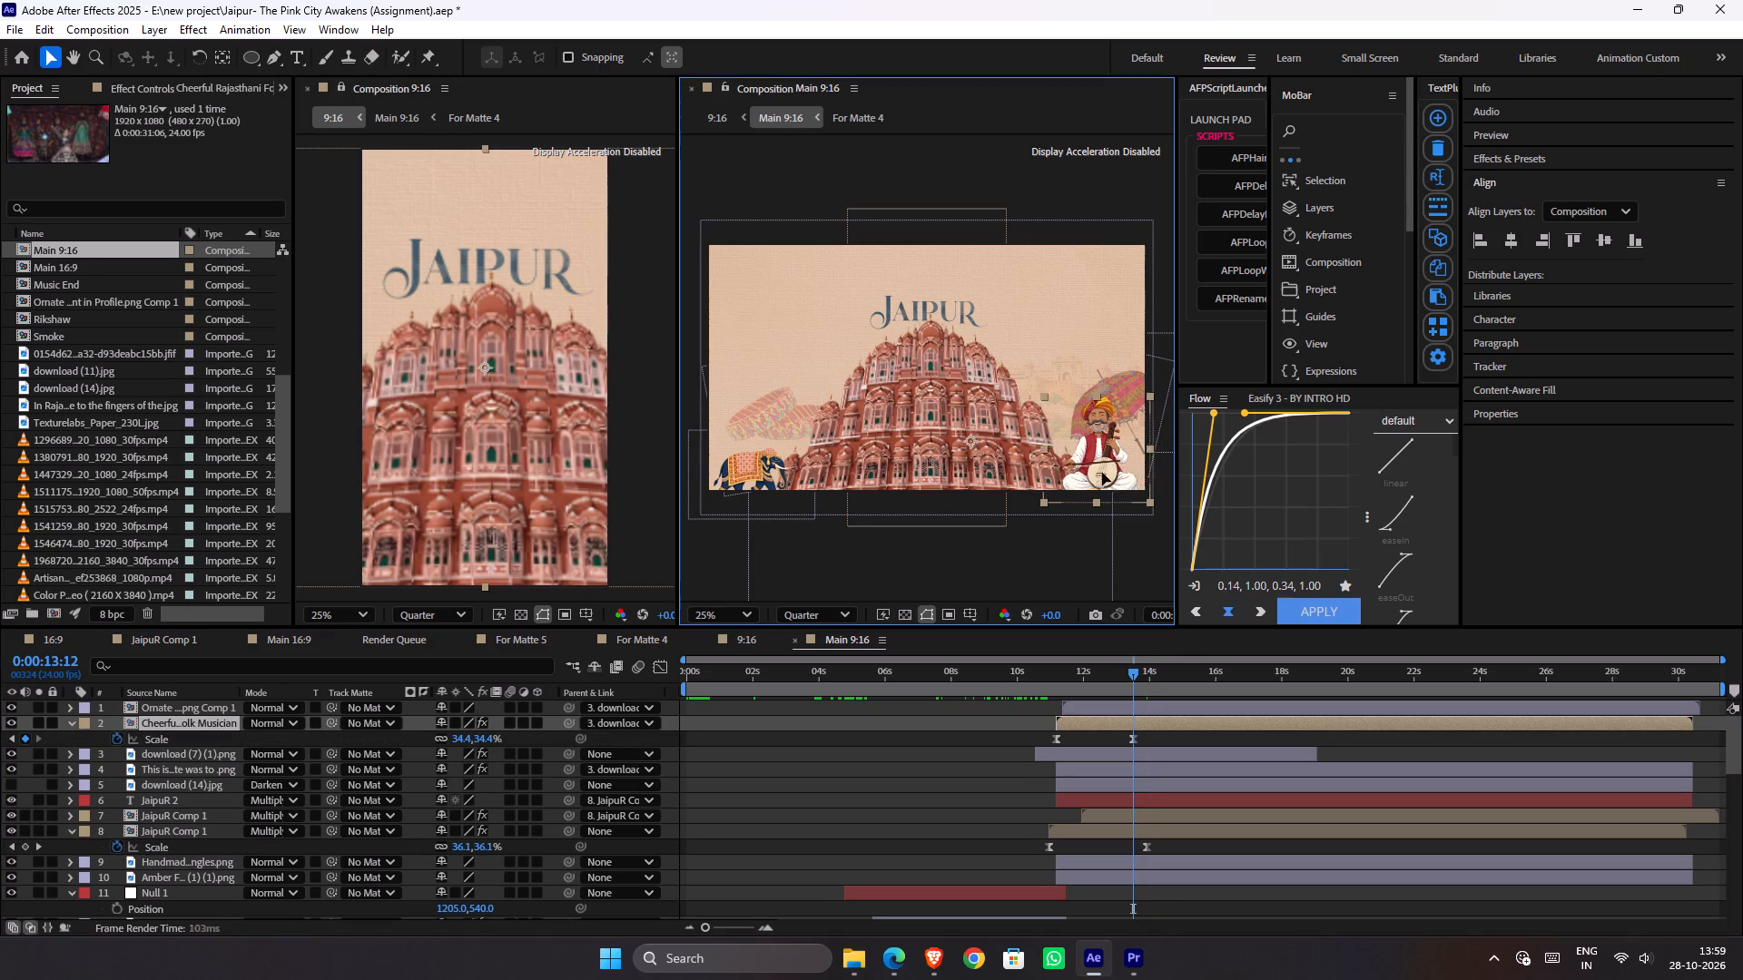
drag(1102, 473, 937, 458)
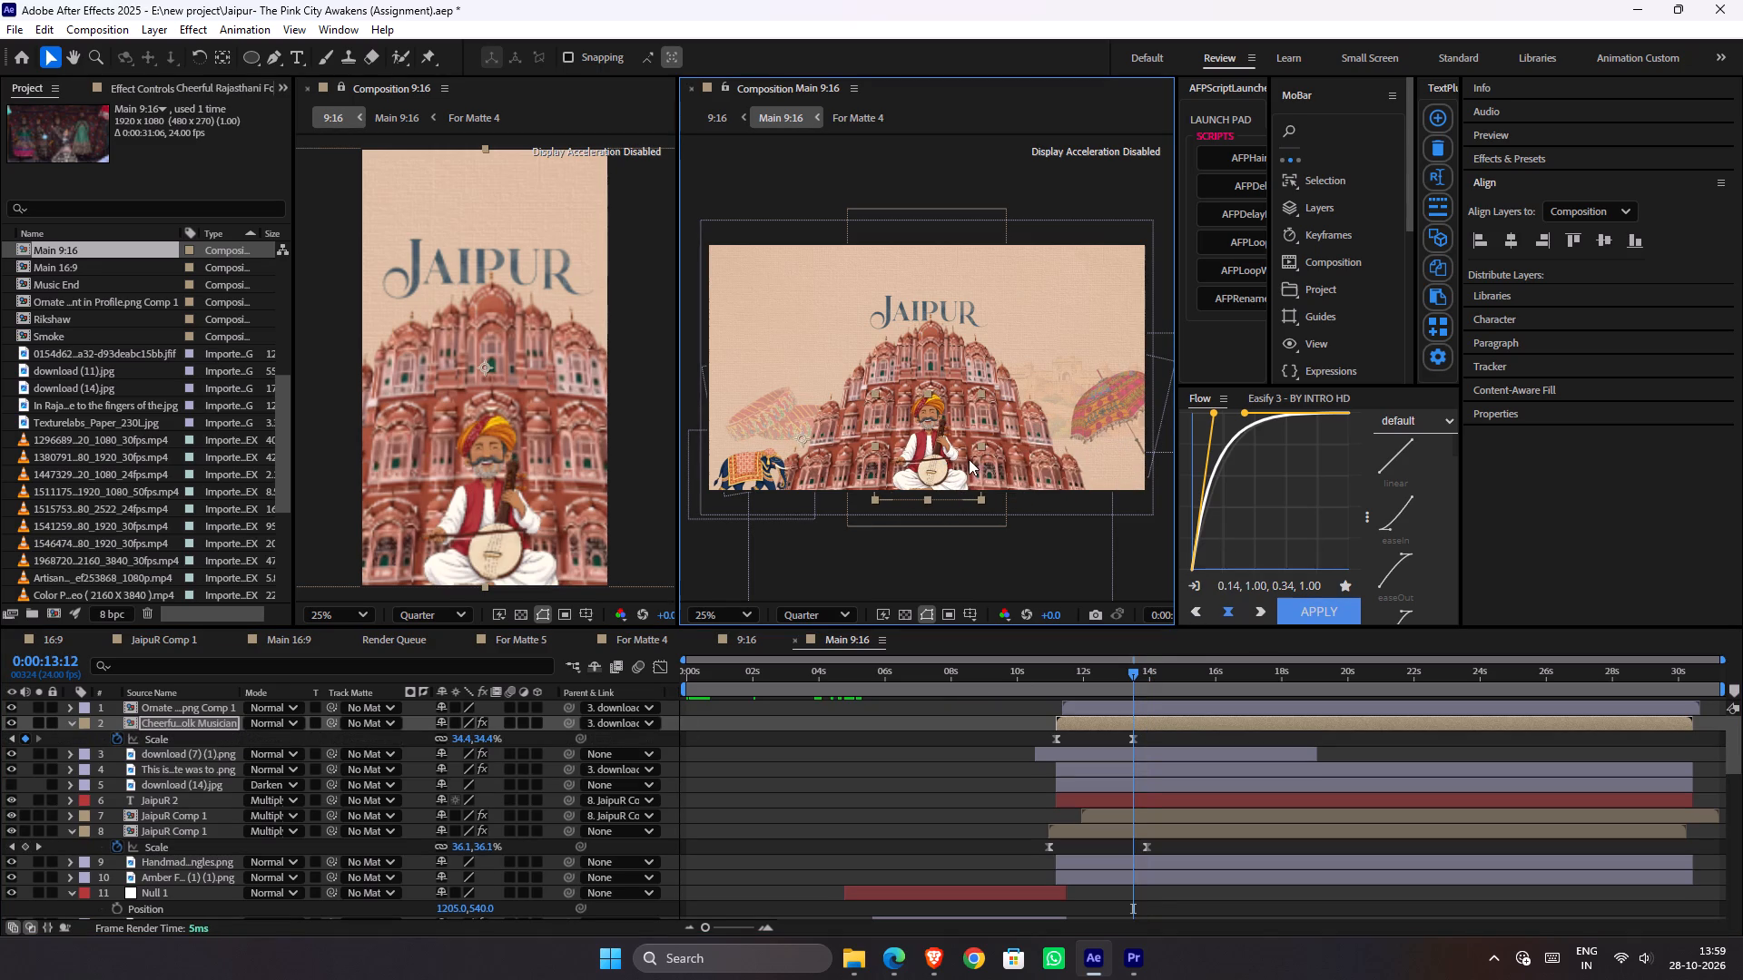
click(1512, 230)
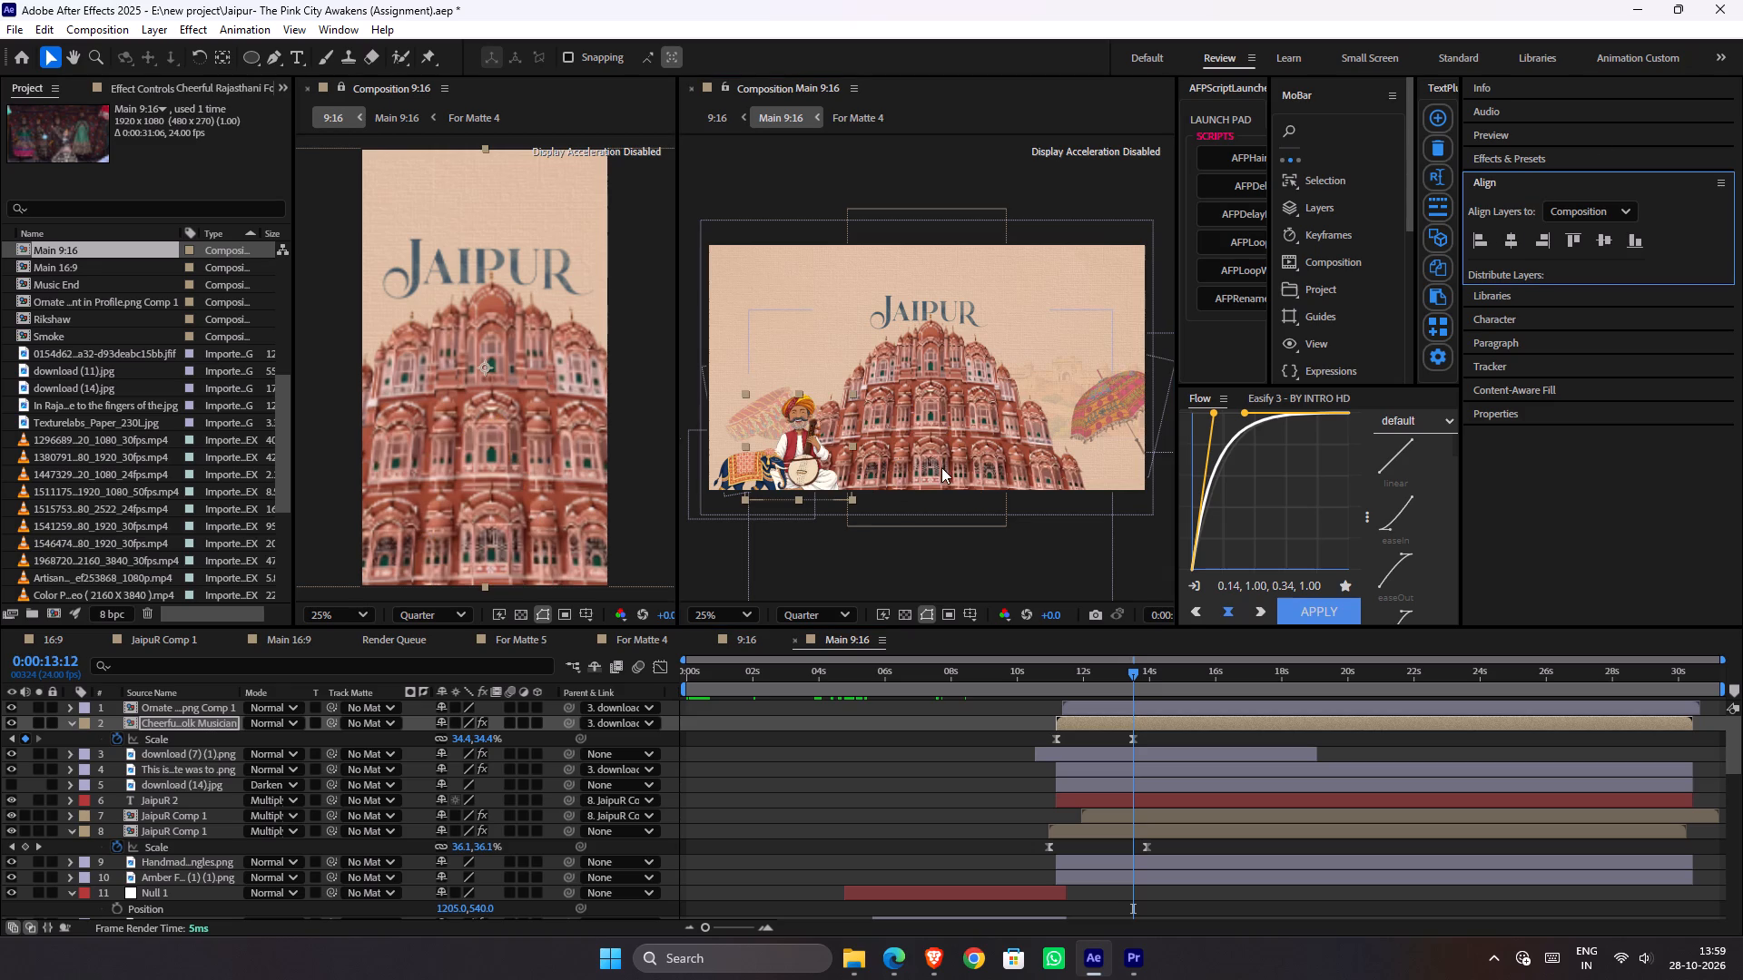
key(ctrl+z)
click(931, 475)
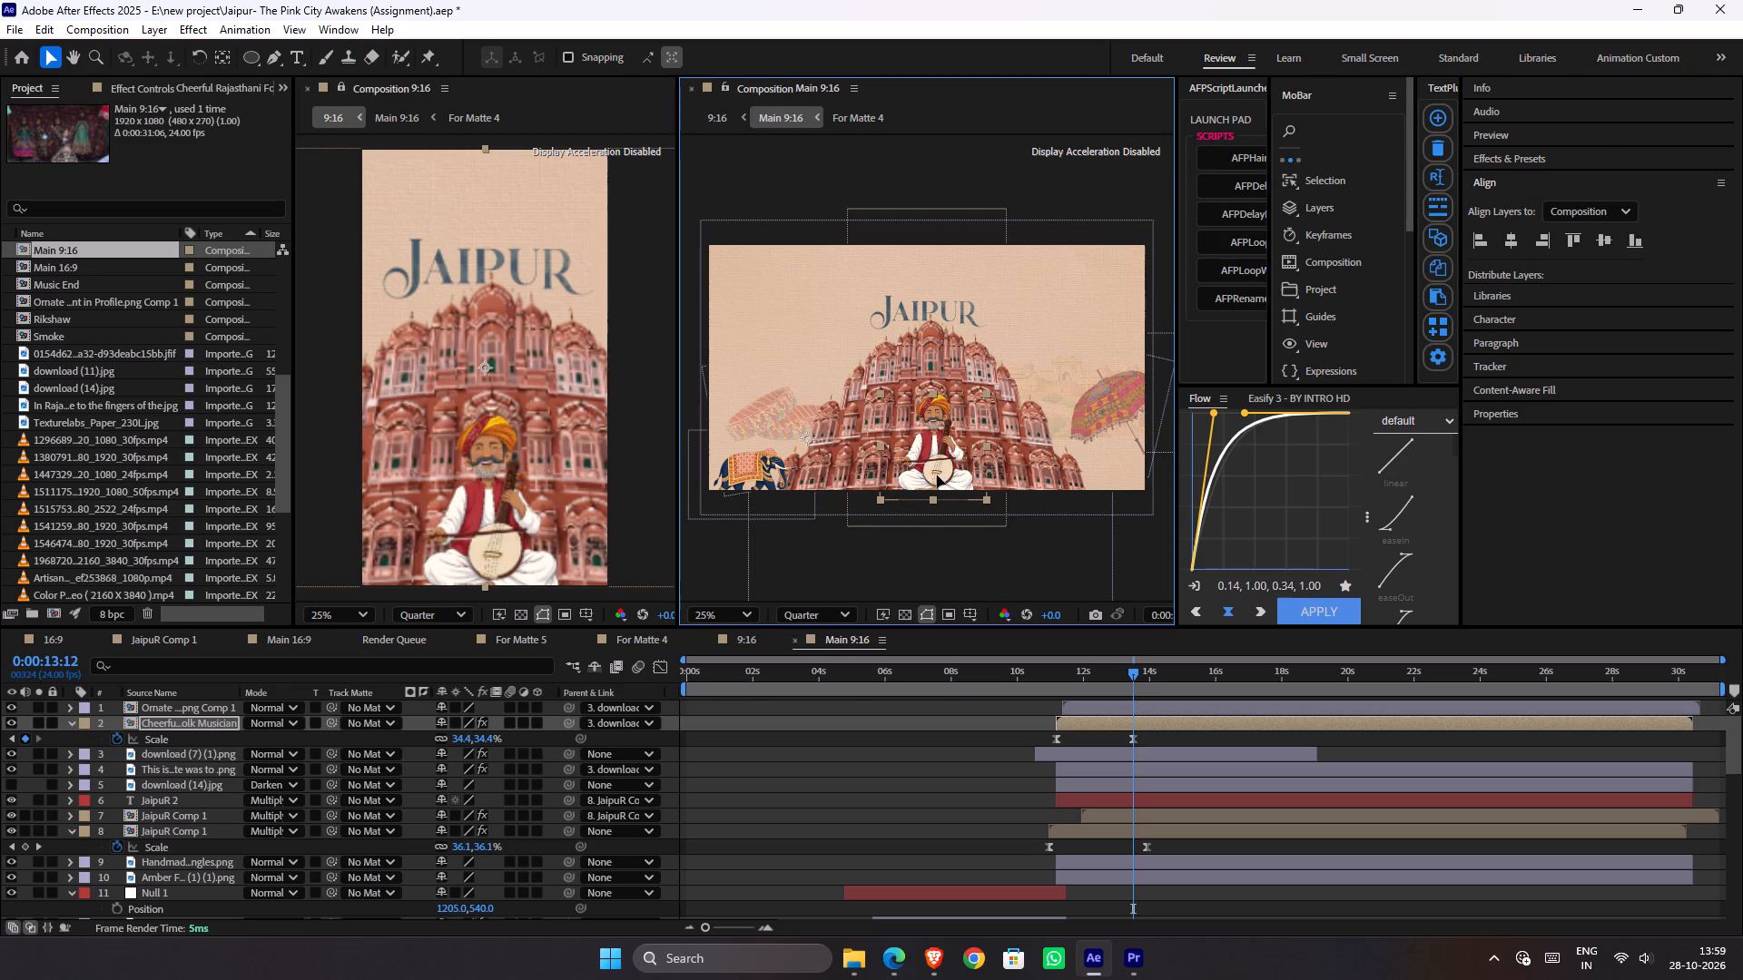
Reduce the folk musician's scale to 25.4% with both scale keyframes selected, and reposition him at the bottom centre of the palace.
click(162, 743)
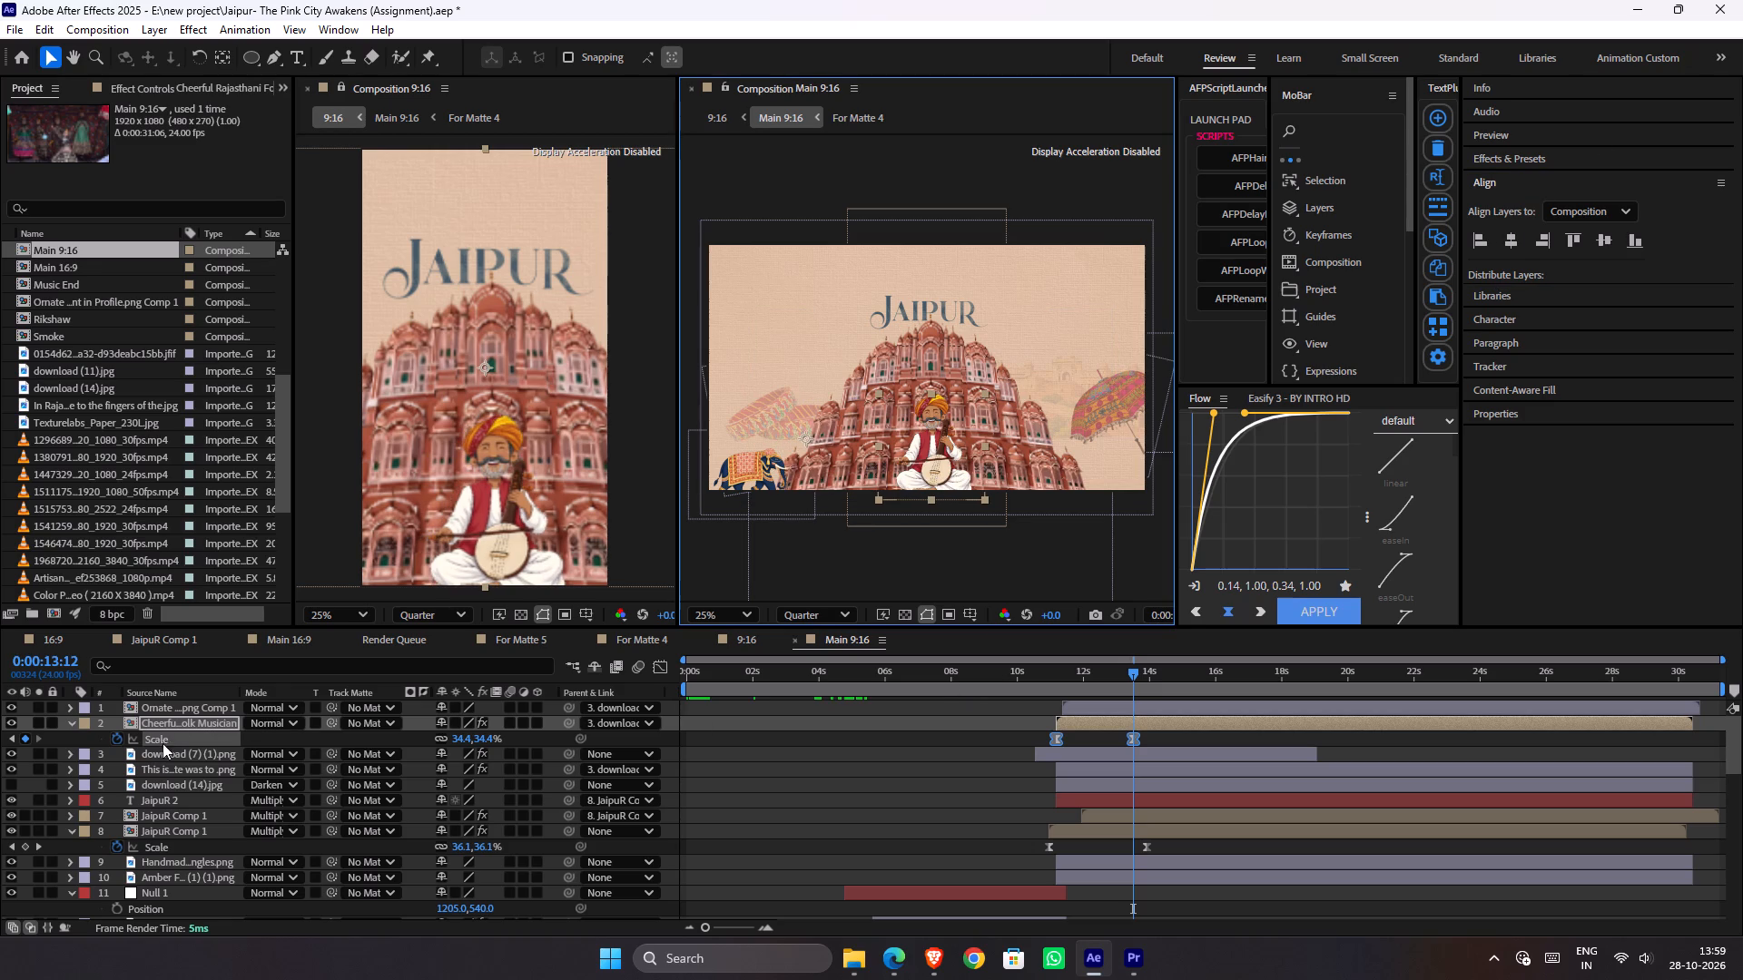
drag(487, 741, 473, 741)
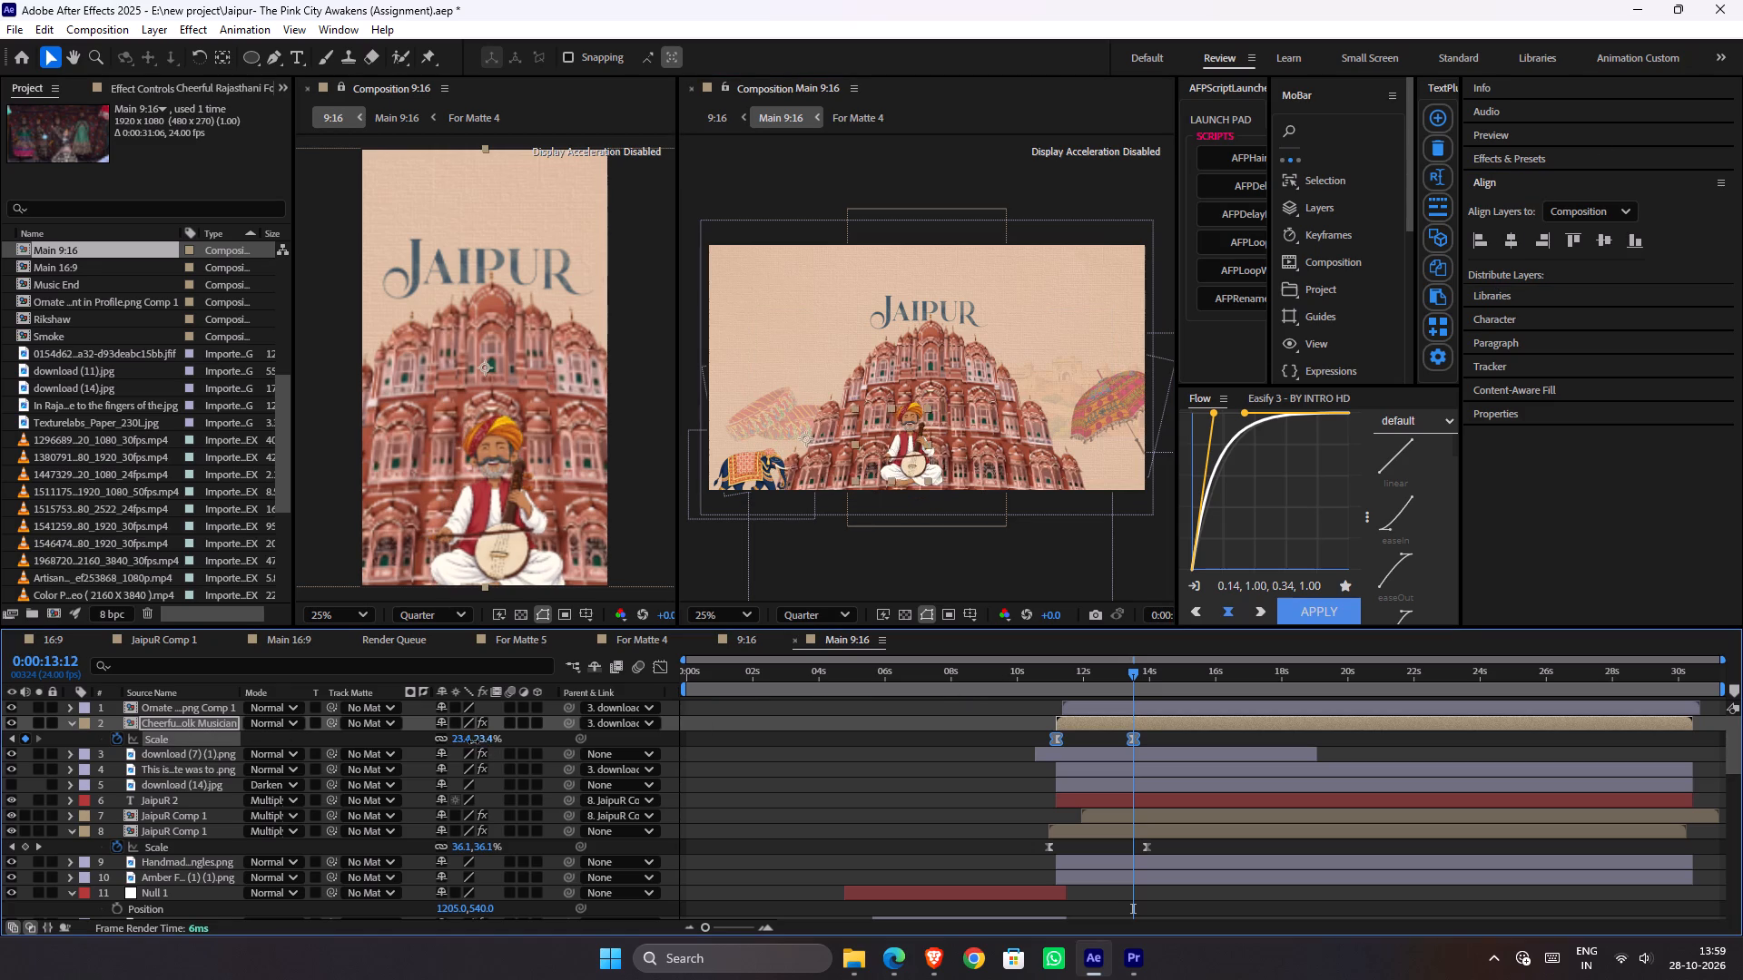
drag(473, 741, 478, 740)
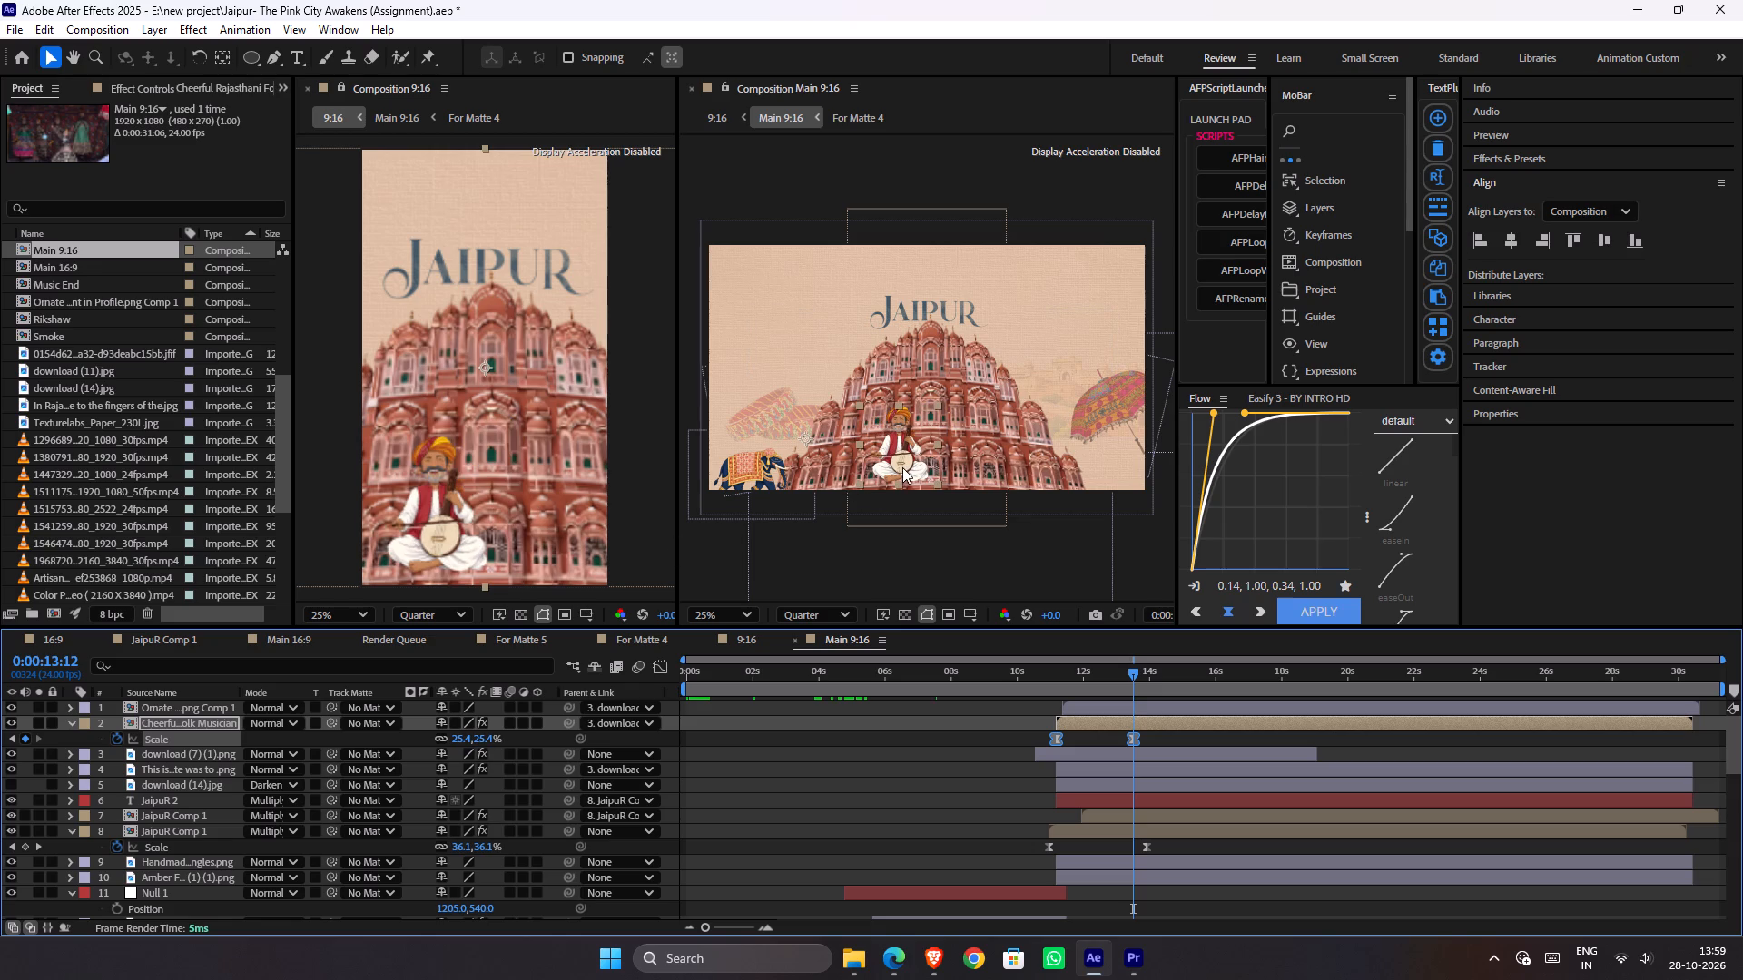
drag(902, 467, 935, 479)
drag(936, 479, 928, 481)
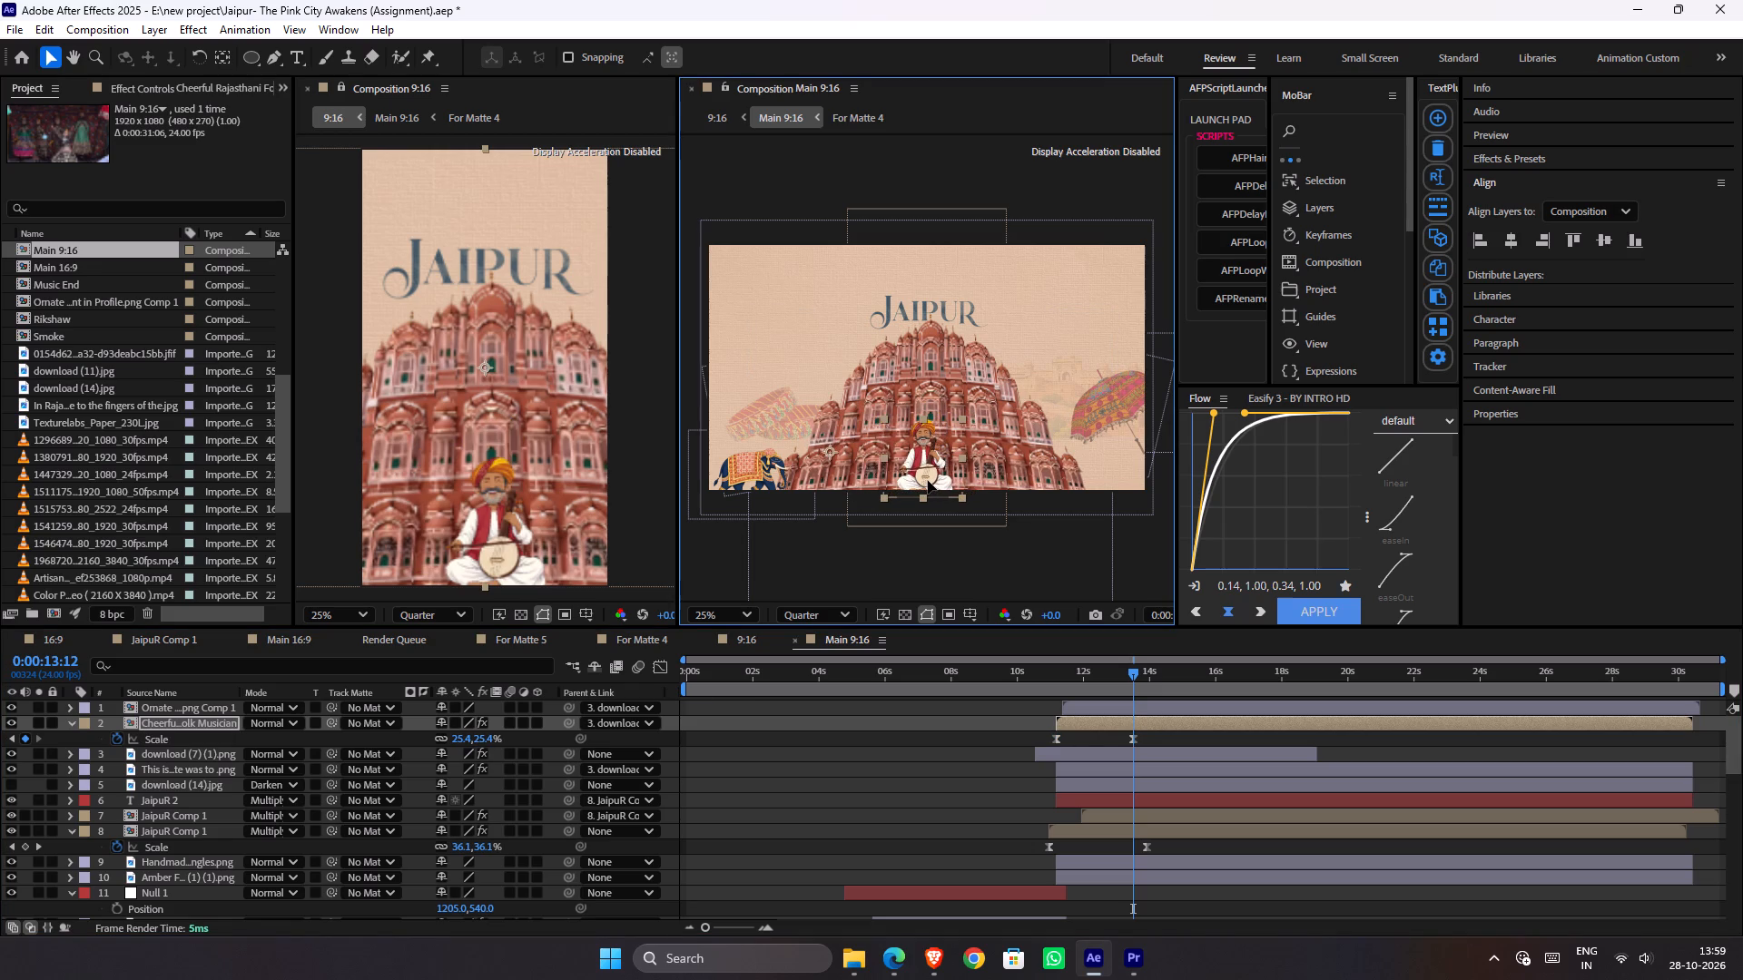
drag(928, 481, 928, 482)
Add a Transform effect with -104° rotation to the layer 4 umbrella, and place it in the vertical frame's upper-right corner above the title.
click(1120, 415)
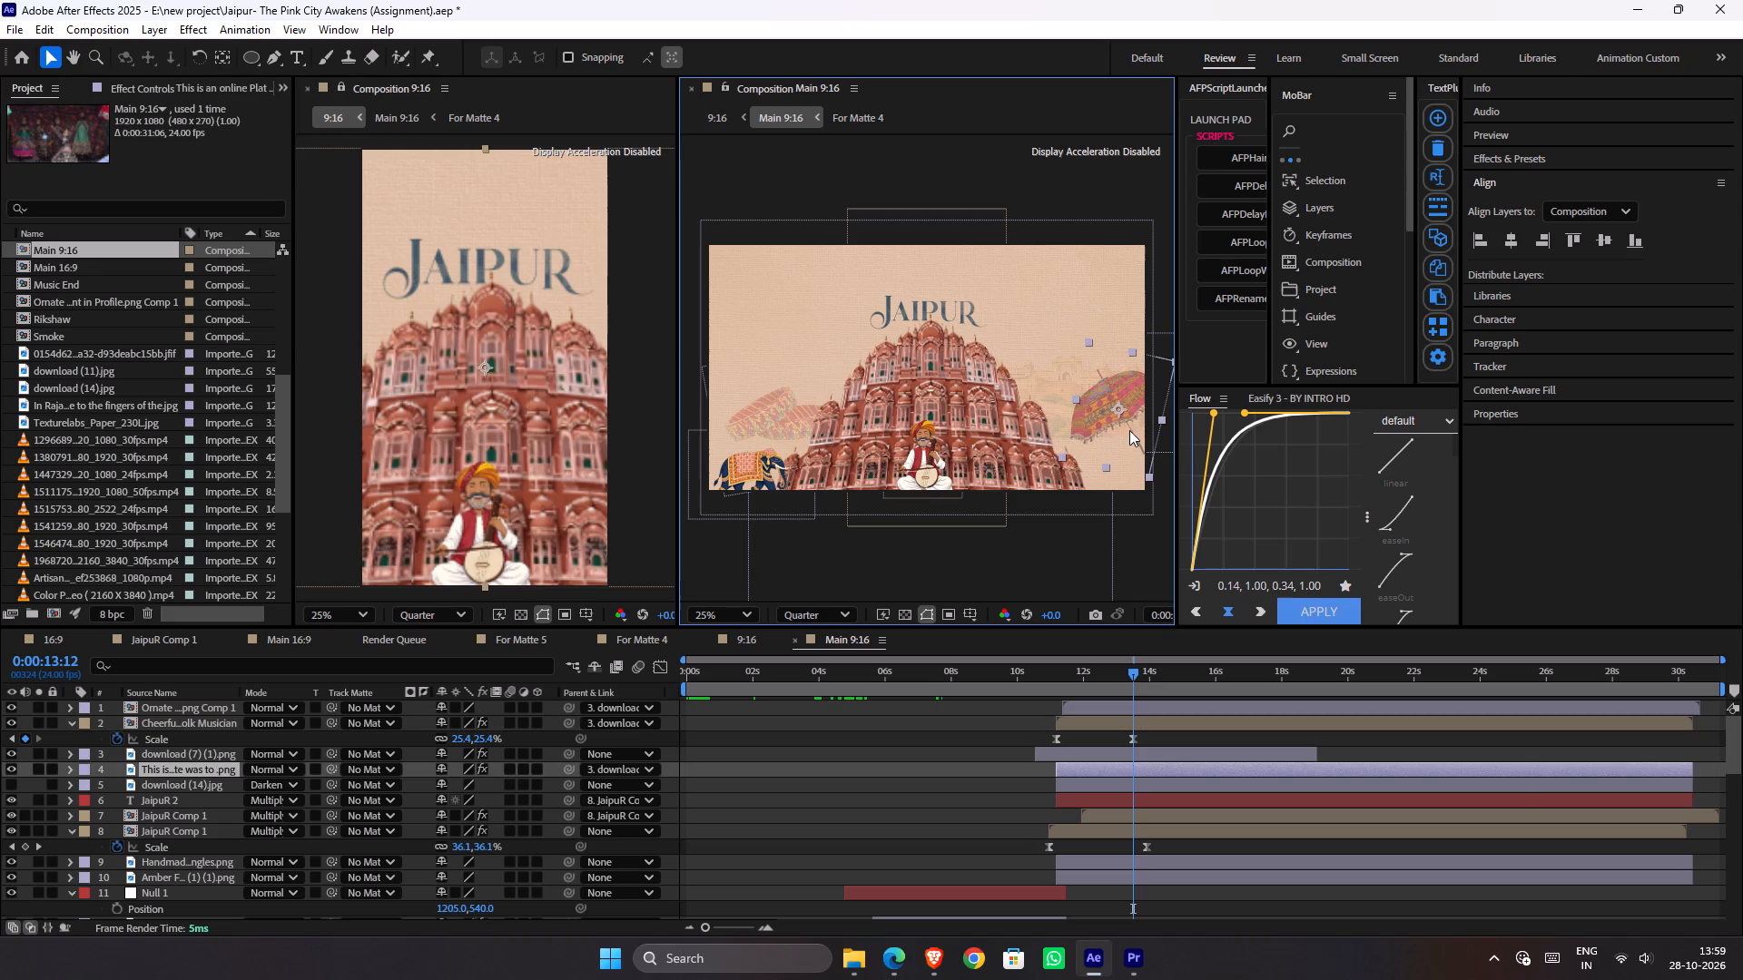
key(u)
drag(1129, 430, 1110, 299)
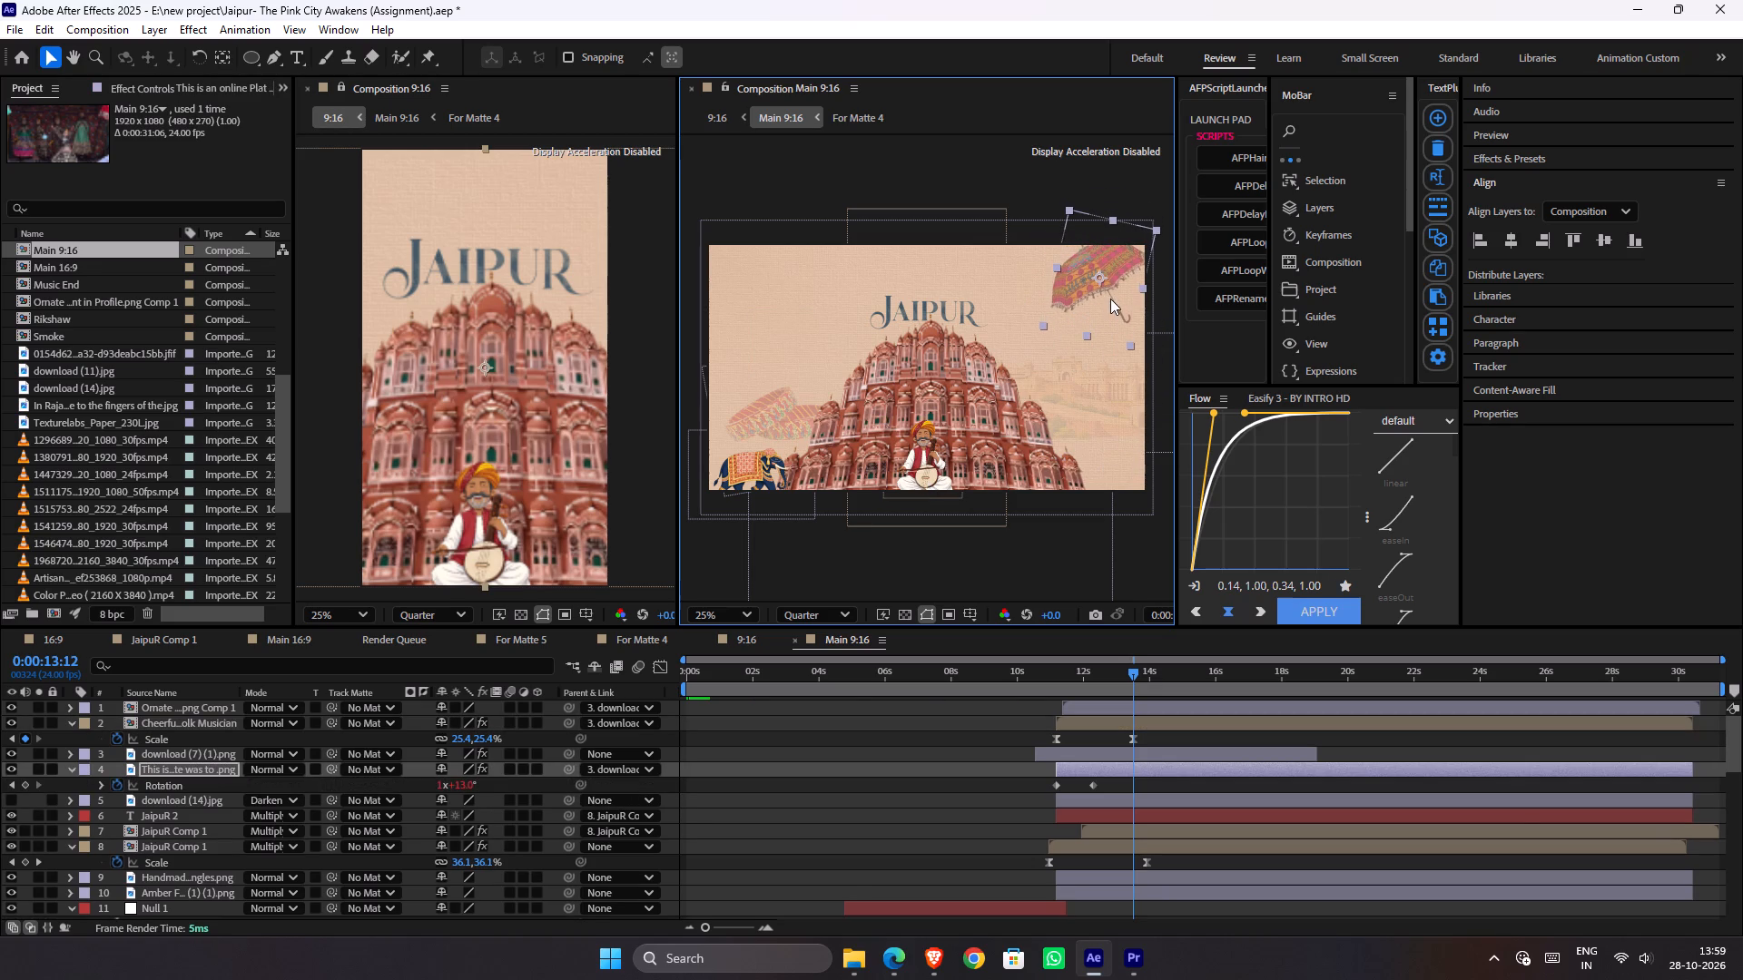
key(ctrl+space)
key(t)
key(r)
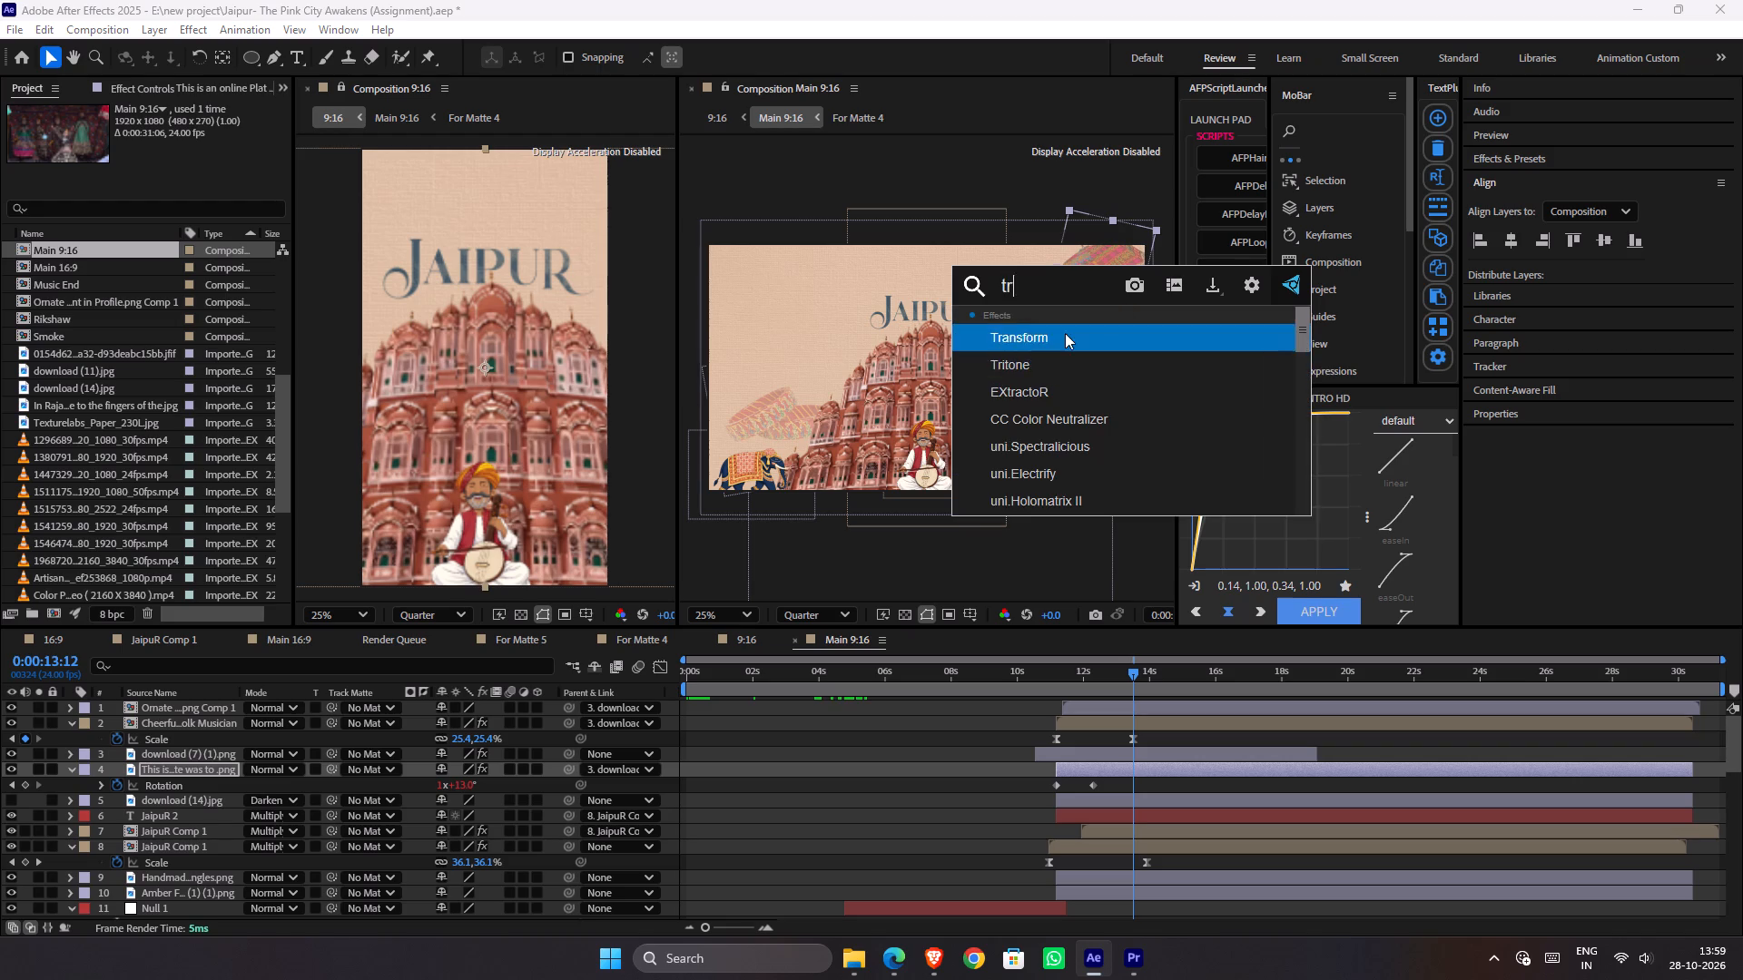
click(1065, 333)
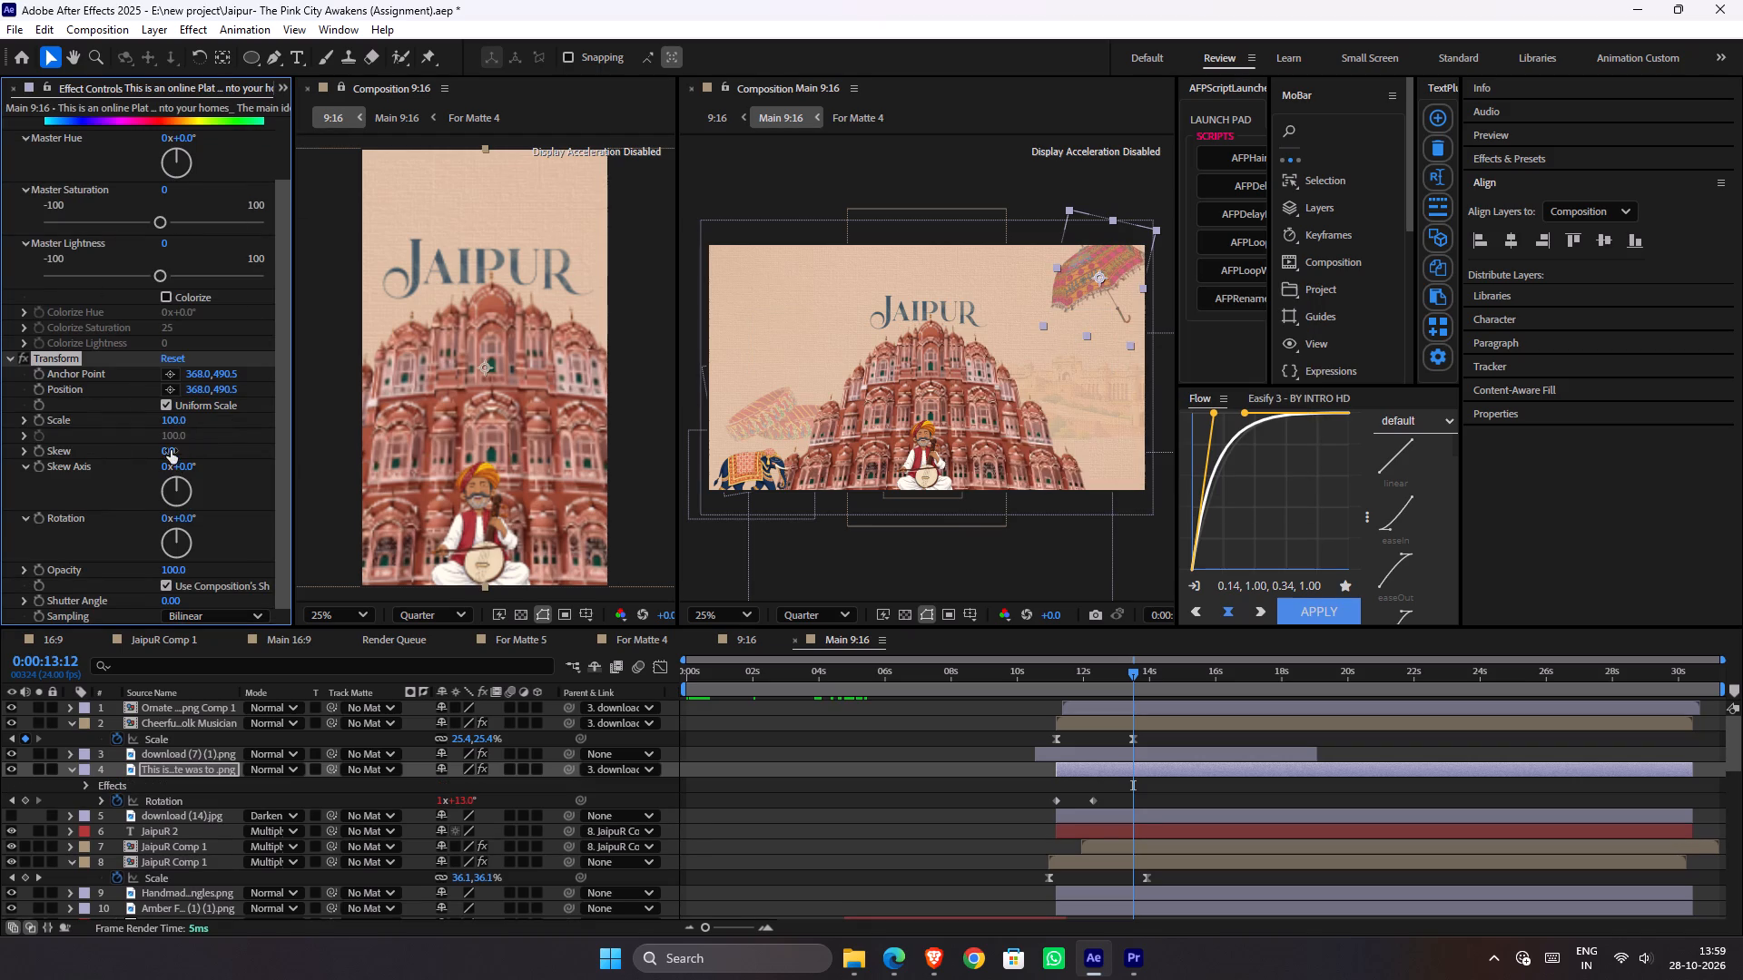
drag(184, 523, 101, 544)
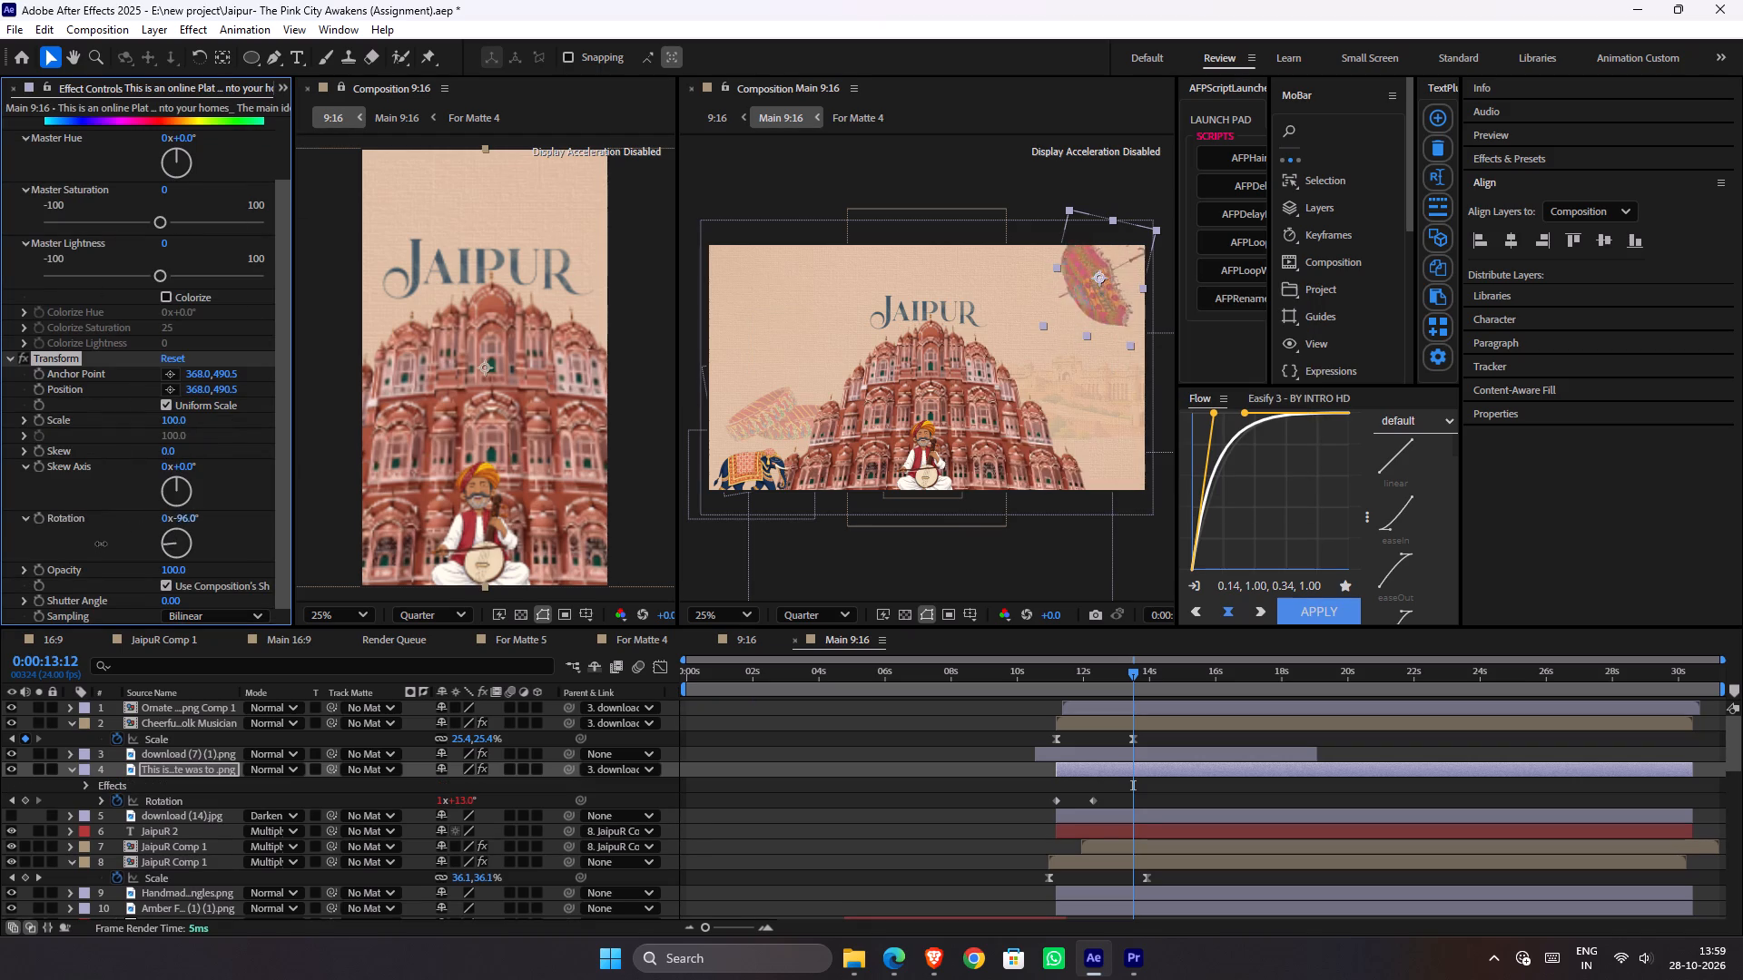
drag(101, 544, 114, 548)
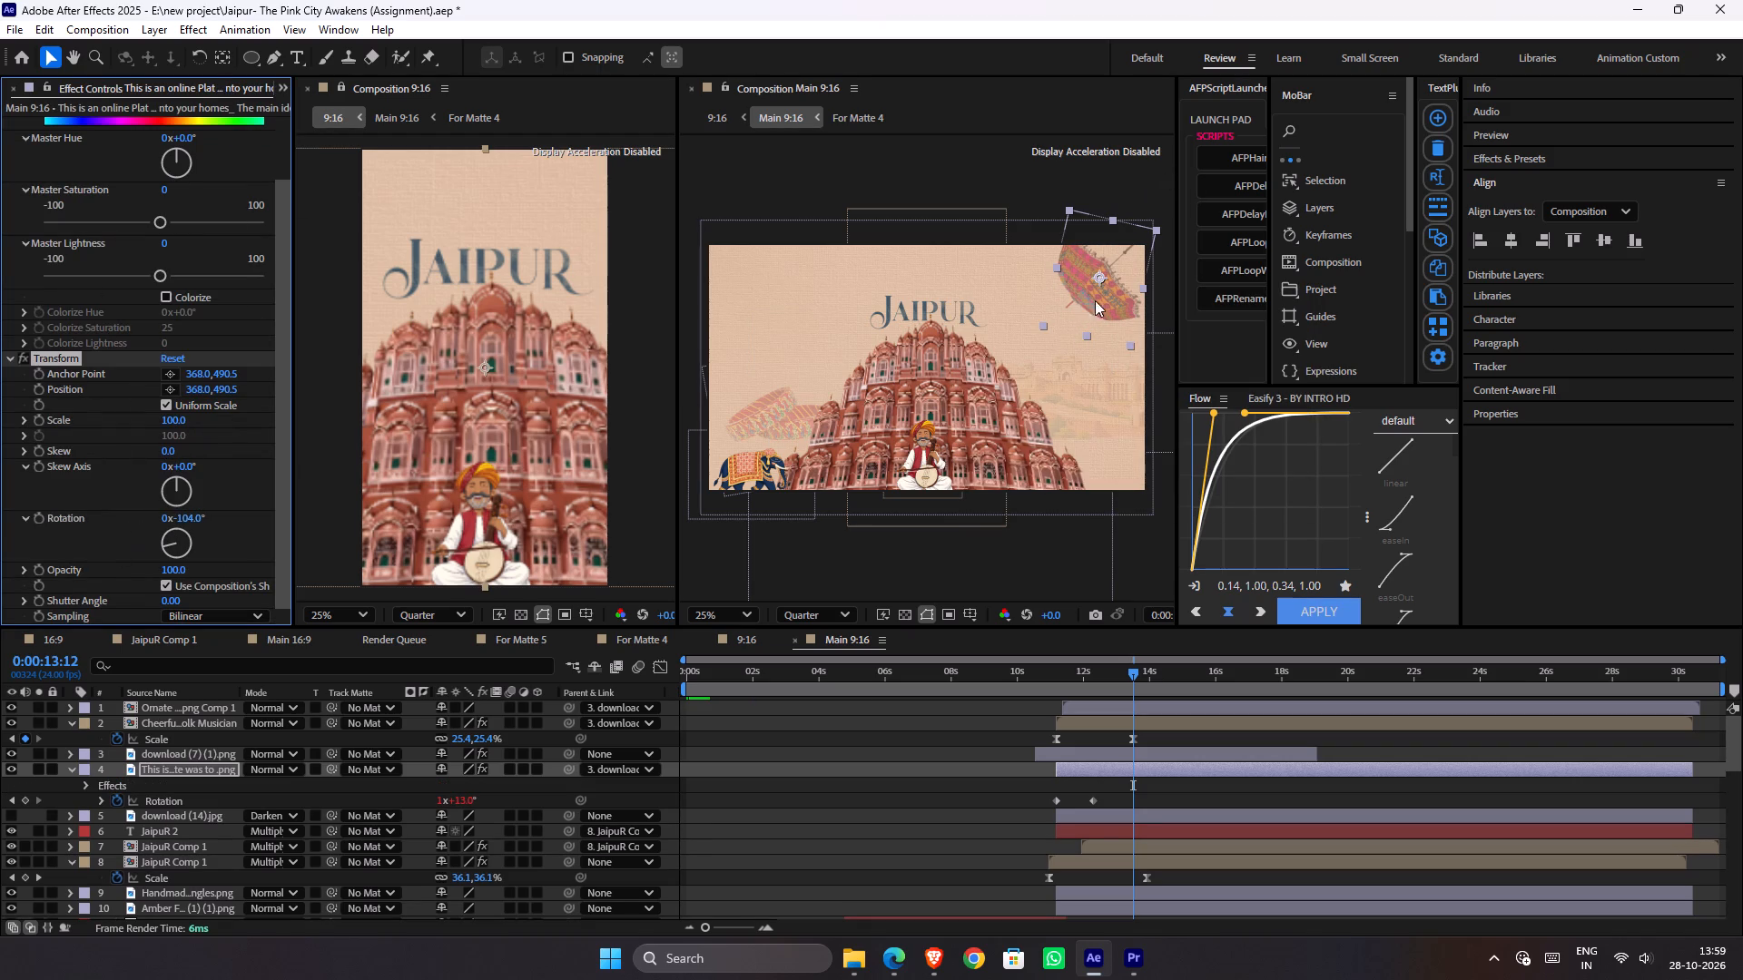
drag(1107, 296, 979, 269)
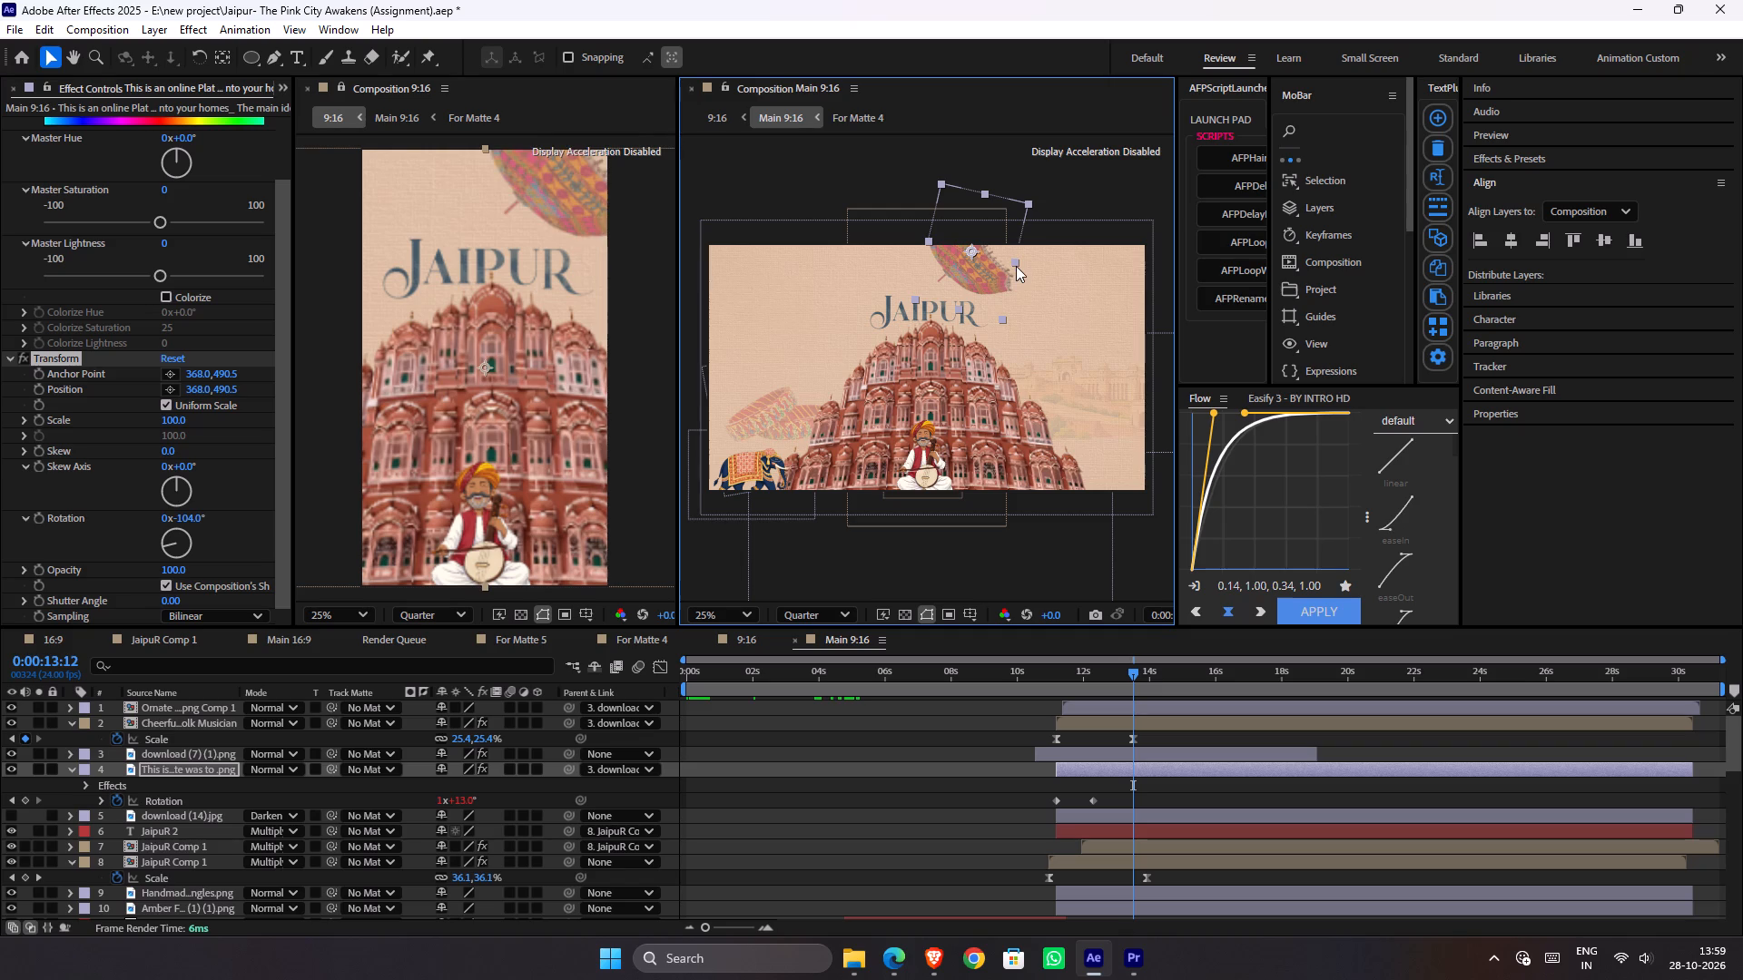
Move layer 9, the Handmade bangles image, from beside the palace to the vertical frame's upper-left corner above the title.
click(1131, 744)
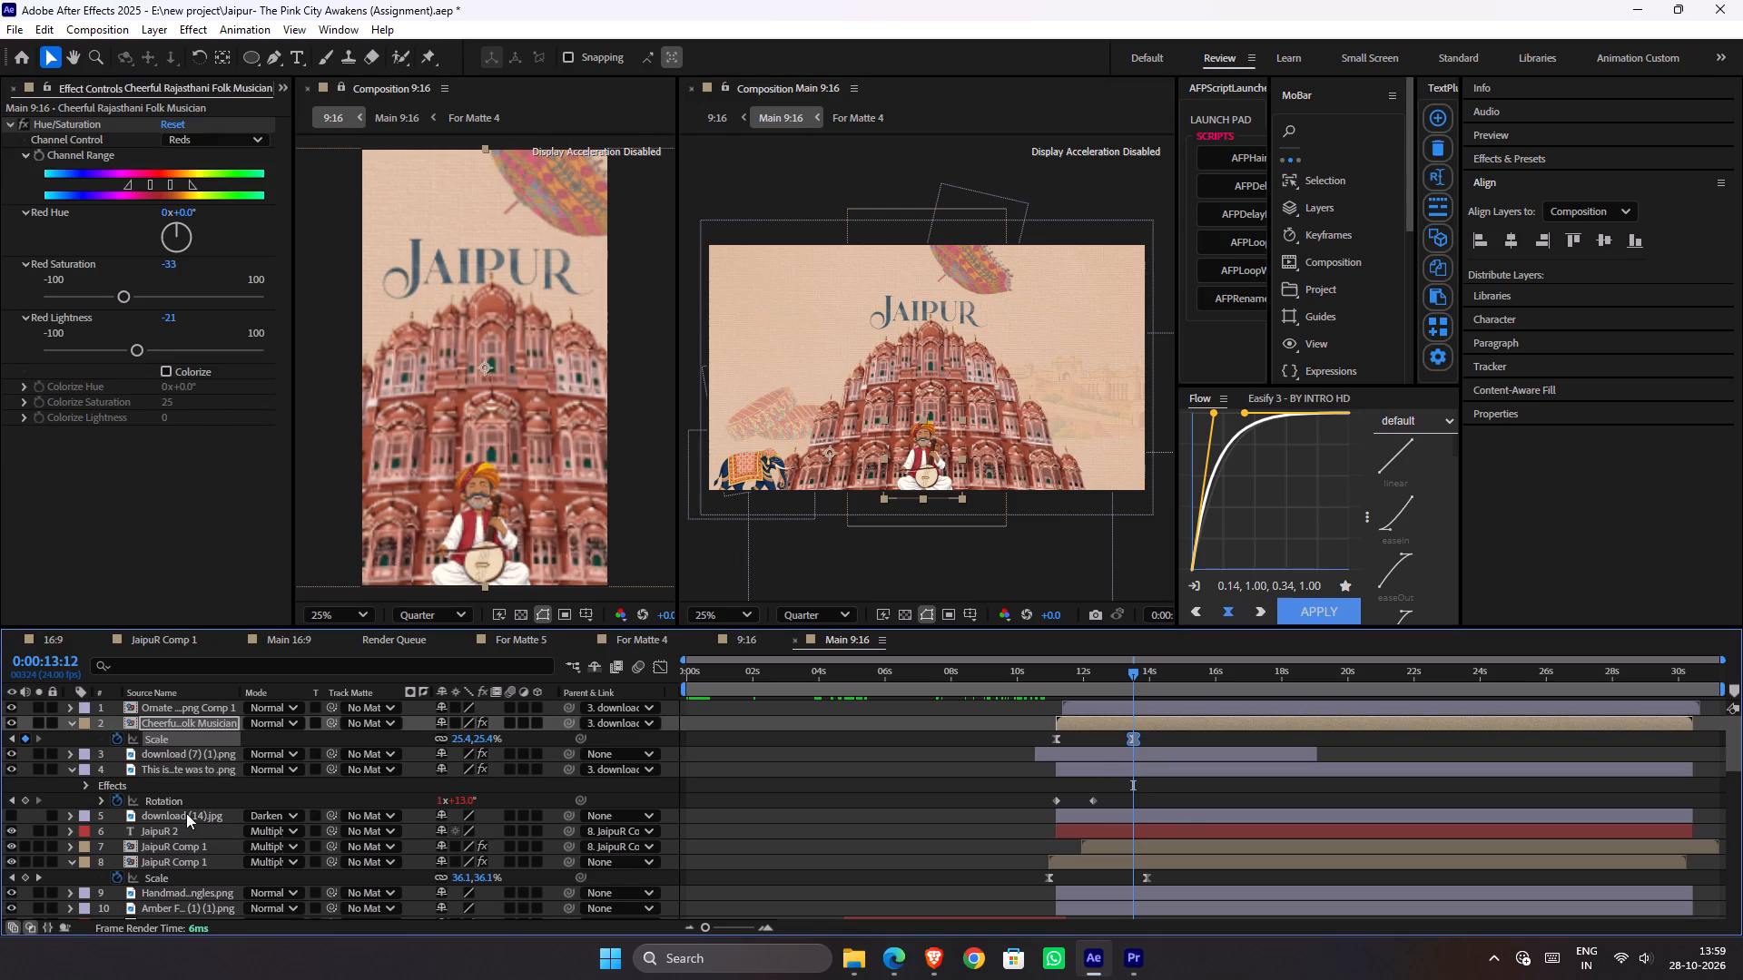
click(185, 892)
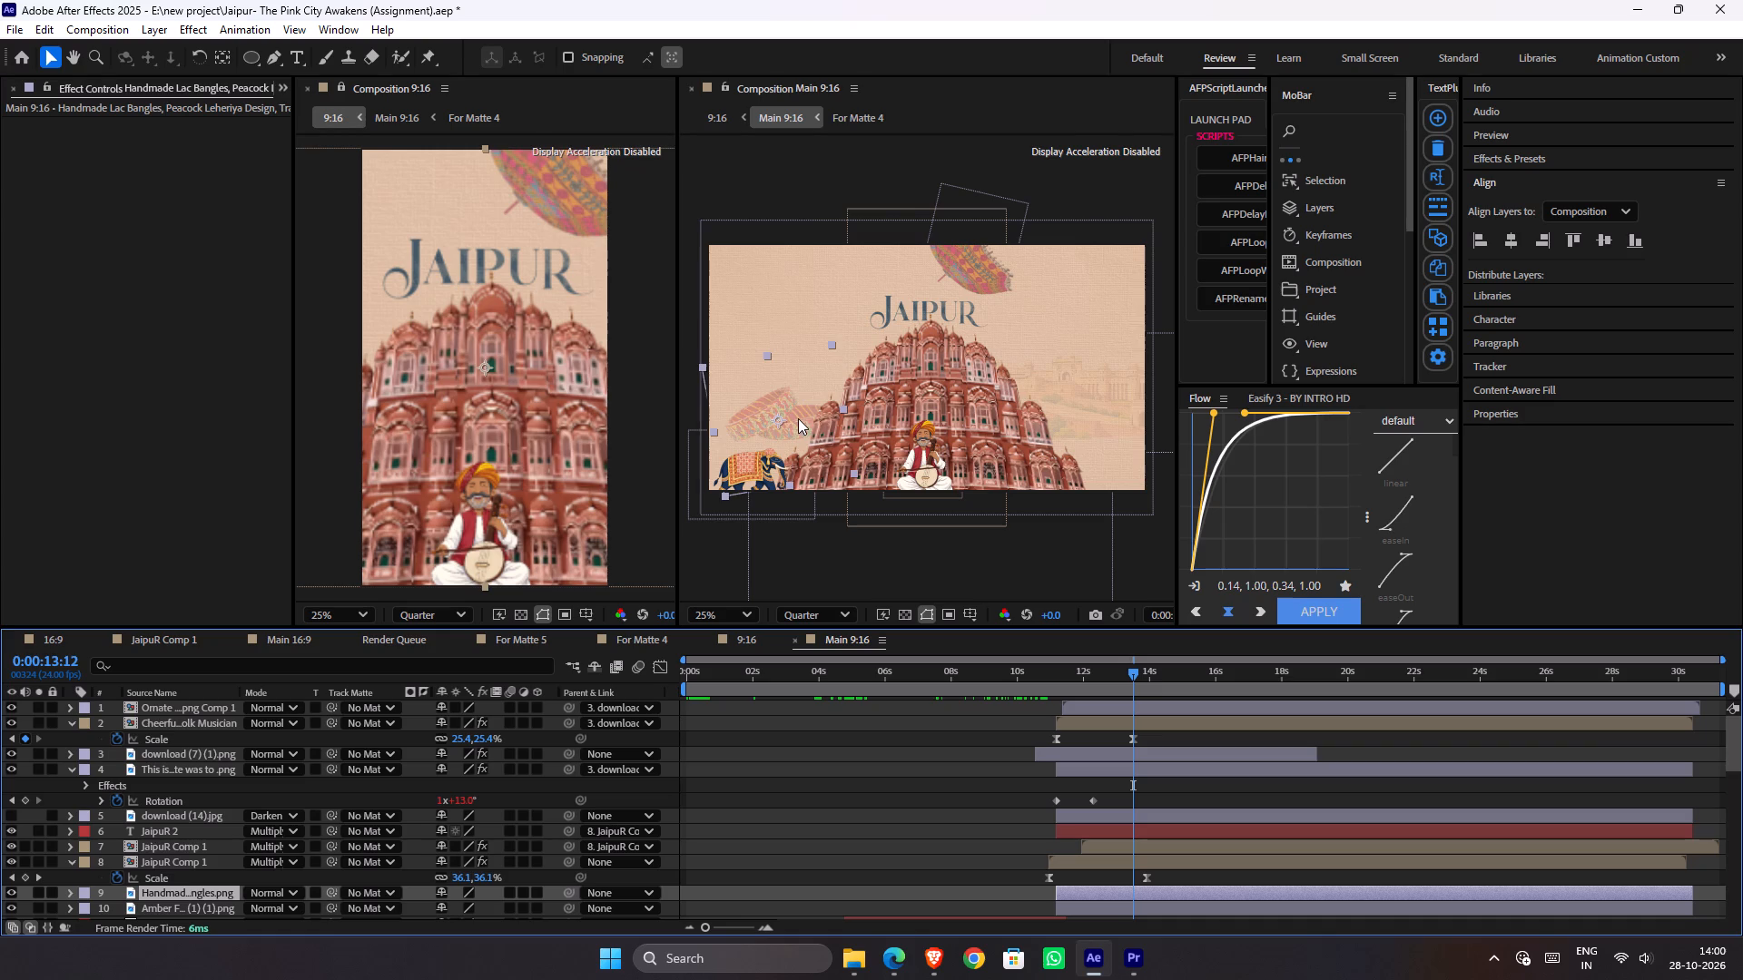
drag(798, 418, 892, 261)
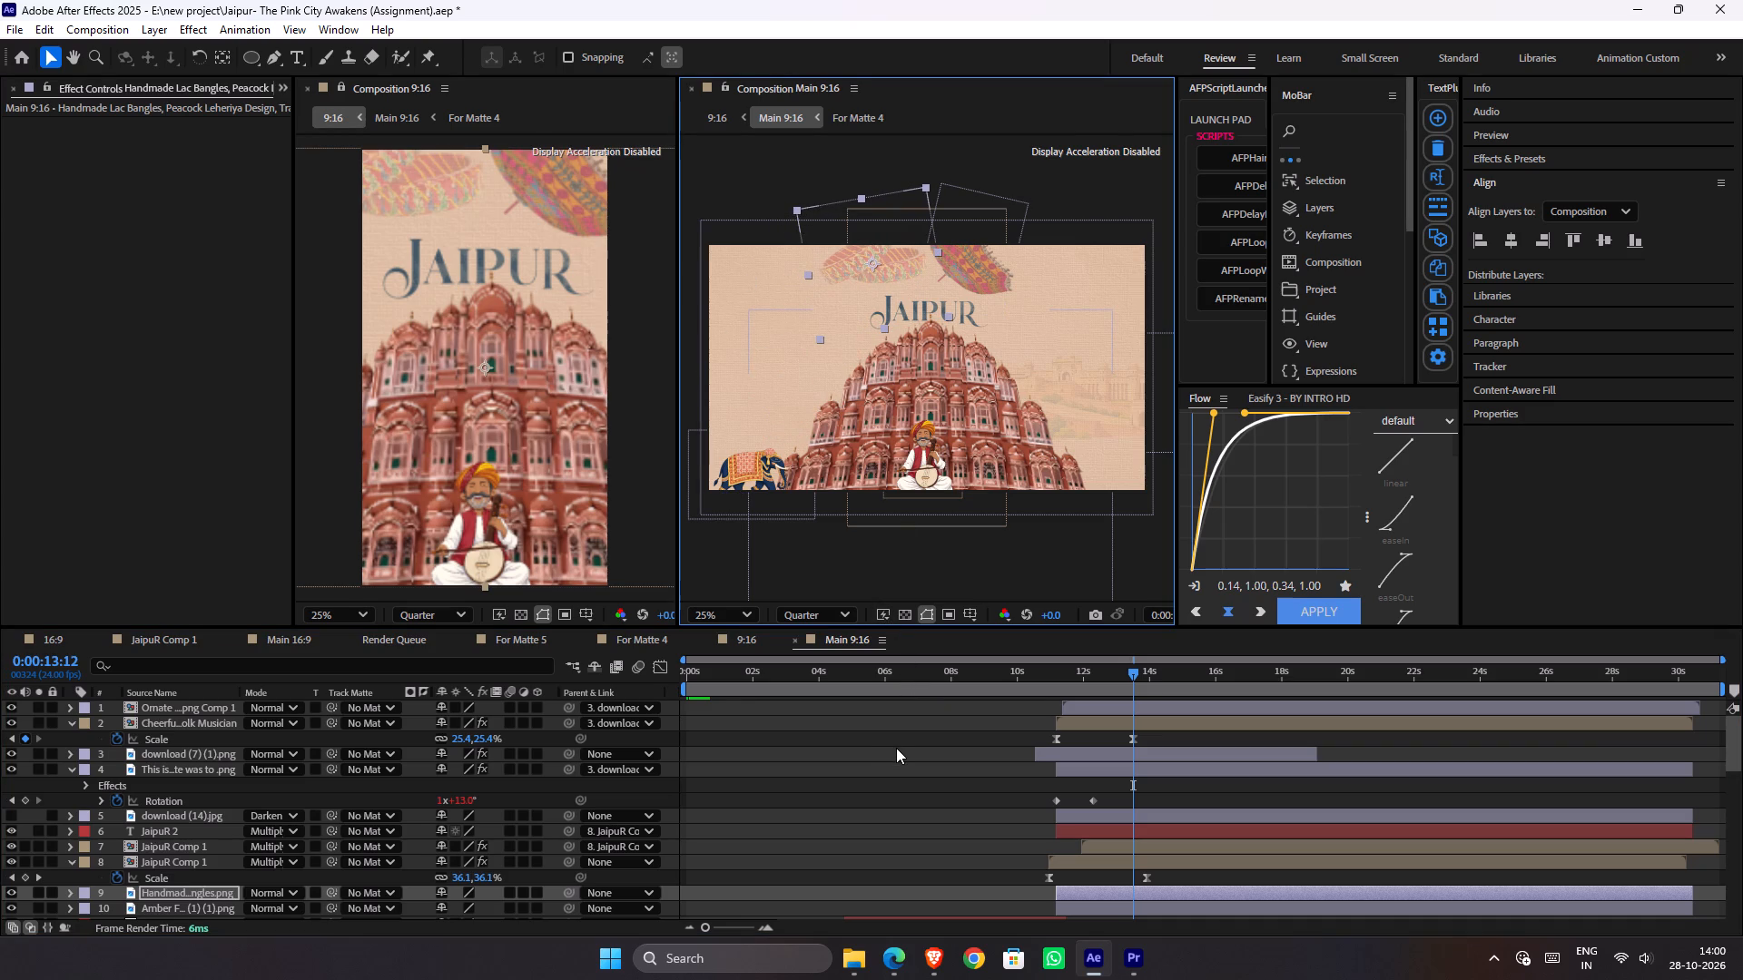
Reposition the layer 10 Amber Fort panorama centrally behind the palace, below the title, and save the project.
click(1066, 383)
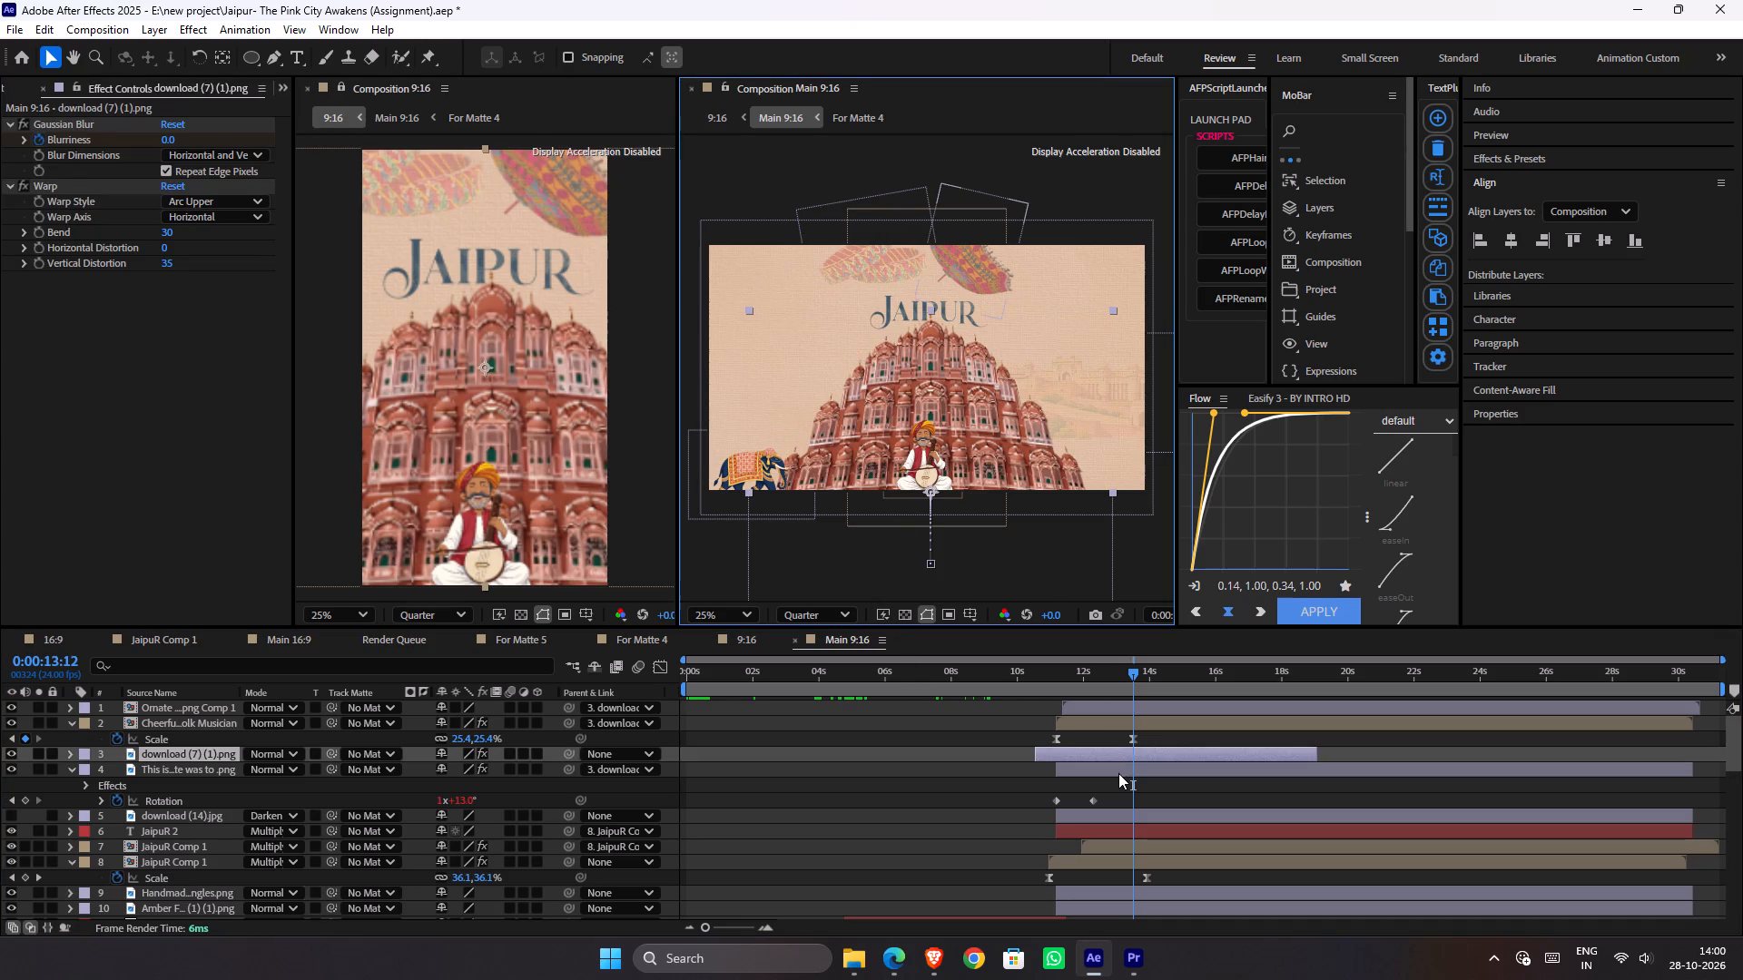
click(1118, 773)
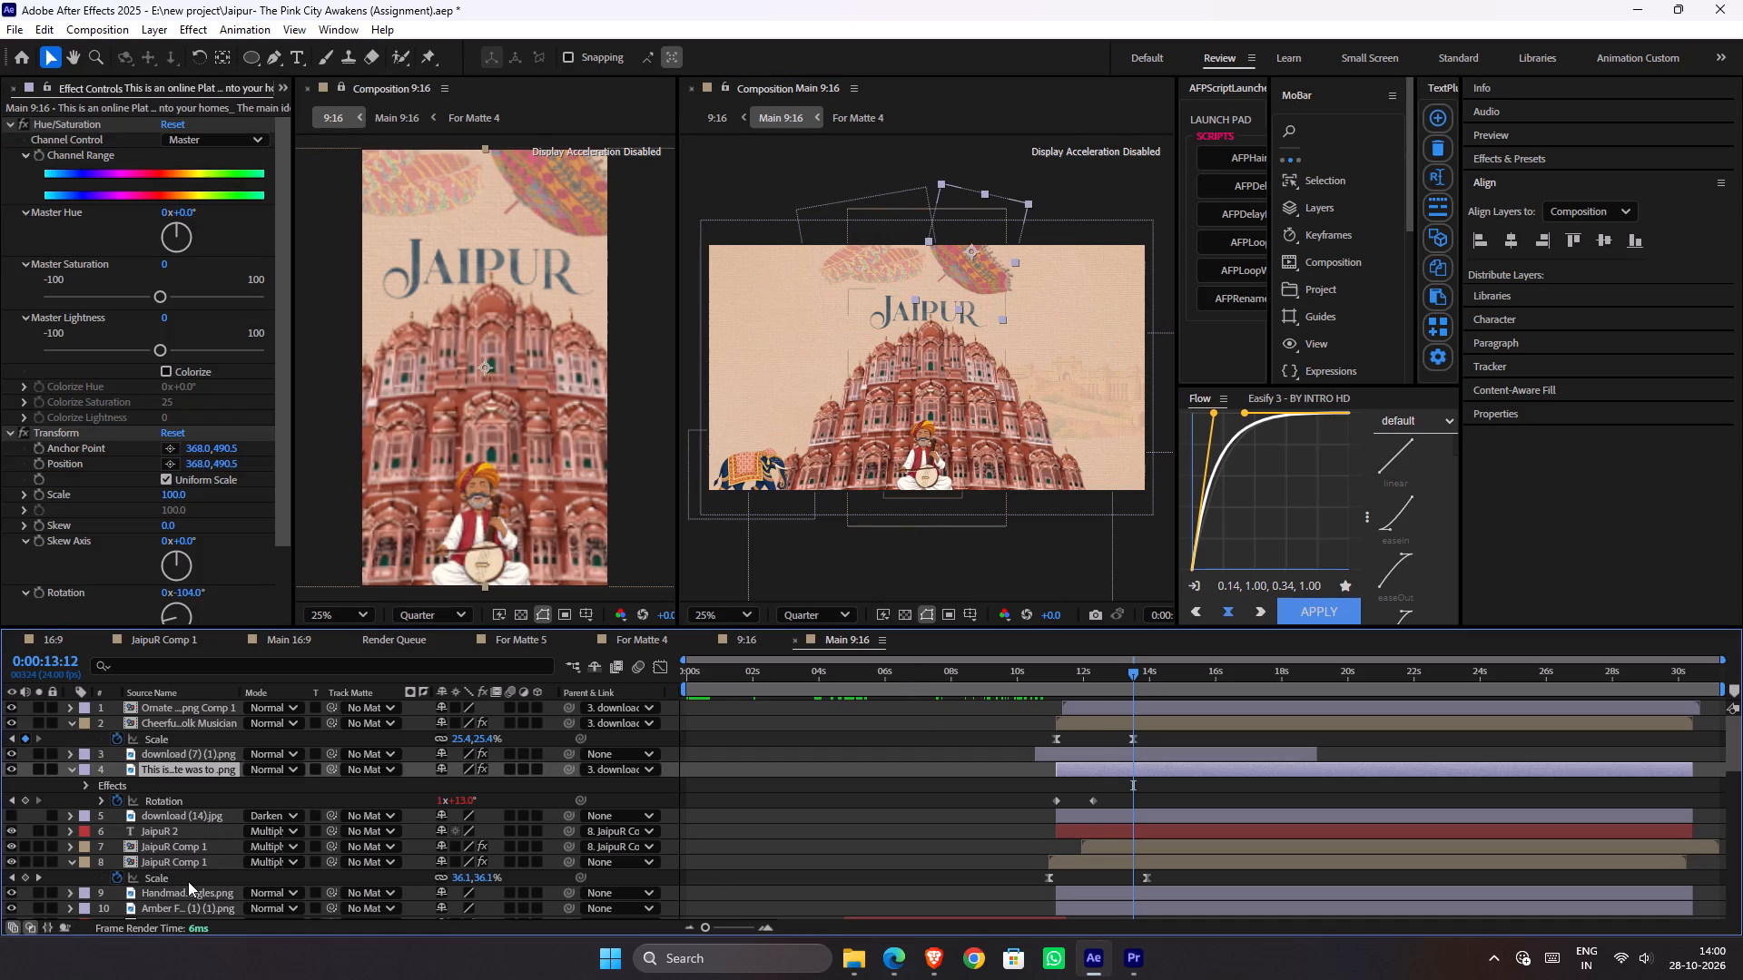
click(182, 913)
drag(1098, 392, 1021, 350)
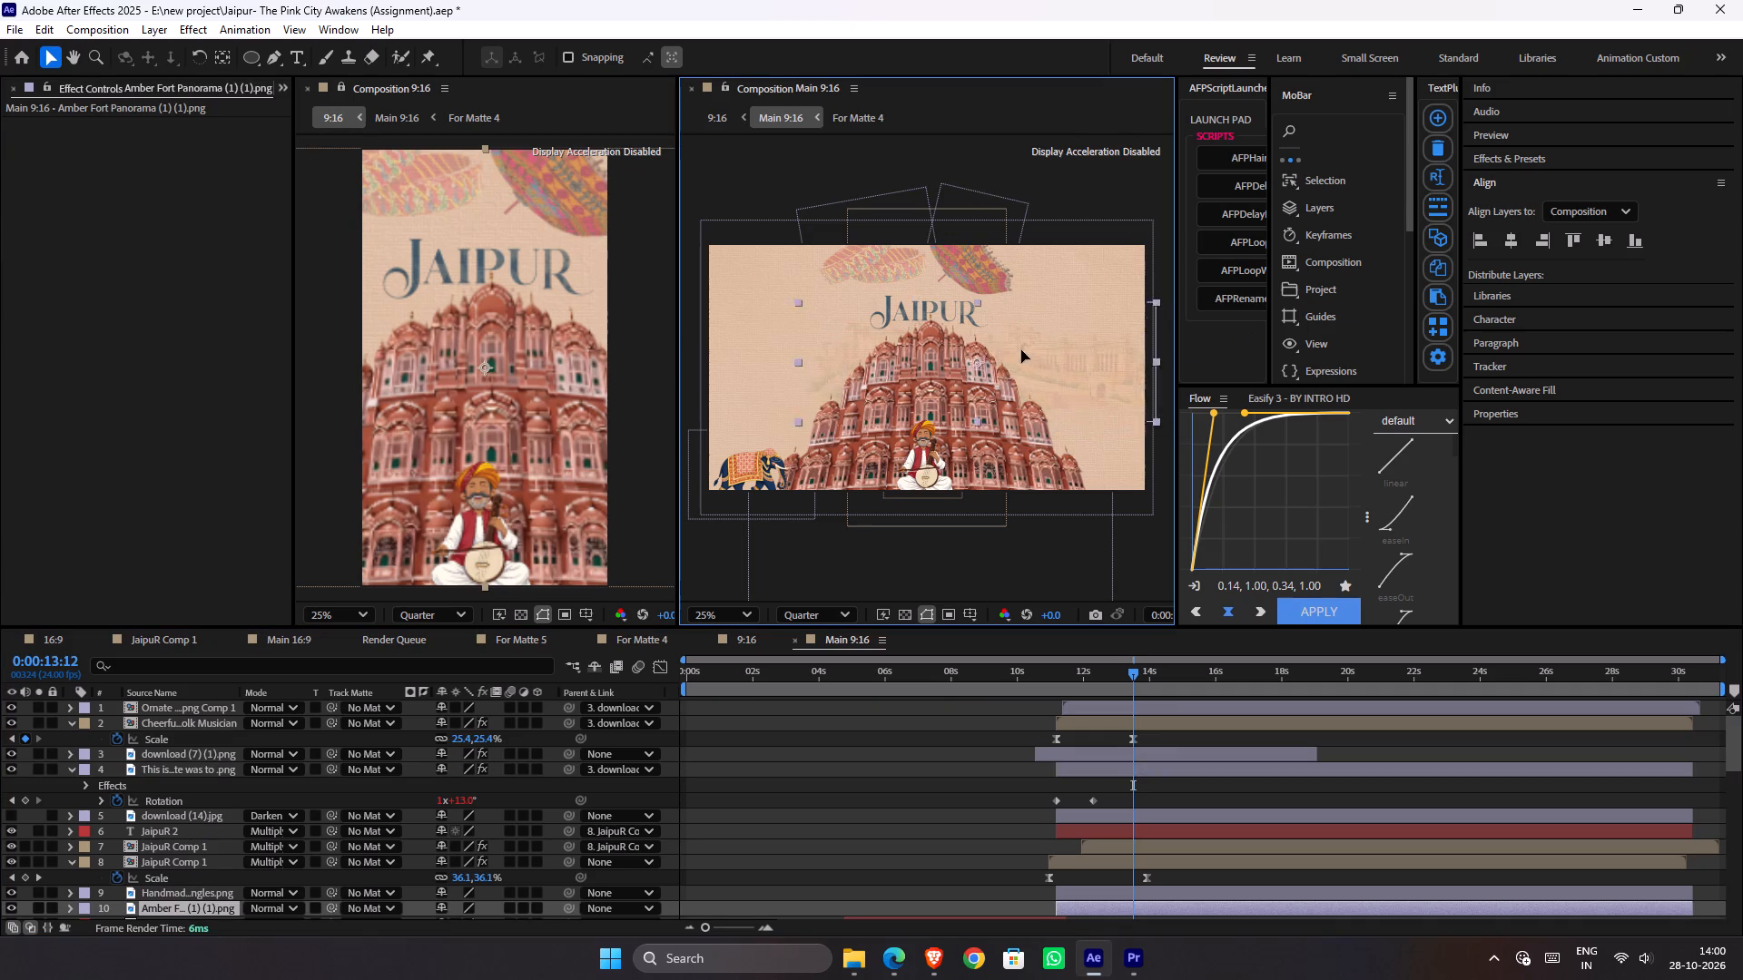
drag(1021, 350, 1014, 360)
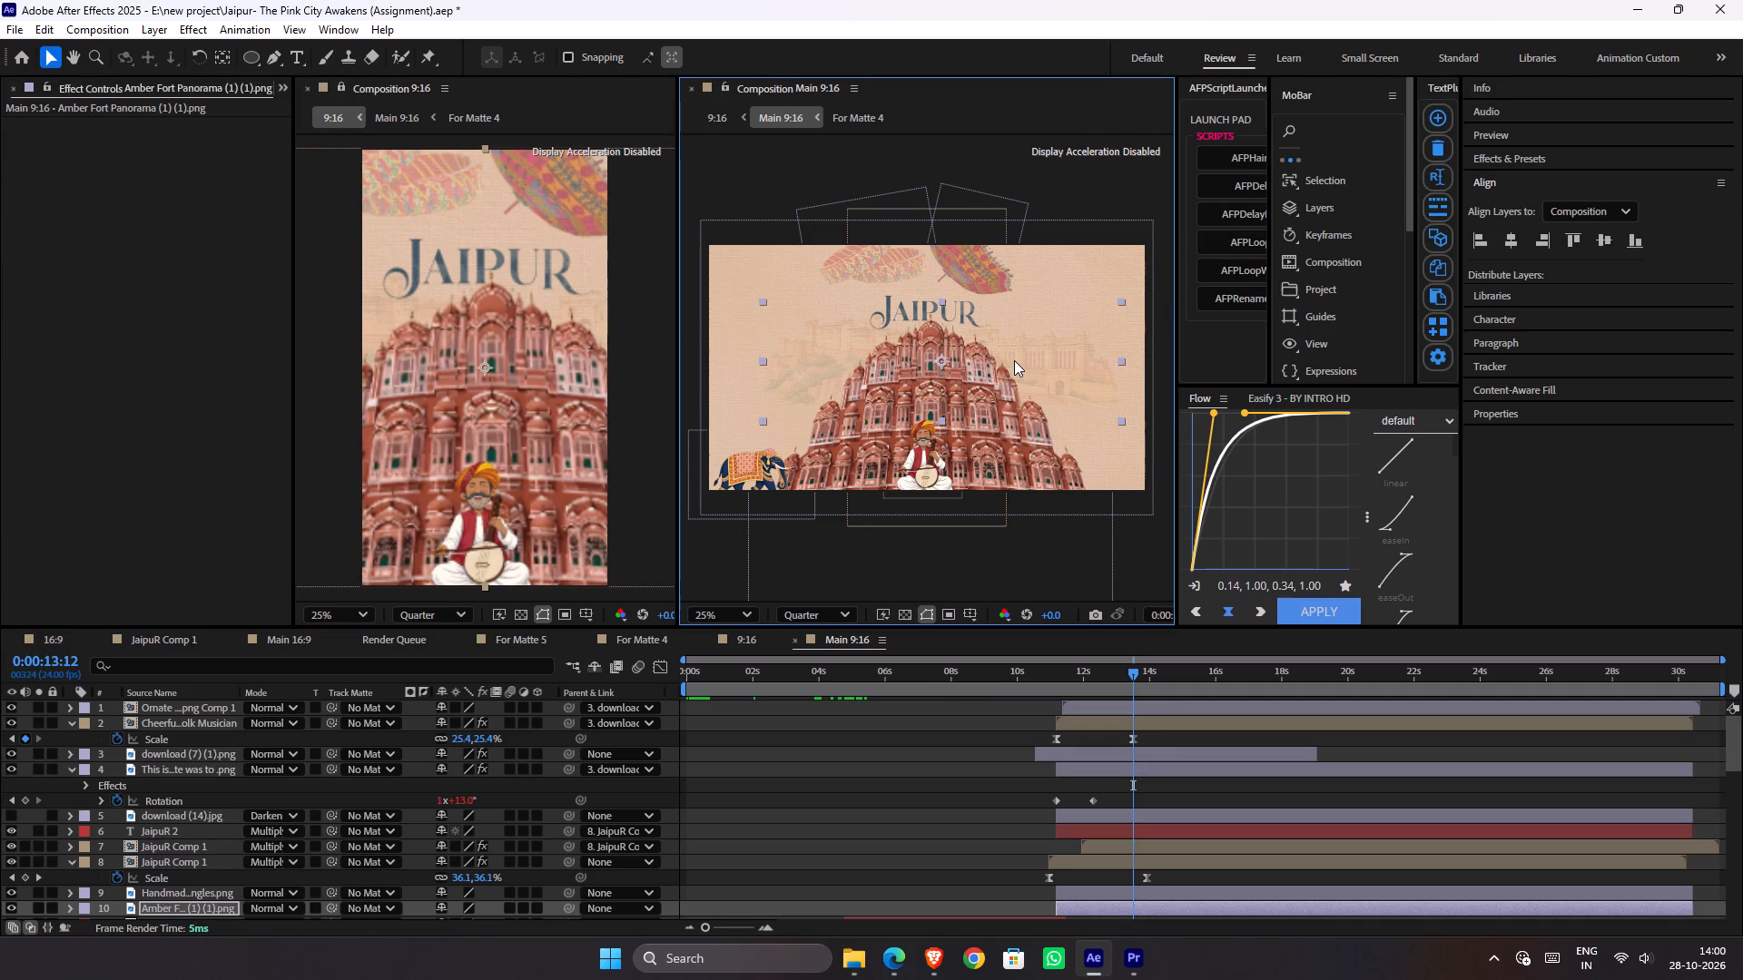
drag(1016, 360, 1019, 339)
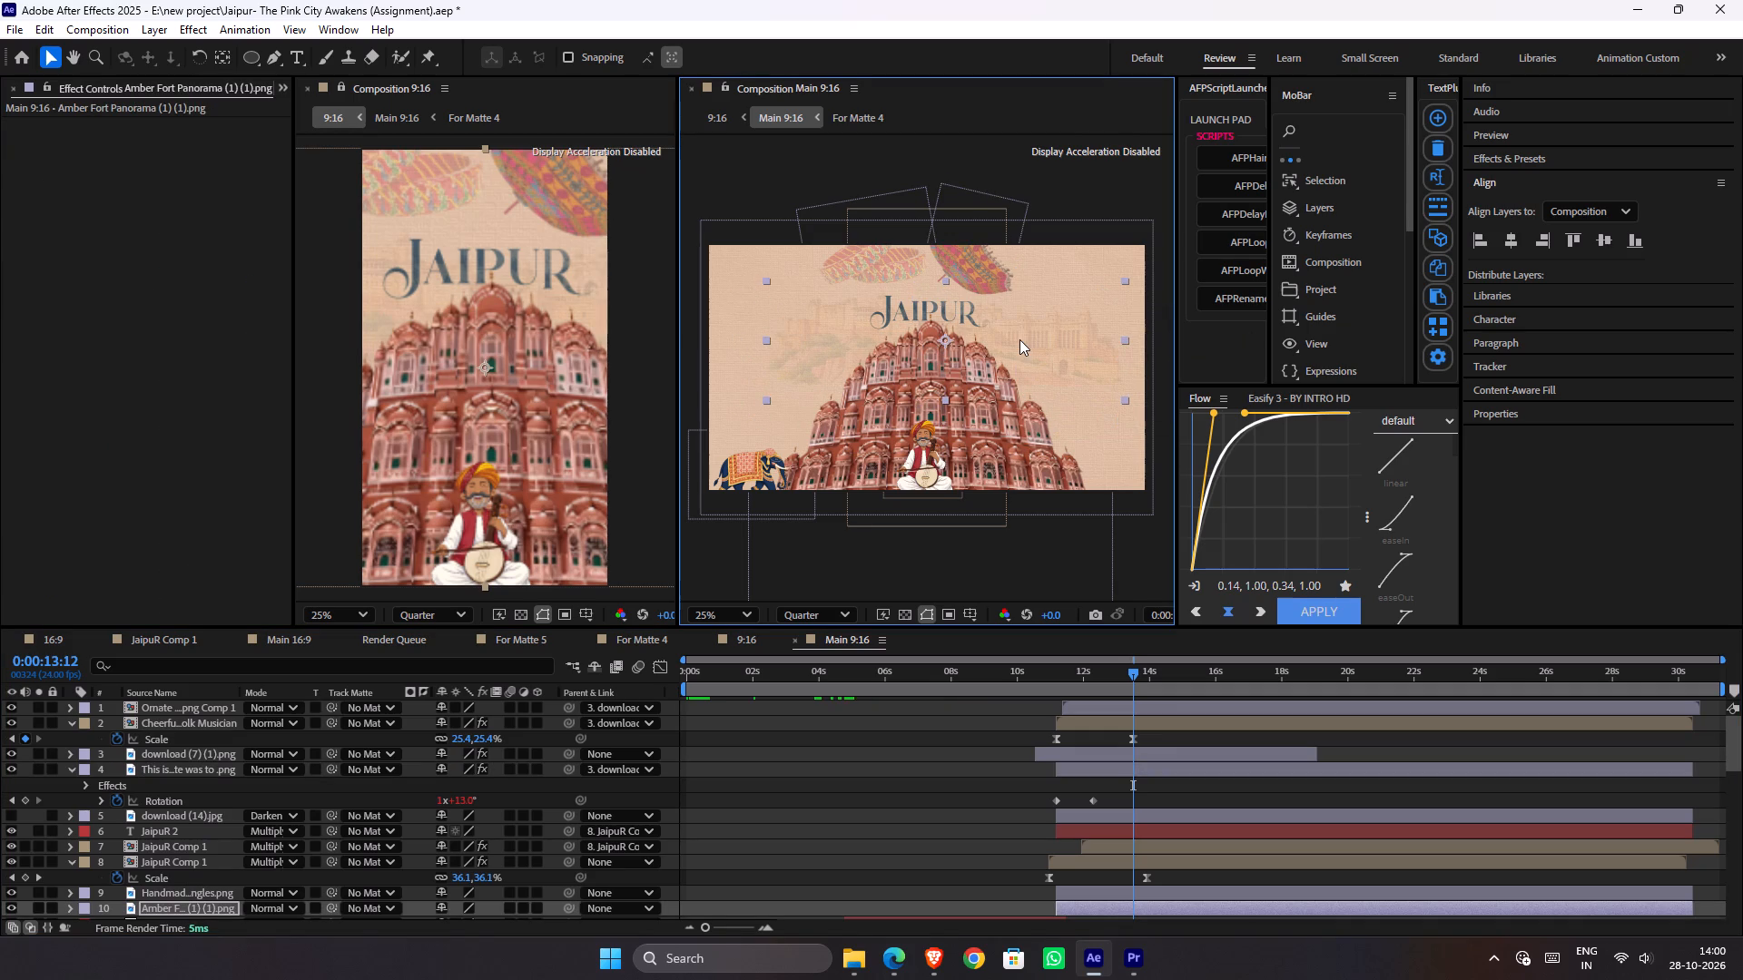
drag(1019, 339, 1018, 400)
key(ctrl+s)
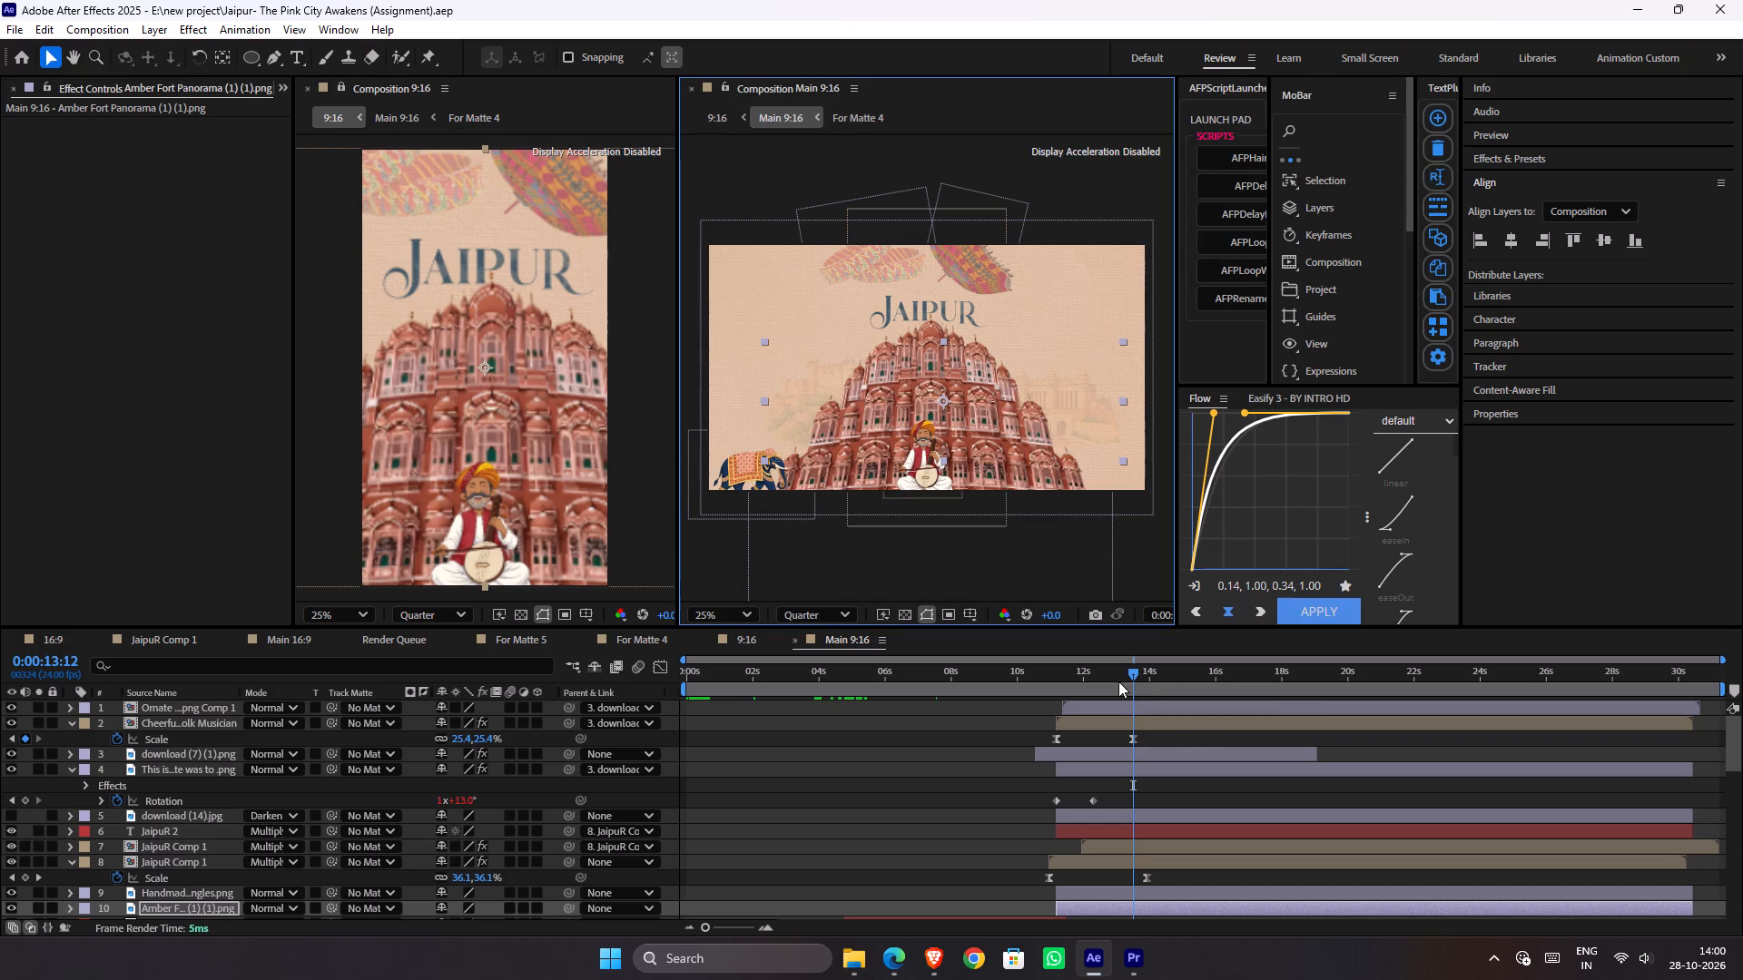
key(ctrl+s)
Save the project and duplicate the Main 16:9 composition among the project items.
click(281, 92)
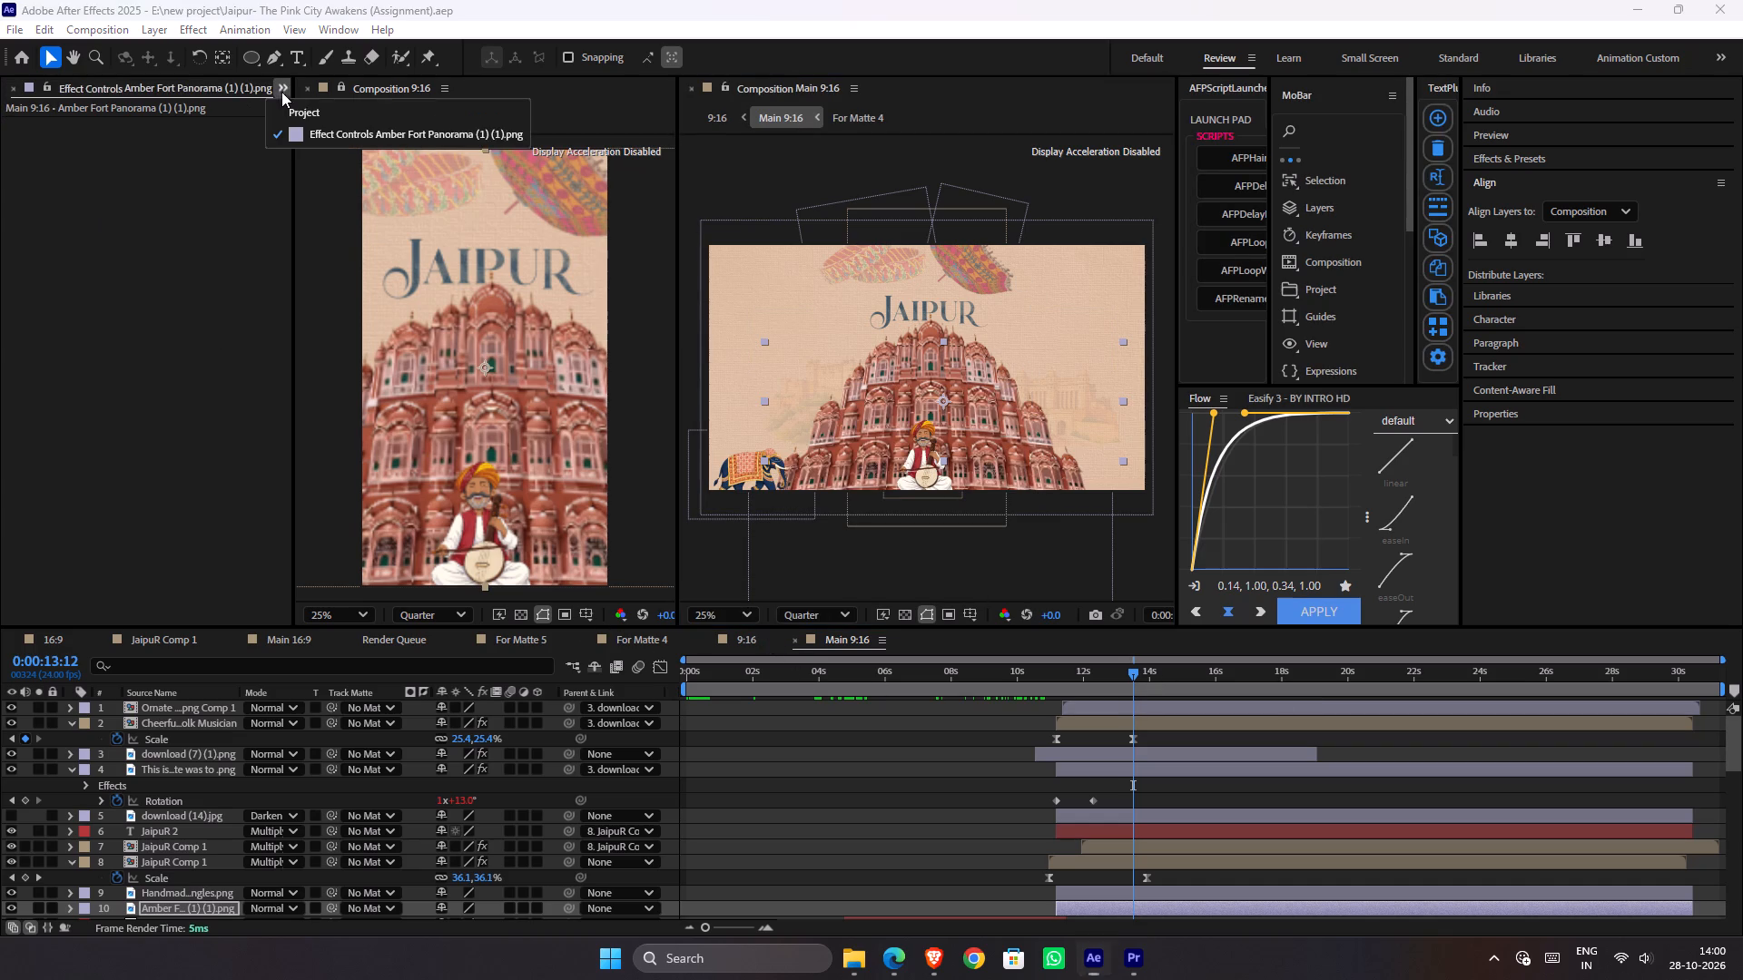
click(286, 108)
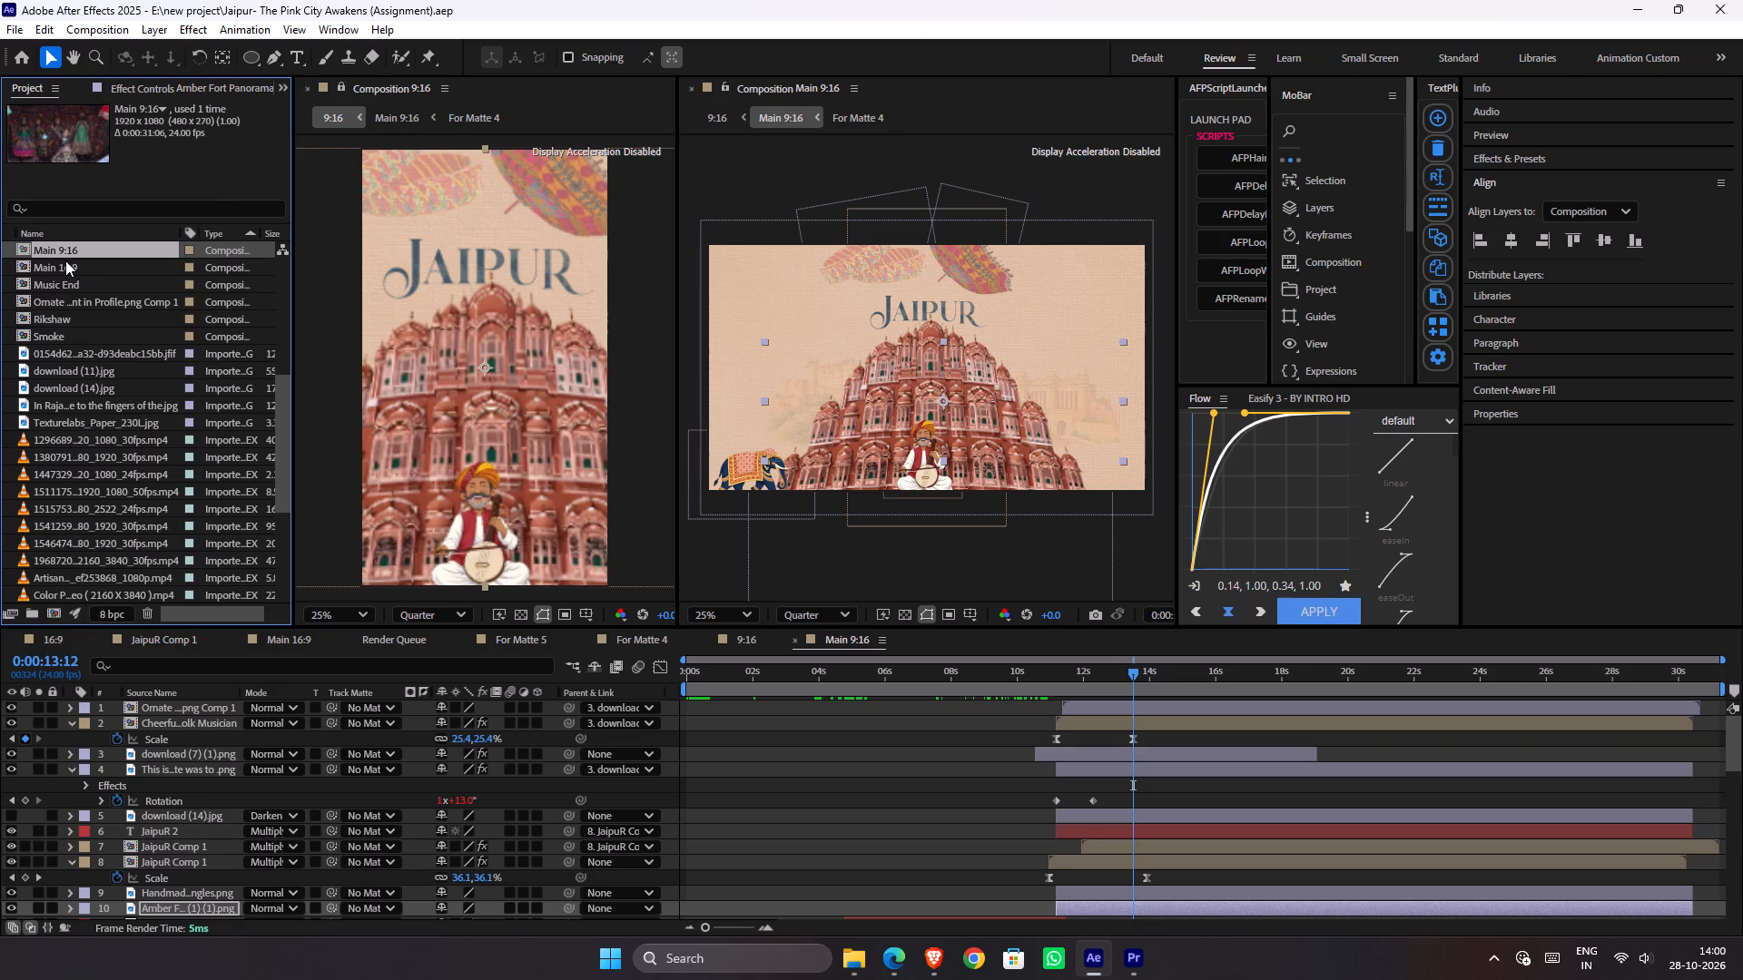
click(66, 260)
key(ctrl+s)
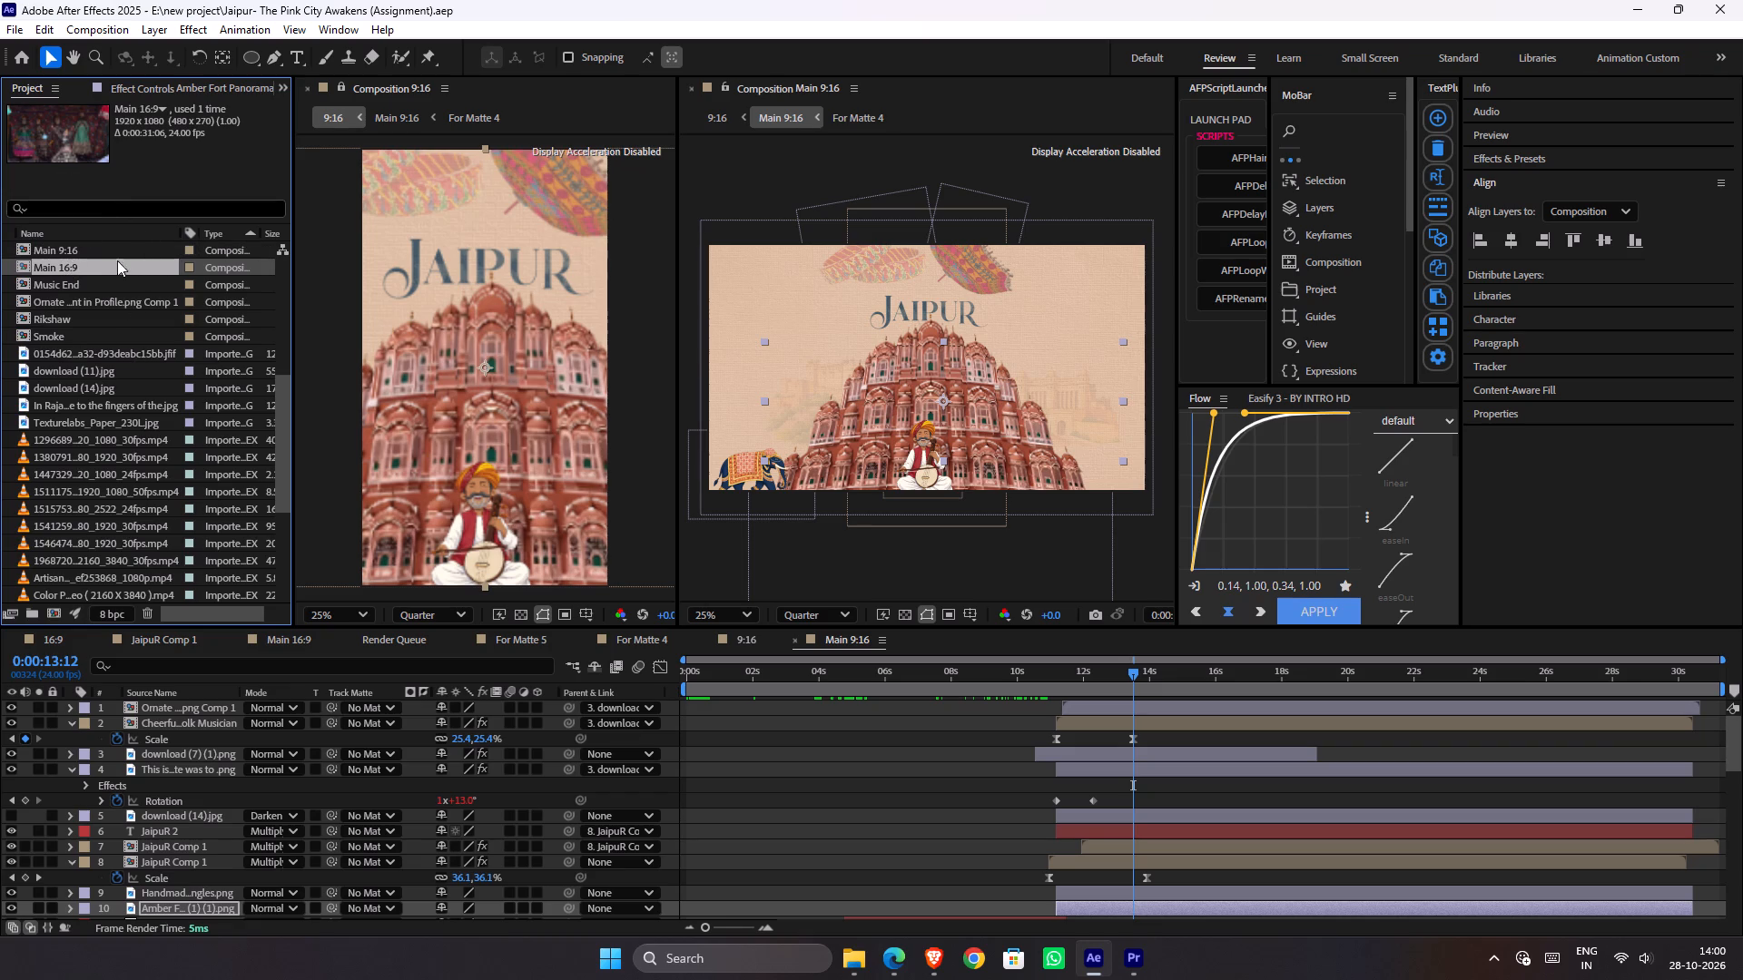
scroll(127, 346, up, 1)
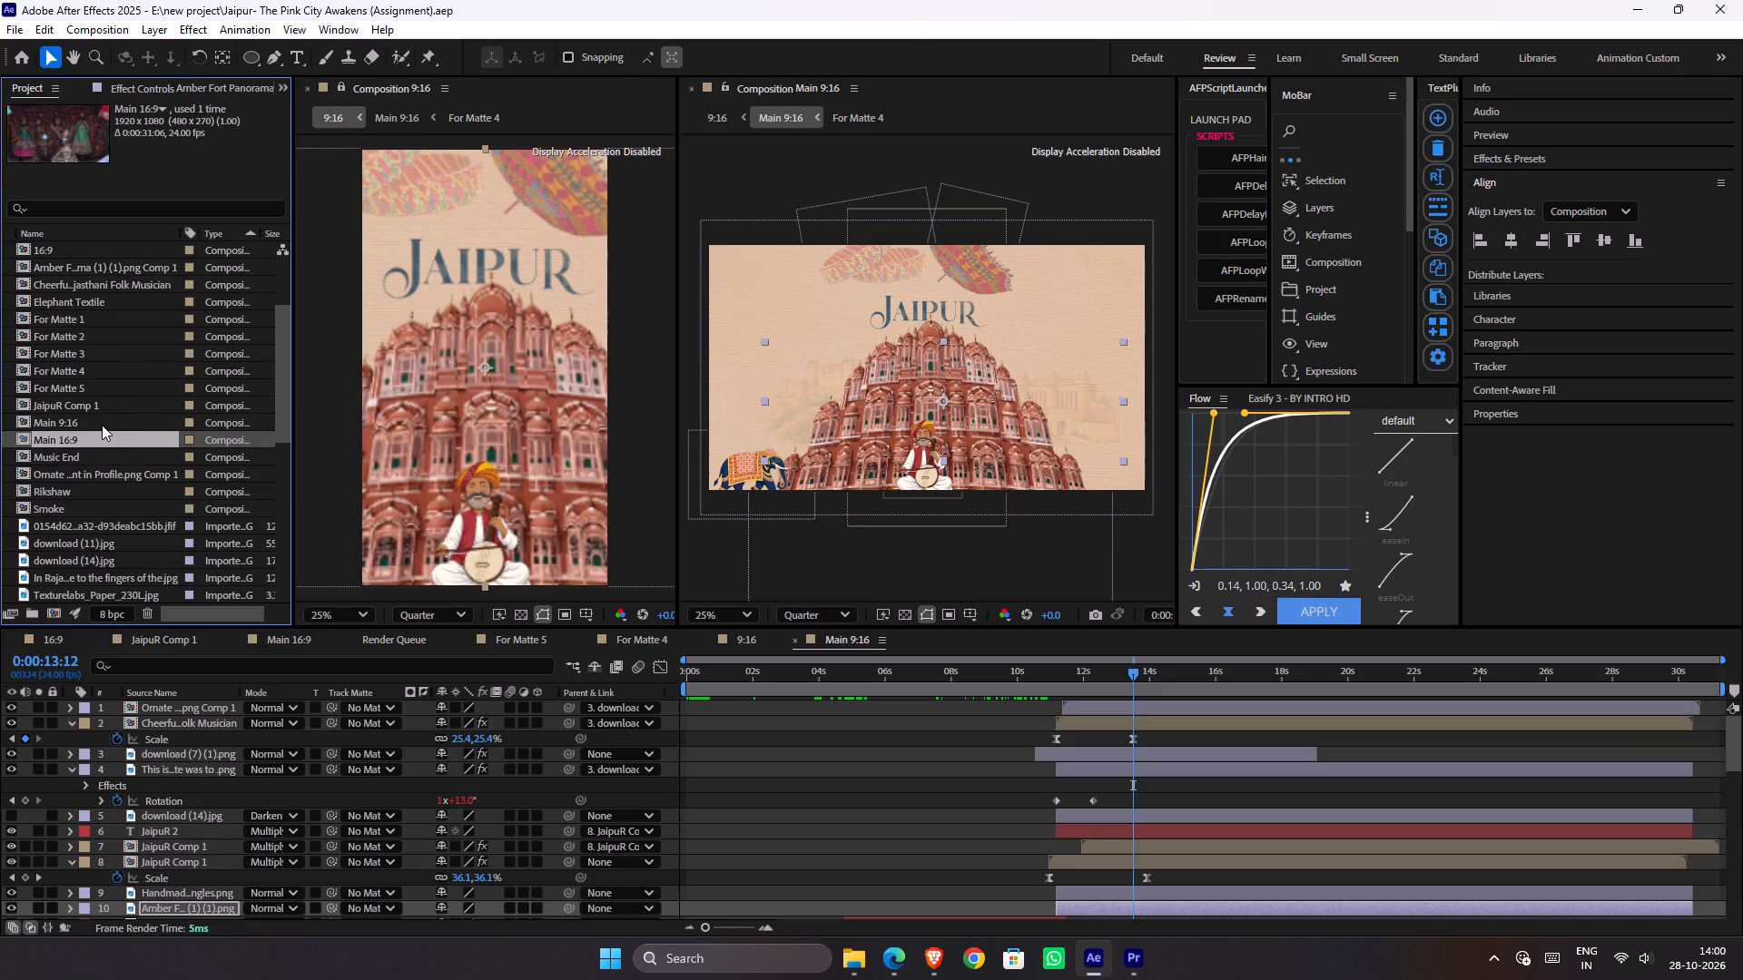
key(ctrl+d)
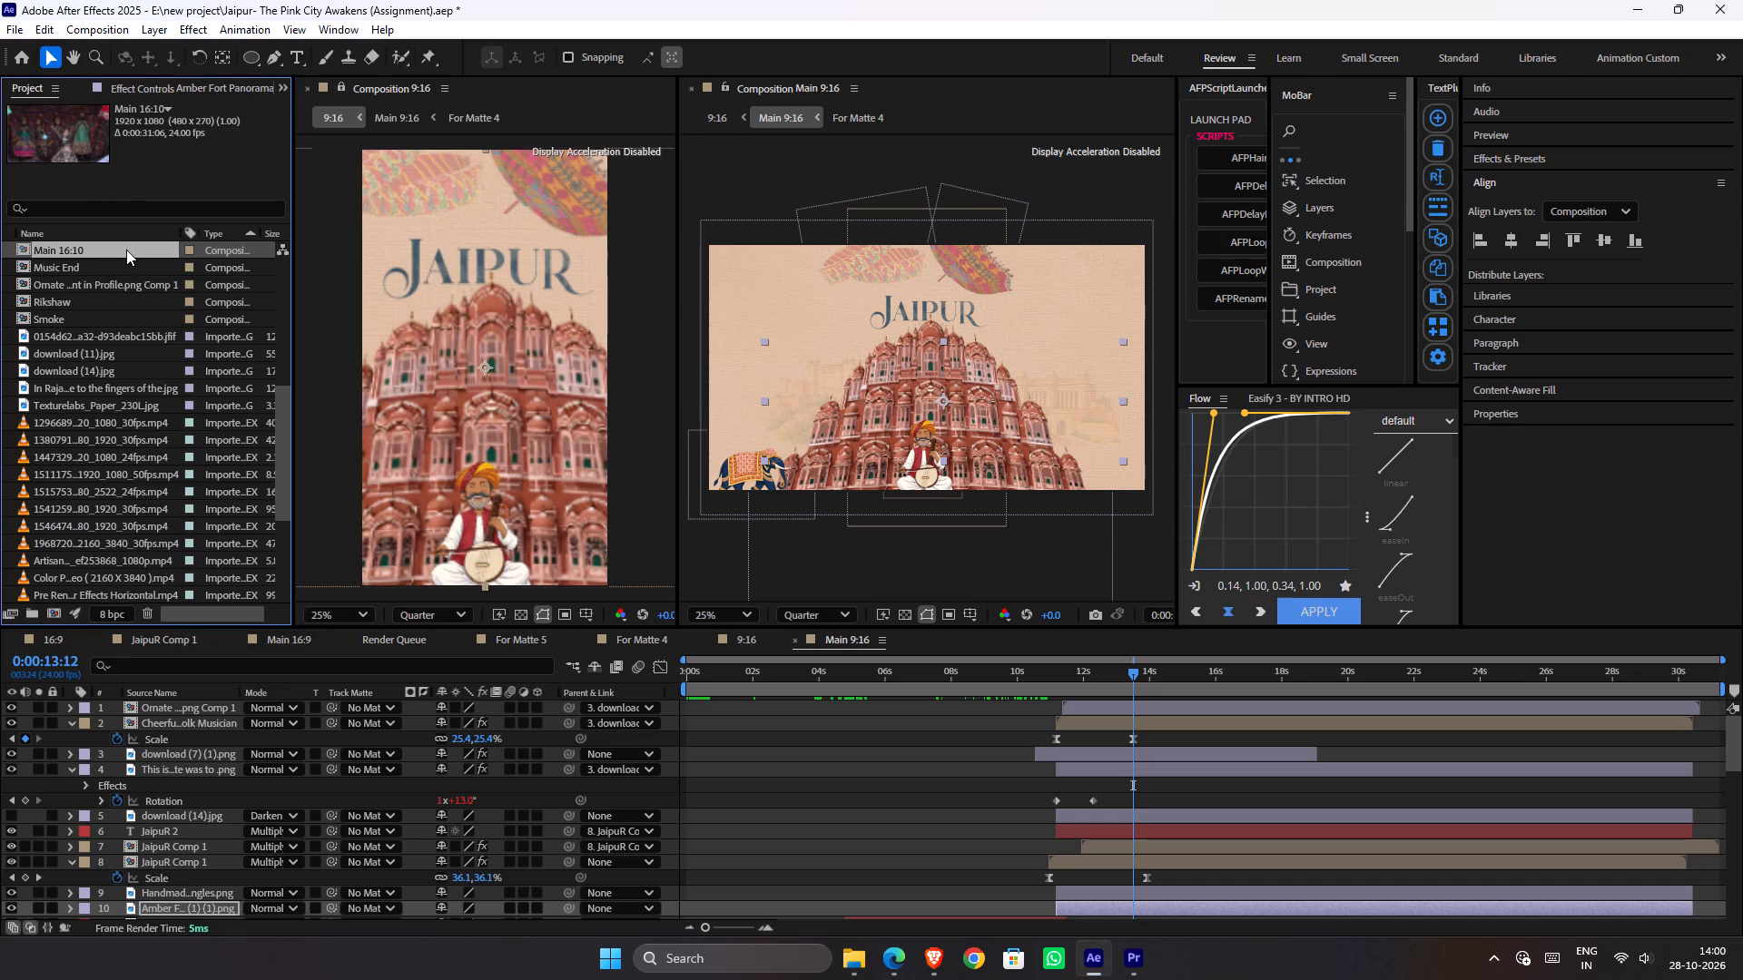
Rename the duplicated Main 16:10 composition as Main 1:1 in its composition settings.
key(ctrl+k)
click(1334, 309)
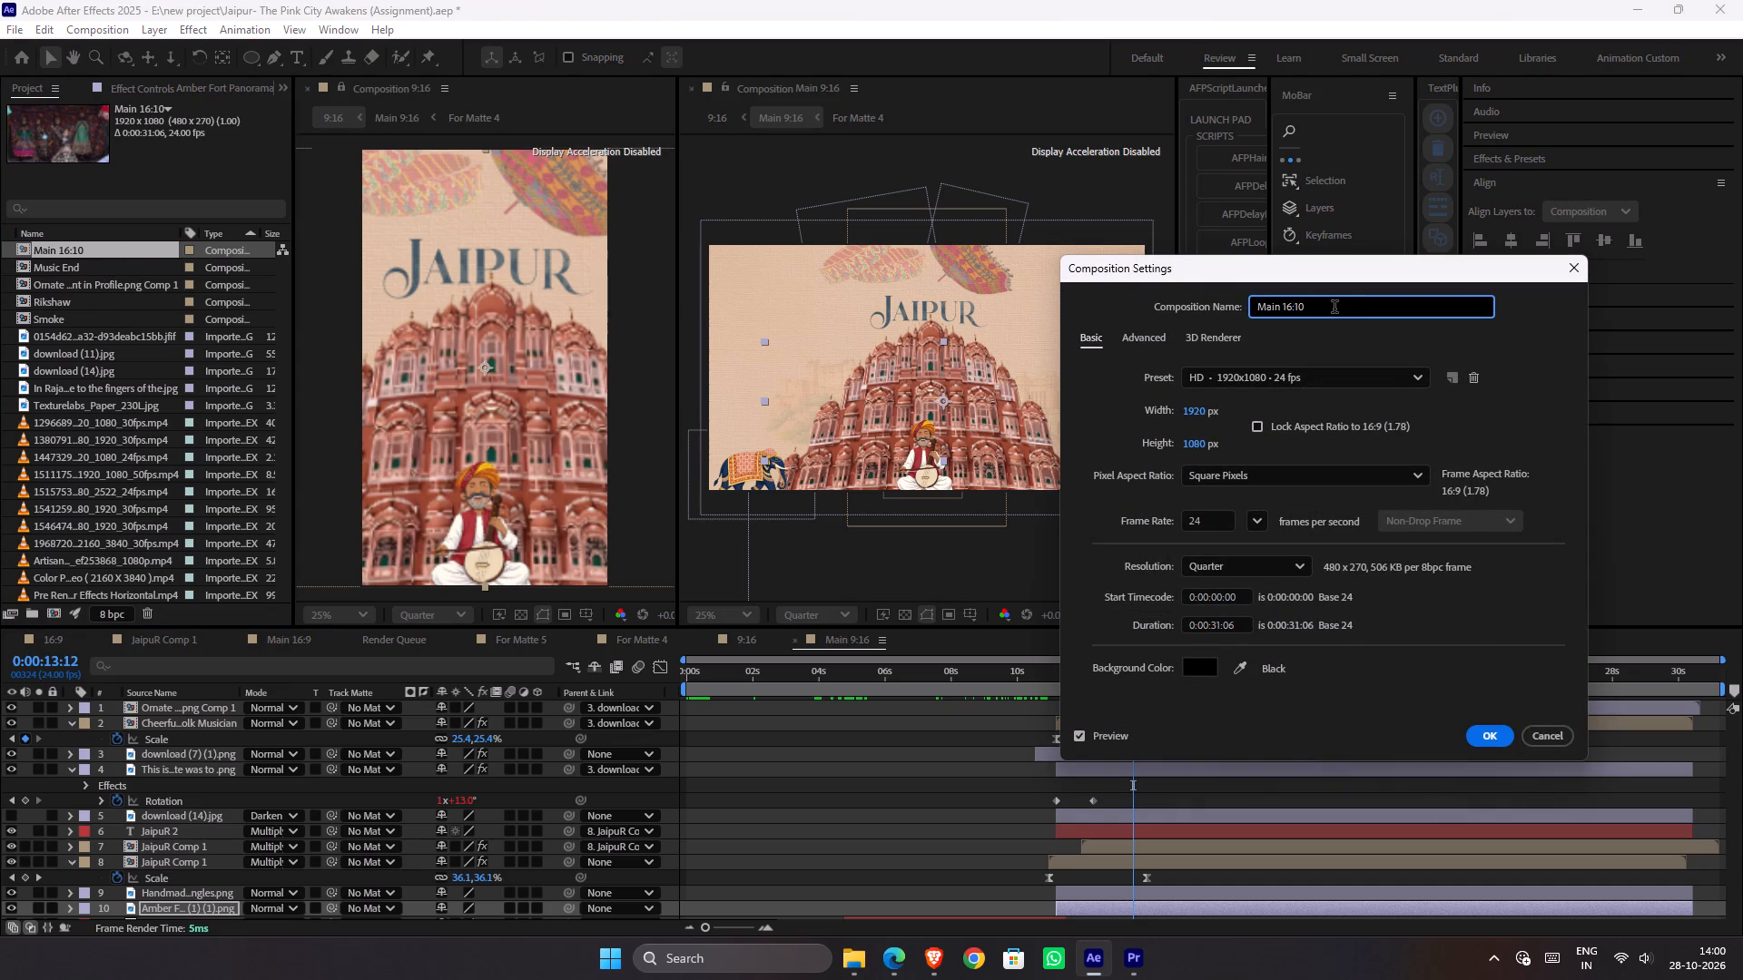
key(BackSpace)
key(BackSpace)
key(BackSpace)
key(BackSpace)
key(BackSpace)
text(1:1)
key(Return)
Duplicate the 9:16 composition among the project items.
scroll(231, 350, up, 1)
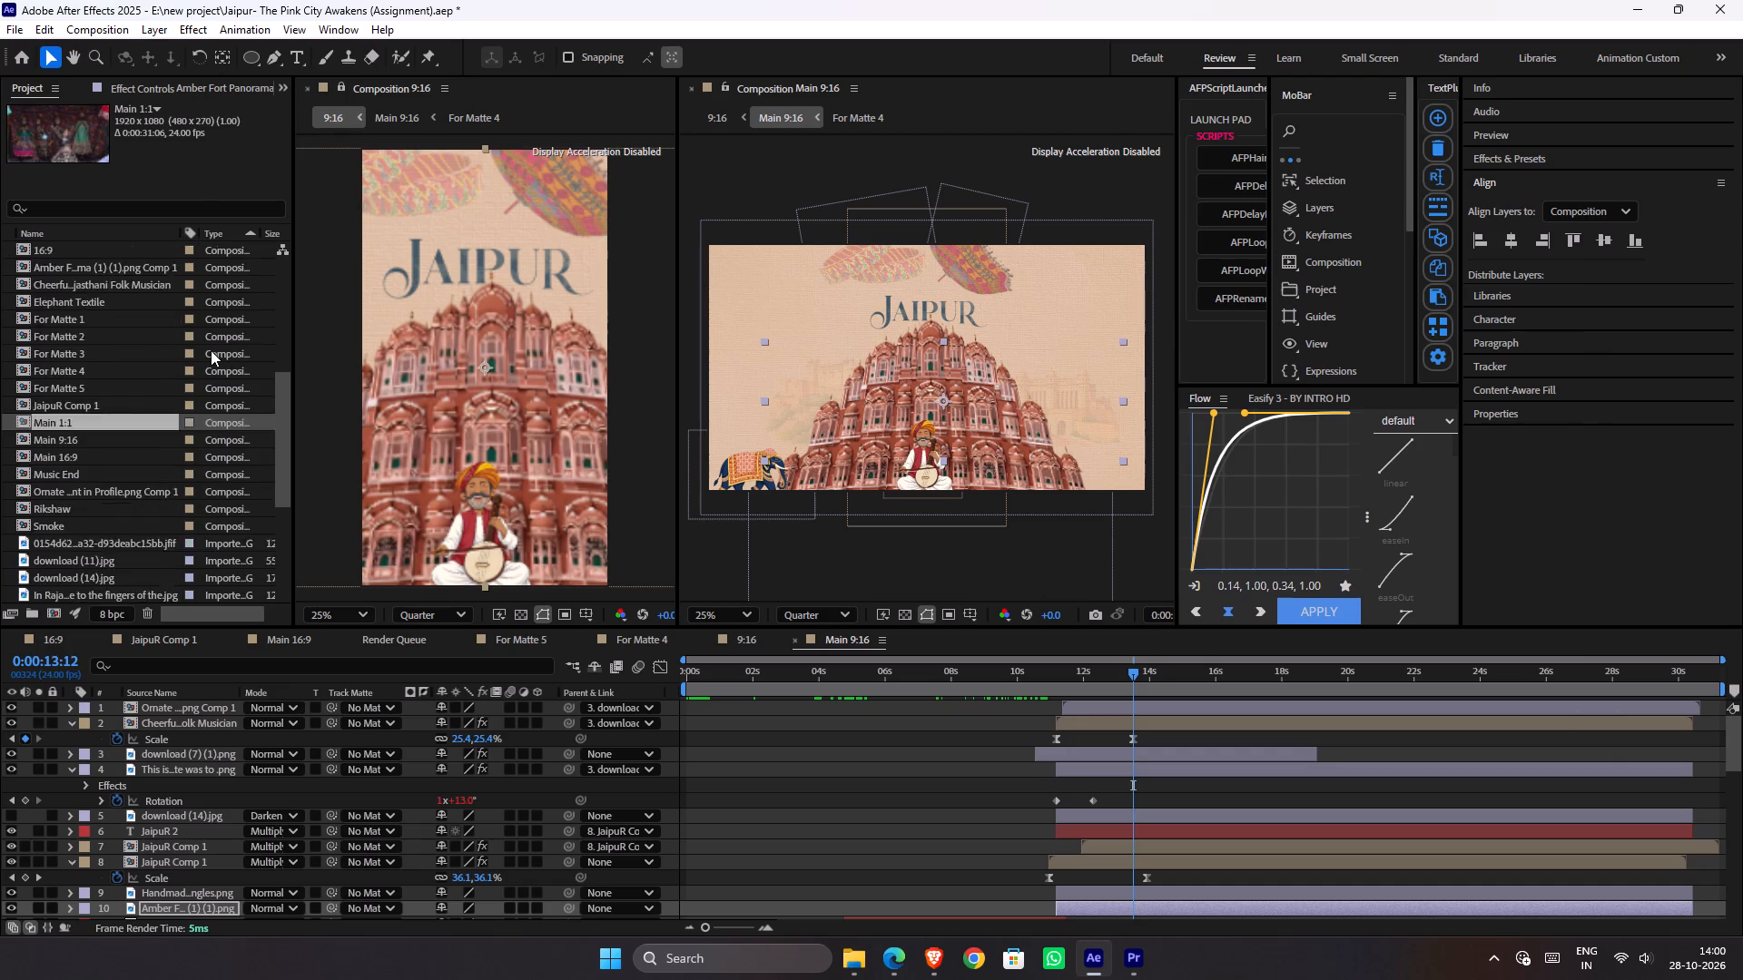
scroll(211, 350, up, 1)
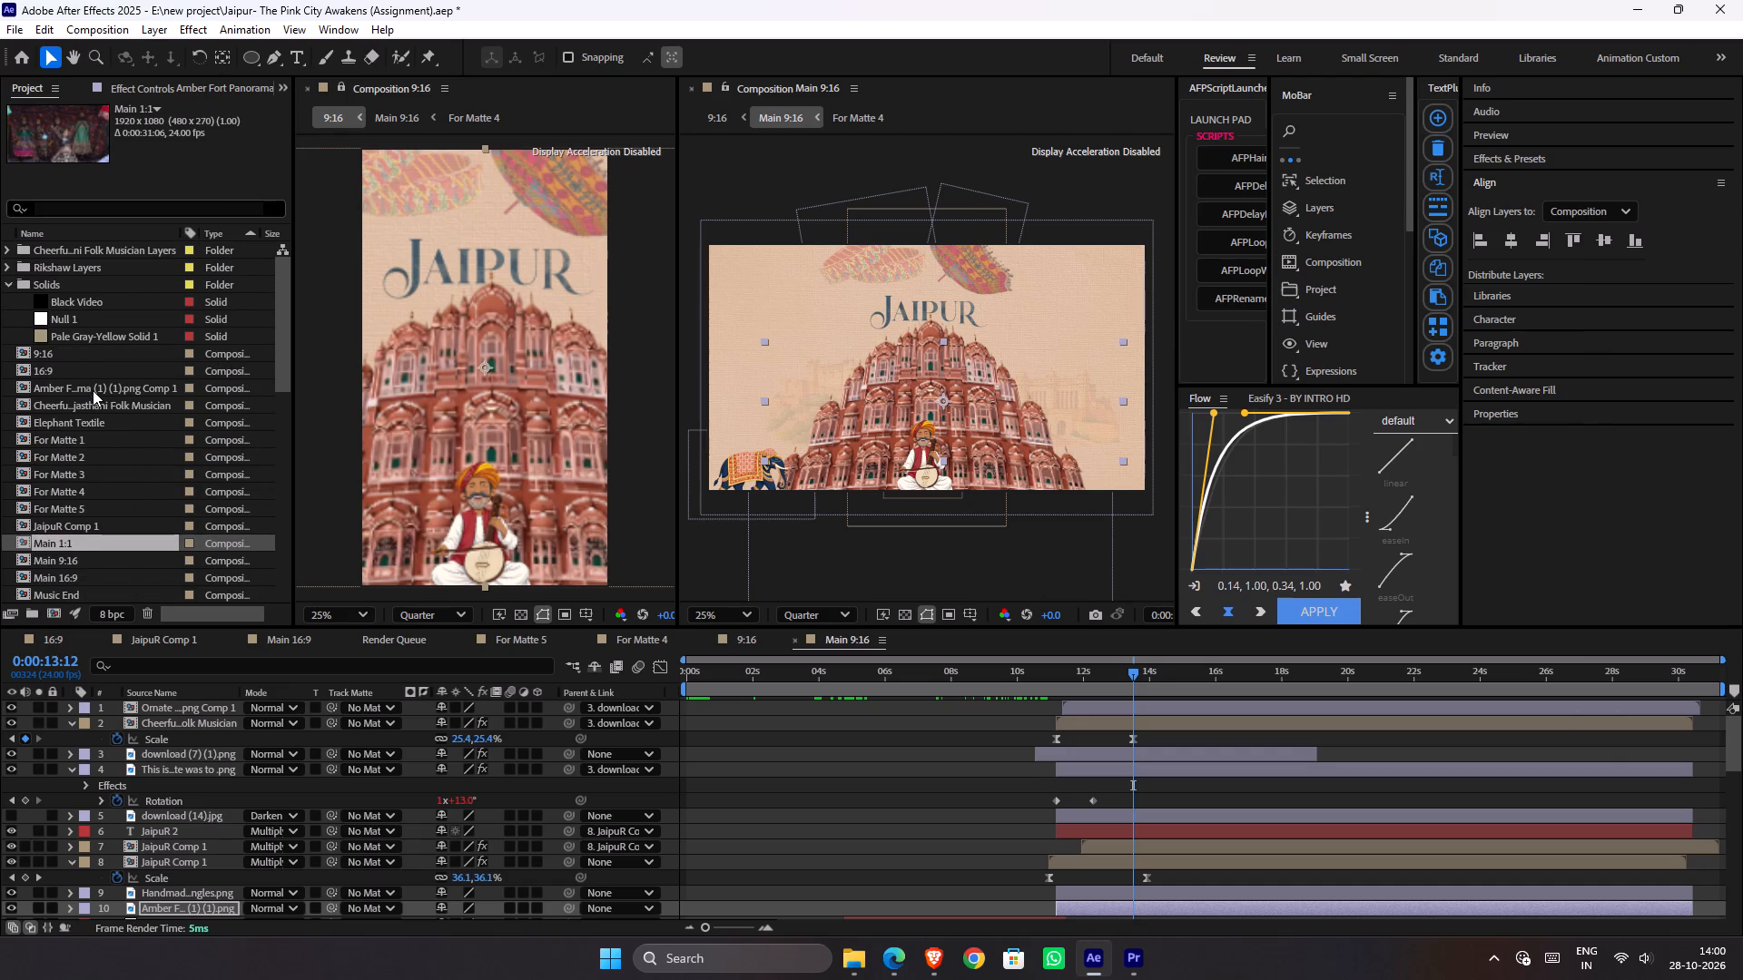
scroll(93, 390, up, 1)
scroll(80, 534, down, 1)
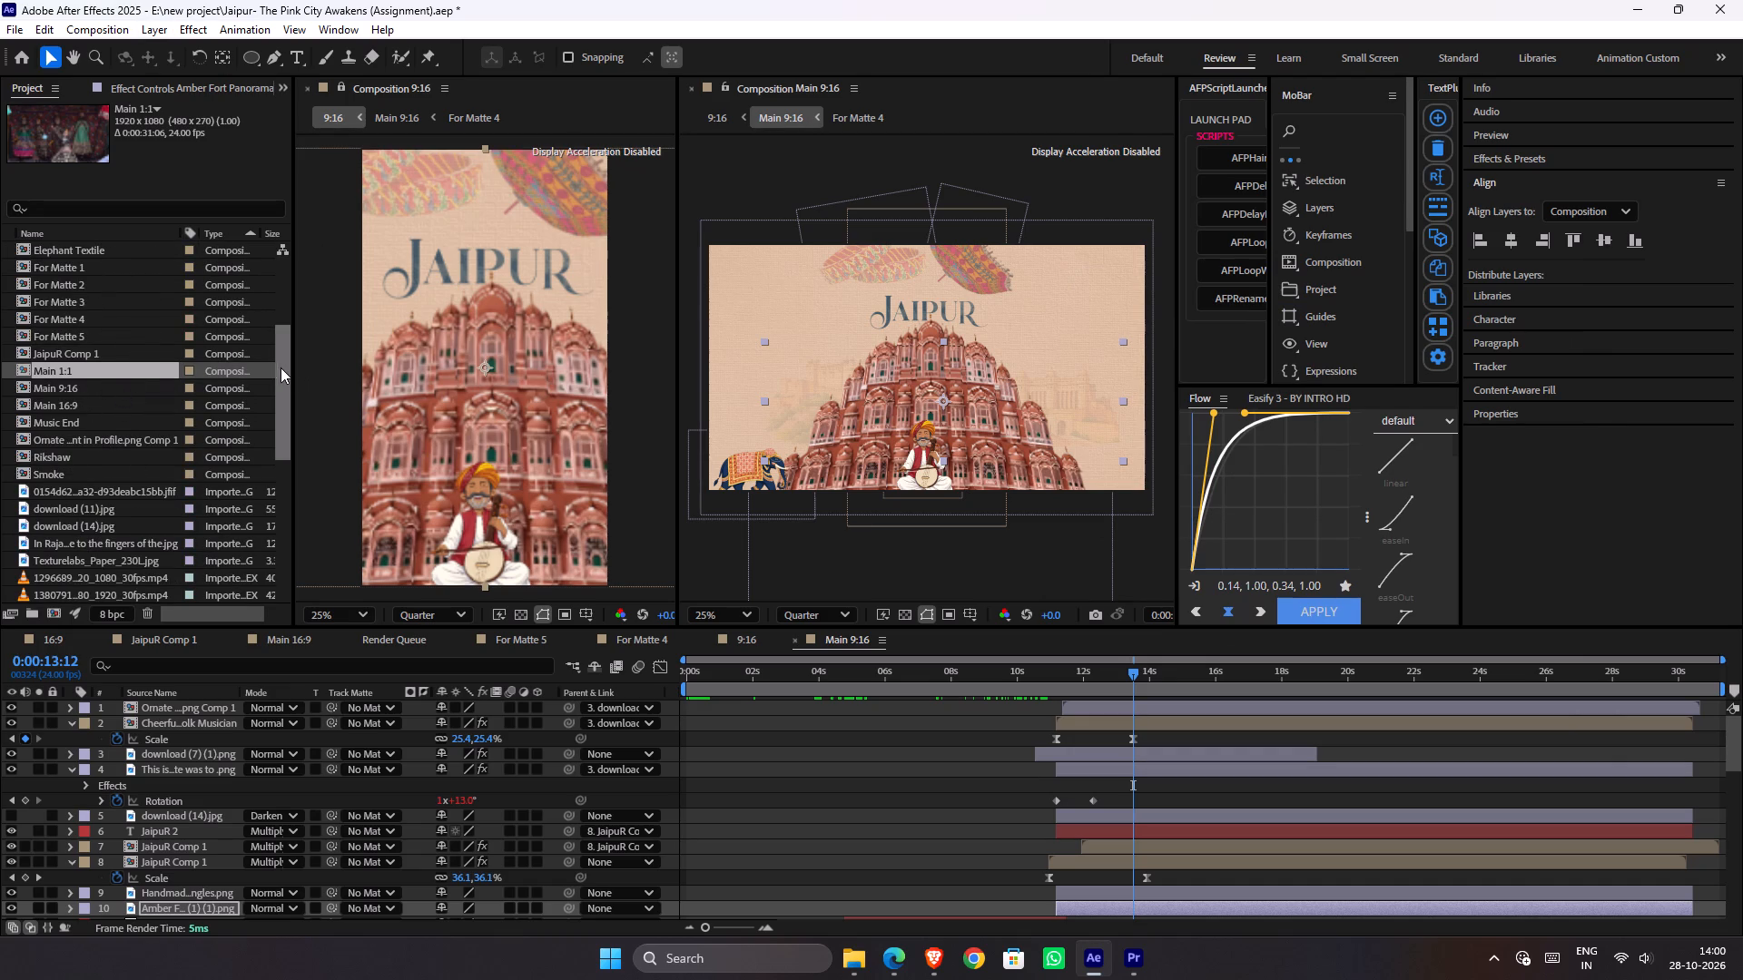
drag(284, 368, 271, 309)
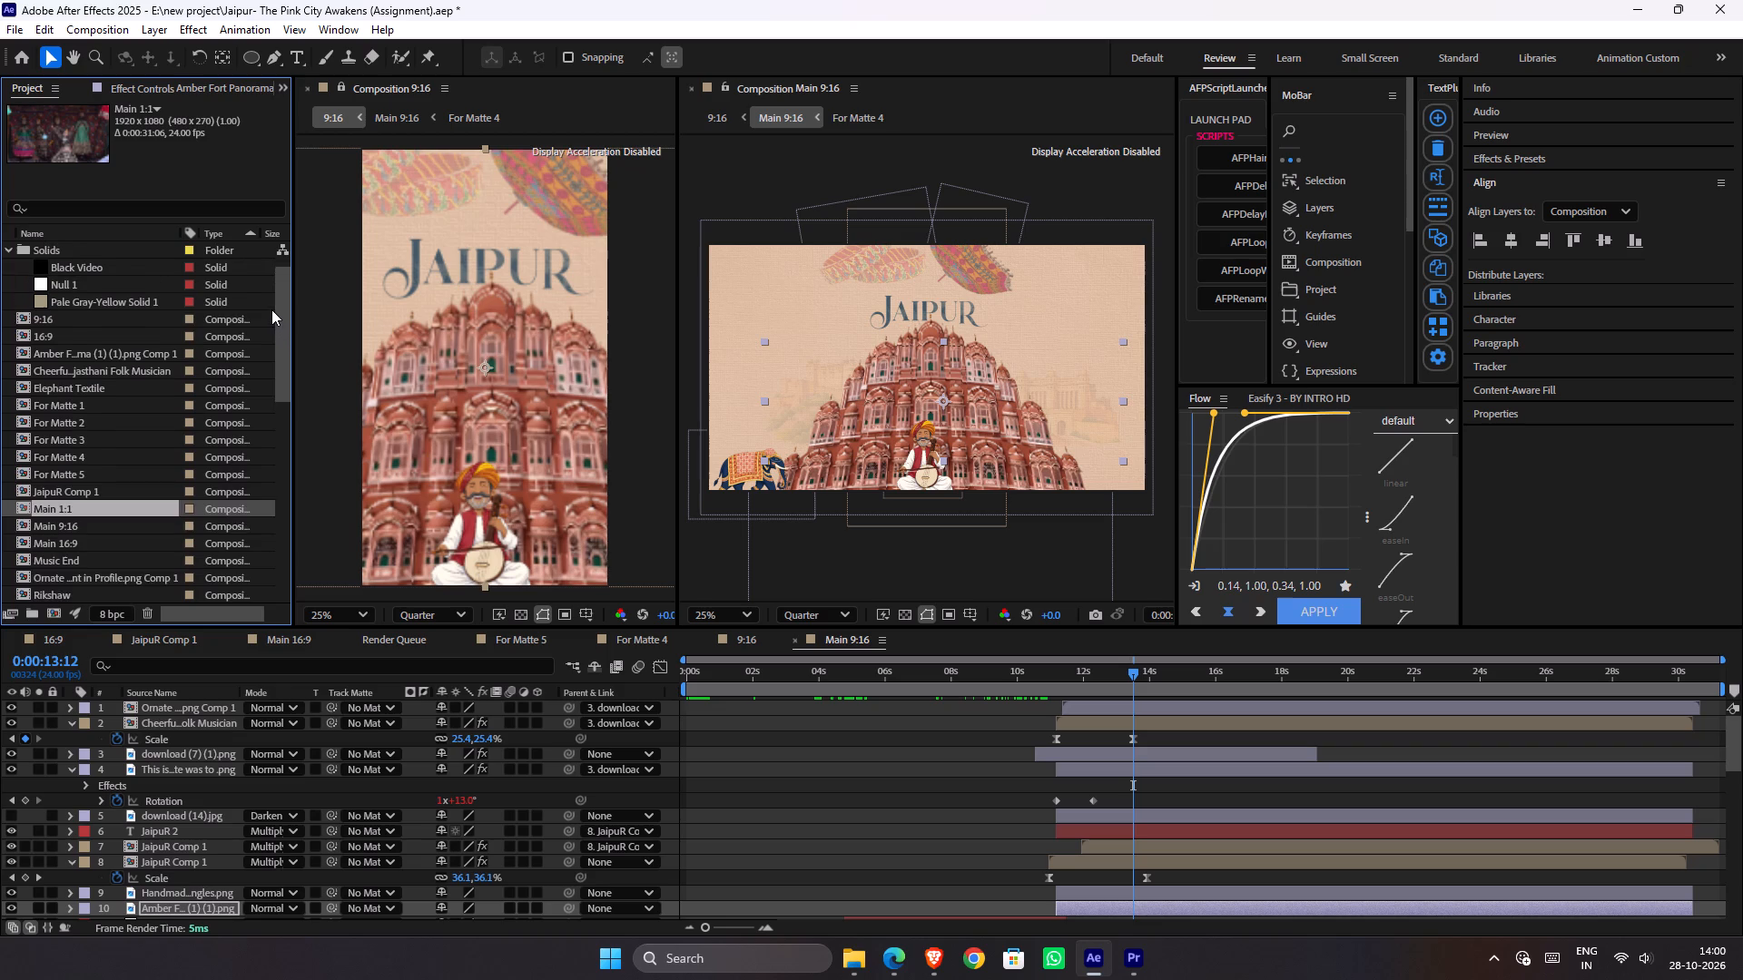
drag(271, 309, 271, 298)
click(69, 355)
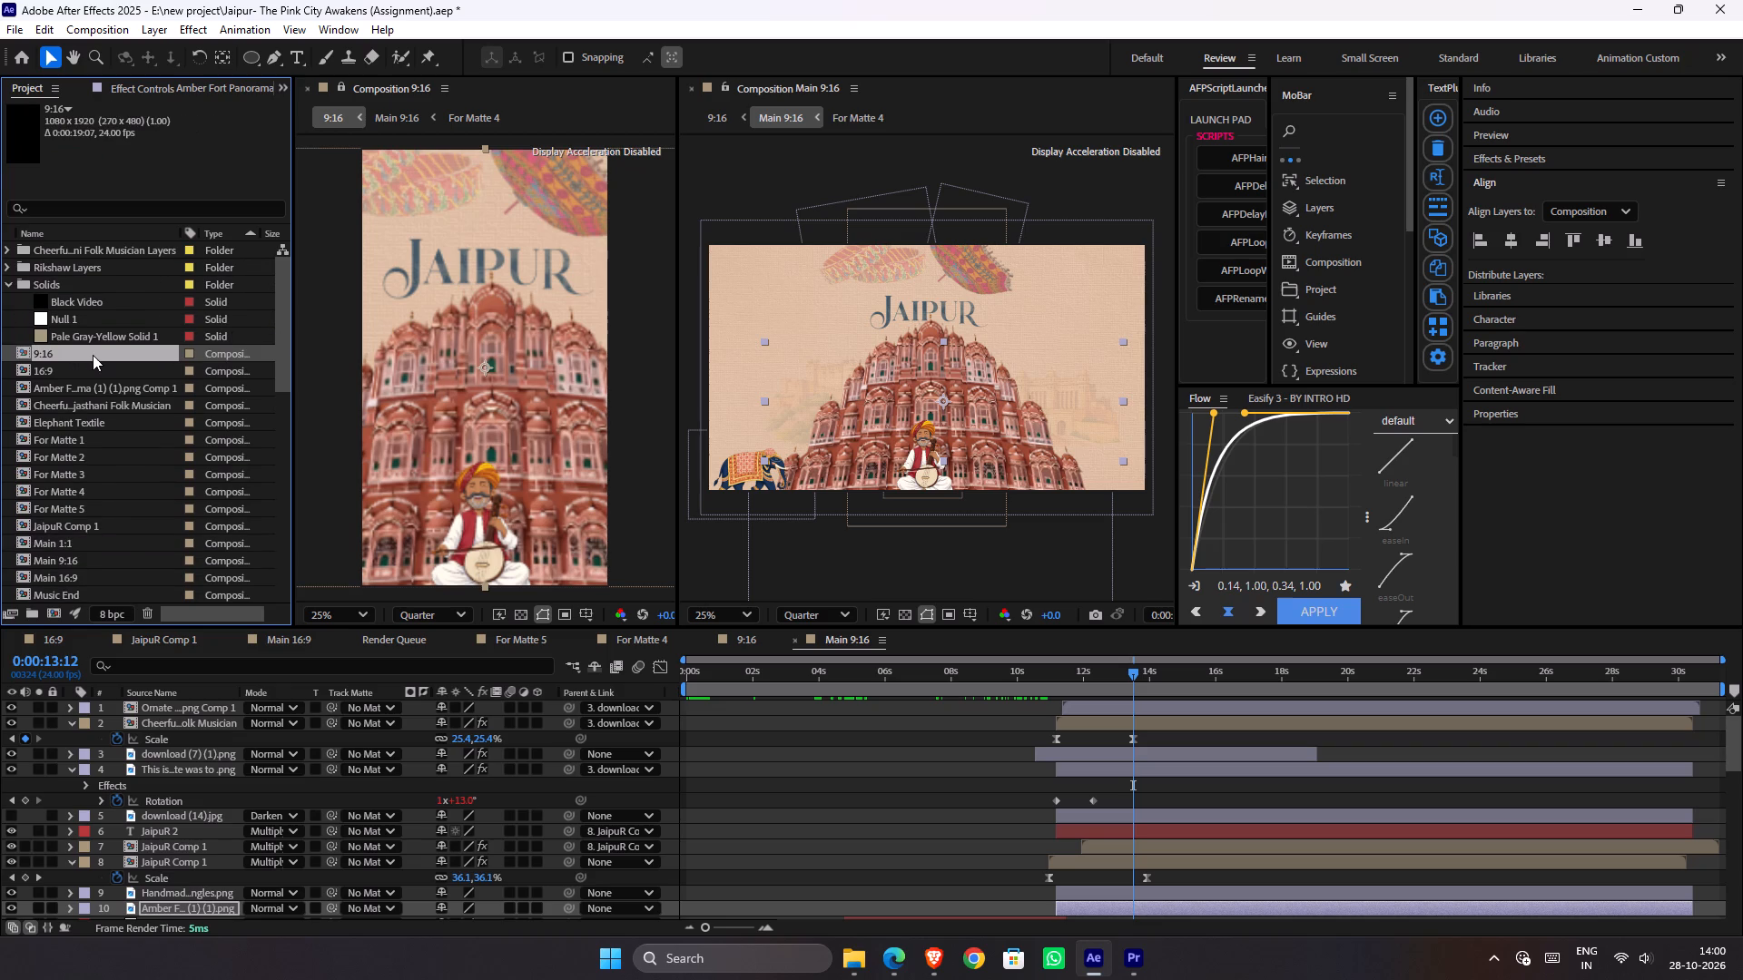
key(ctrl+d)
Name the copied 9:17 composition 1:1, set its width to 1920 px, save the project and open the composition.
right_click(64, 252)
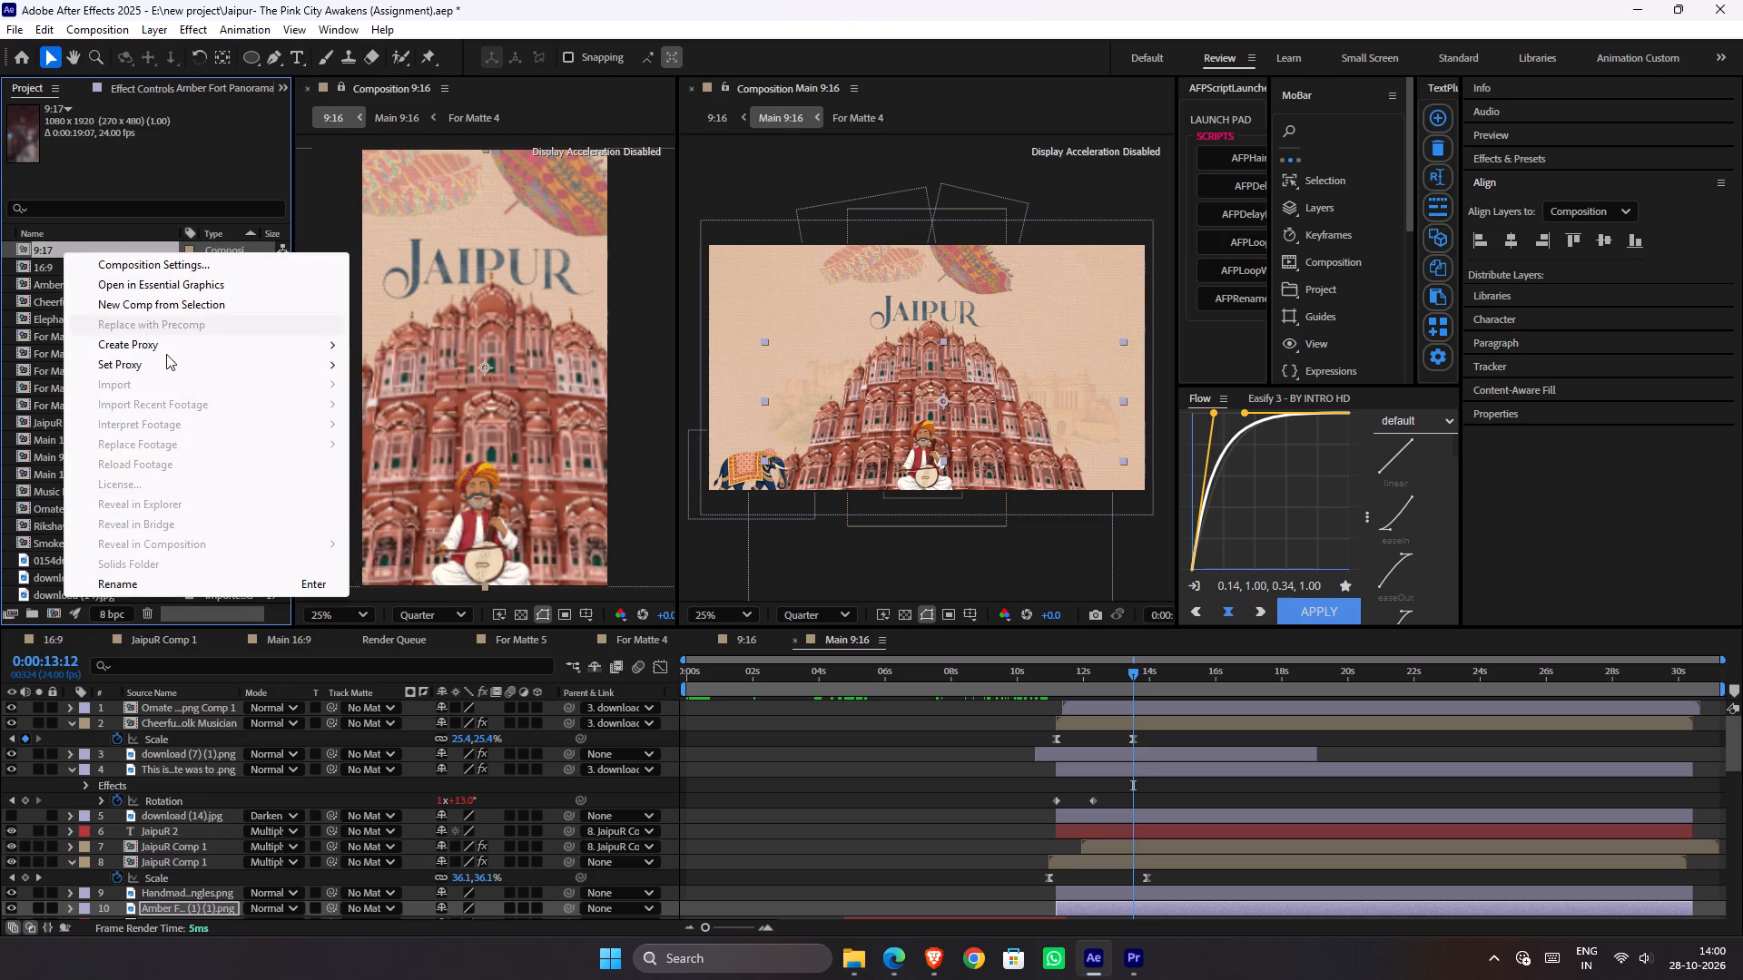
click(167, 268)
key(1)
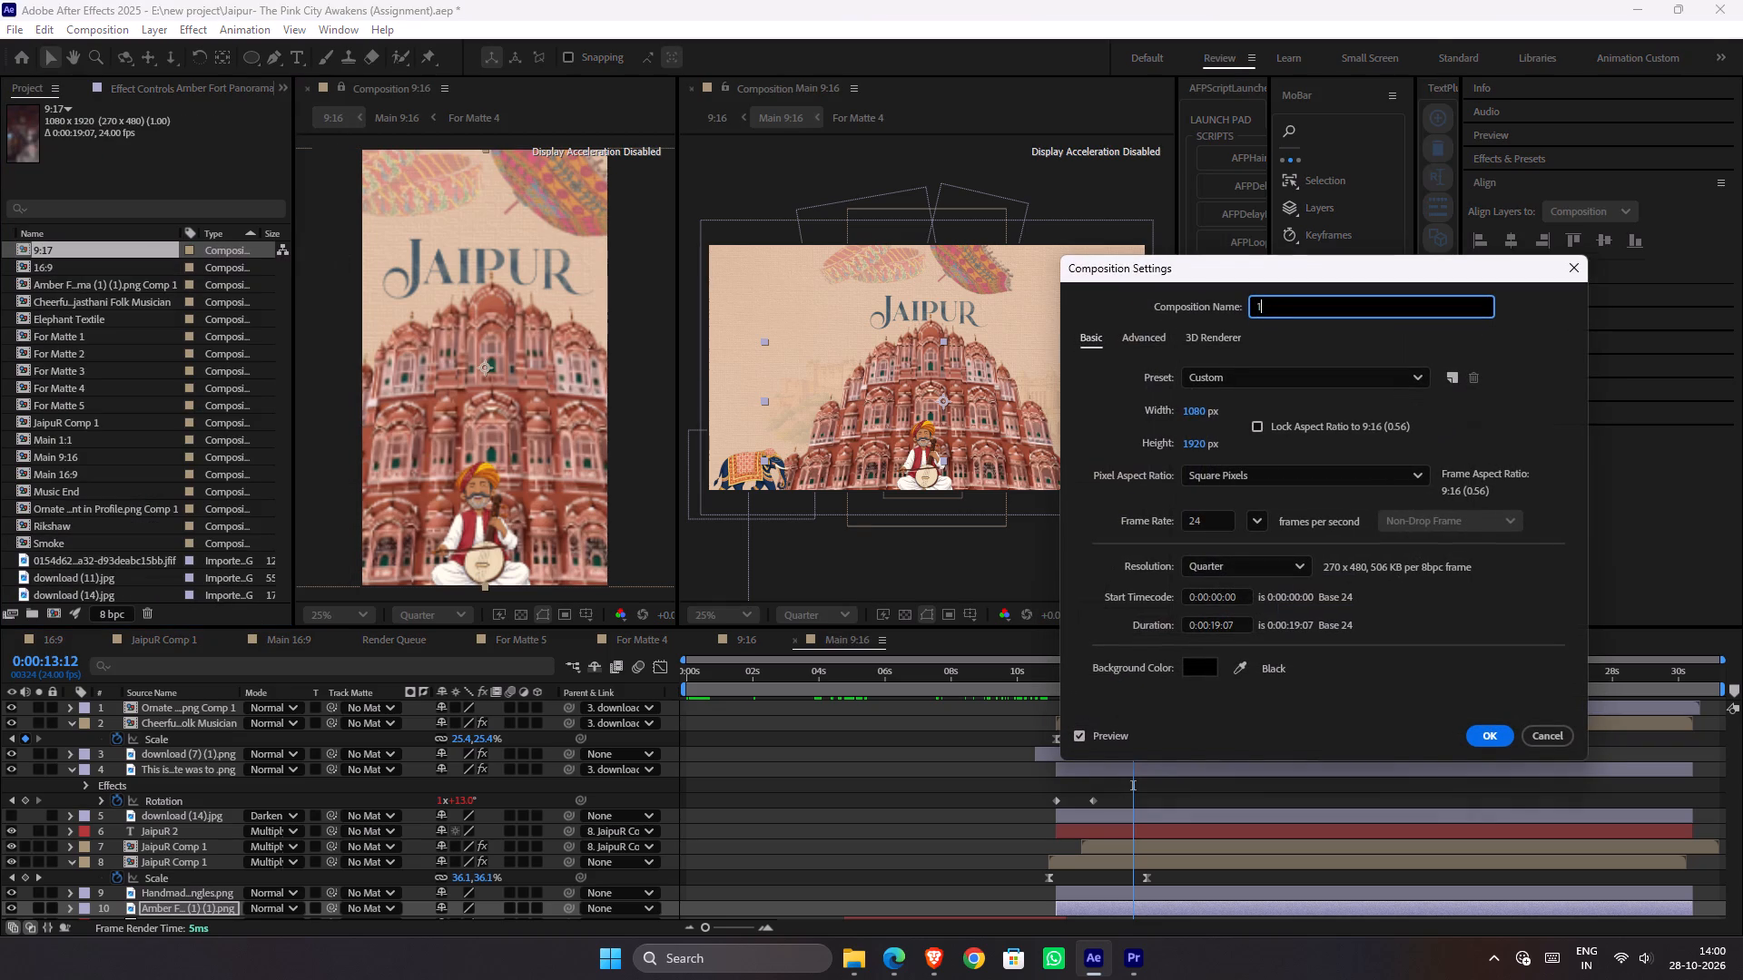
text(:1)
click(1200, 406)
text(1920)
key(Return)
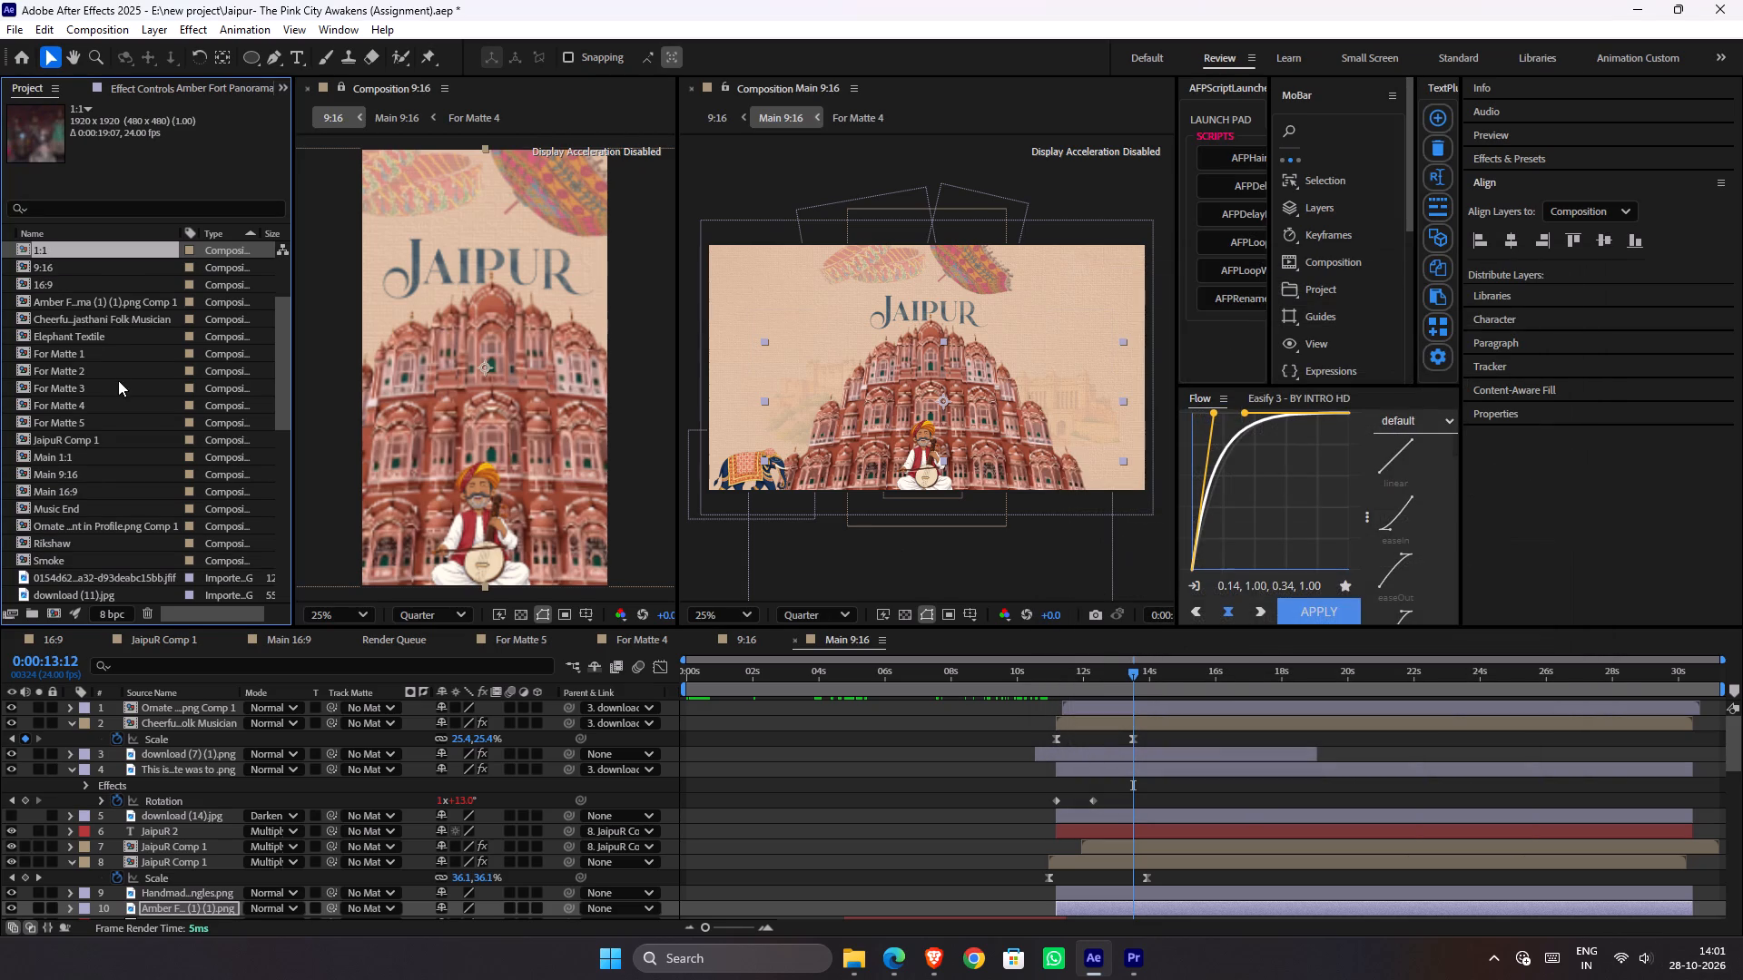
key(ctrl+s)
double_click(133, 252)
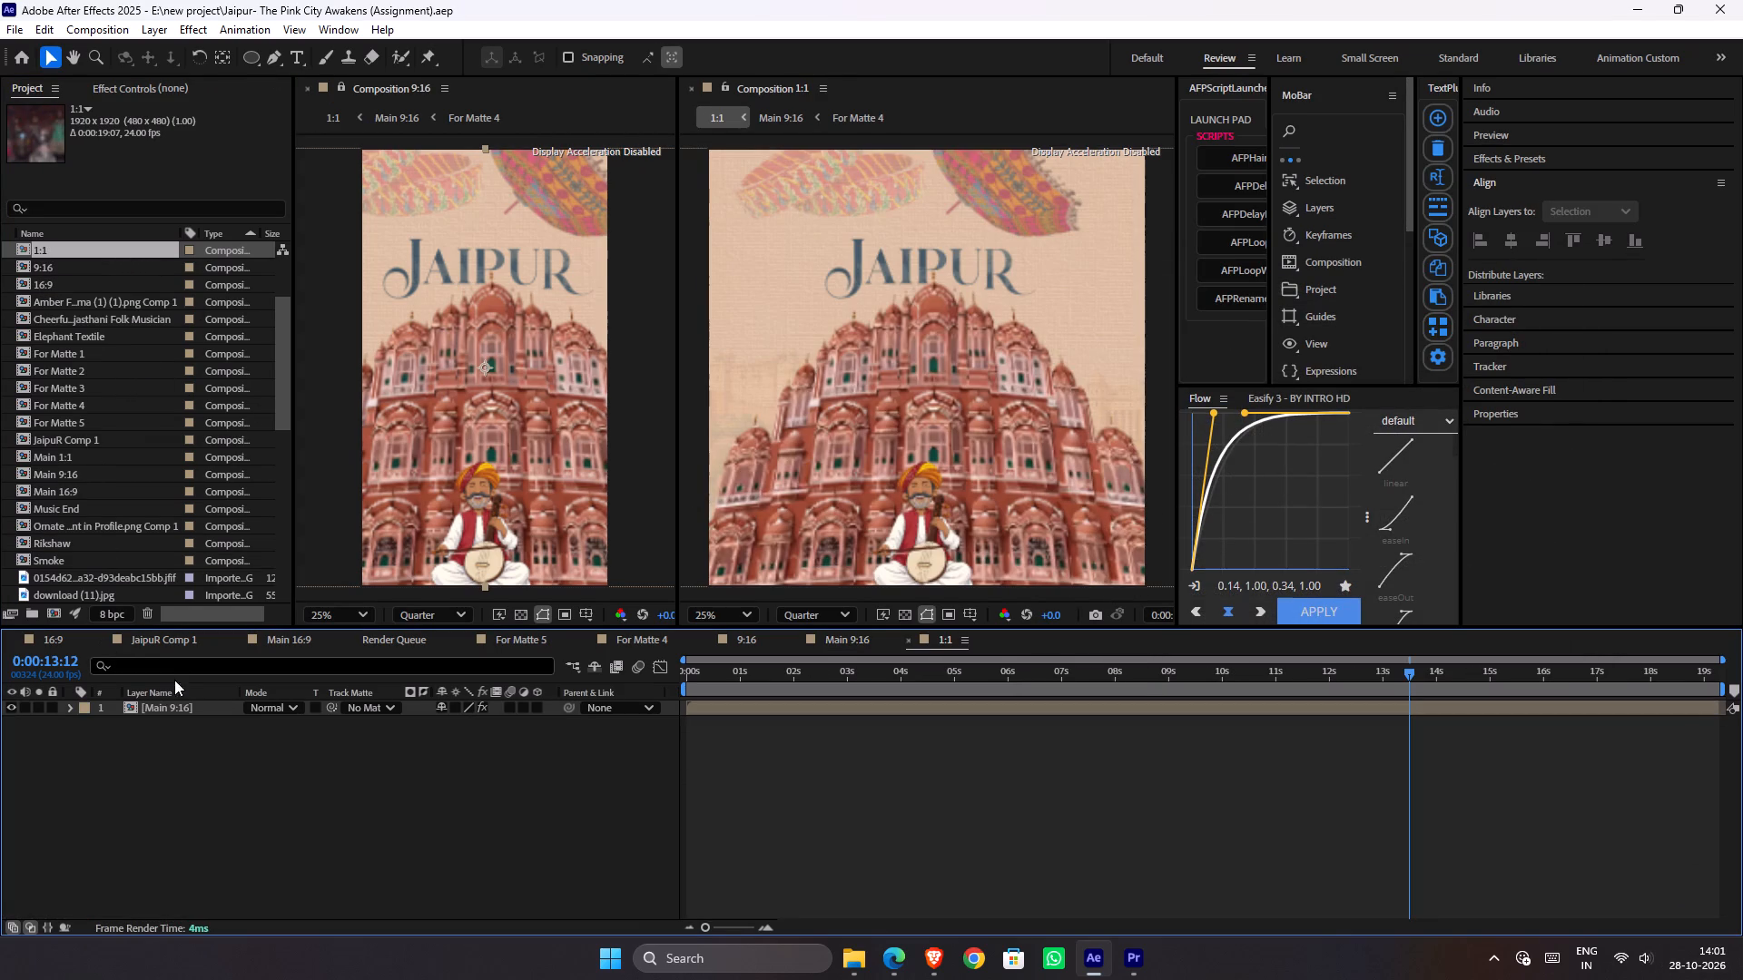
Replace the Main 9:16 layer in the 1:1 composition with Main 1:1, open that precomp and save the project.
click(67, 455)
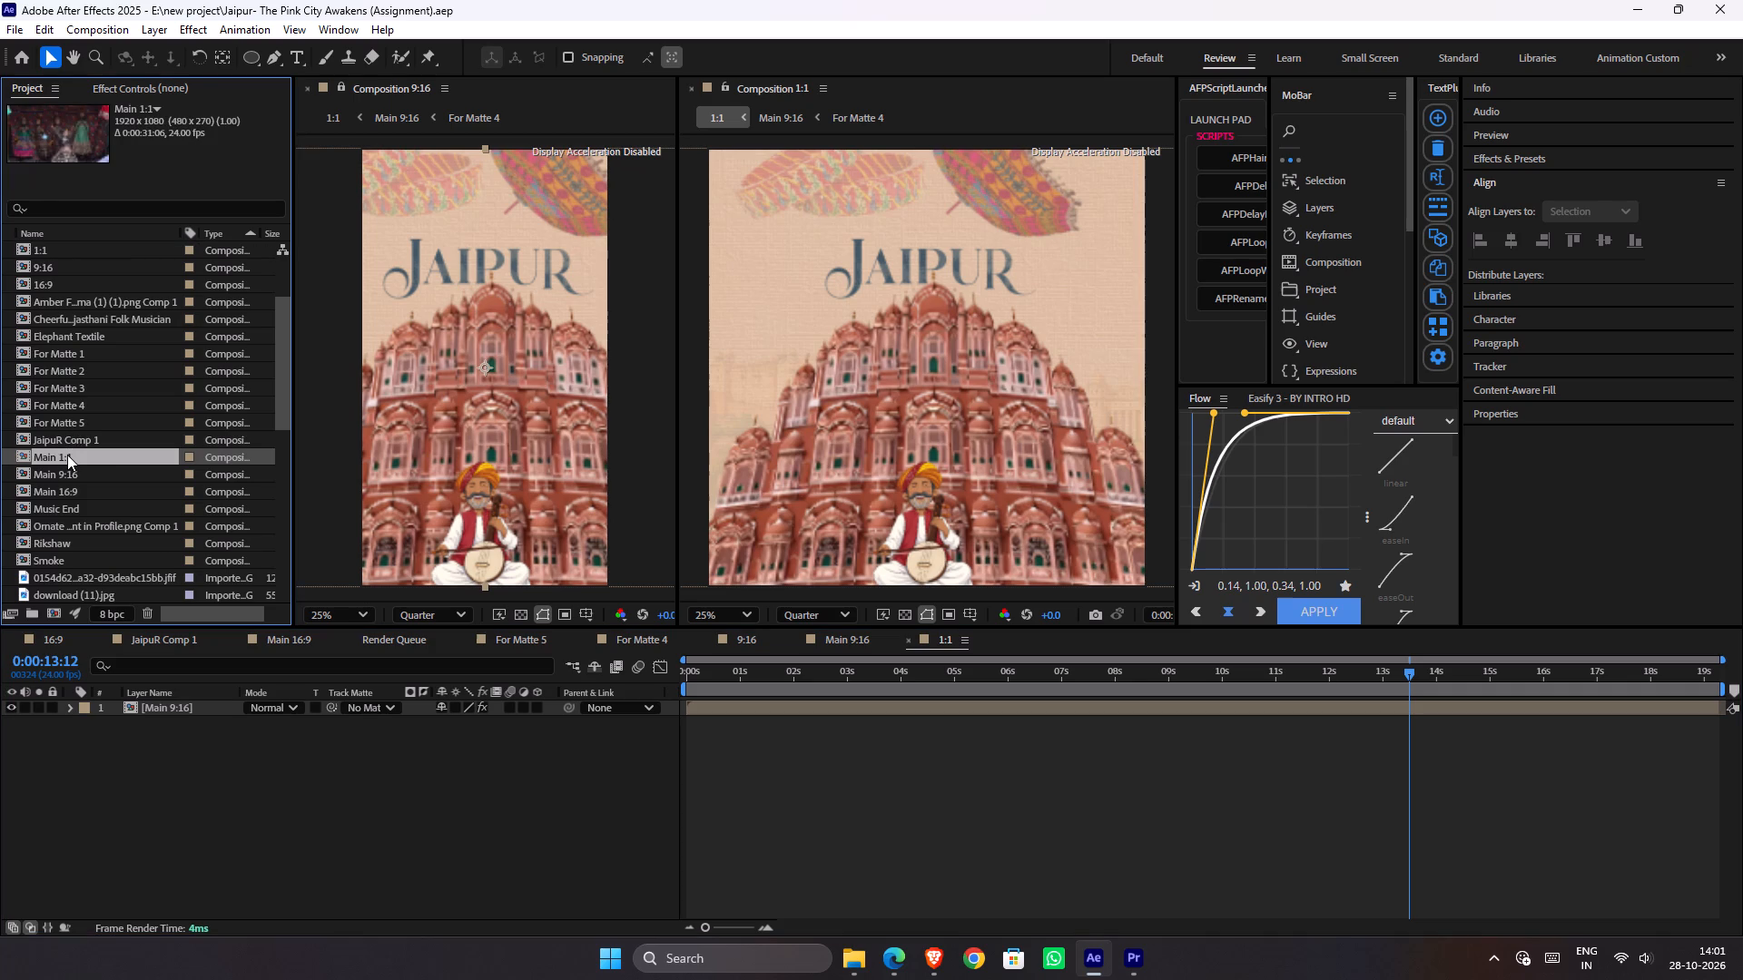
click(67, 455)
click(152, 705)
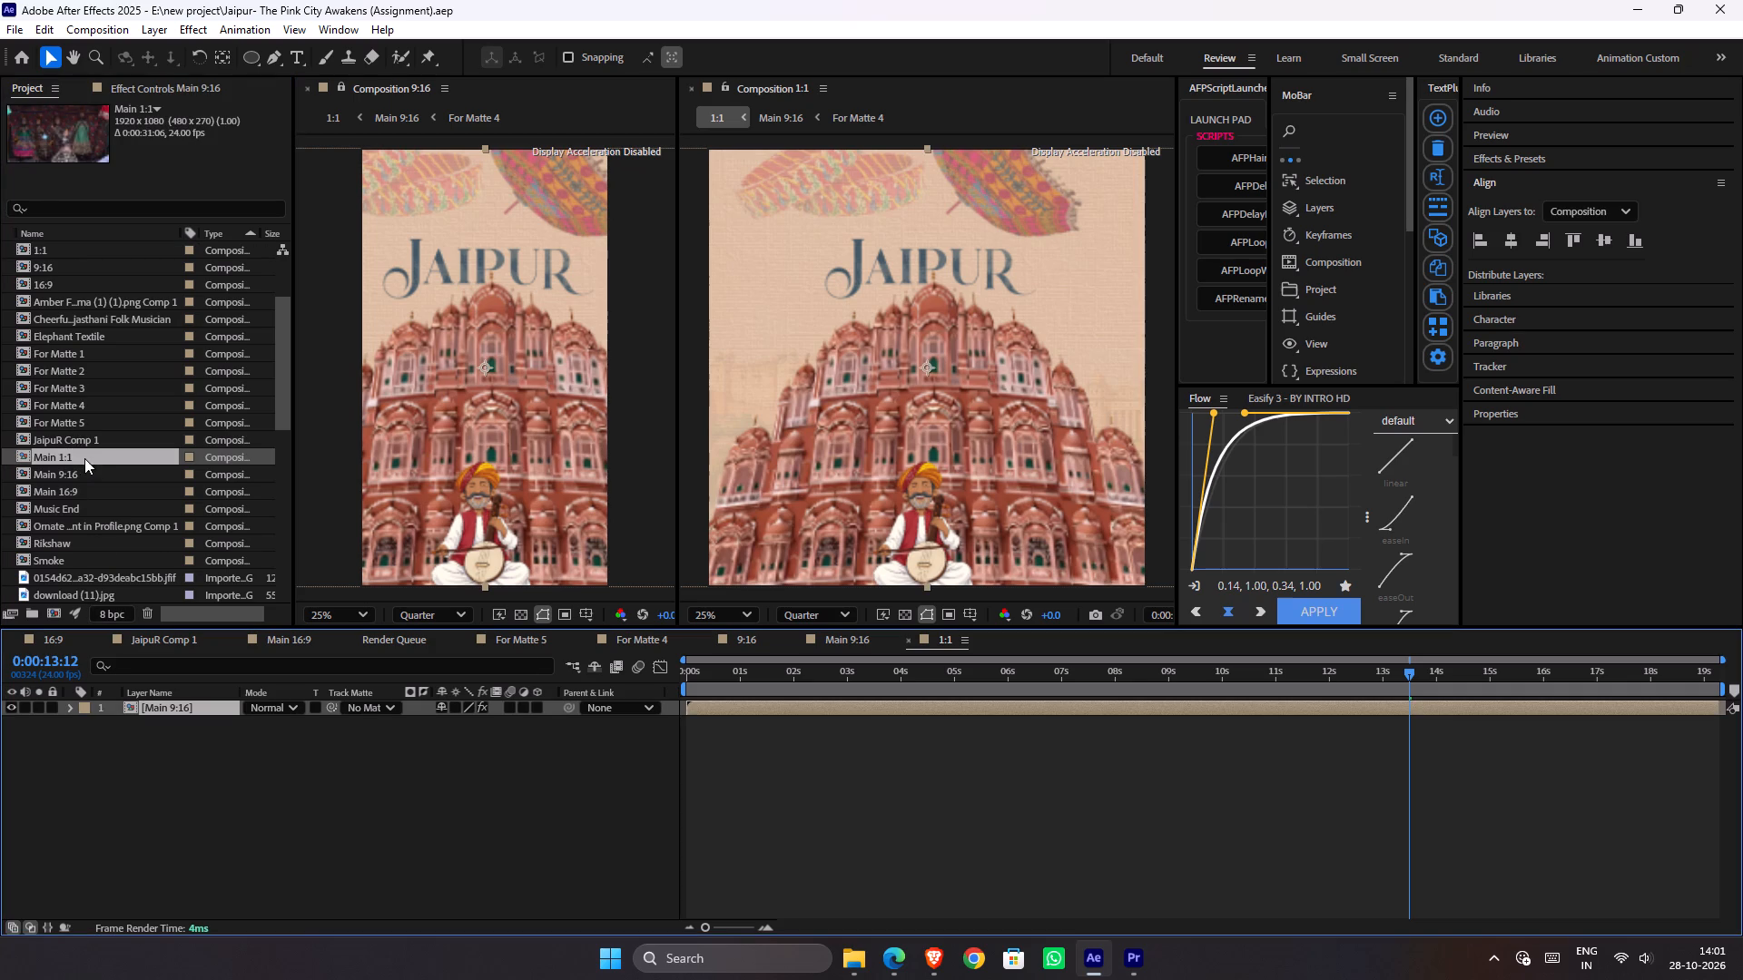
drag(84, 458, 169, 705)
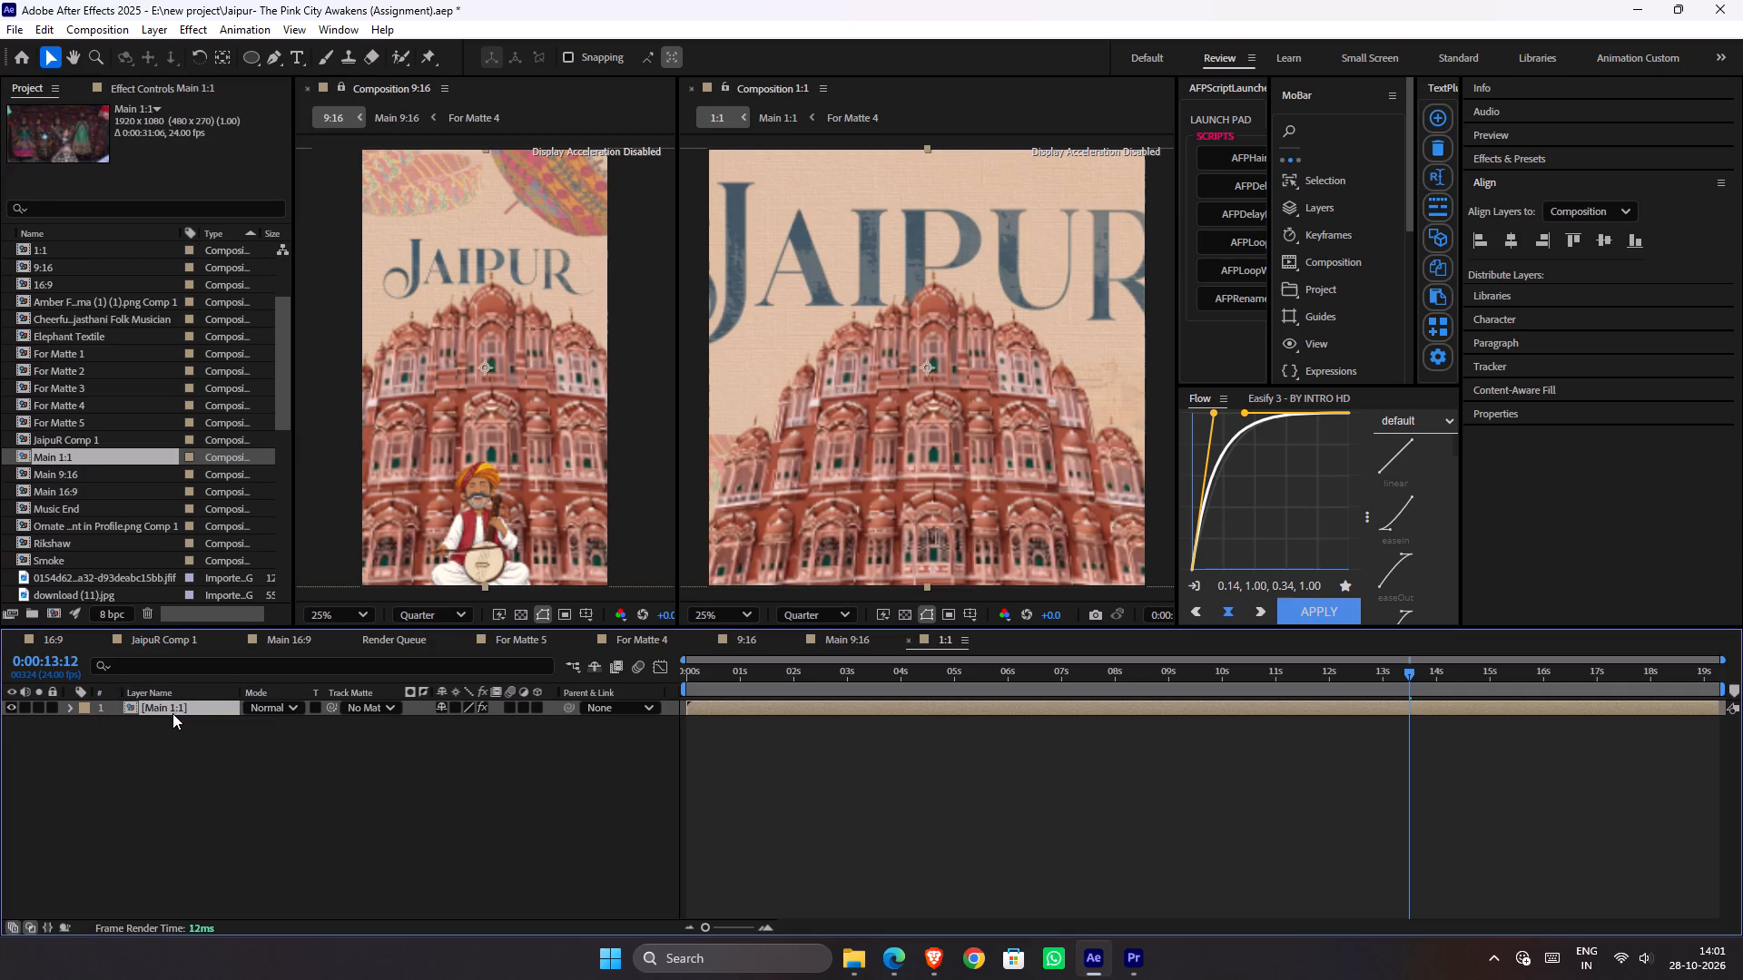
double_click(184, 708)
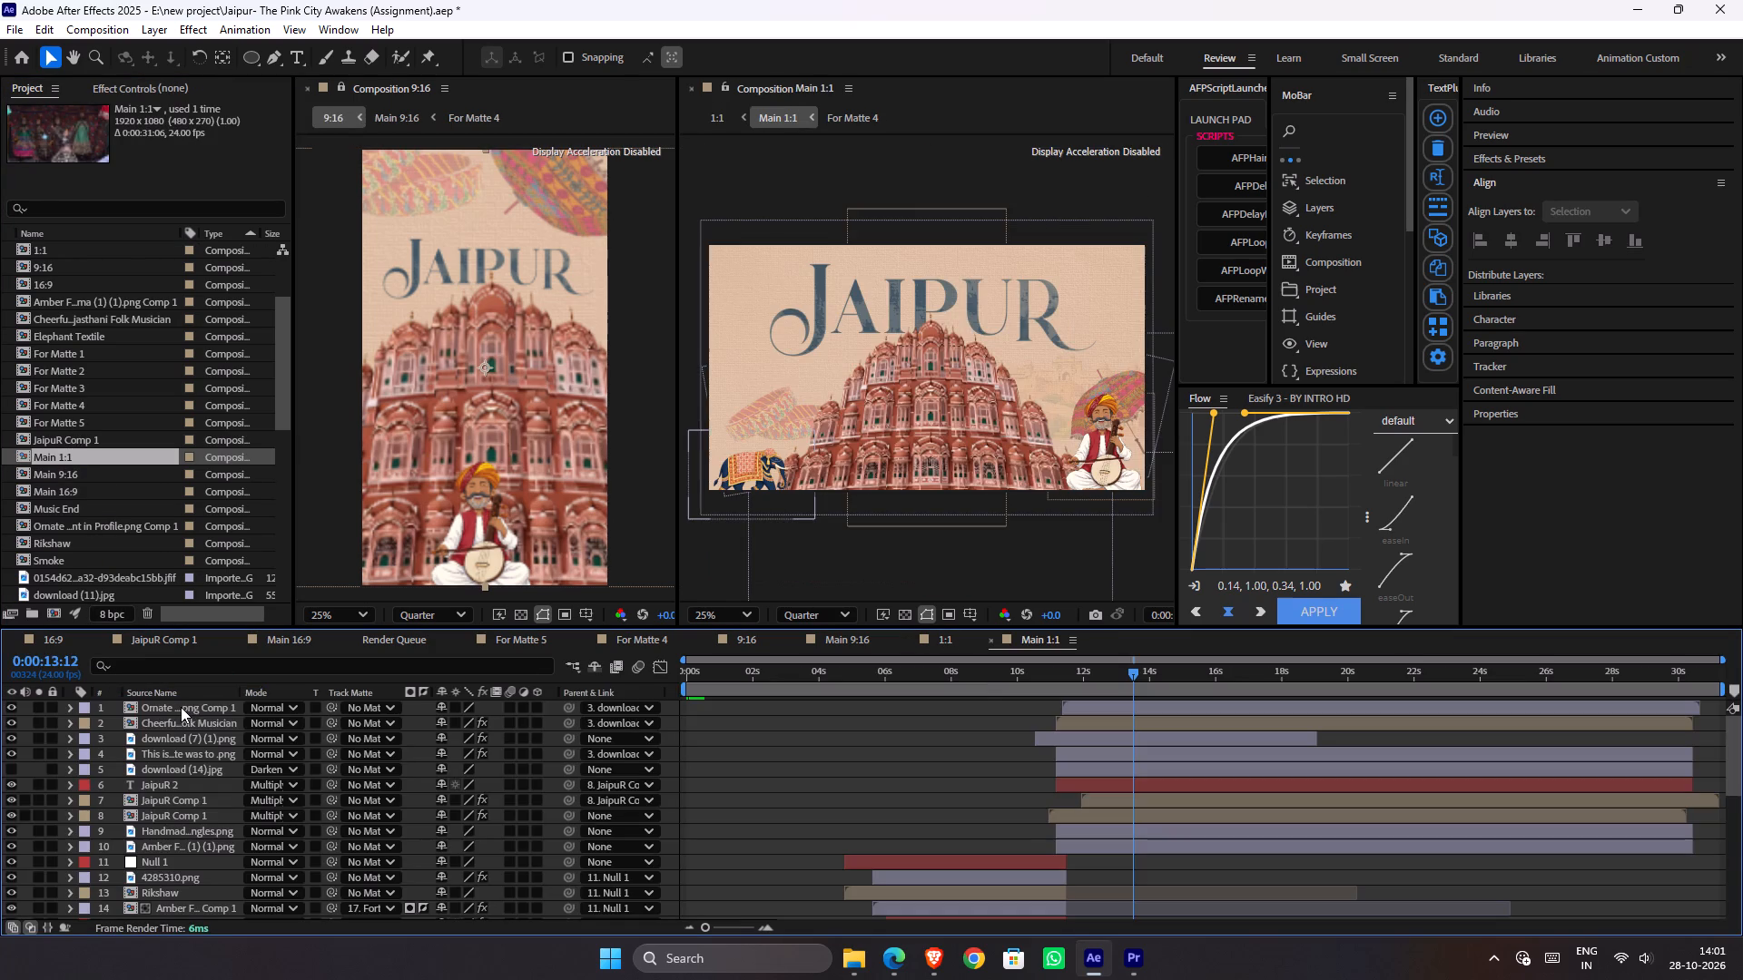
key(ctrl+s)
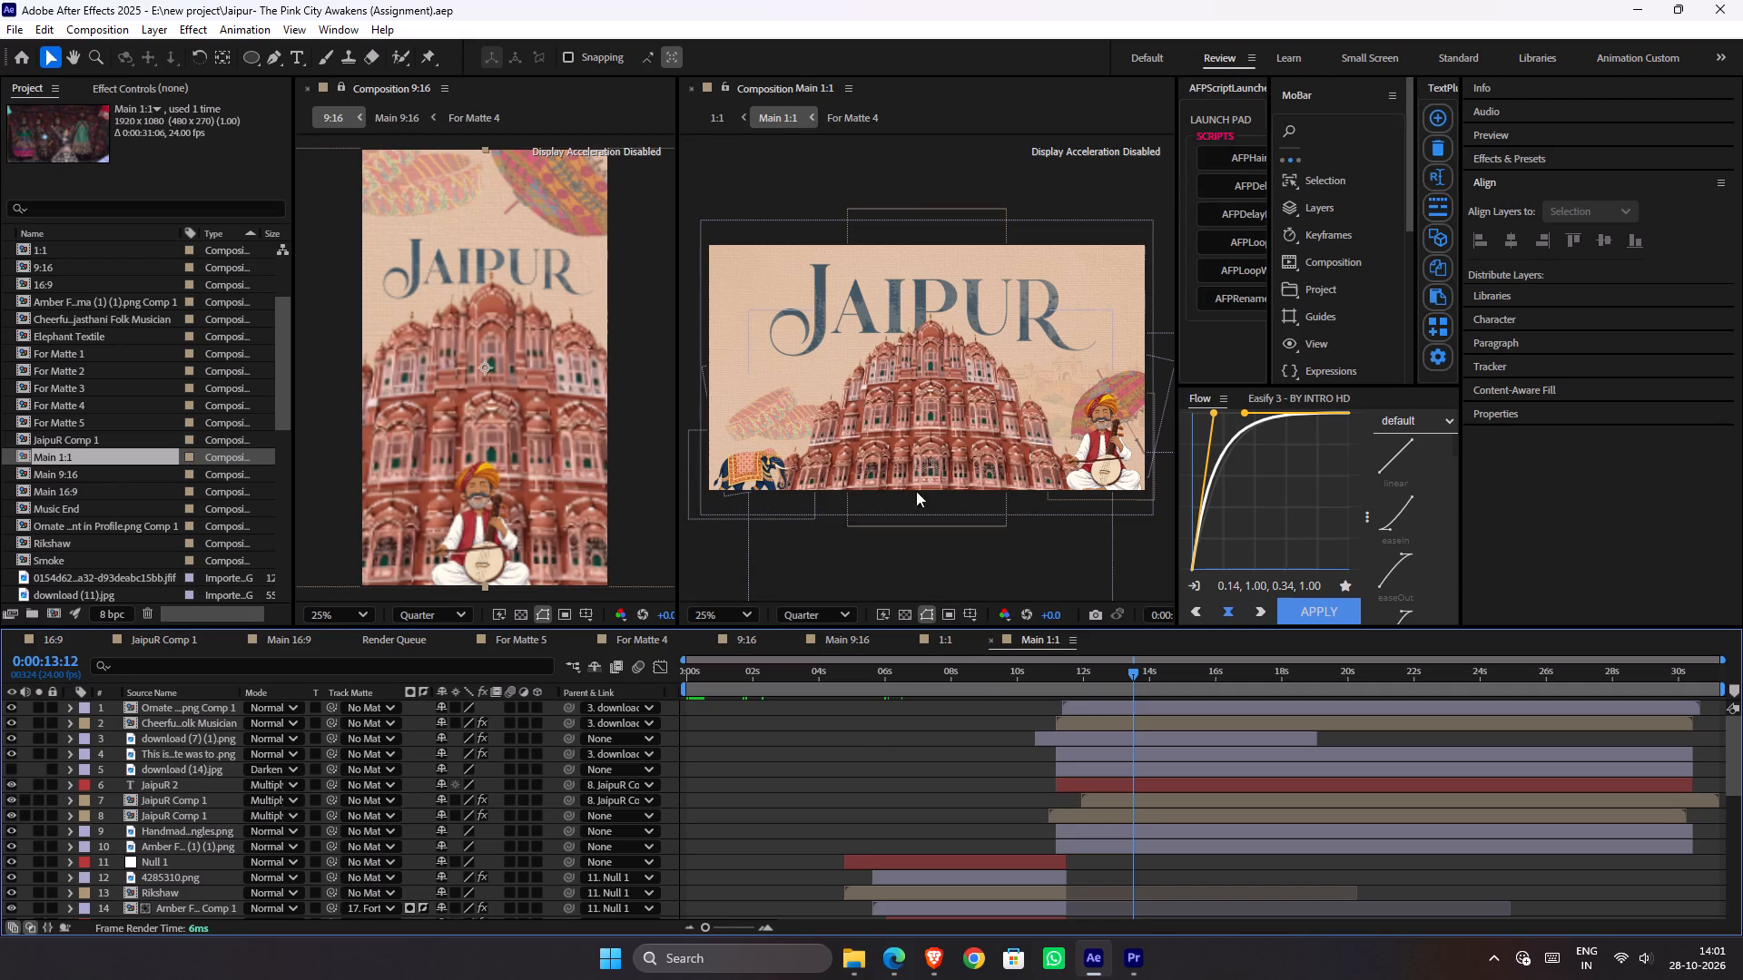
Unlock the composition viewer held on 9:16 so that it follows the active composition.
click(340, 91)
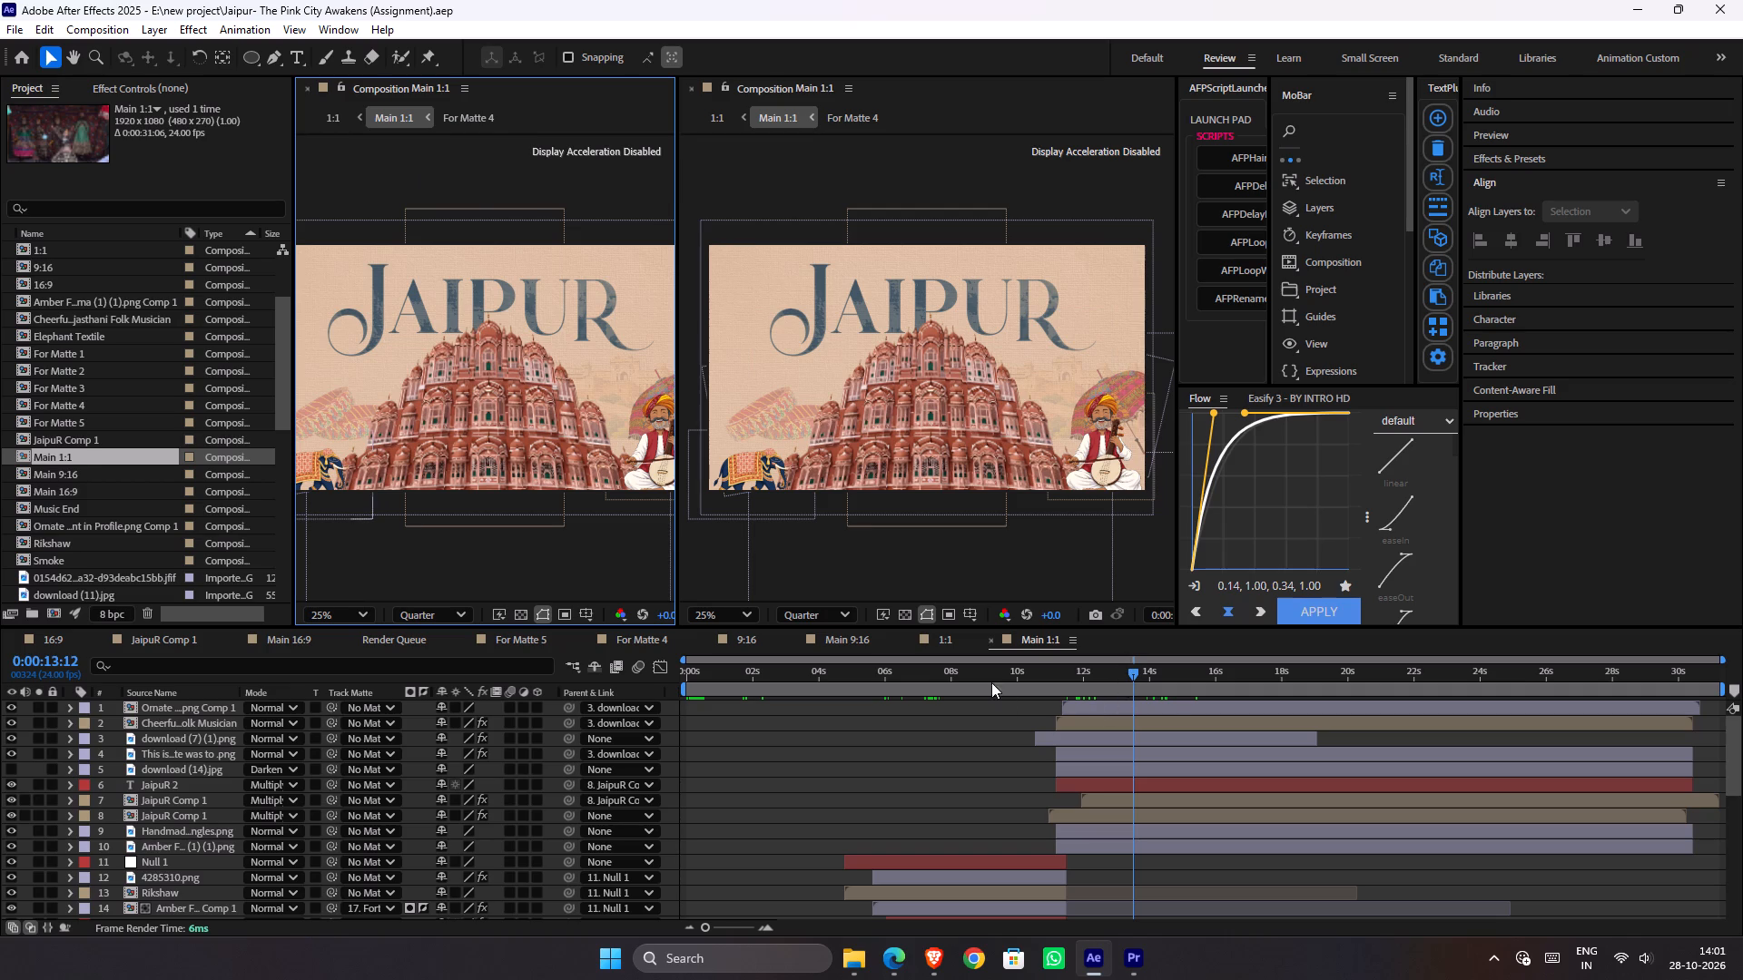
scroll(1141, 815, up, 3)
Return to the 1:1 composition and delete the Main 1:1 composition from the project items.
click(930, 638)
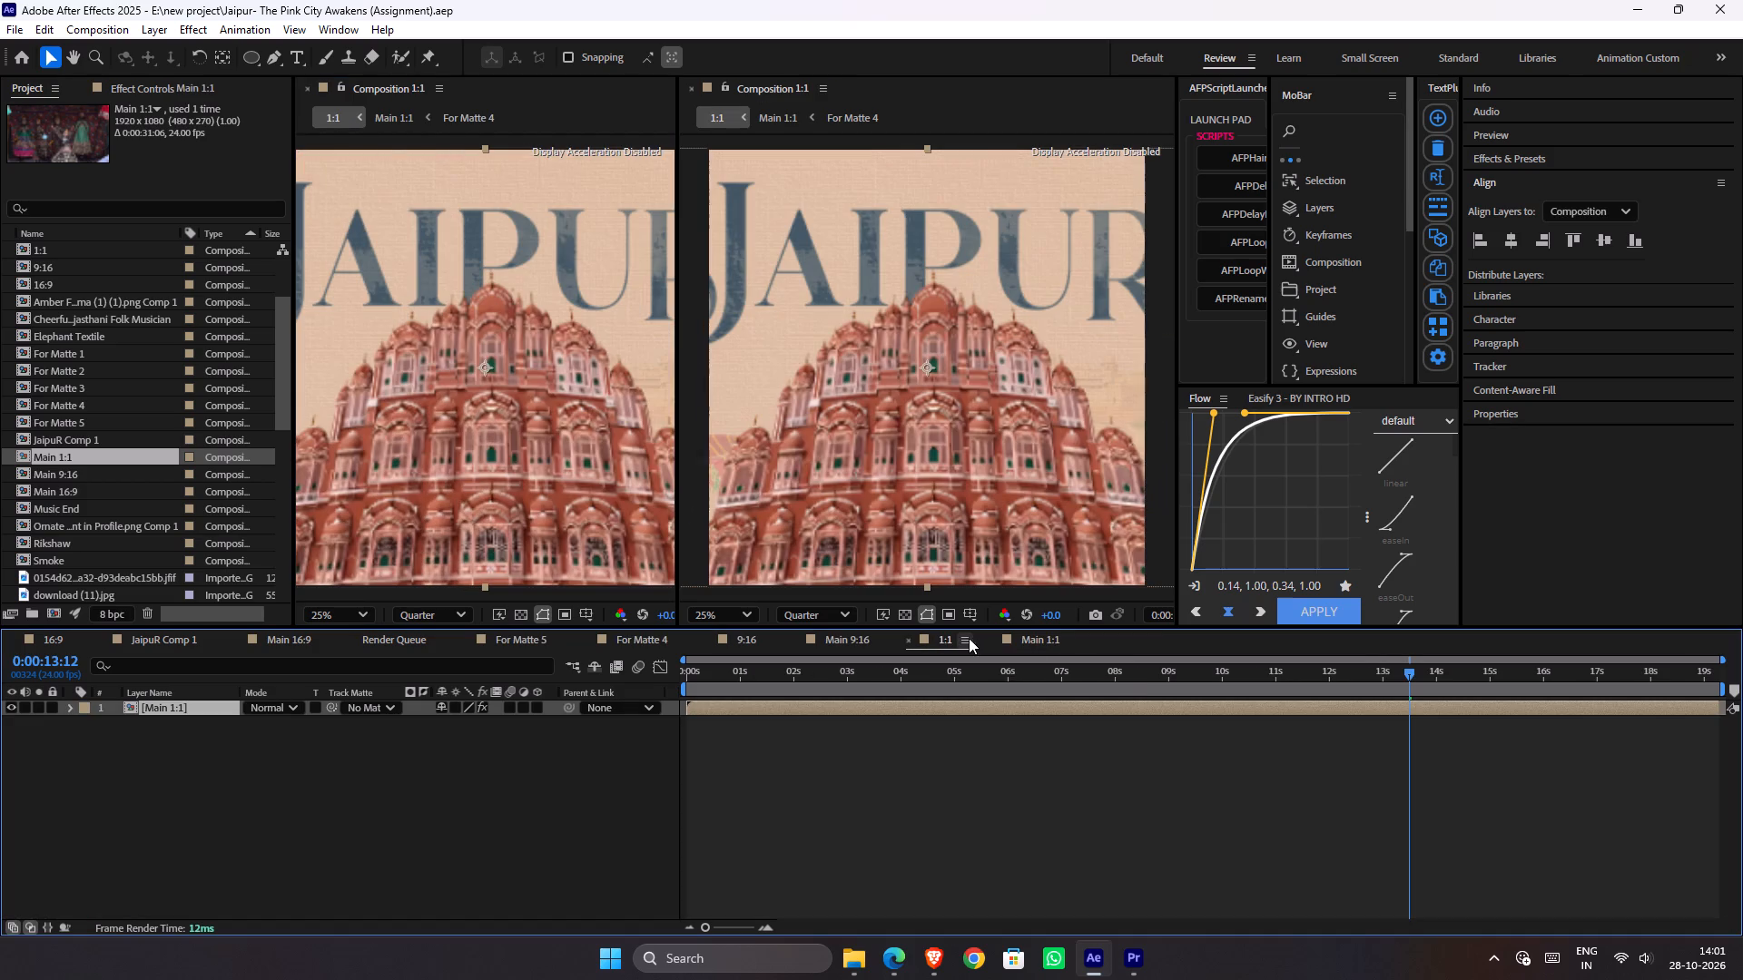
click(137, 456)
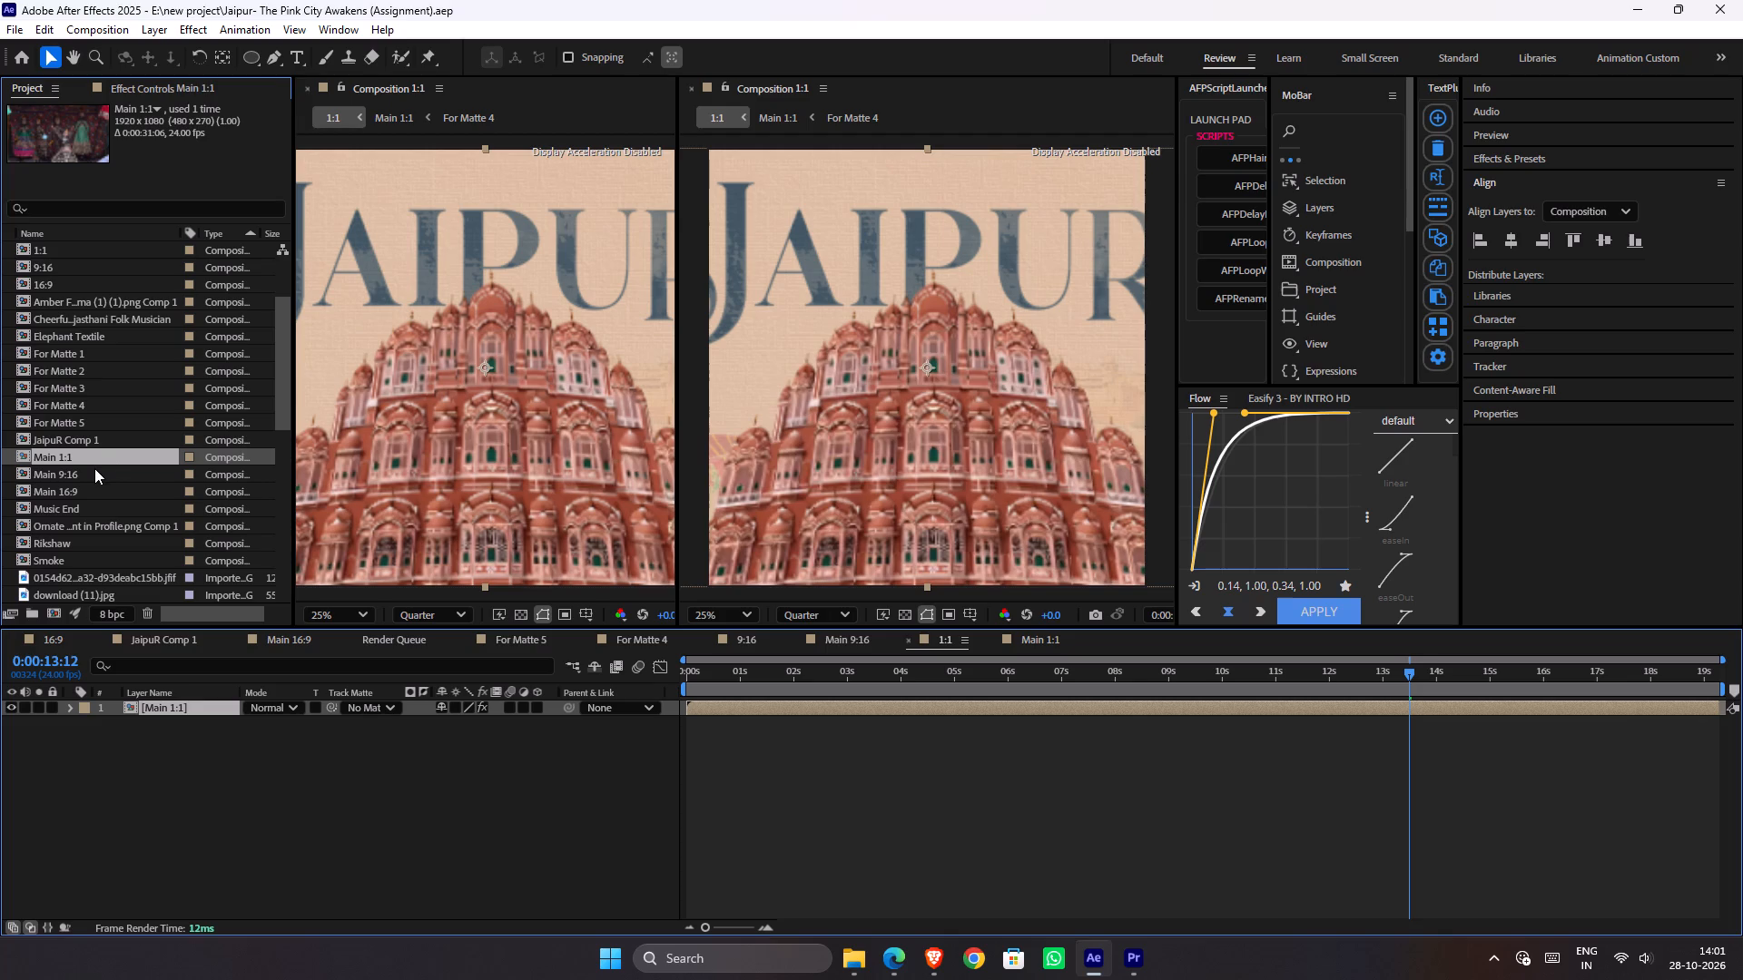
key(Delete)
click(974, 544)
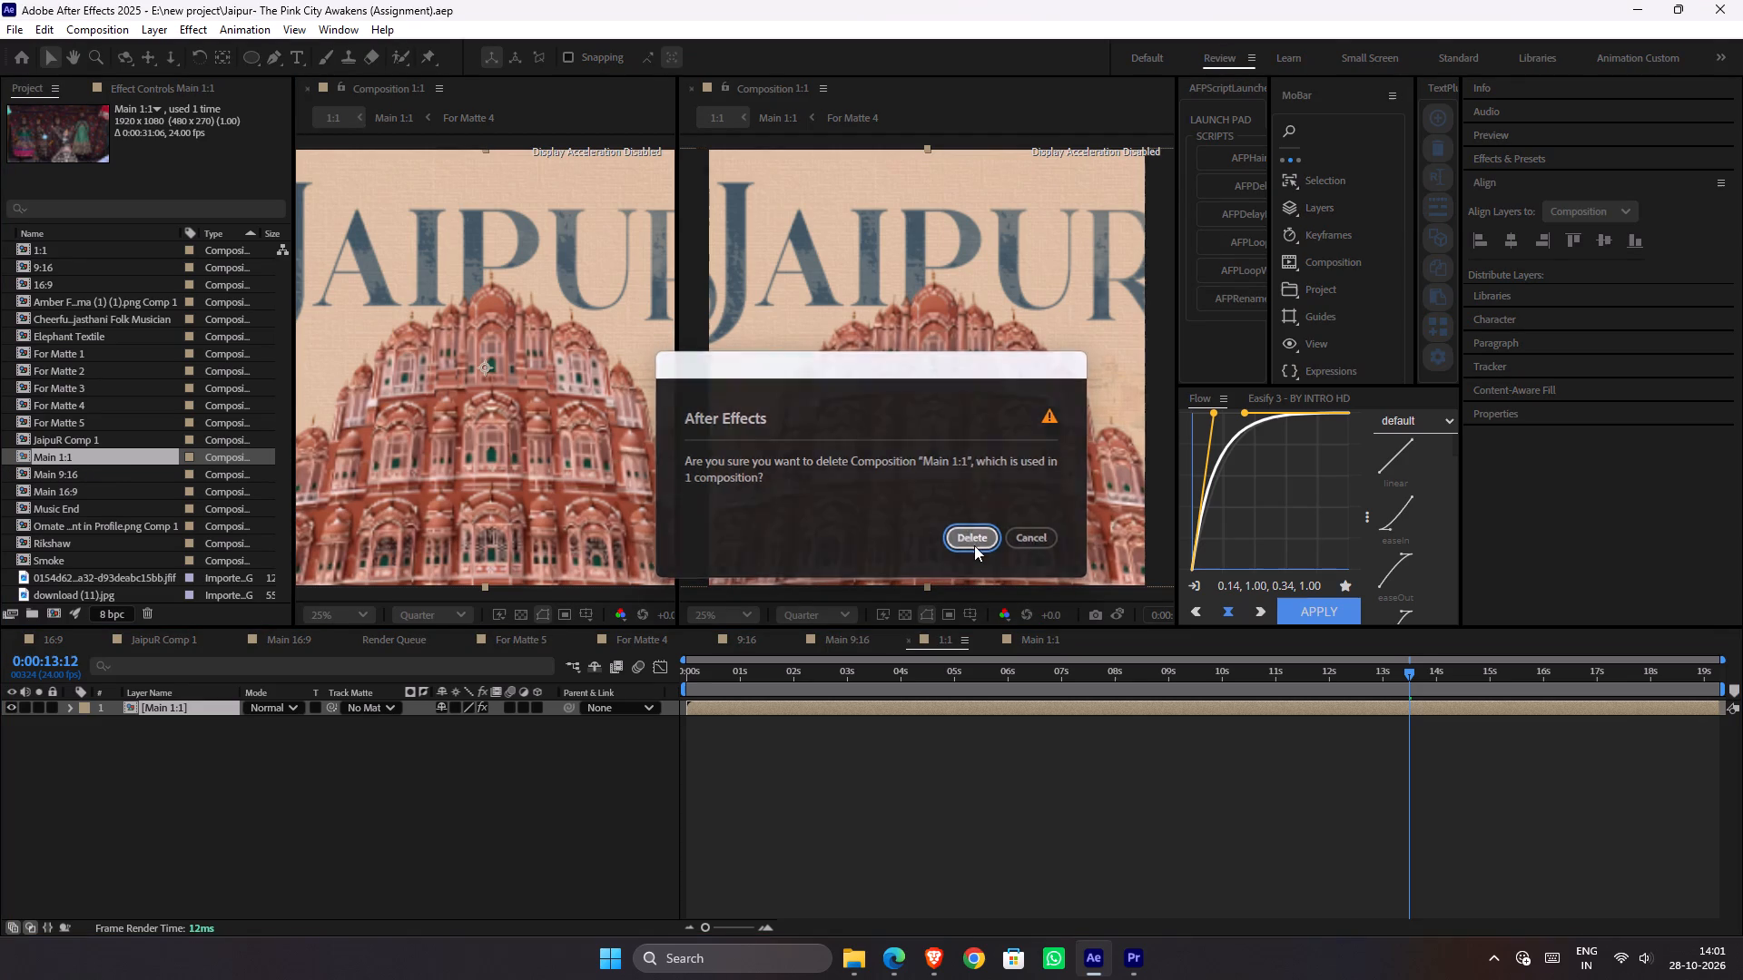
Duplicate the Main 9:16 composition and add the copy as the layer of the empty 1:1 composition.
click(80, 452)
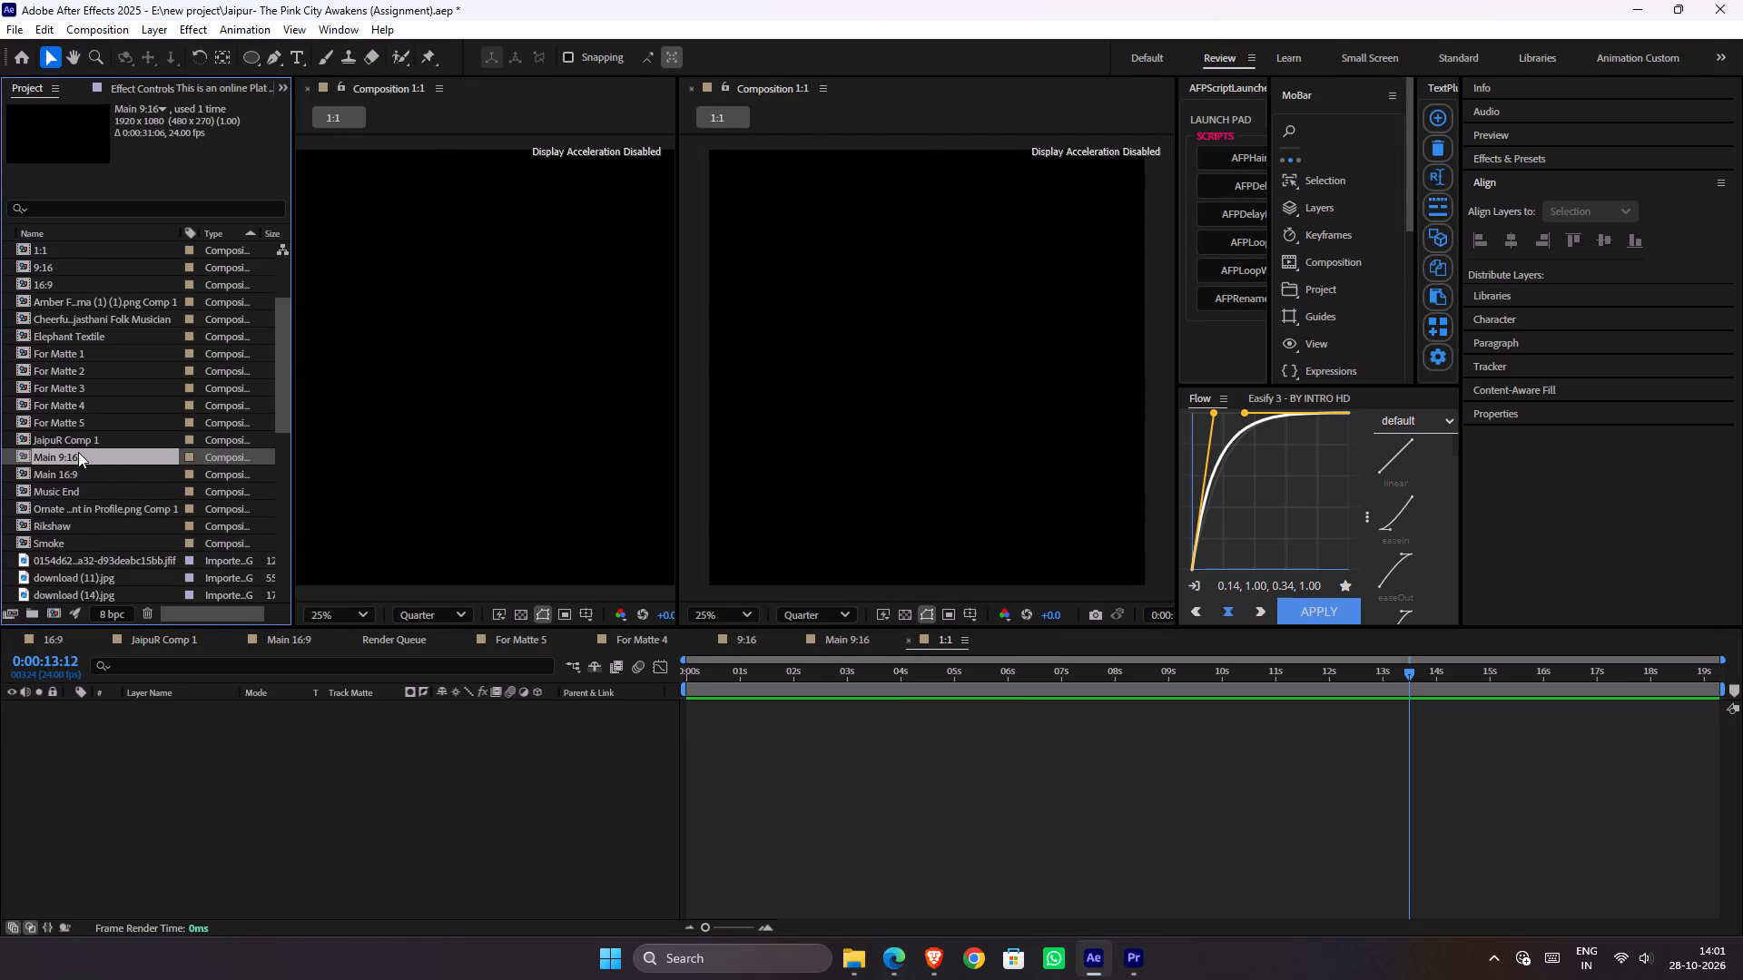
key(ctrl+d)
drag(101, 249, 230, 723)
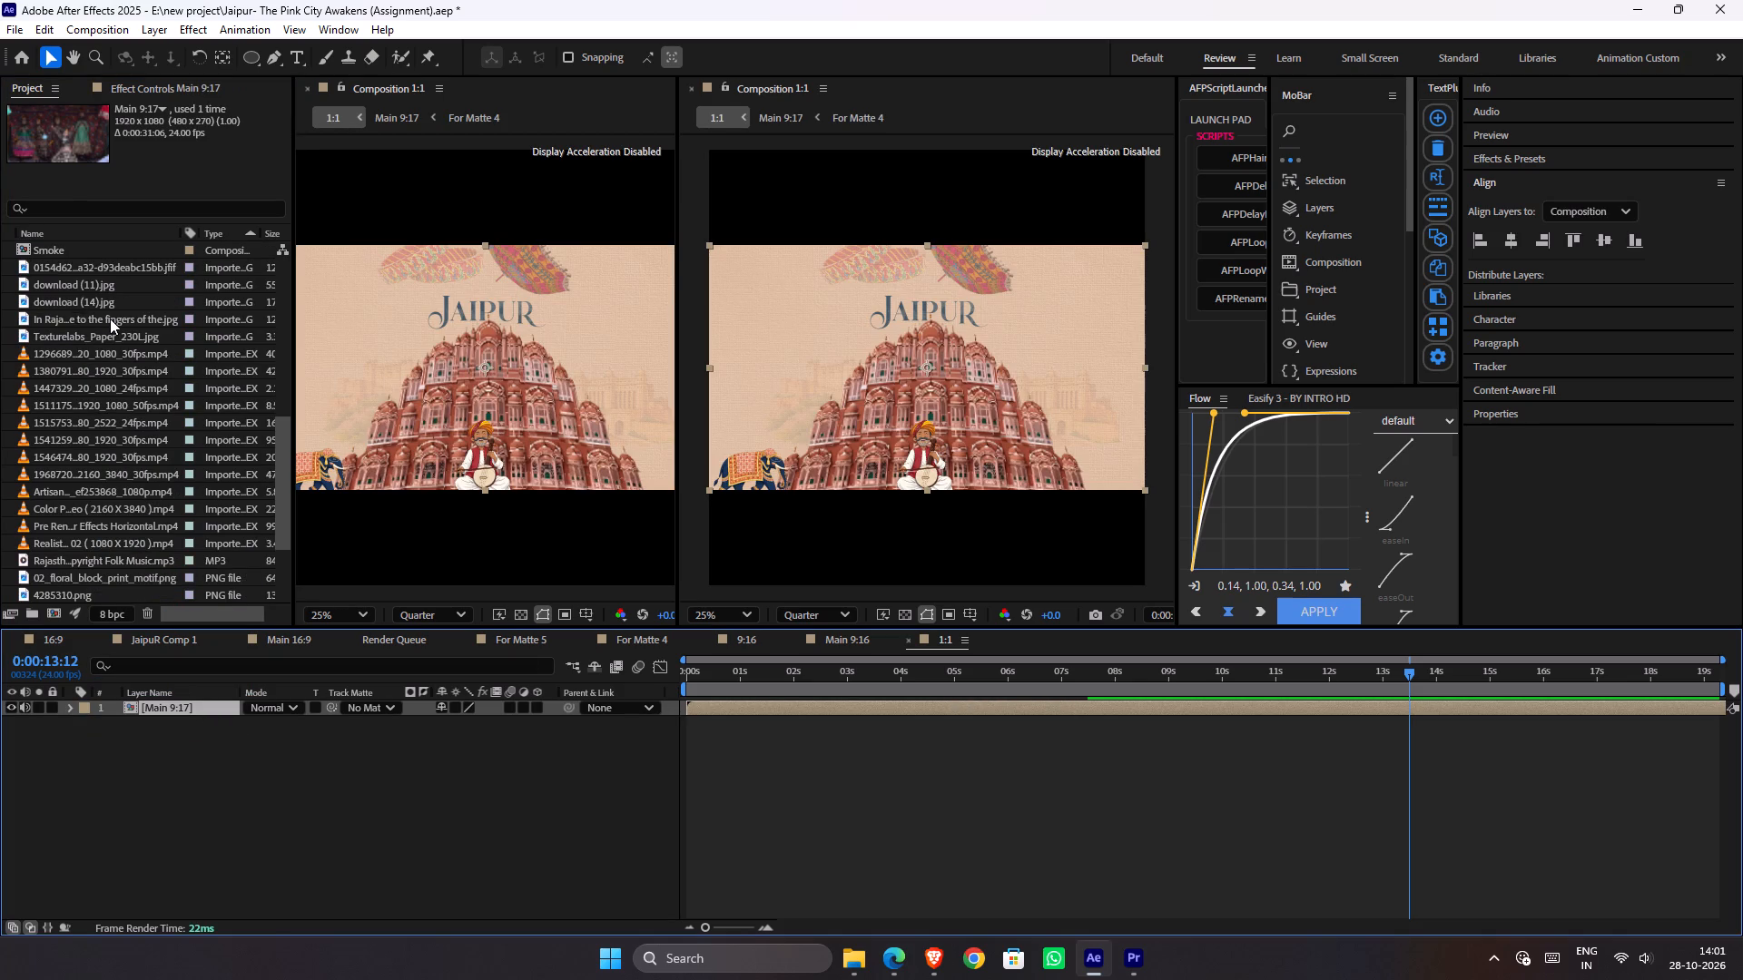
Rename the Main 9:17 composition as Main 1:1 in its composition settings and save the project.
scroll(110, 318, up, 3)
scroll(87, 397, down, 1)
click(103, 402)
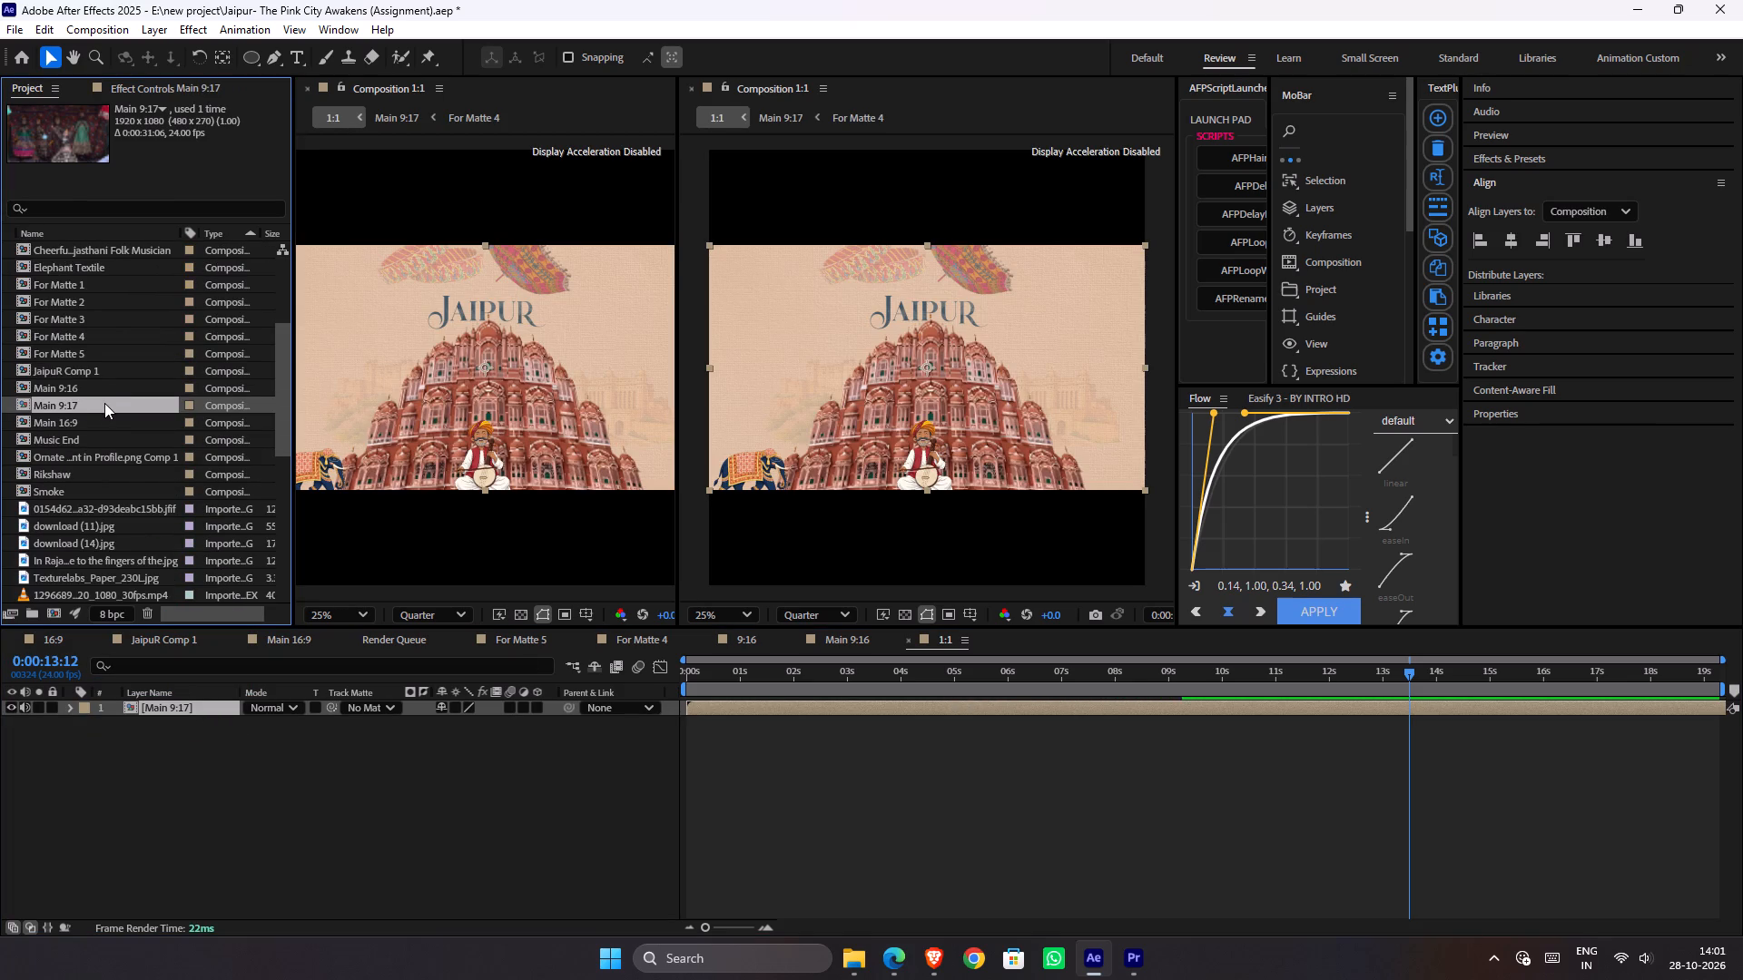
key(ctrl+k)
drag(1304, 309, 1293, 311)
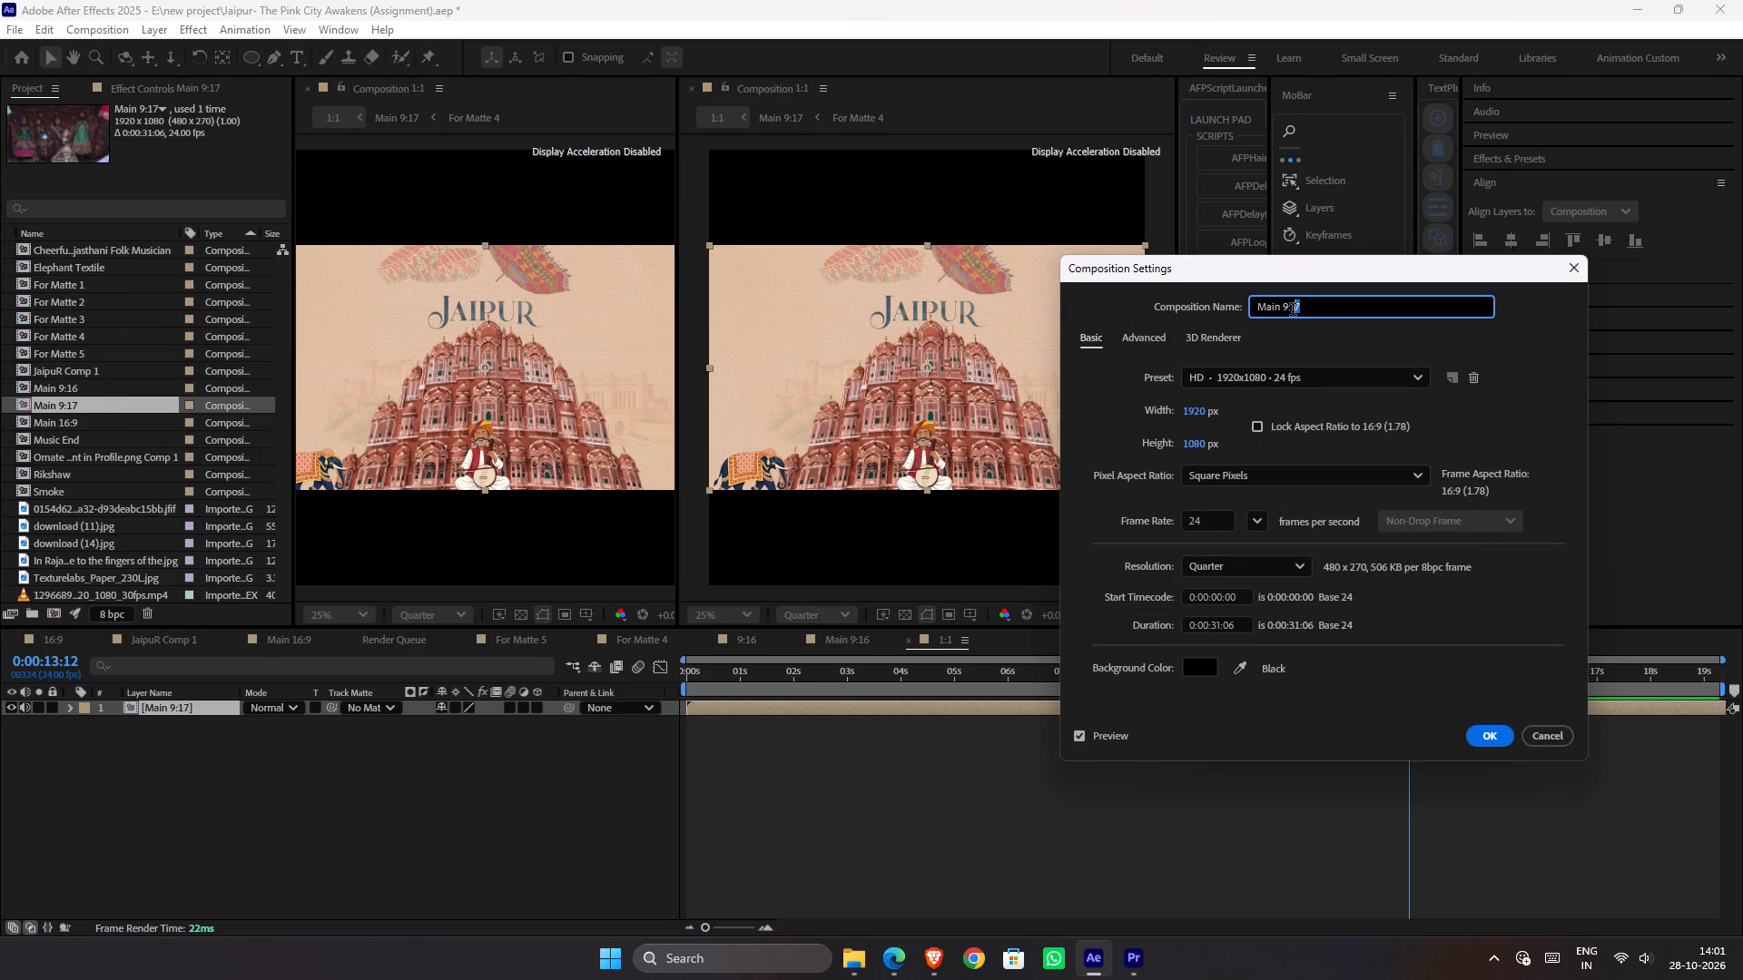
drag(1293, 311, 1285, 318)
text(1:1)
key(Return)
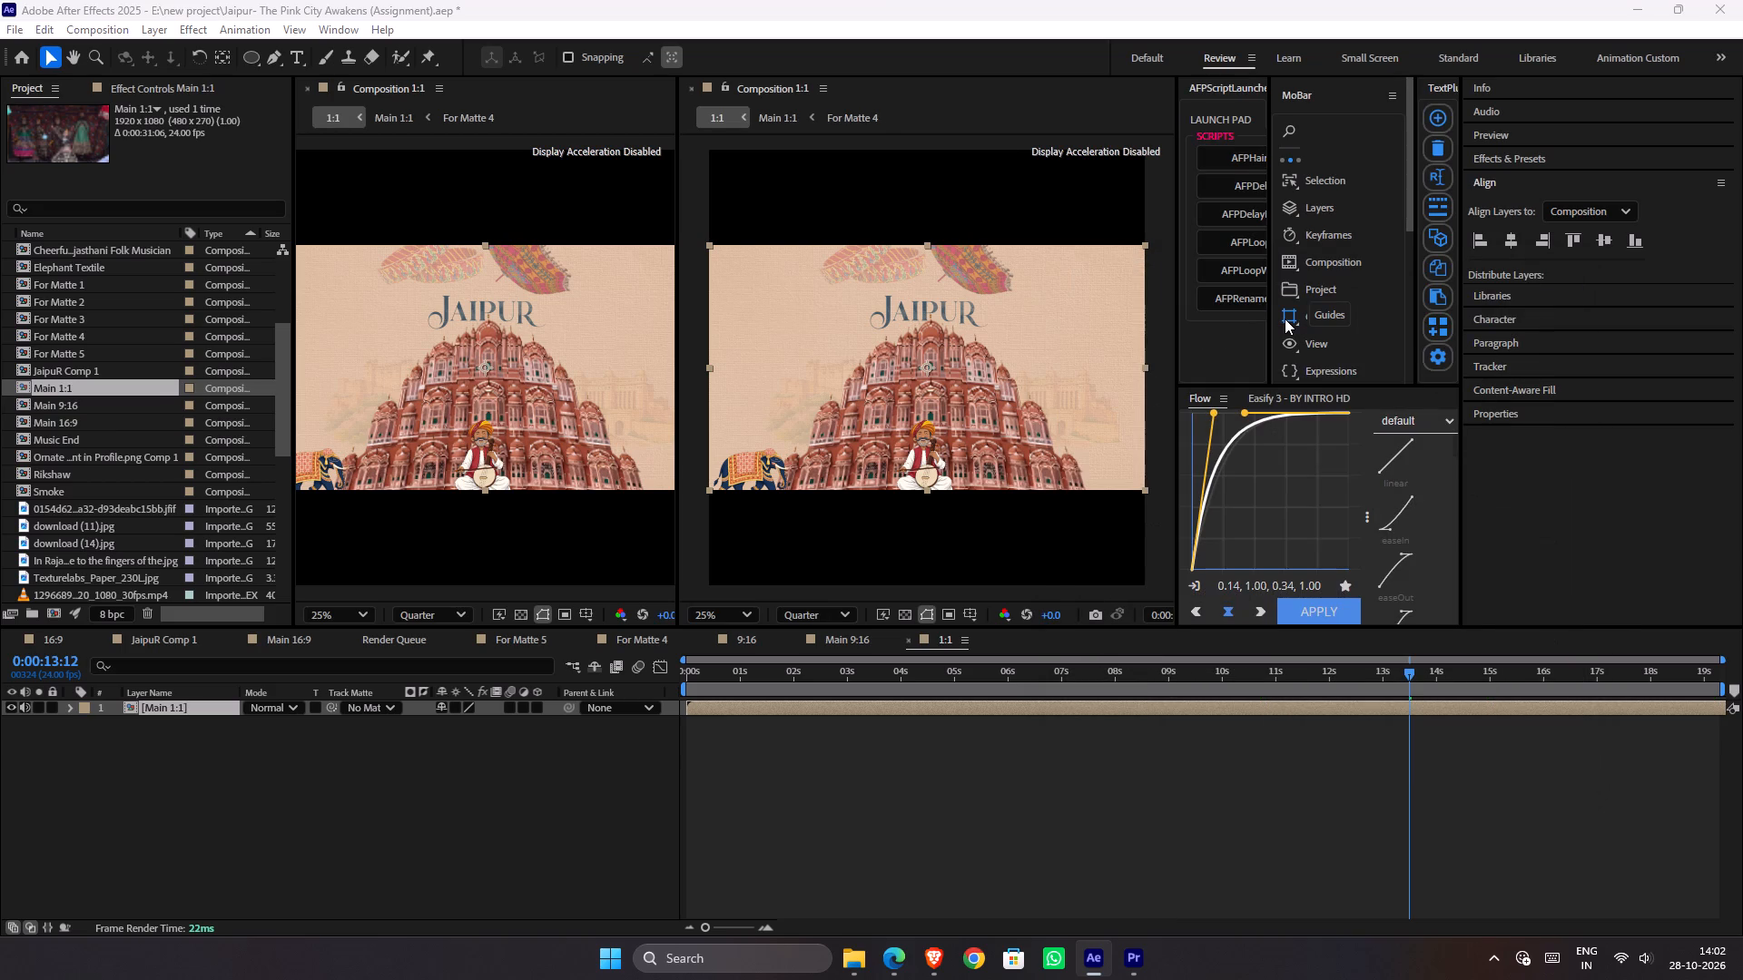
key(ctrl+s)
Lock the smaller viewer on the full 1:1 composition frame and open the Main 1:1 precomp in the other viewer.
double_click(981, 709)
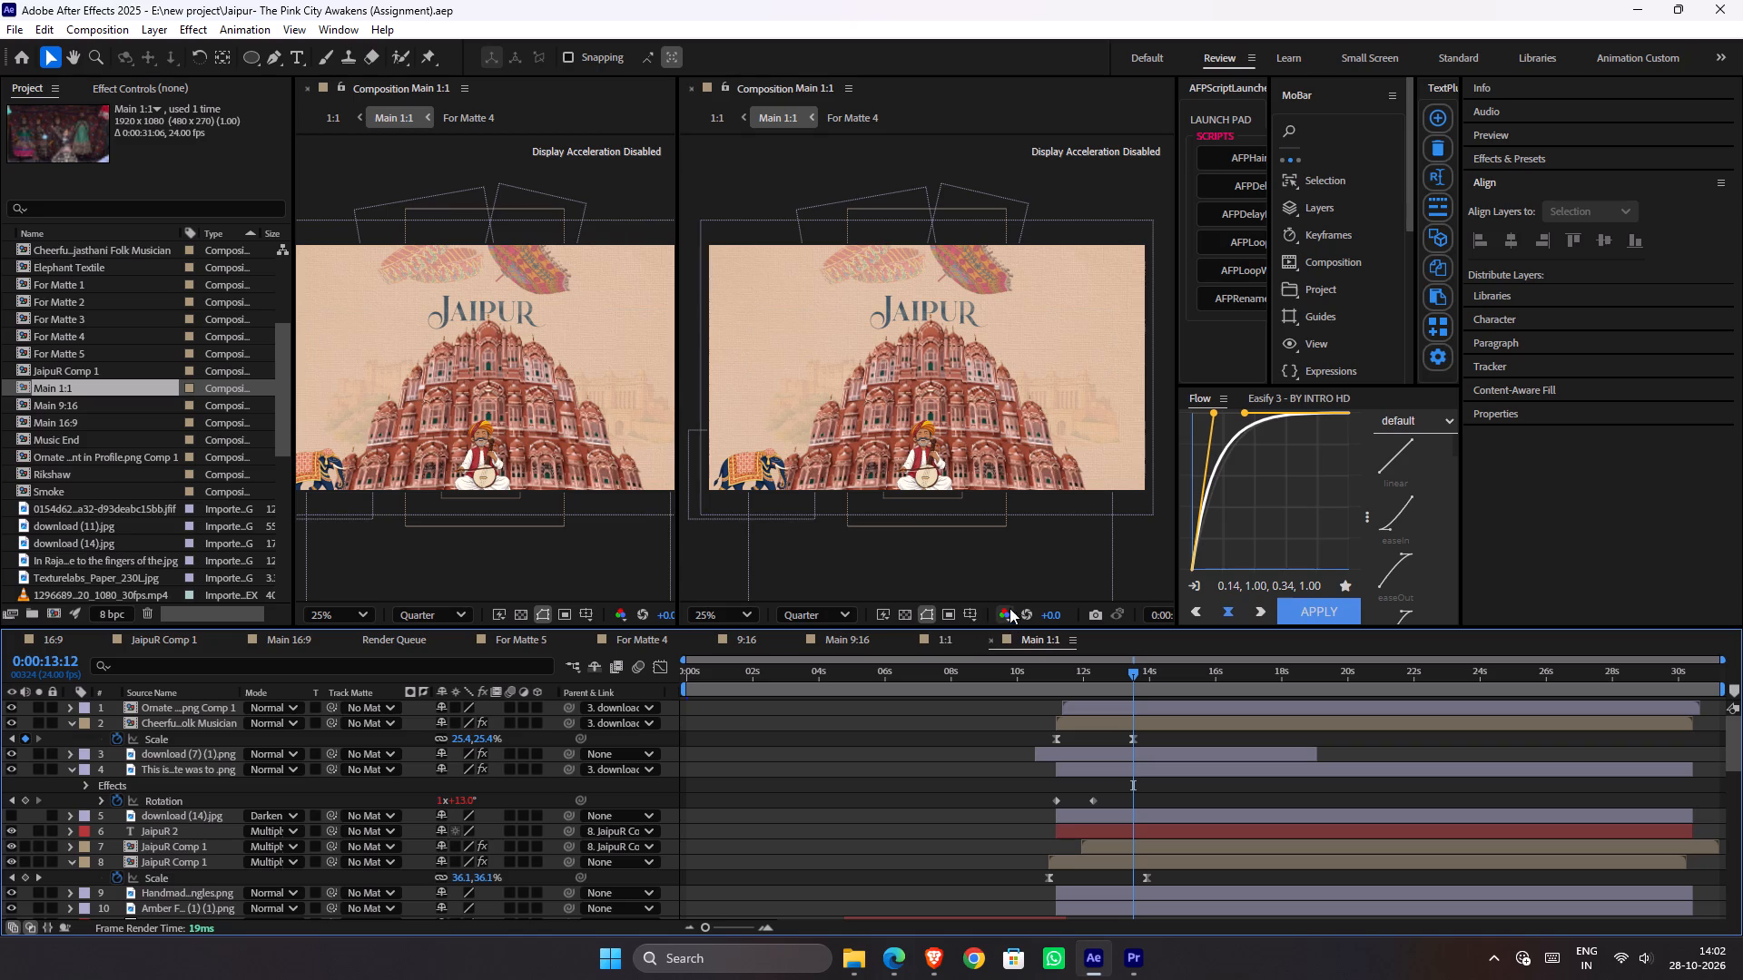
click(954, 642)
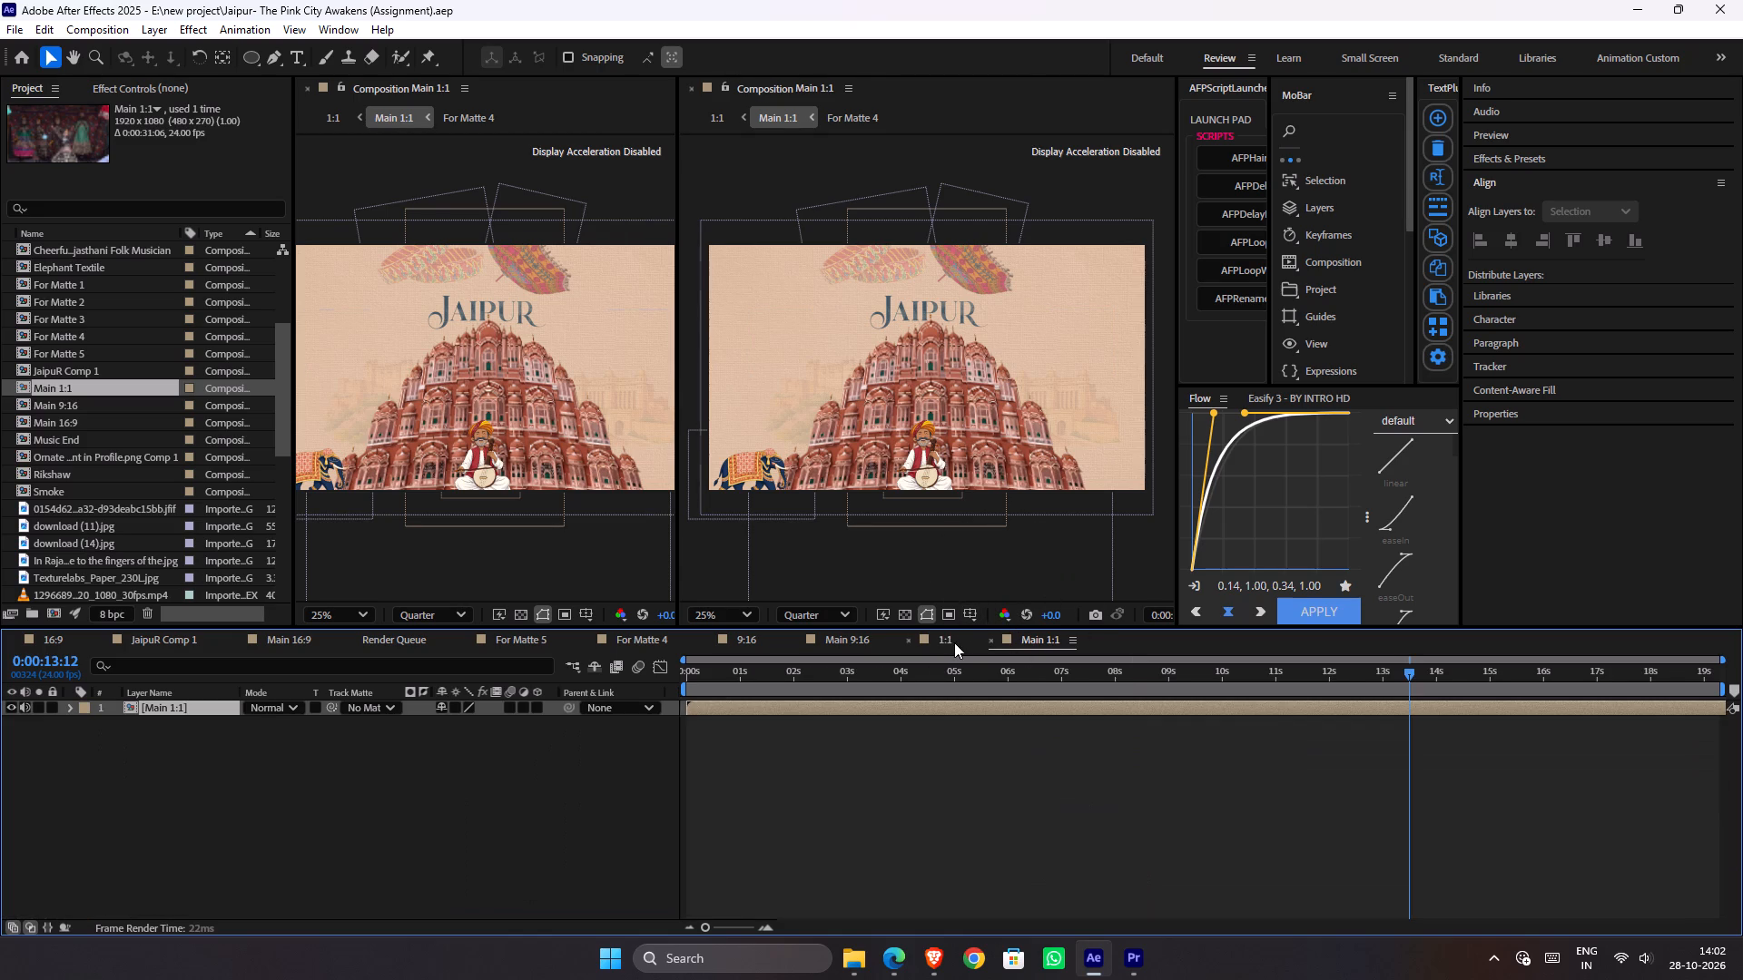
scroll(970, 497, down, 1)
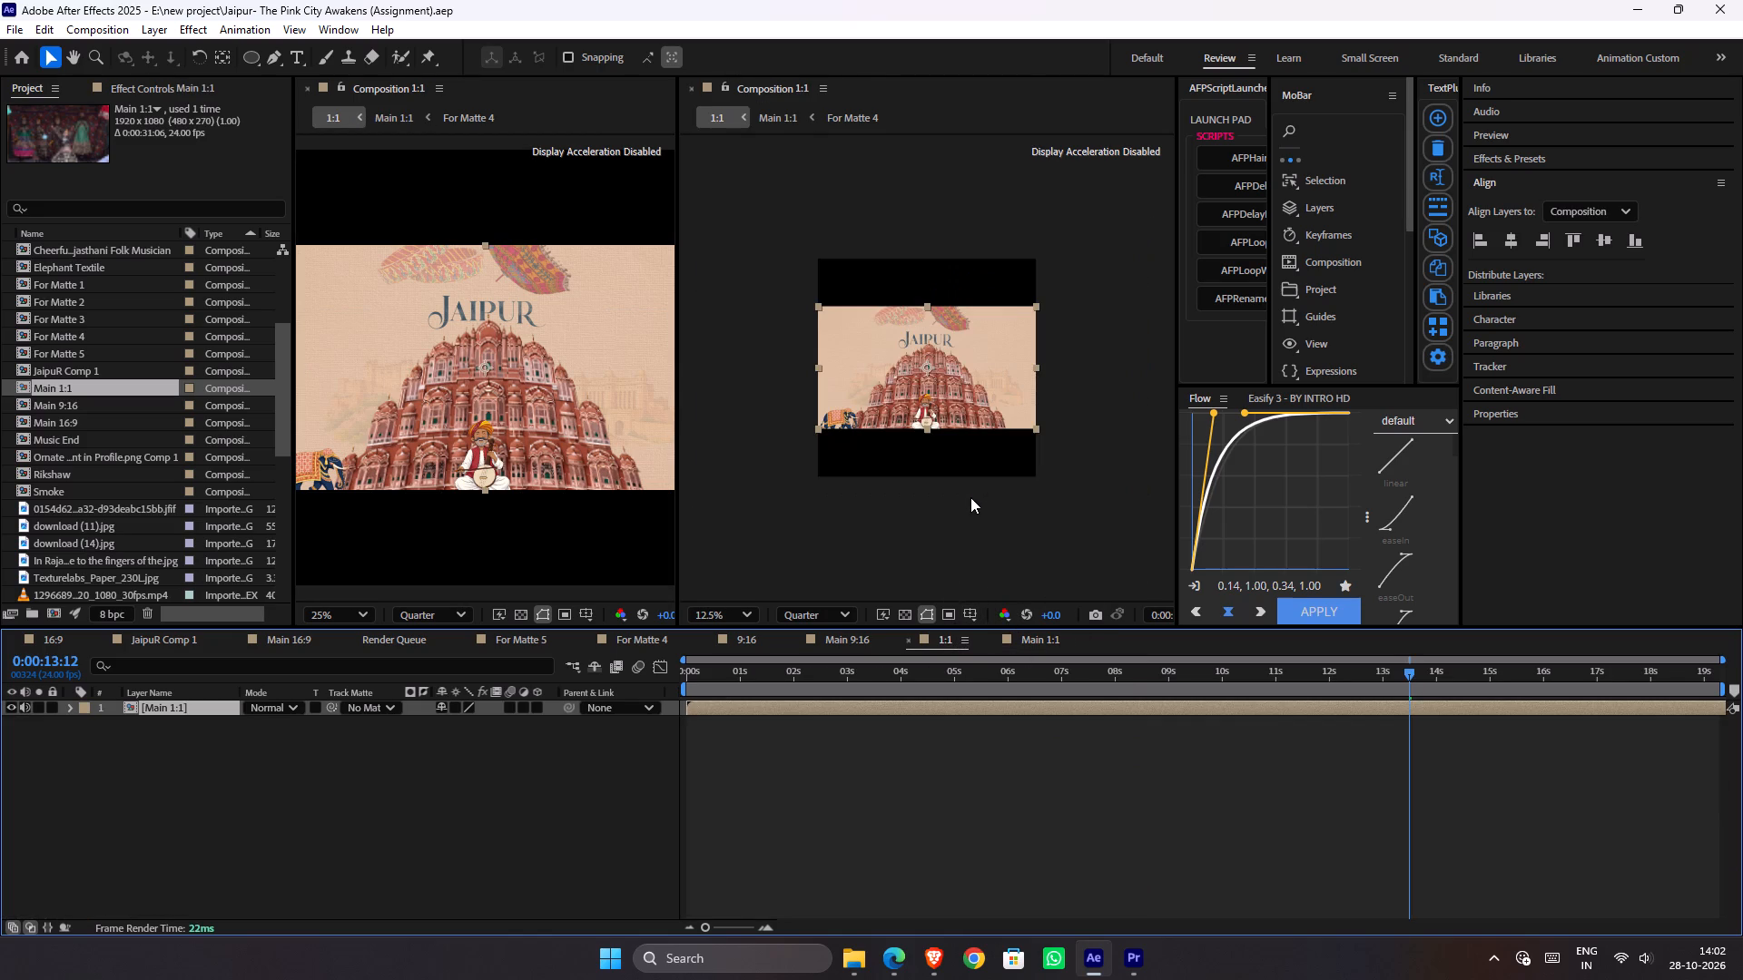
scroll(970, 497, up, 1)
scroll(488, 498, down, 1)
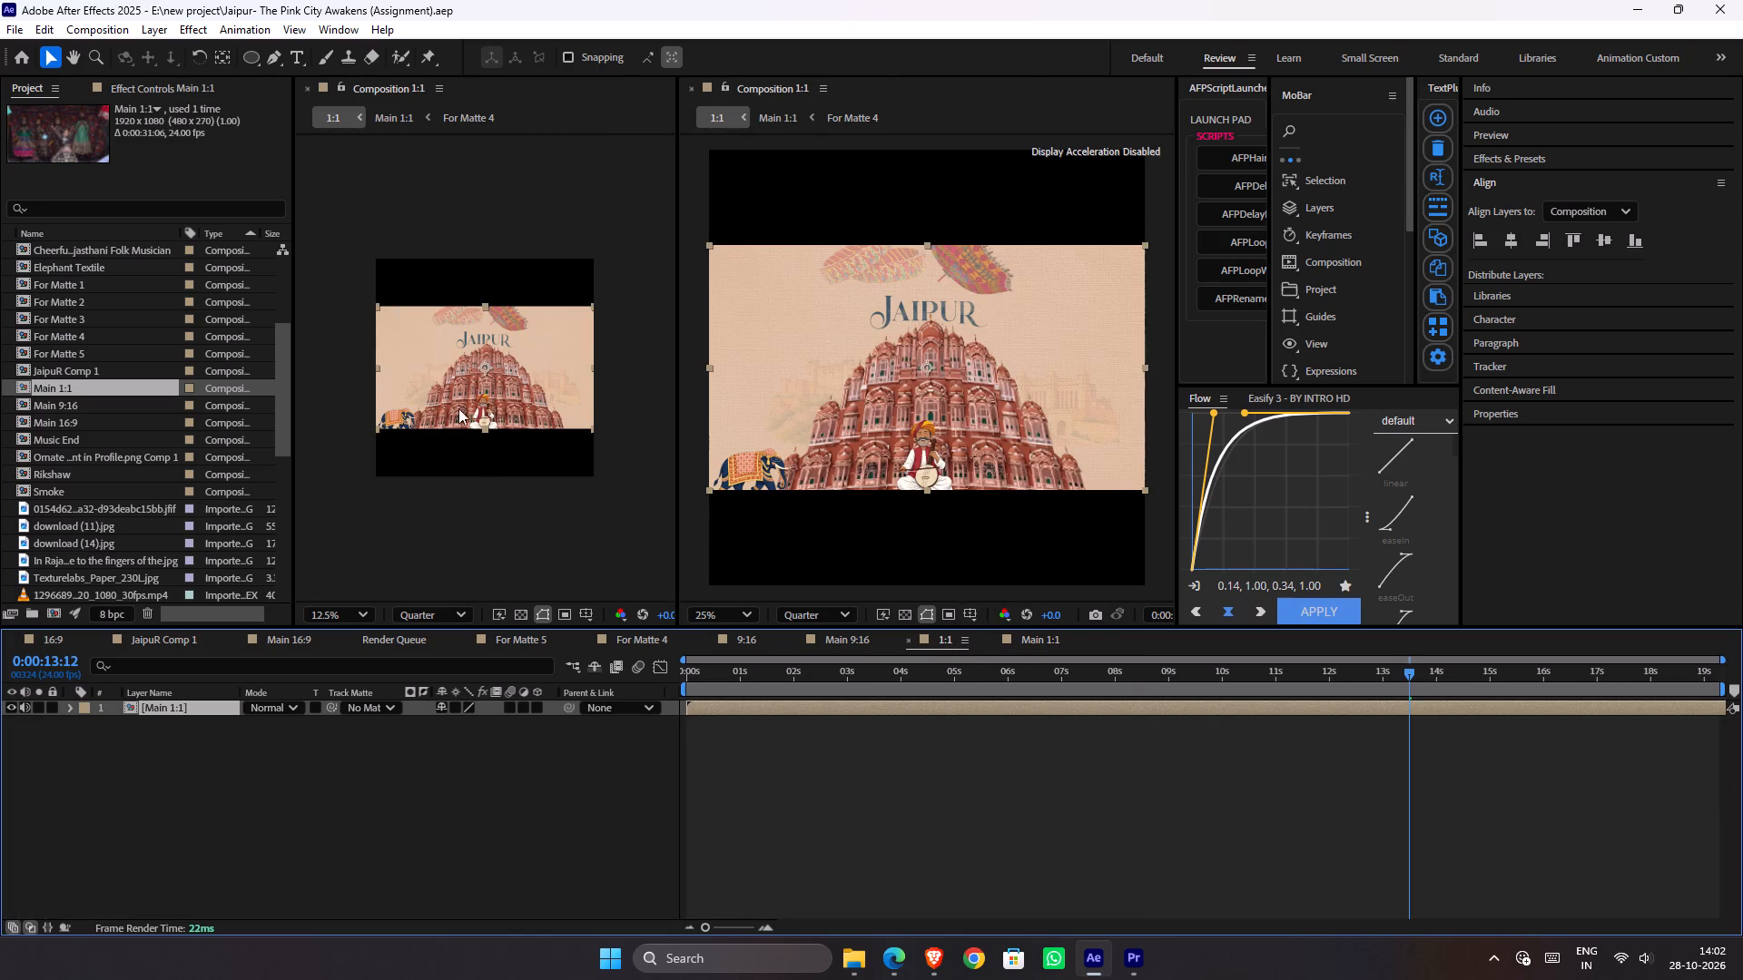
click(343, 84)
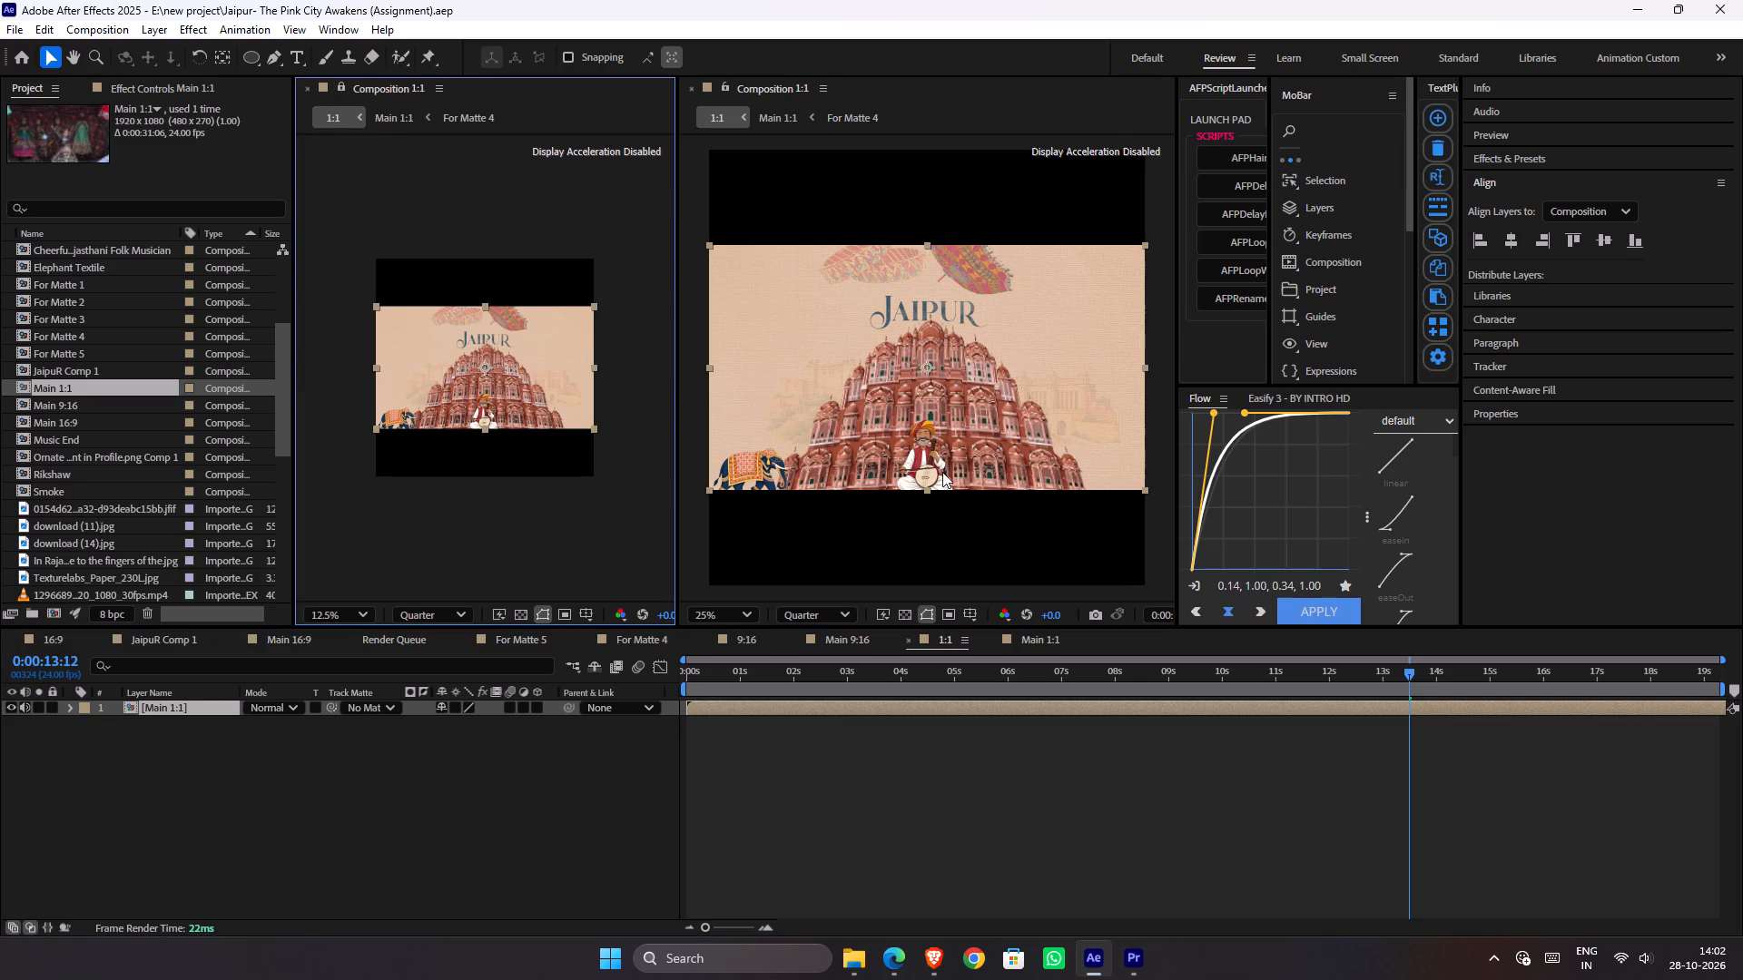
double_click(1064, 710)
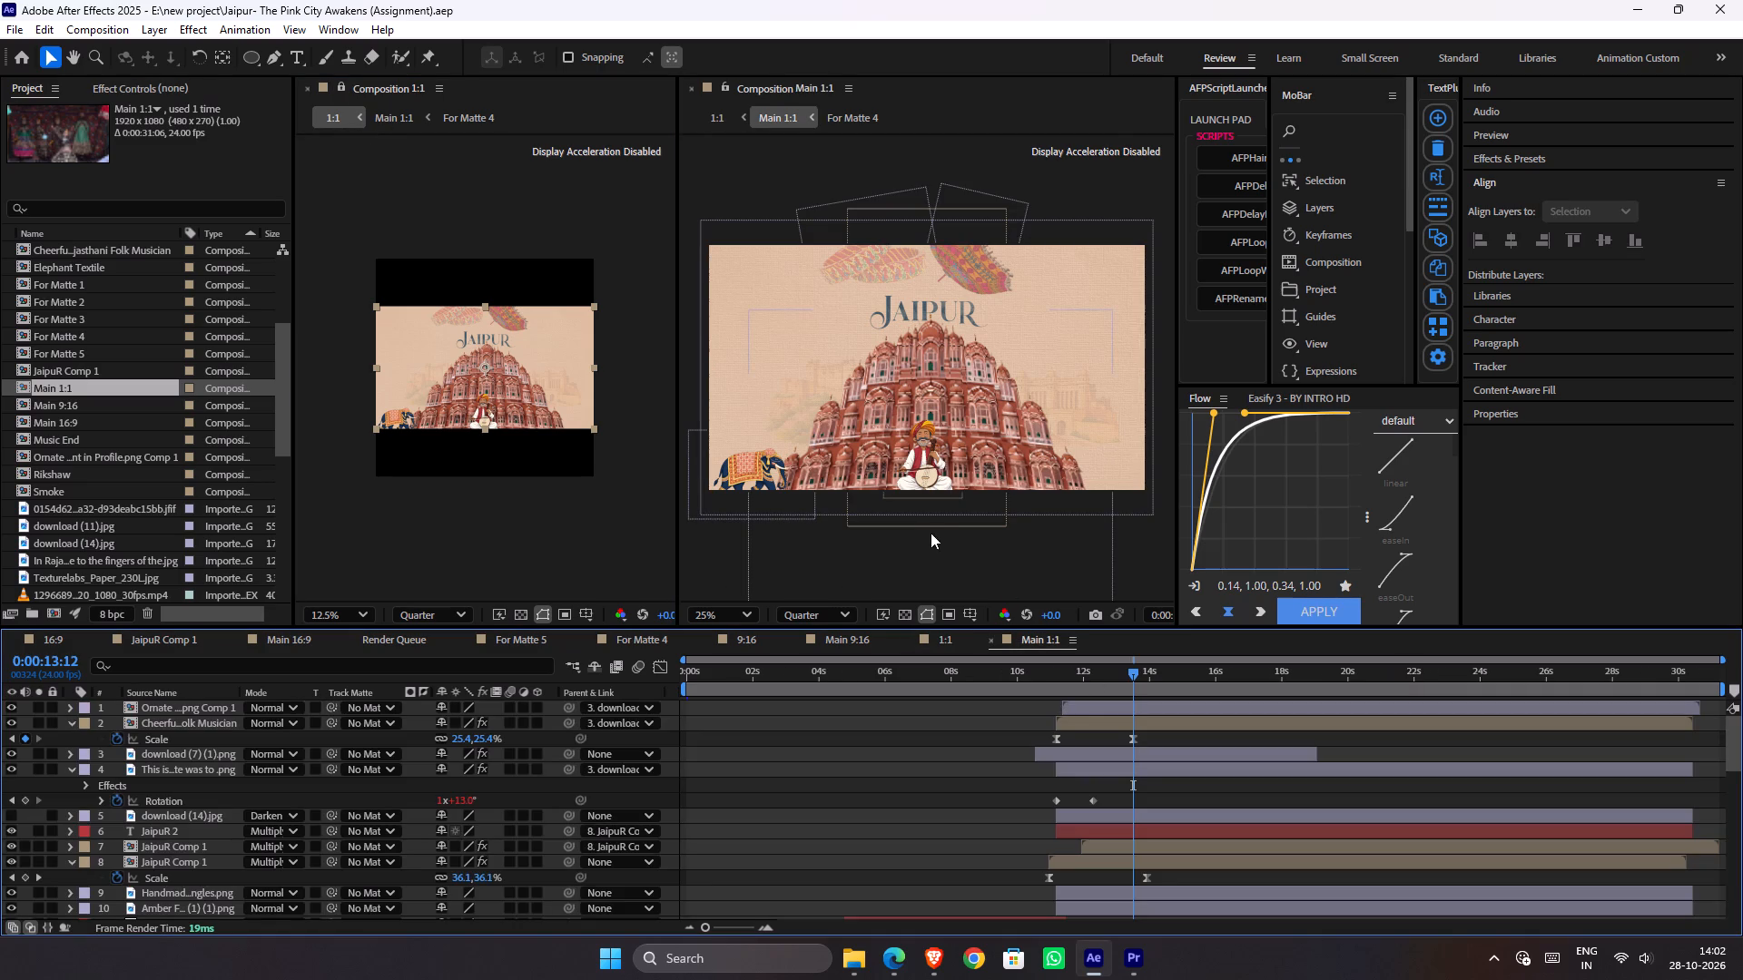
Save the project and move the playhead to the start of the Main 1:1 timeline.
key(ctrl+s)
drag(776, 678, 617, 700)
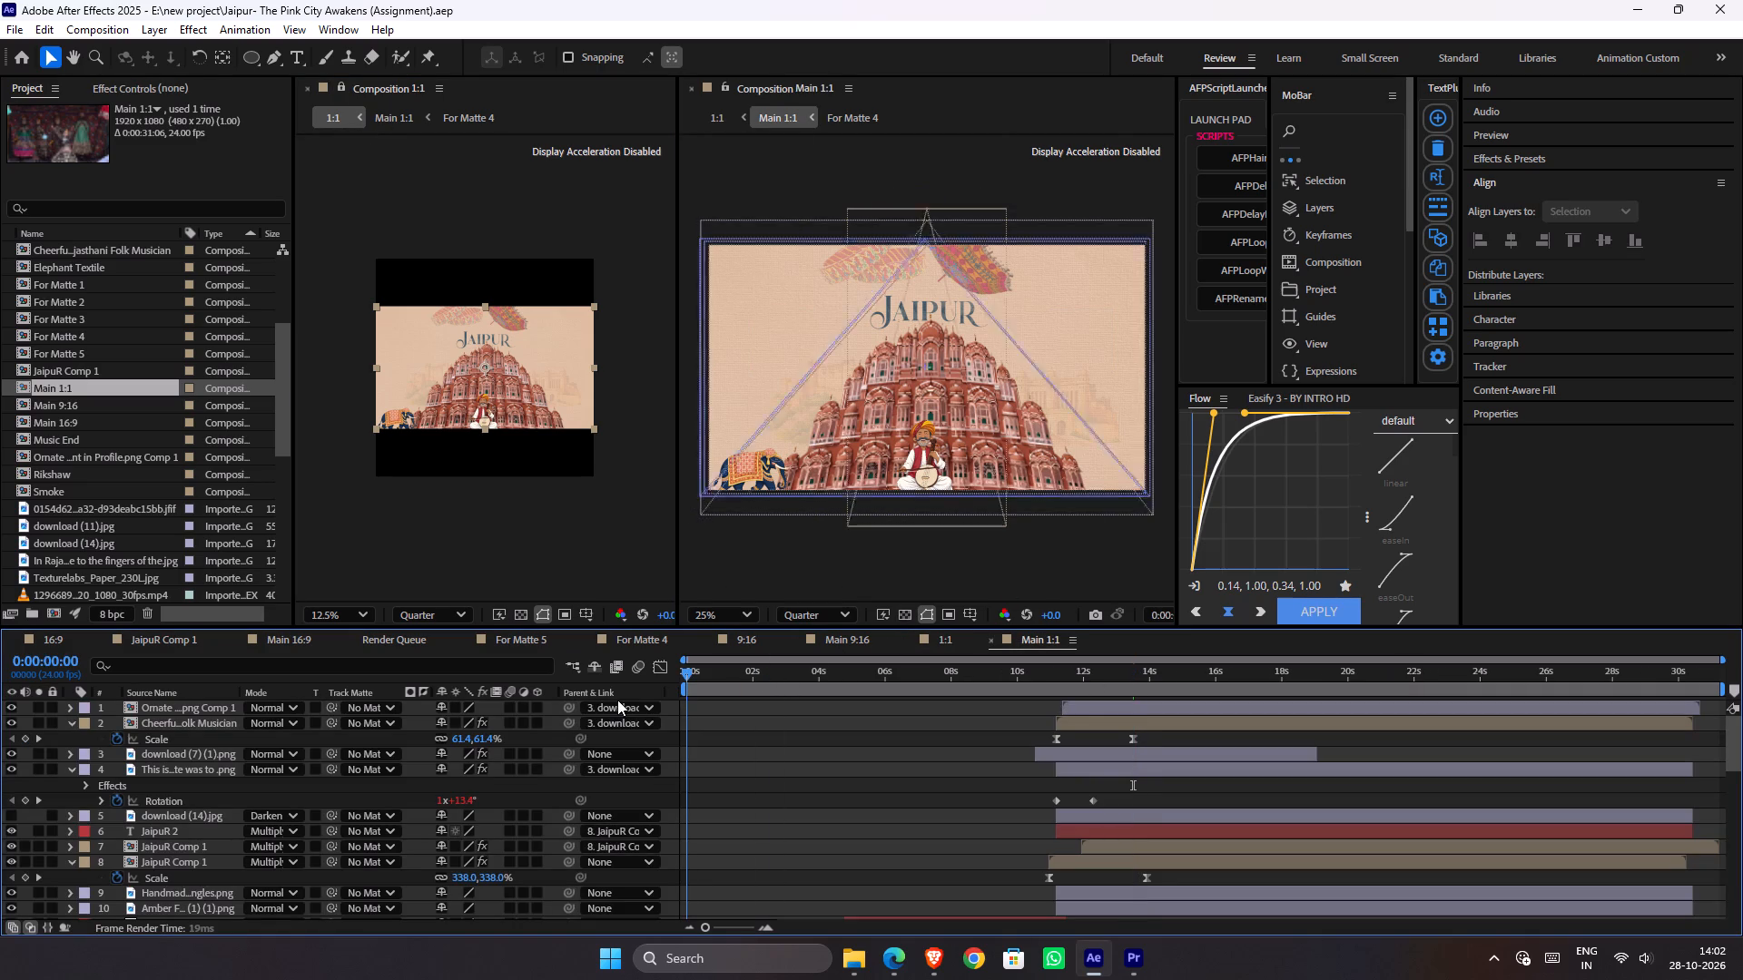
At 0:00:01:20, enlarge the Main 1:1 layer until it fills the square 1:1 frame, return to Main 1:1, and save the project.
drag(617, 700, 747, 707)
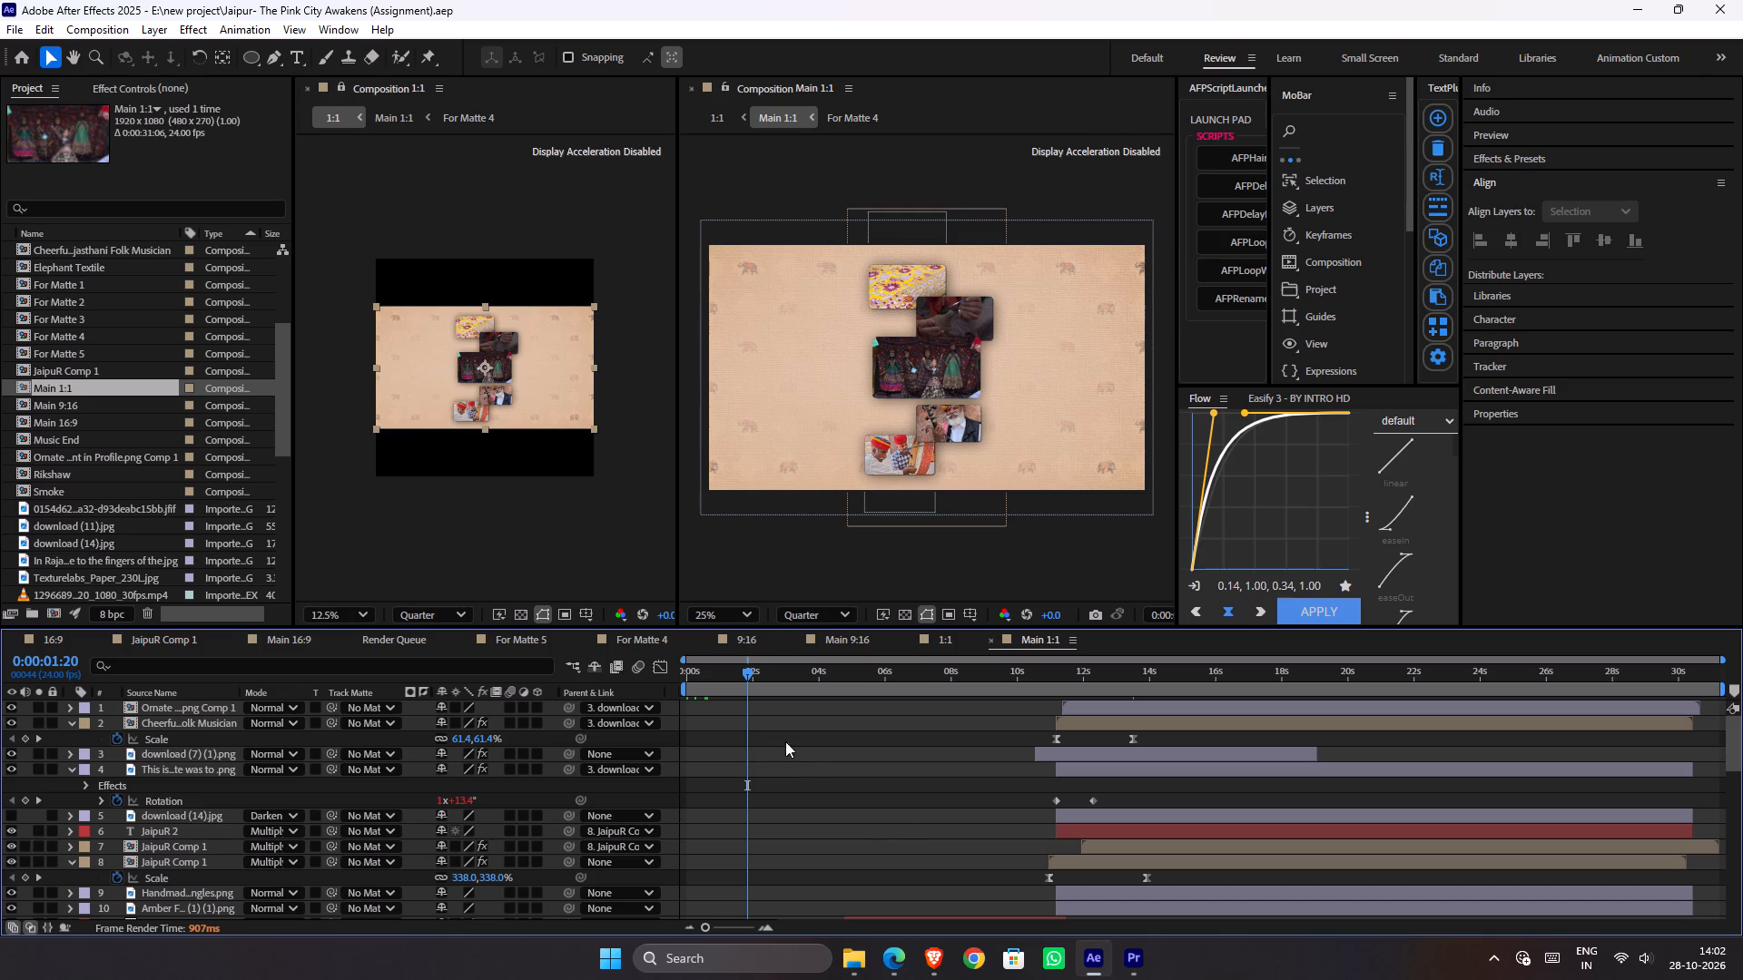
click(946, 651)
click(947, 640)
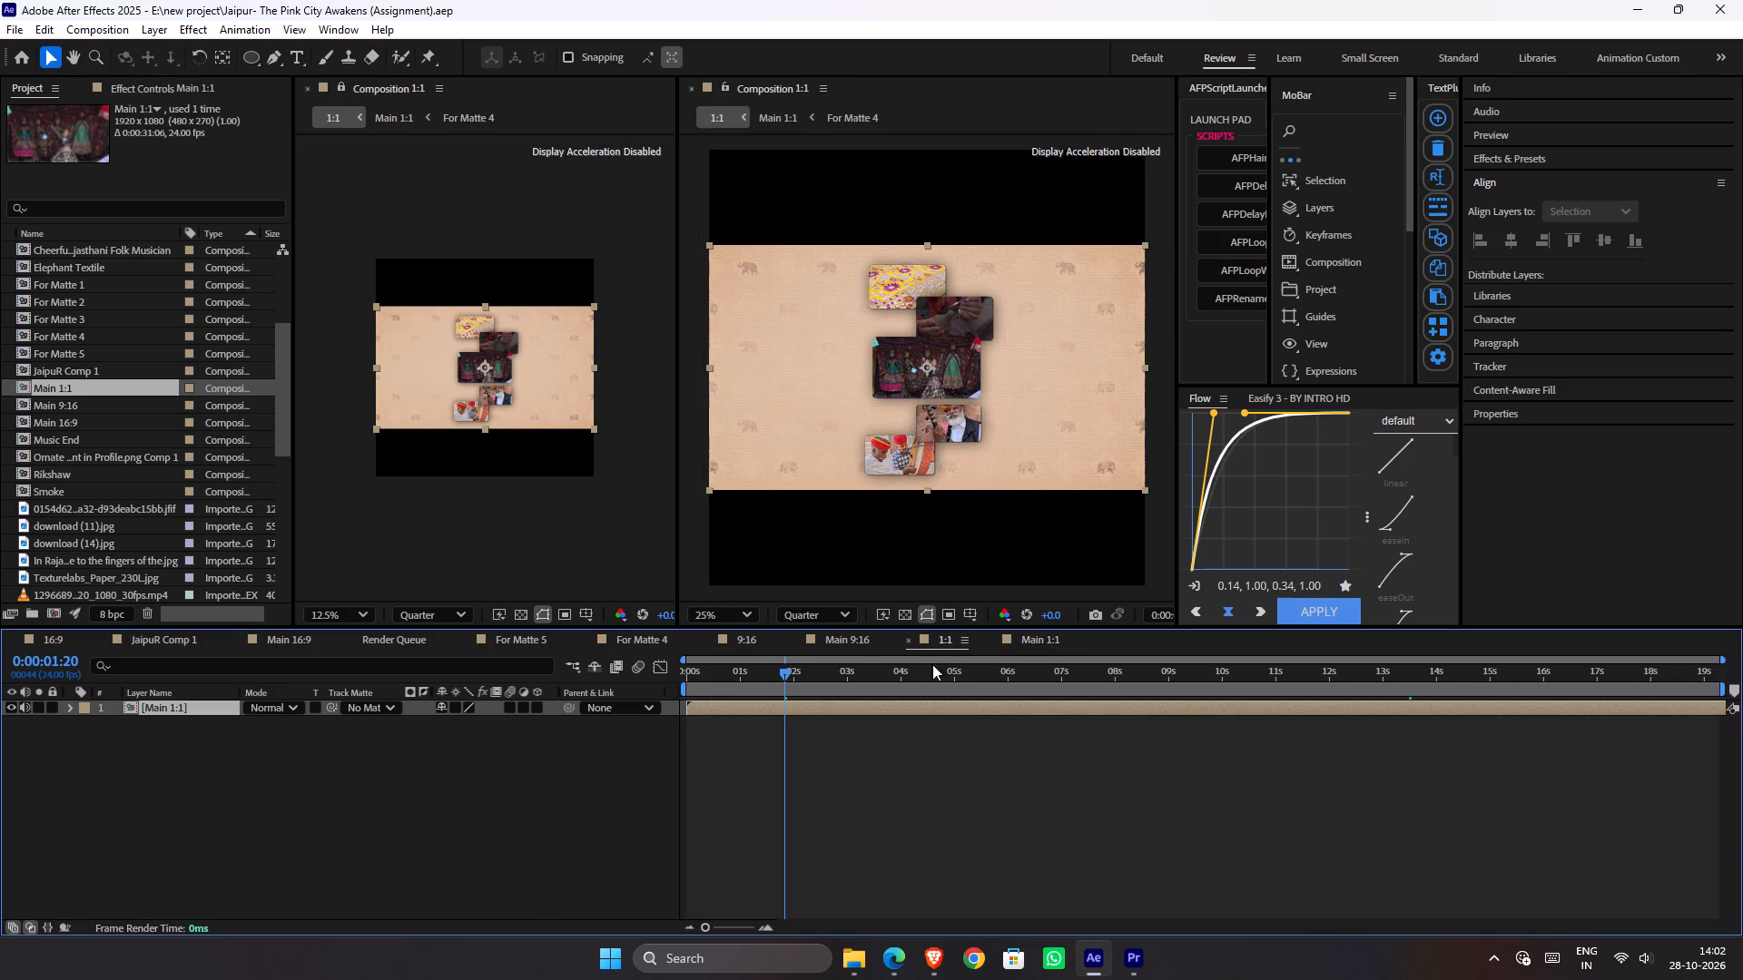
key(s)
drag(503, 720, 535, 716)
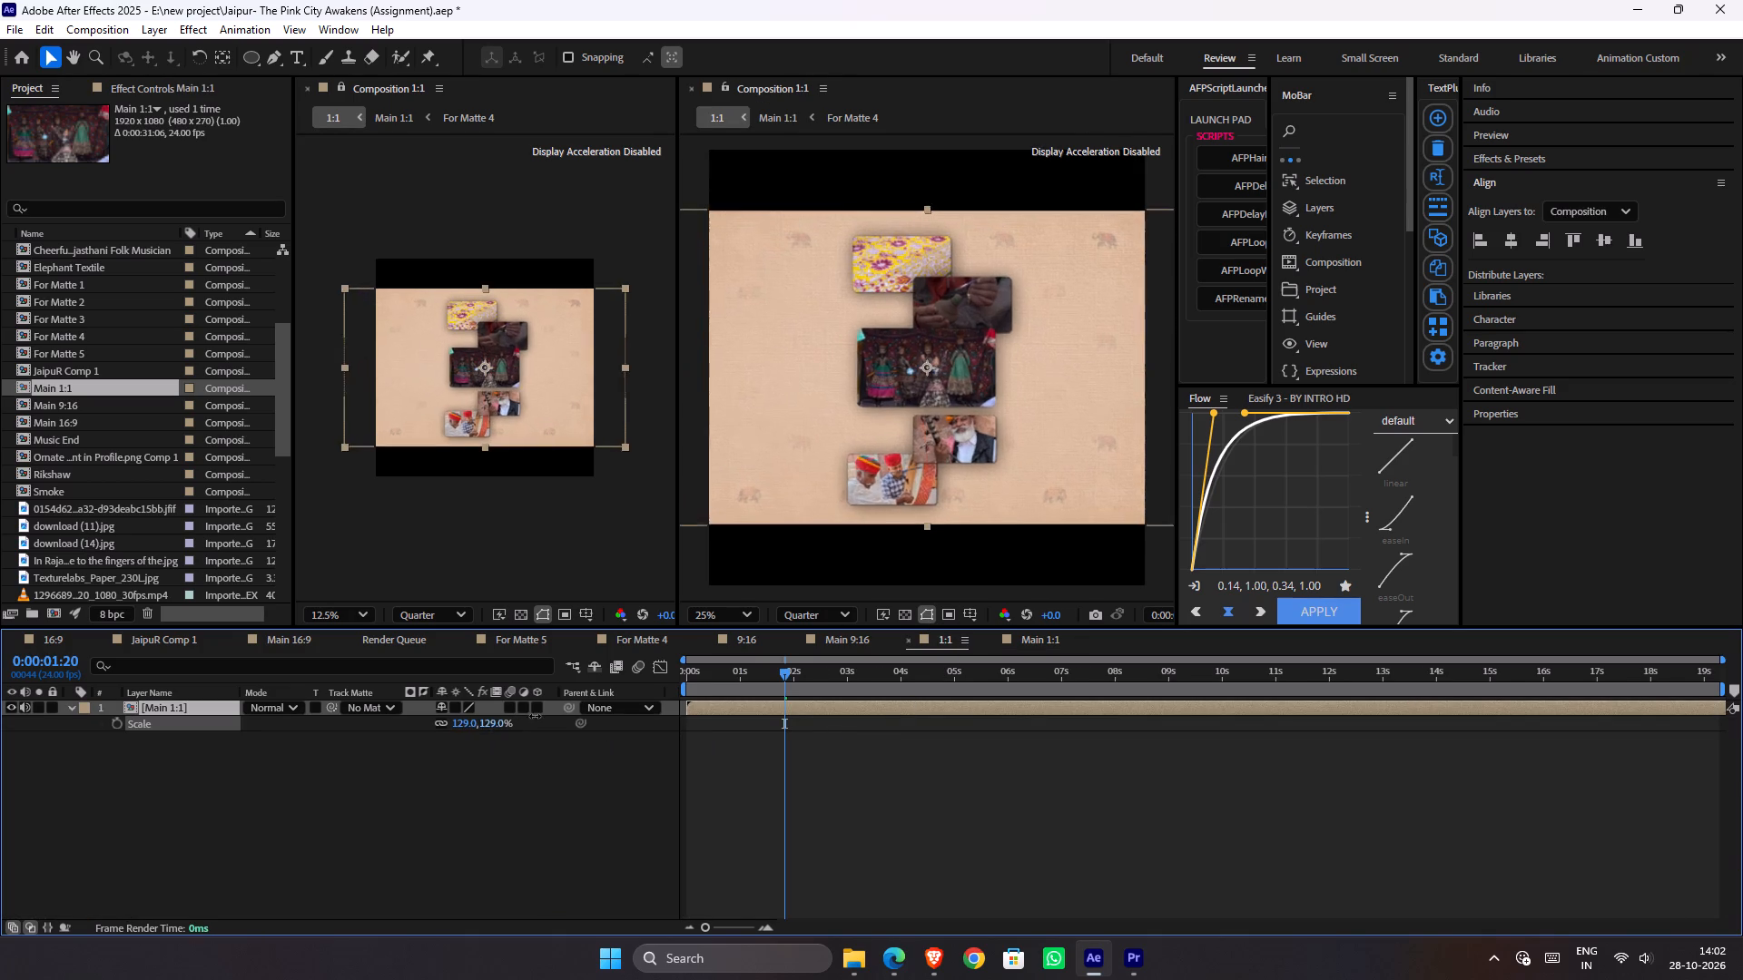
drag(535, 716, 569, 714)
key(s)
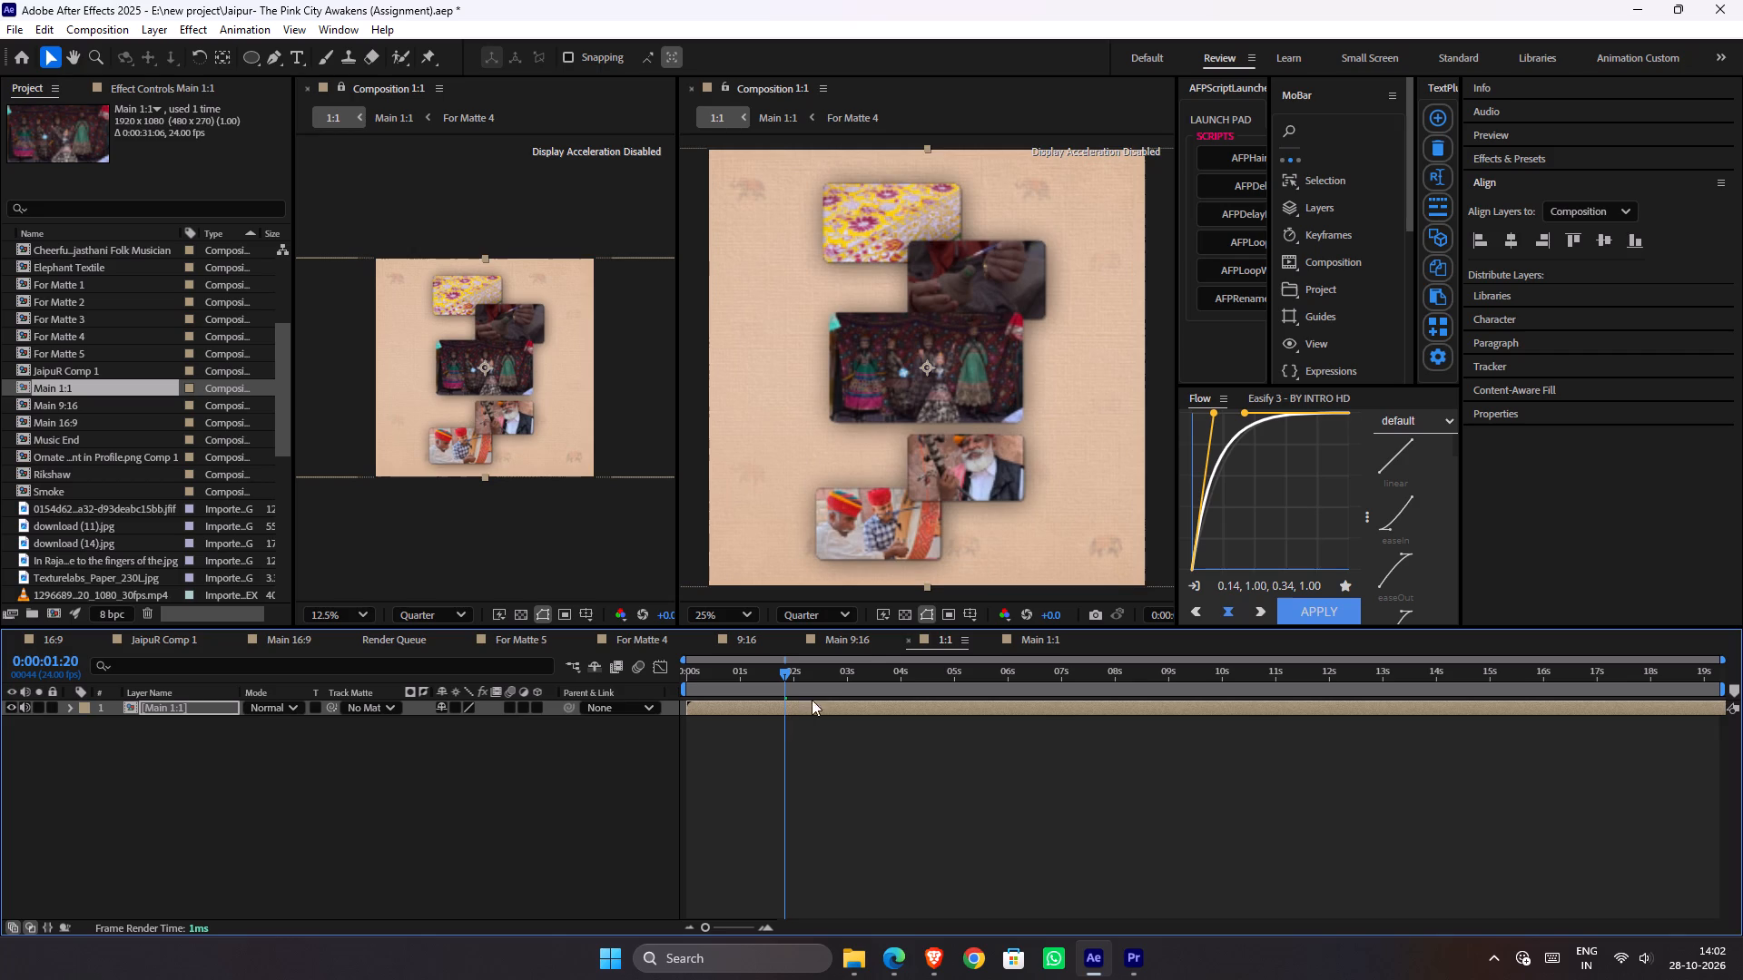
click(1048, 635)
key(ctrl+s)
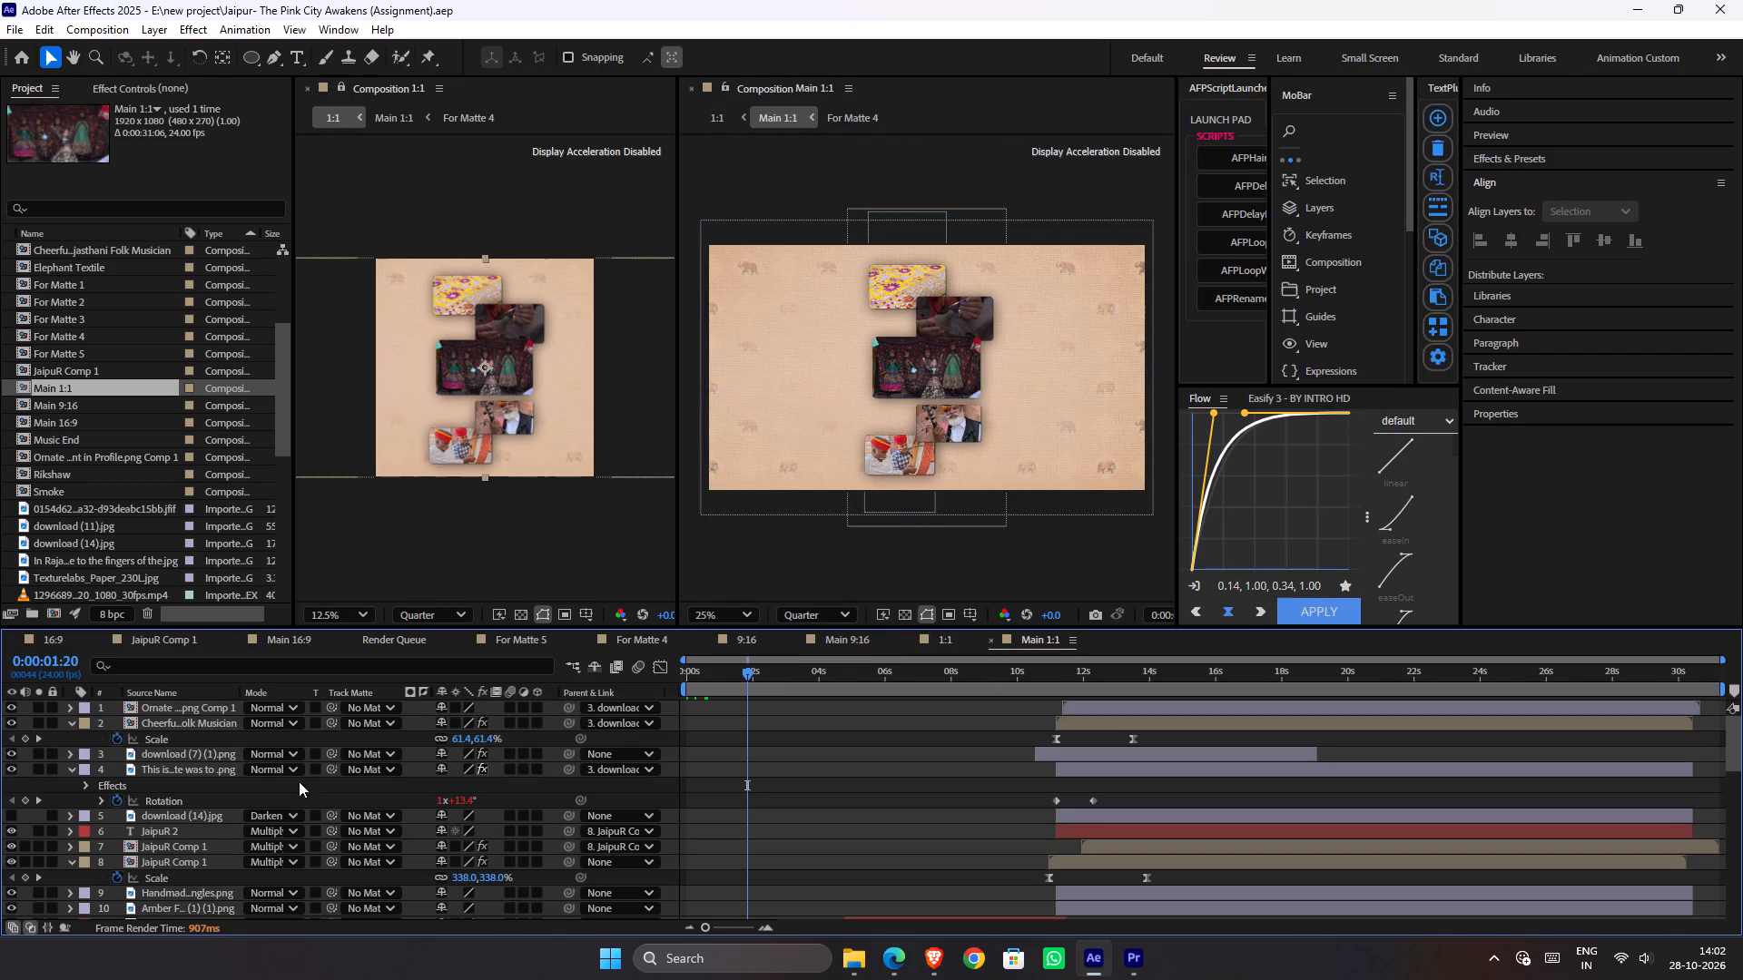
Narrow the oval mask on the Elephant Textile layer by moving both its side points inward to the photo stack's edges, and save.
scroll(215, 795, down, 6)
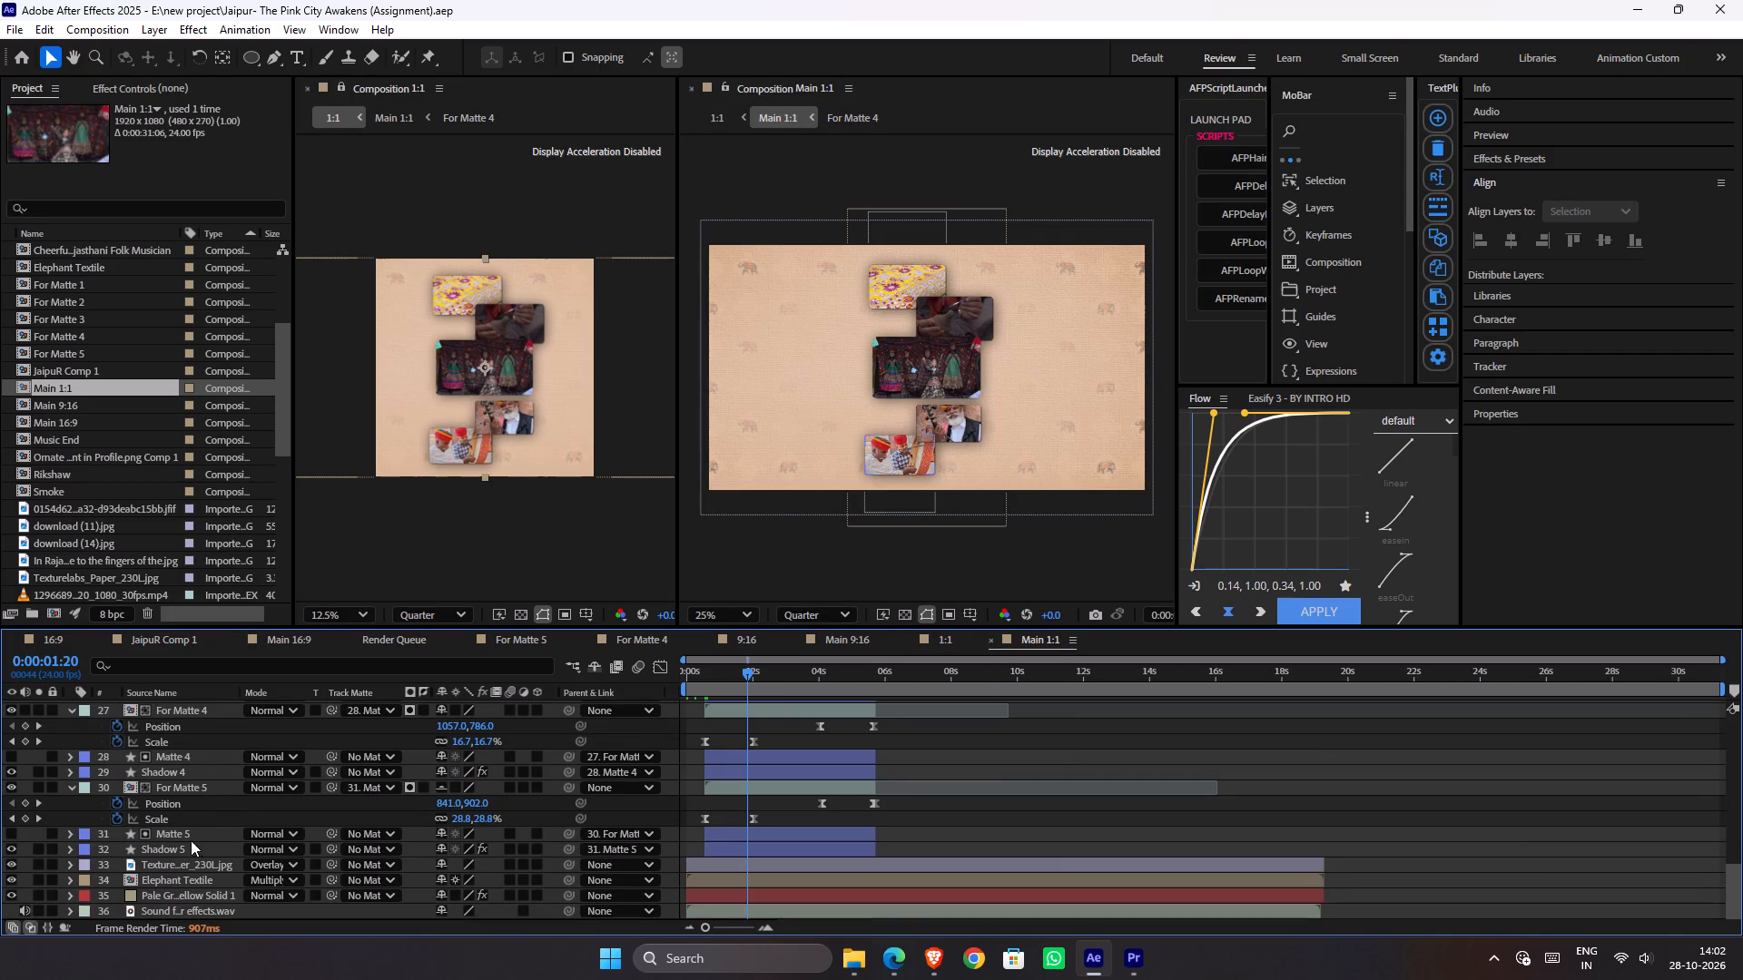
click(187, 878)
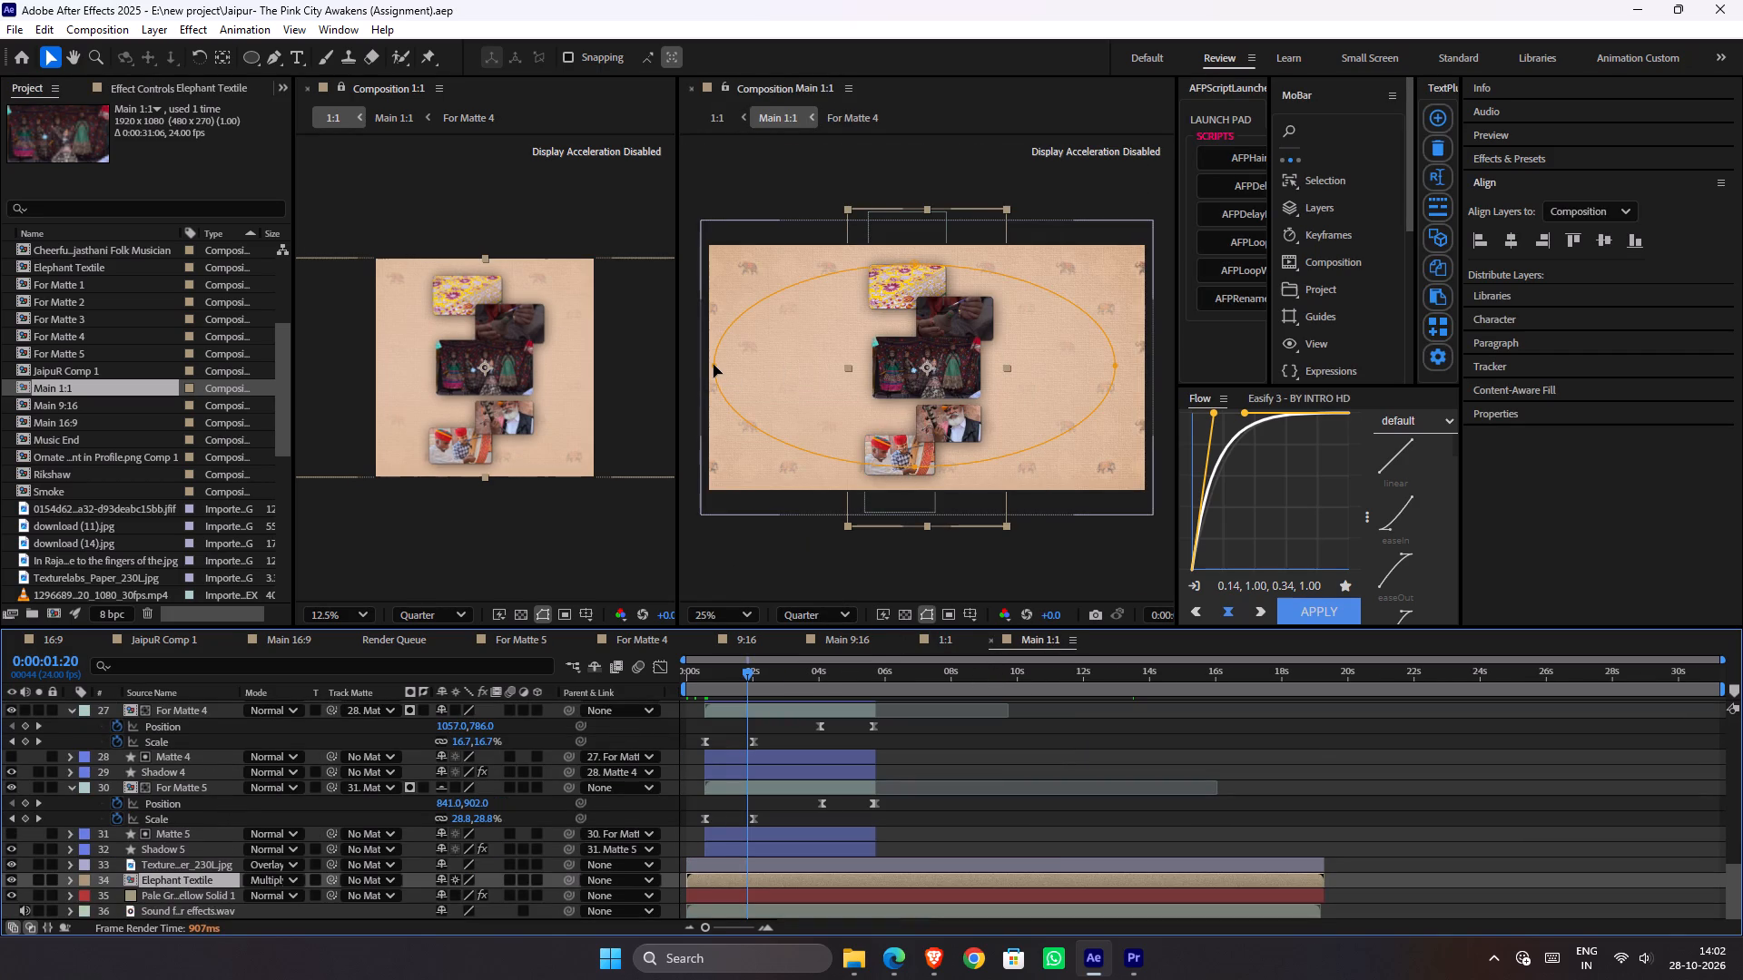
click(713, 365)
drag(713, 365, 835, 365)
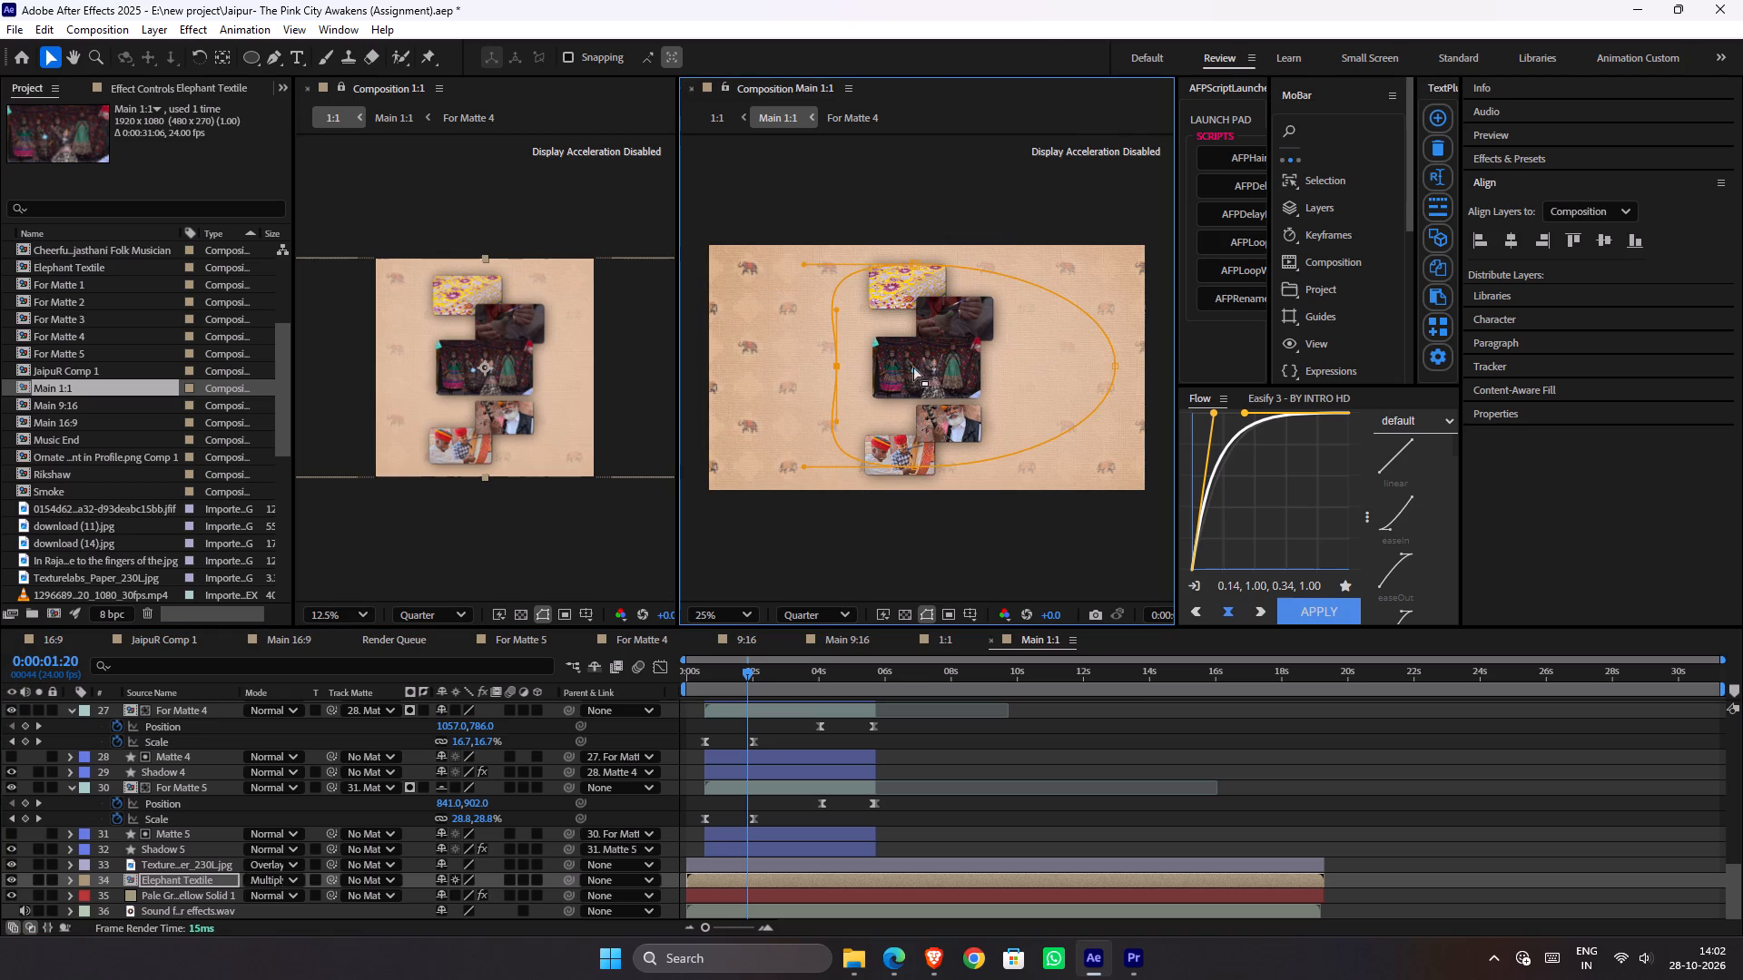
drag(1117, 368, 1009, 371)
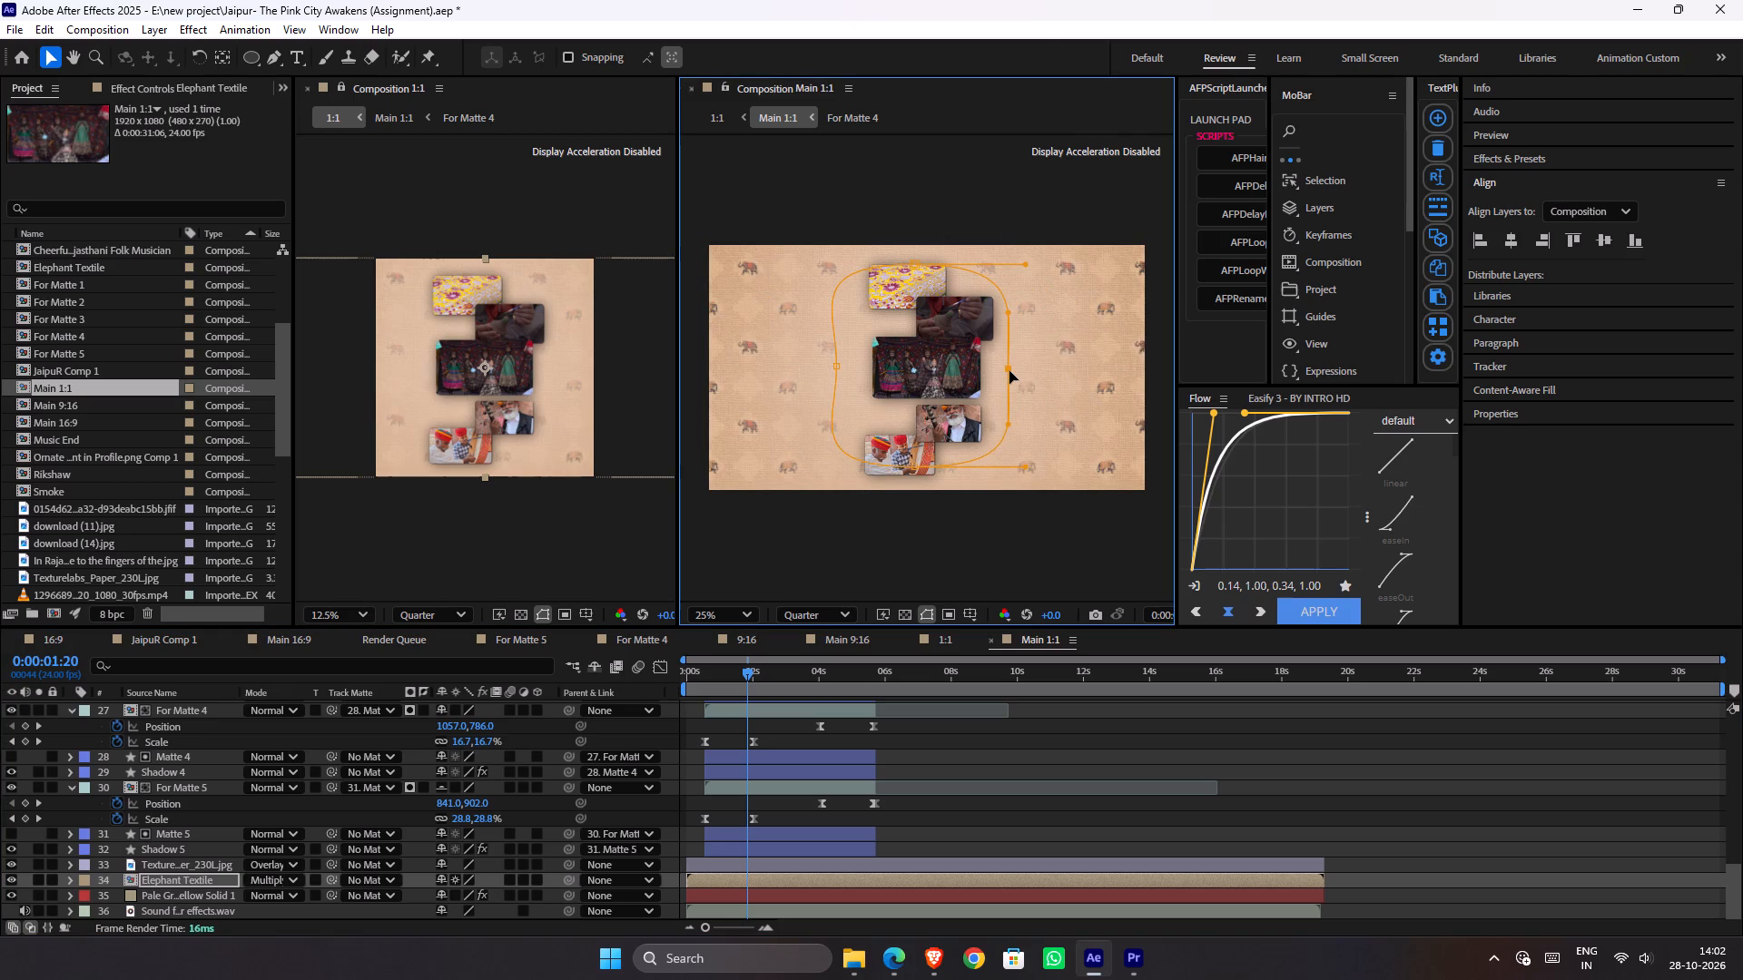
click(1008, 370)
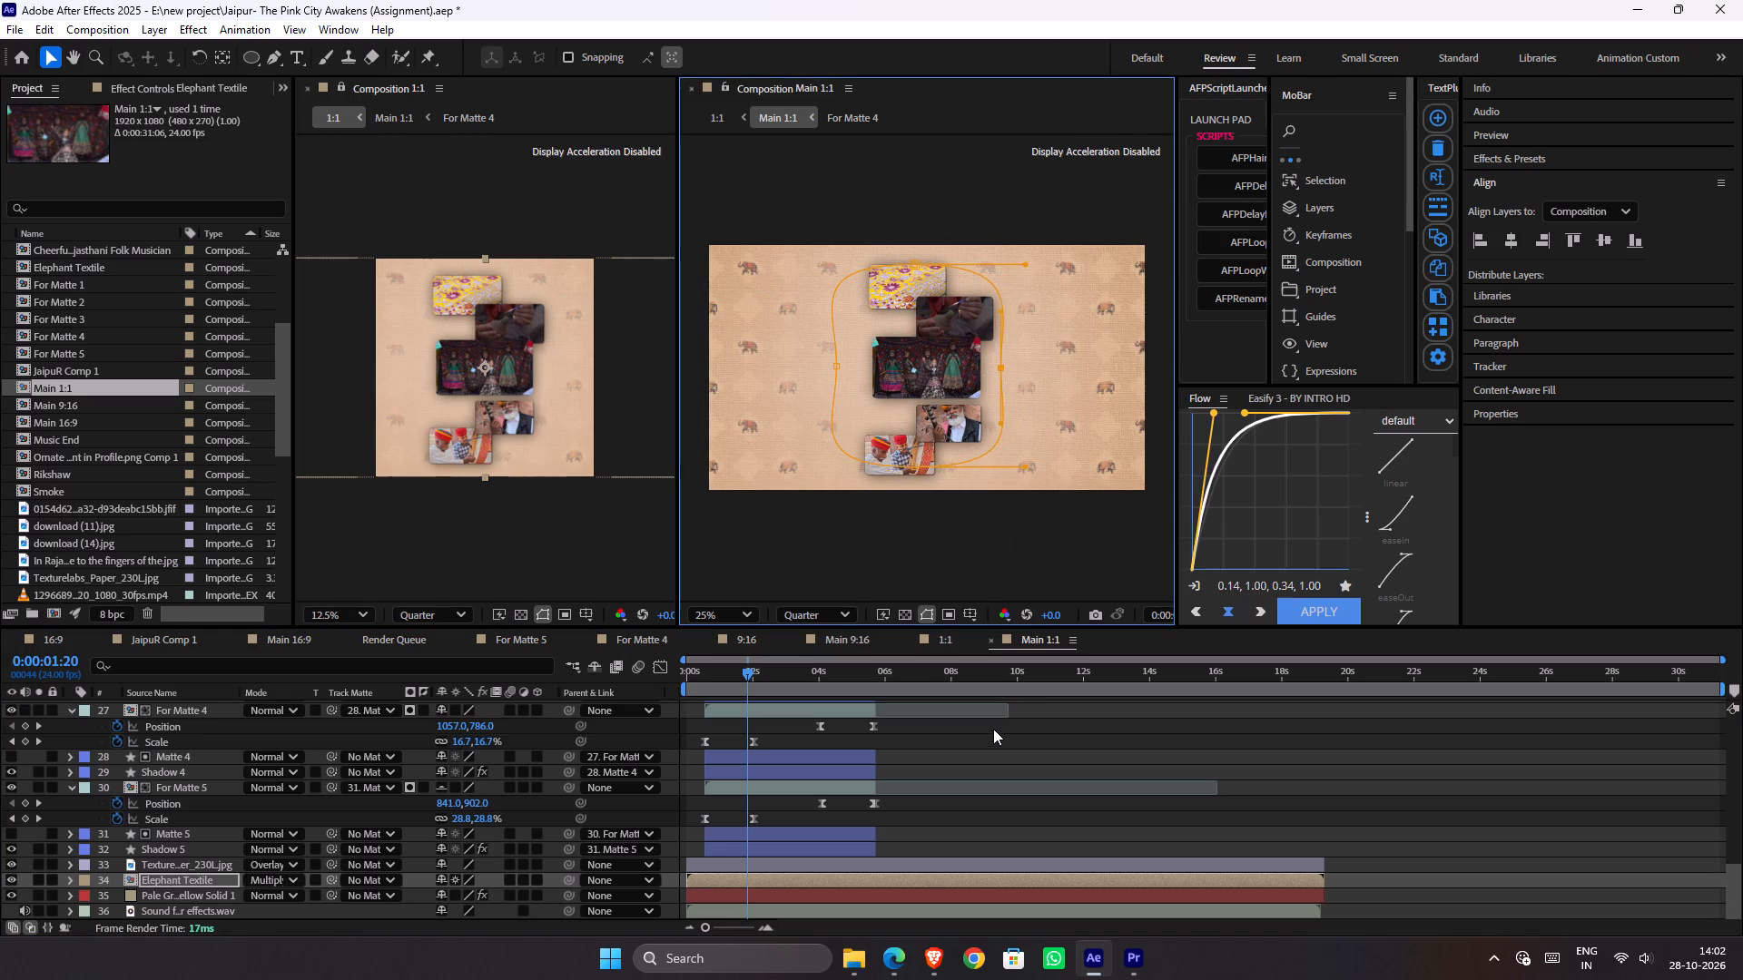
click(992, 731)
key(ctrl+s)
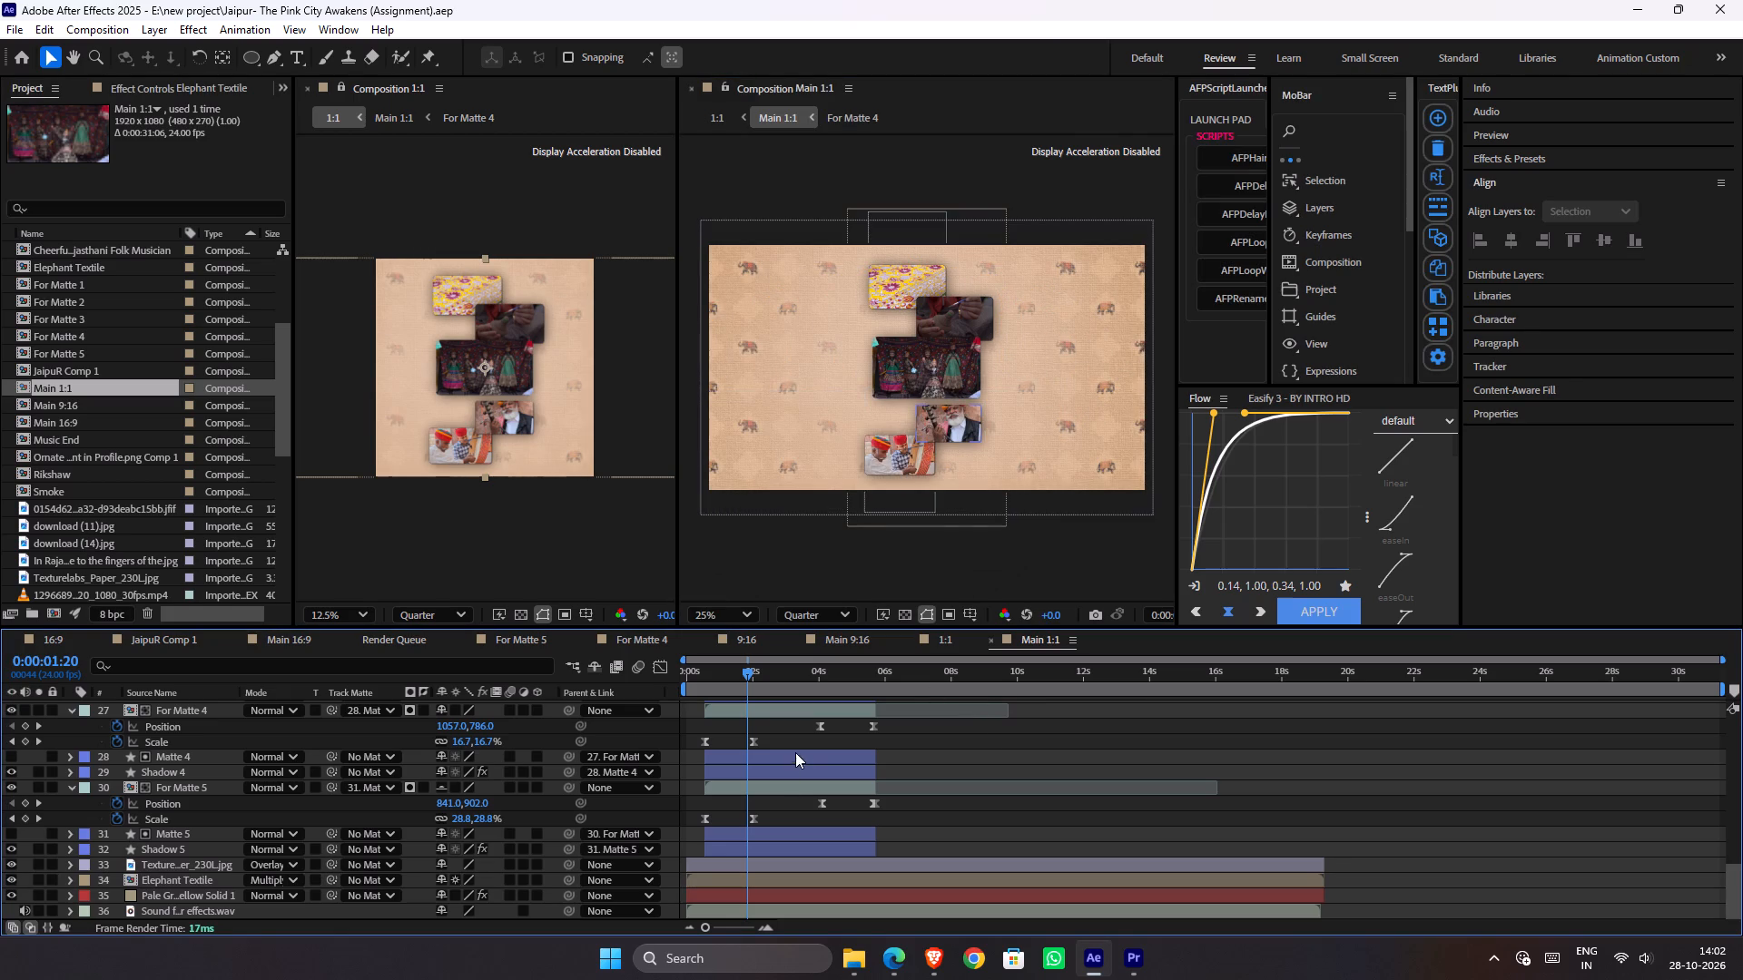
Set both scale keyframes of the For Matte 5 layer to 36% at 0:00:02:01.
click(759, 785)
key(k)
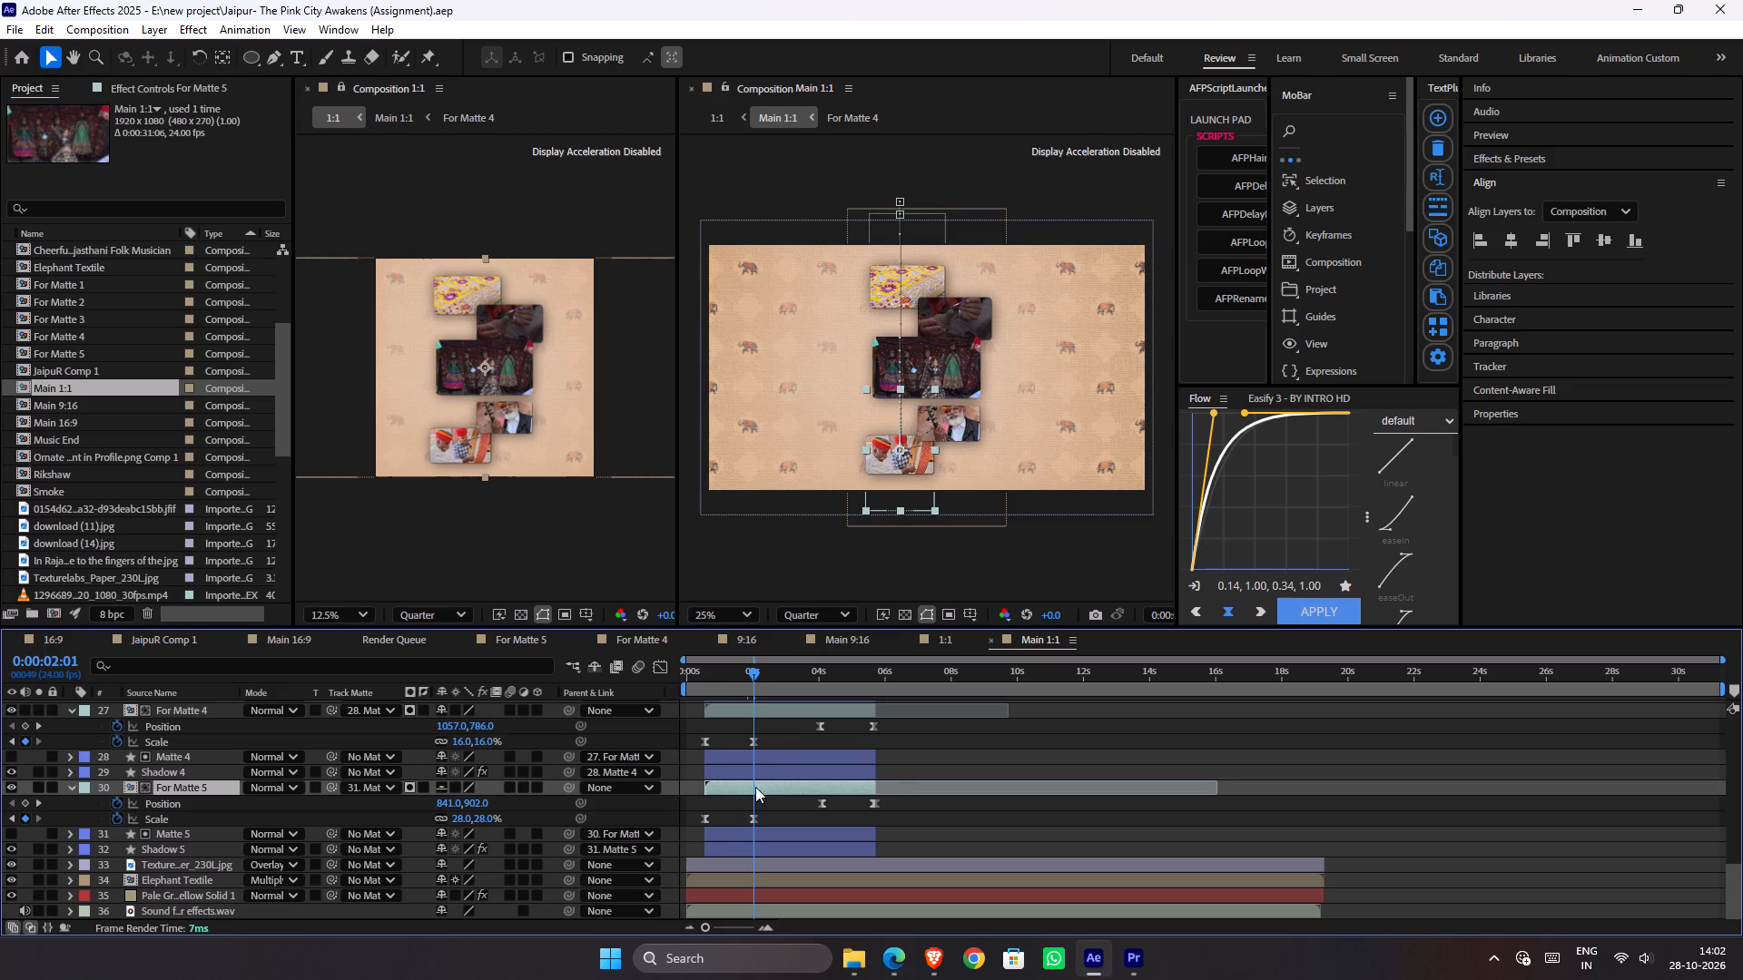
click(174, 821)
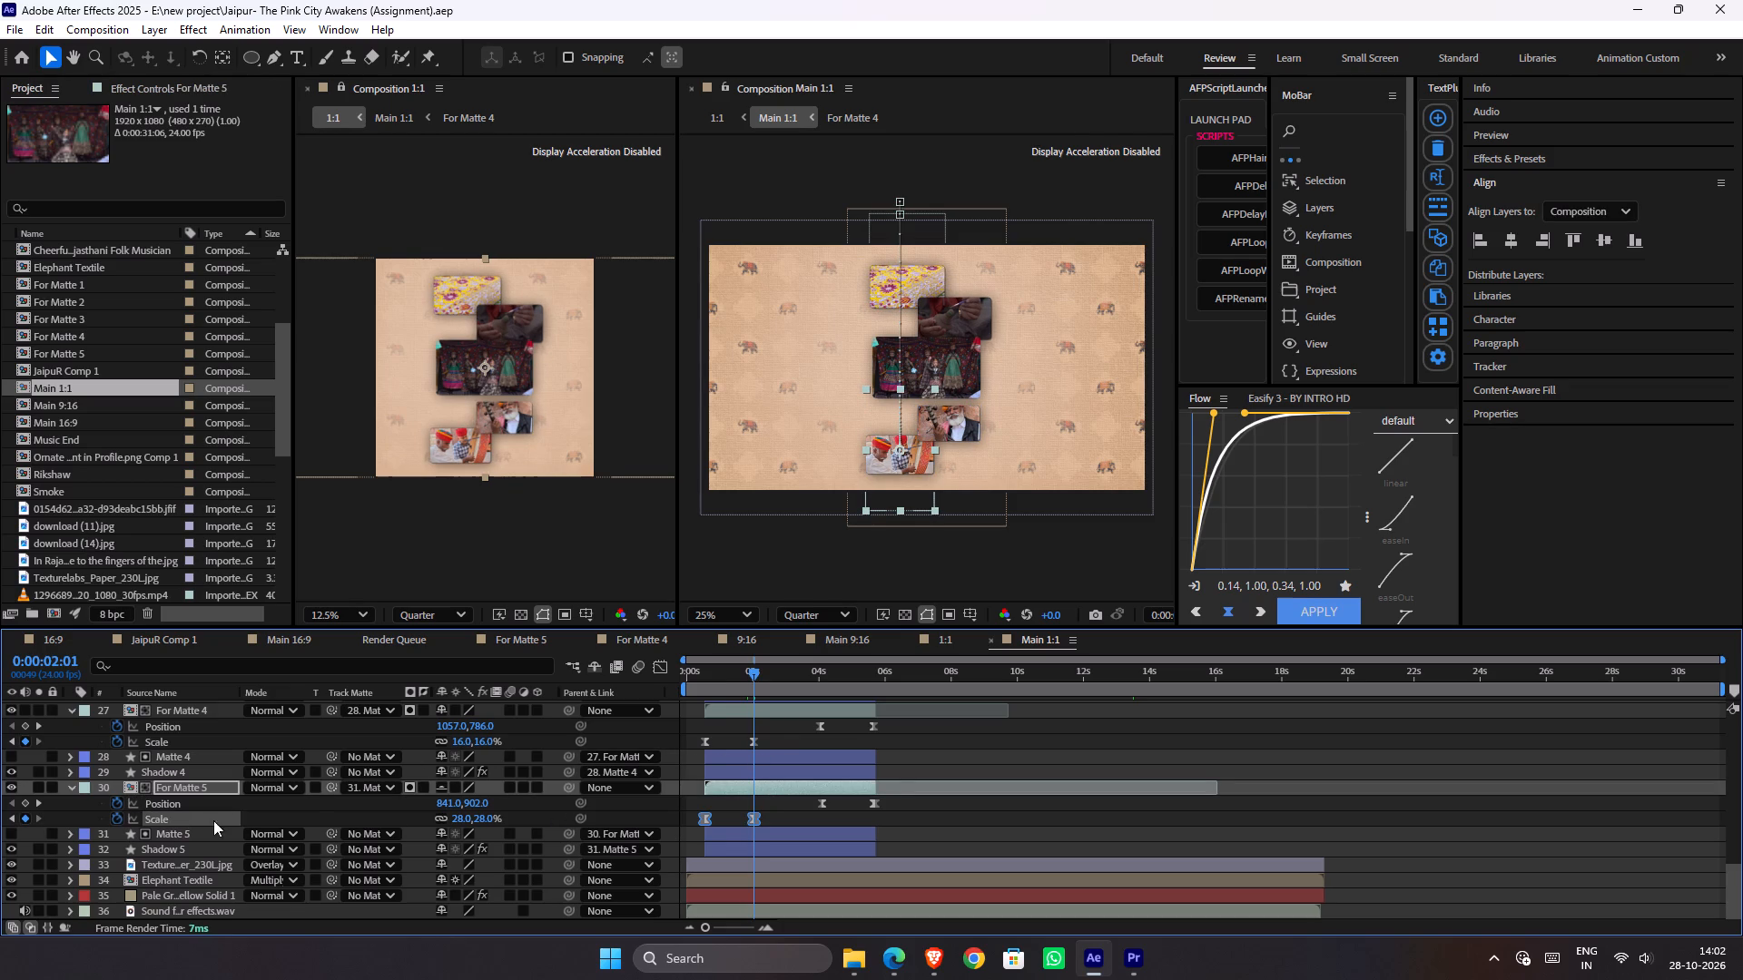
click(491, 816)
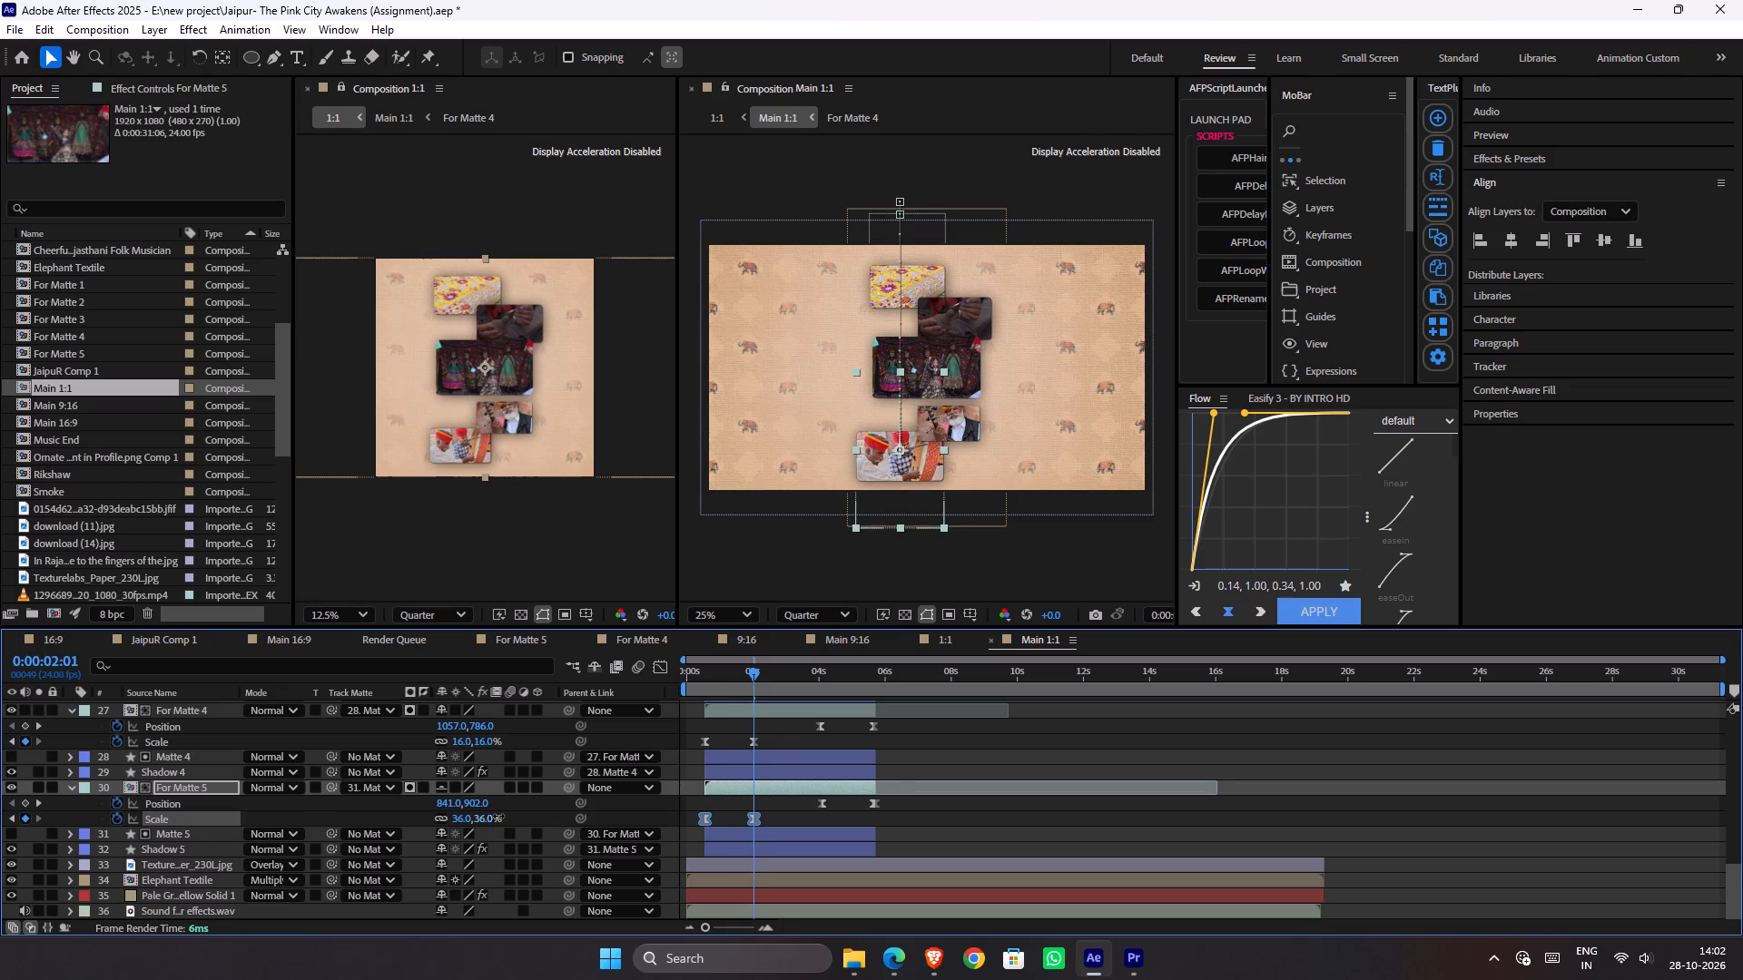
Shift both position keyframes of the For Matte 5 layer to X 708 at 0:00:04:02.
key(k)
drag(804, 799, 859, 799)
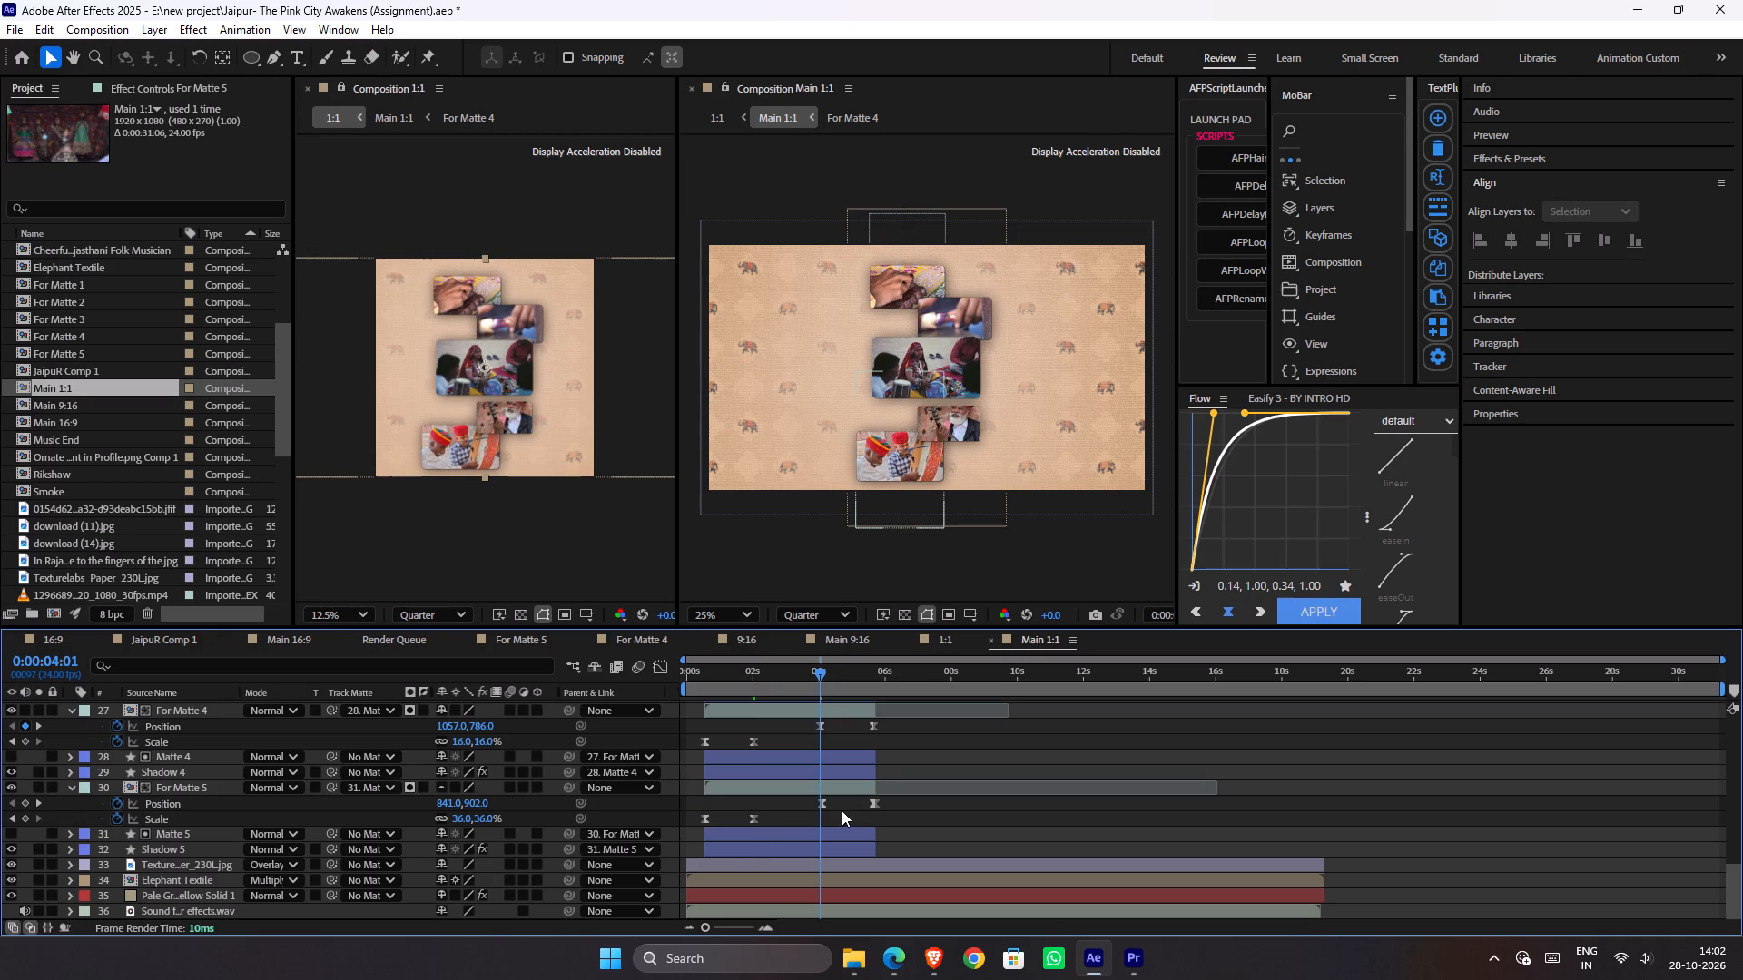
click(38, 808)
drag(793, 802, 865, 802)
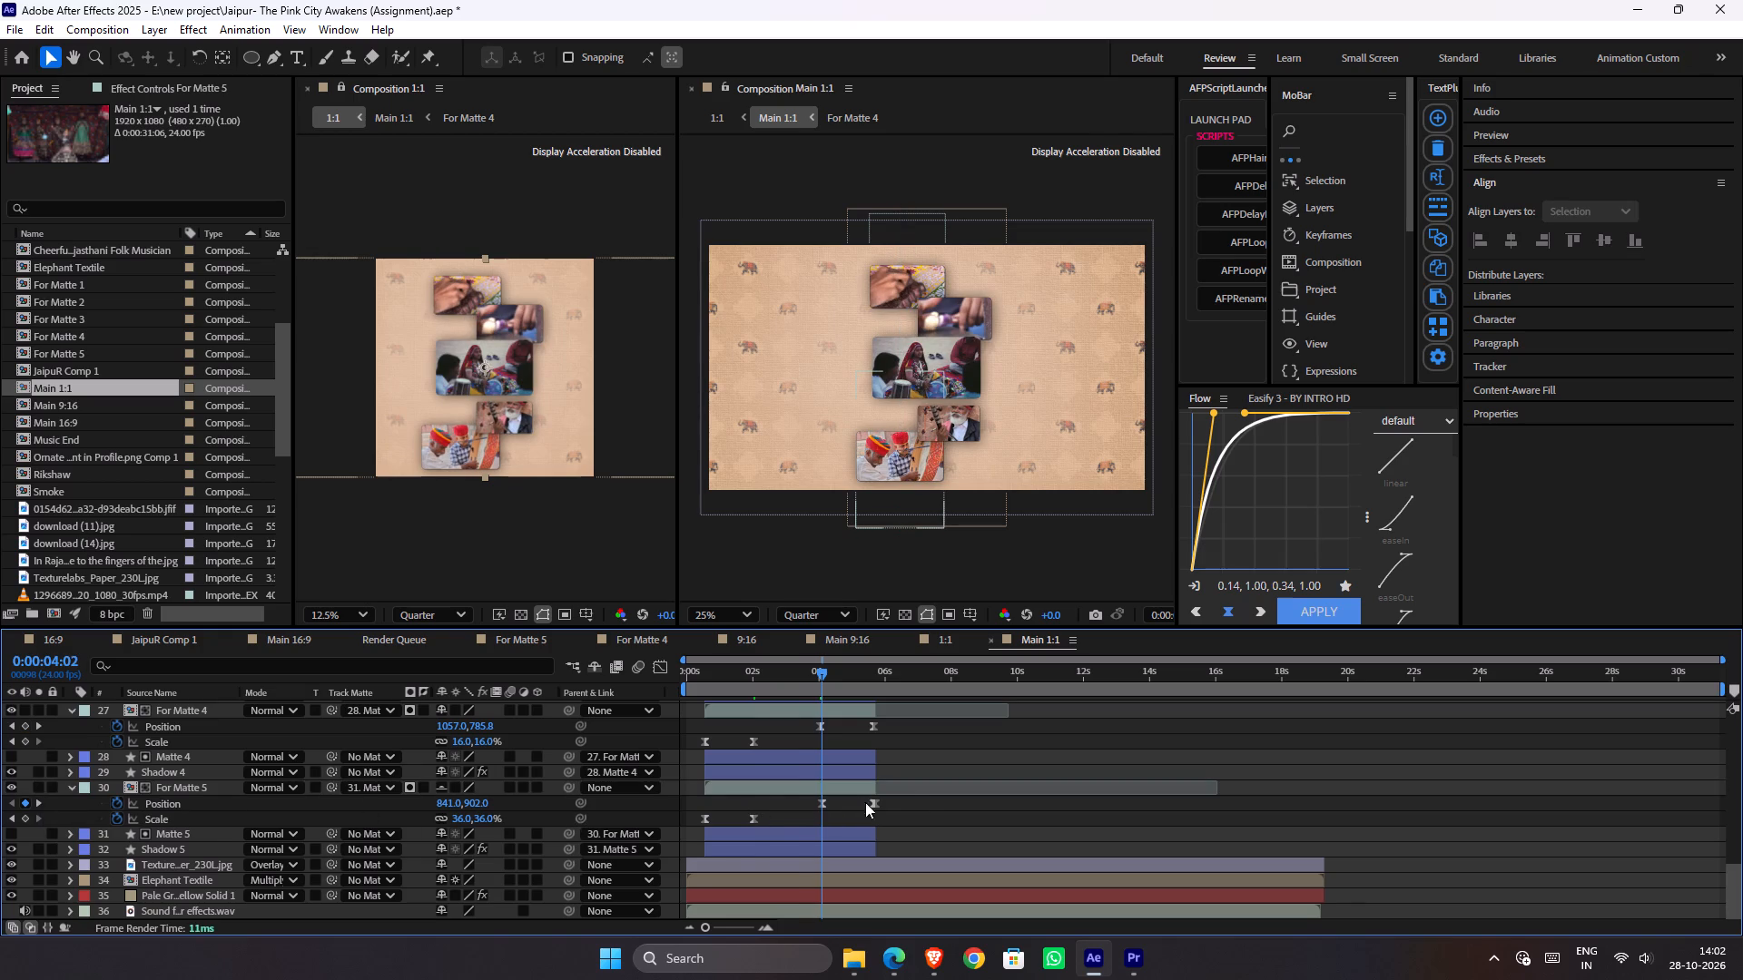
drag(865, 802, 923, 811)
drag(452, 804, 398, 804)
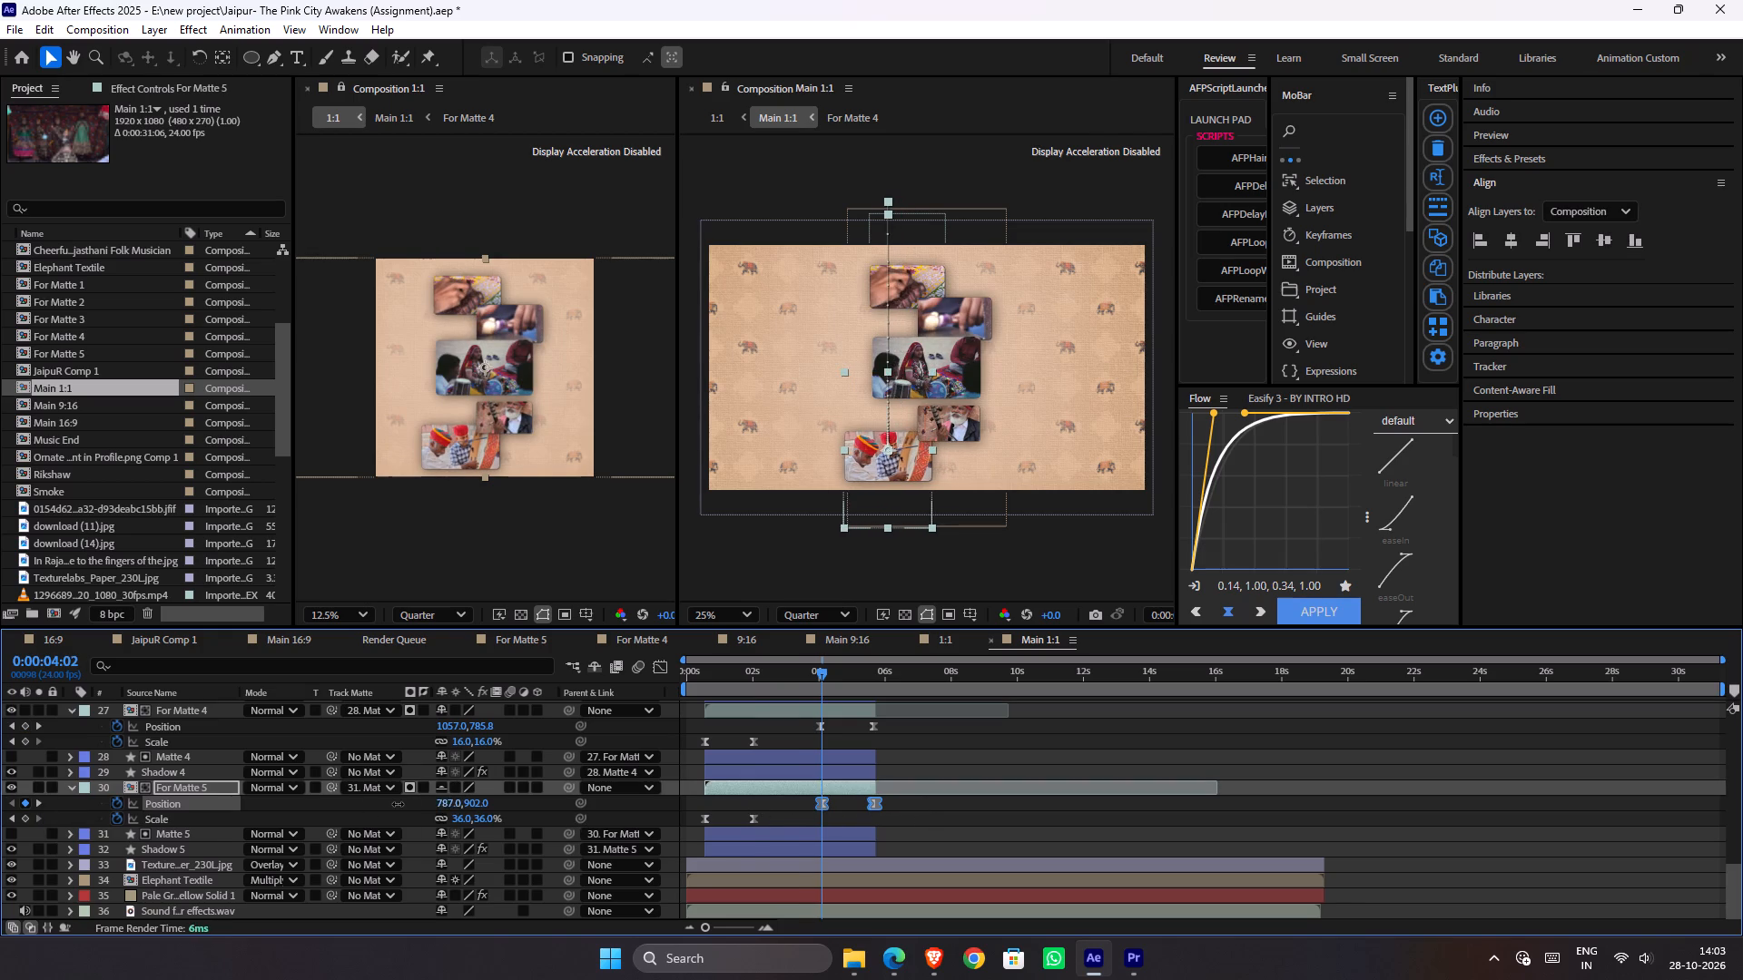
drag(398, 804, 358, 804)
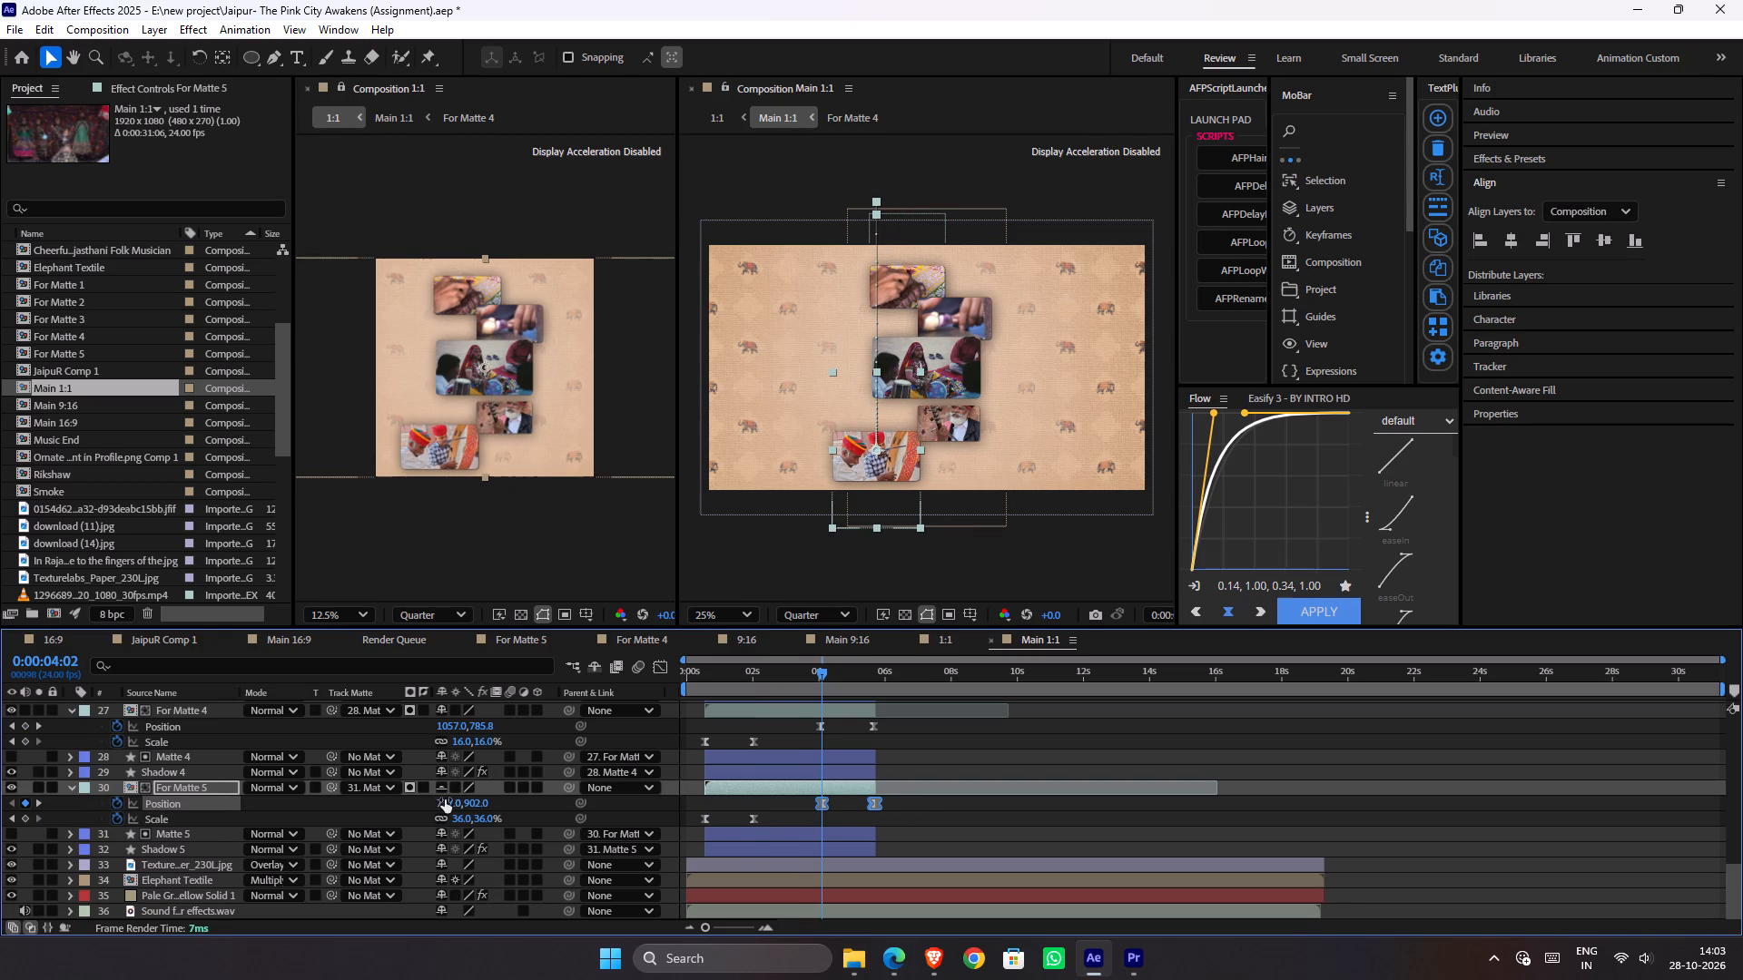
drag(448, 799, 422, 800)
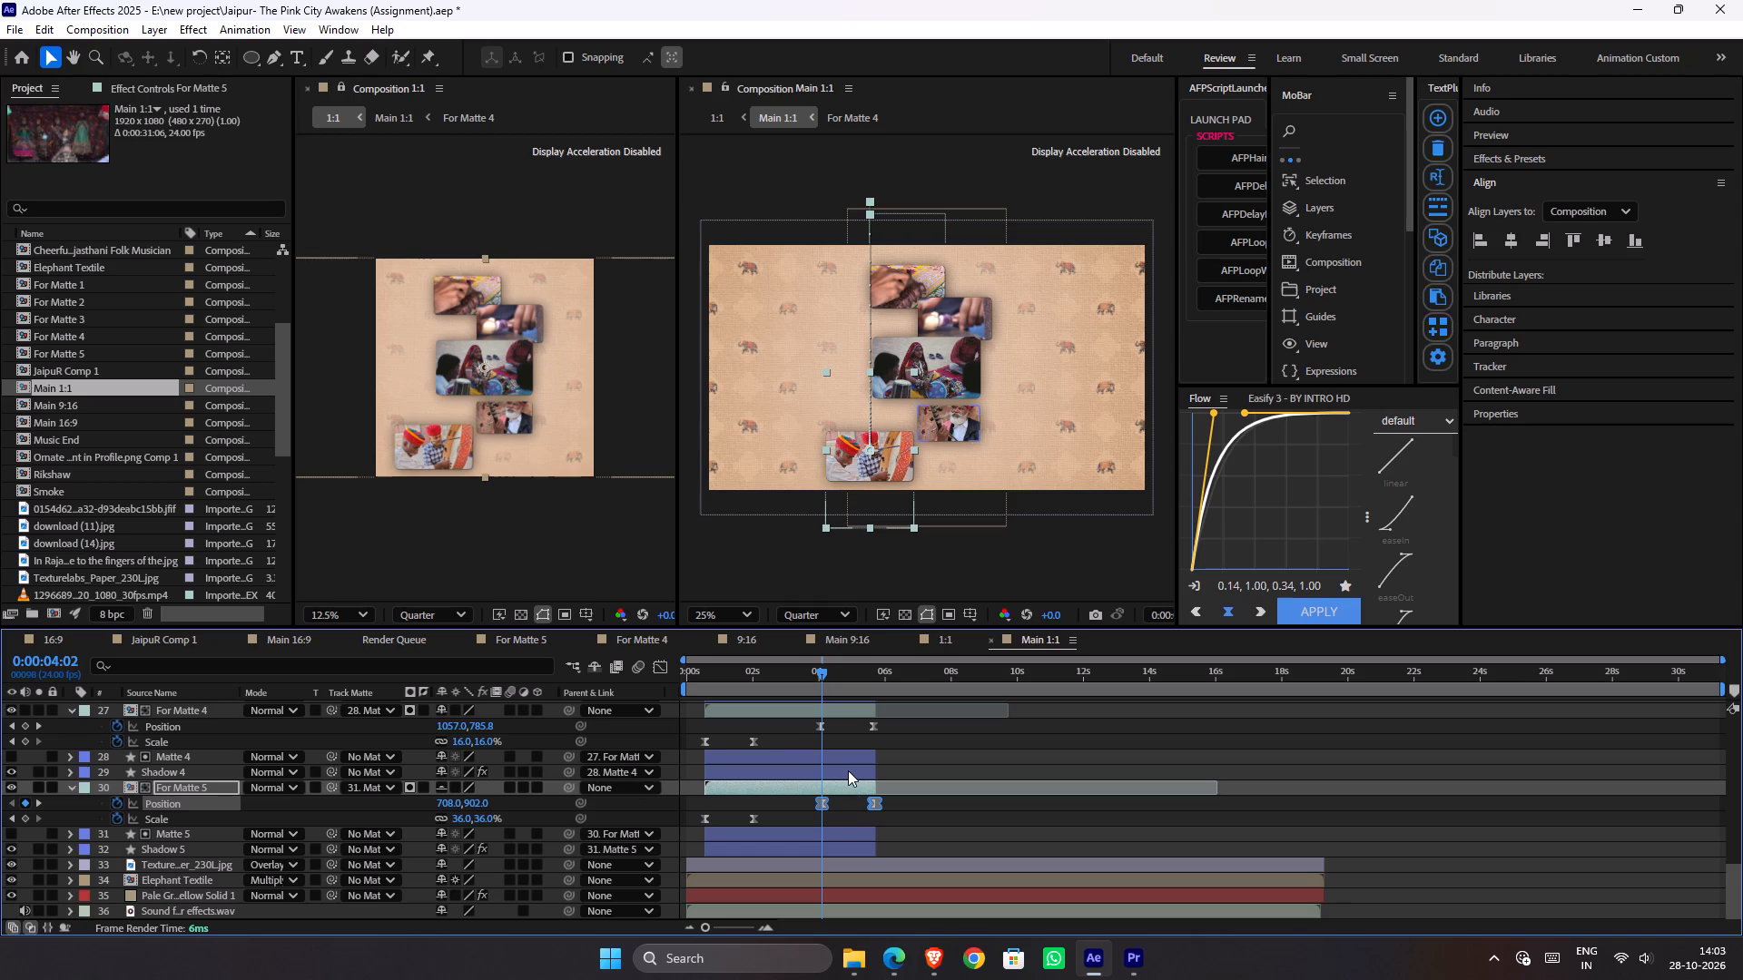
Shift both position keyframes of the For Matte 4 layer to X 1172 at 0:00:04:01.
drag(804, 730, 901, 721)
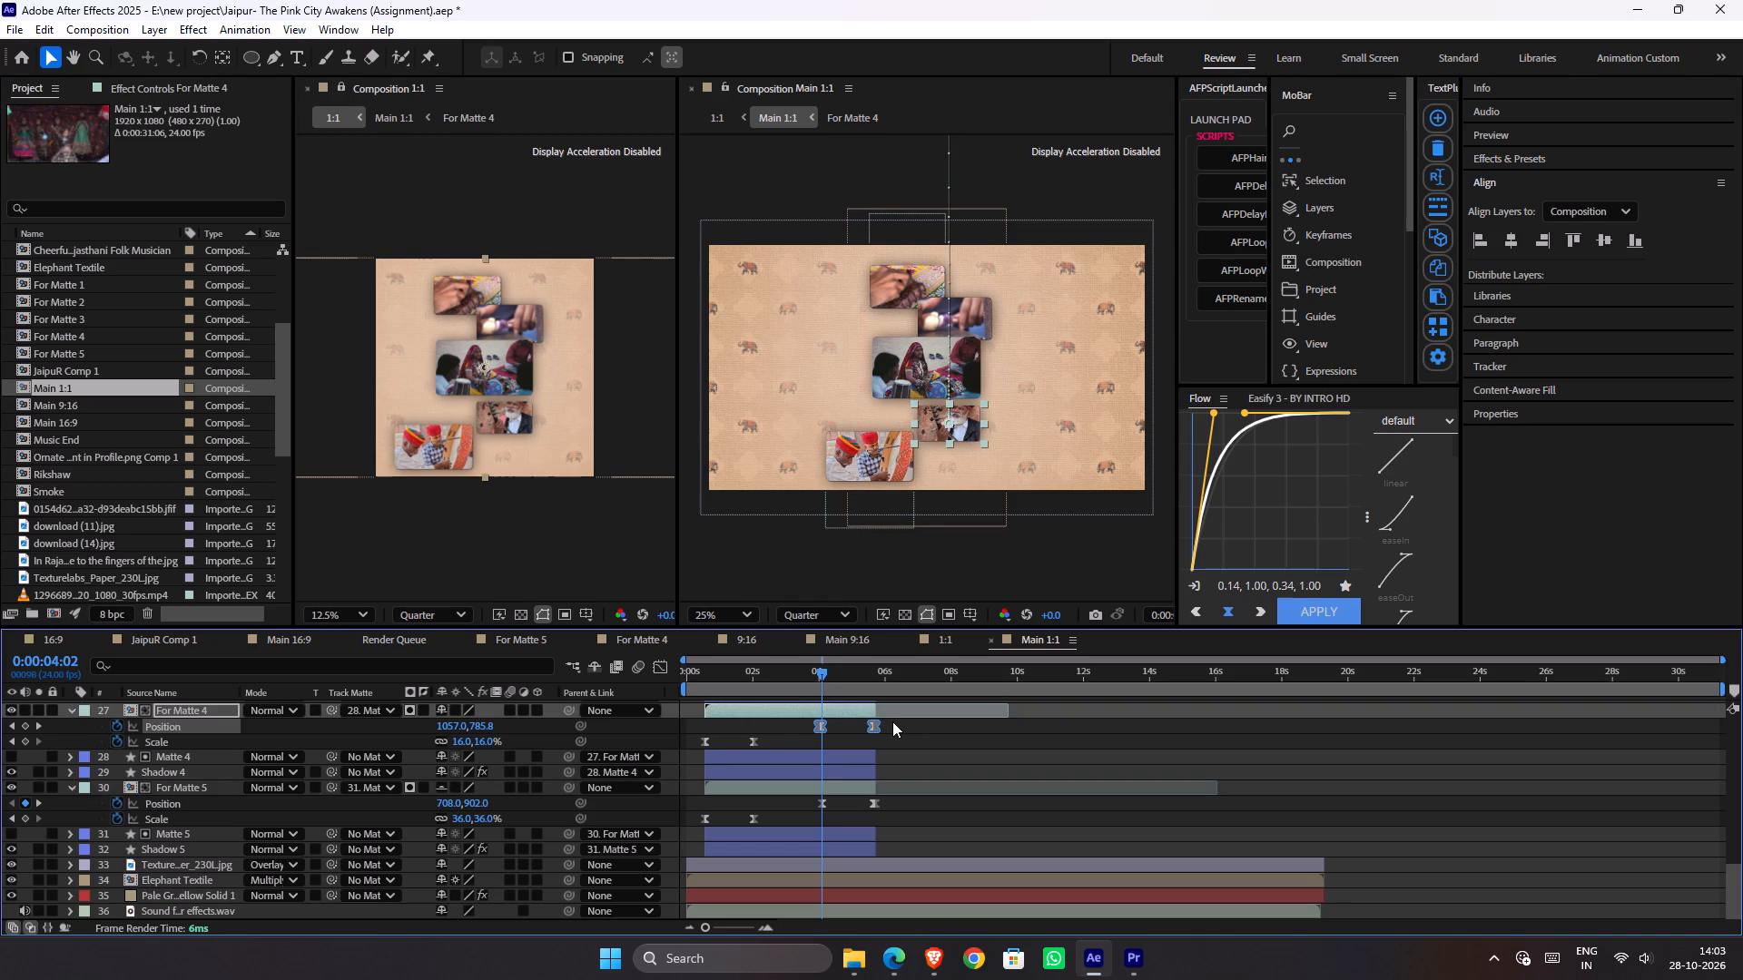
key(j)
drag(448, 726, 527, 726)
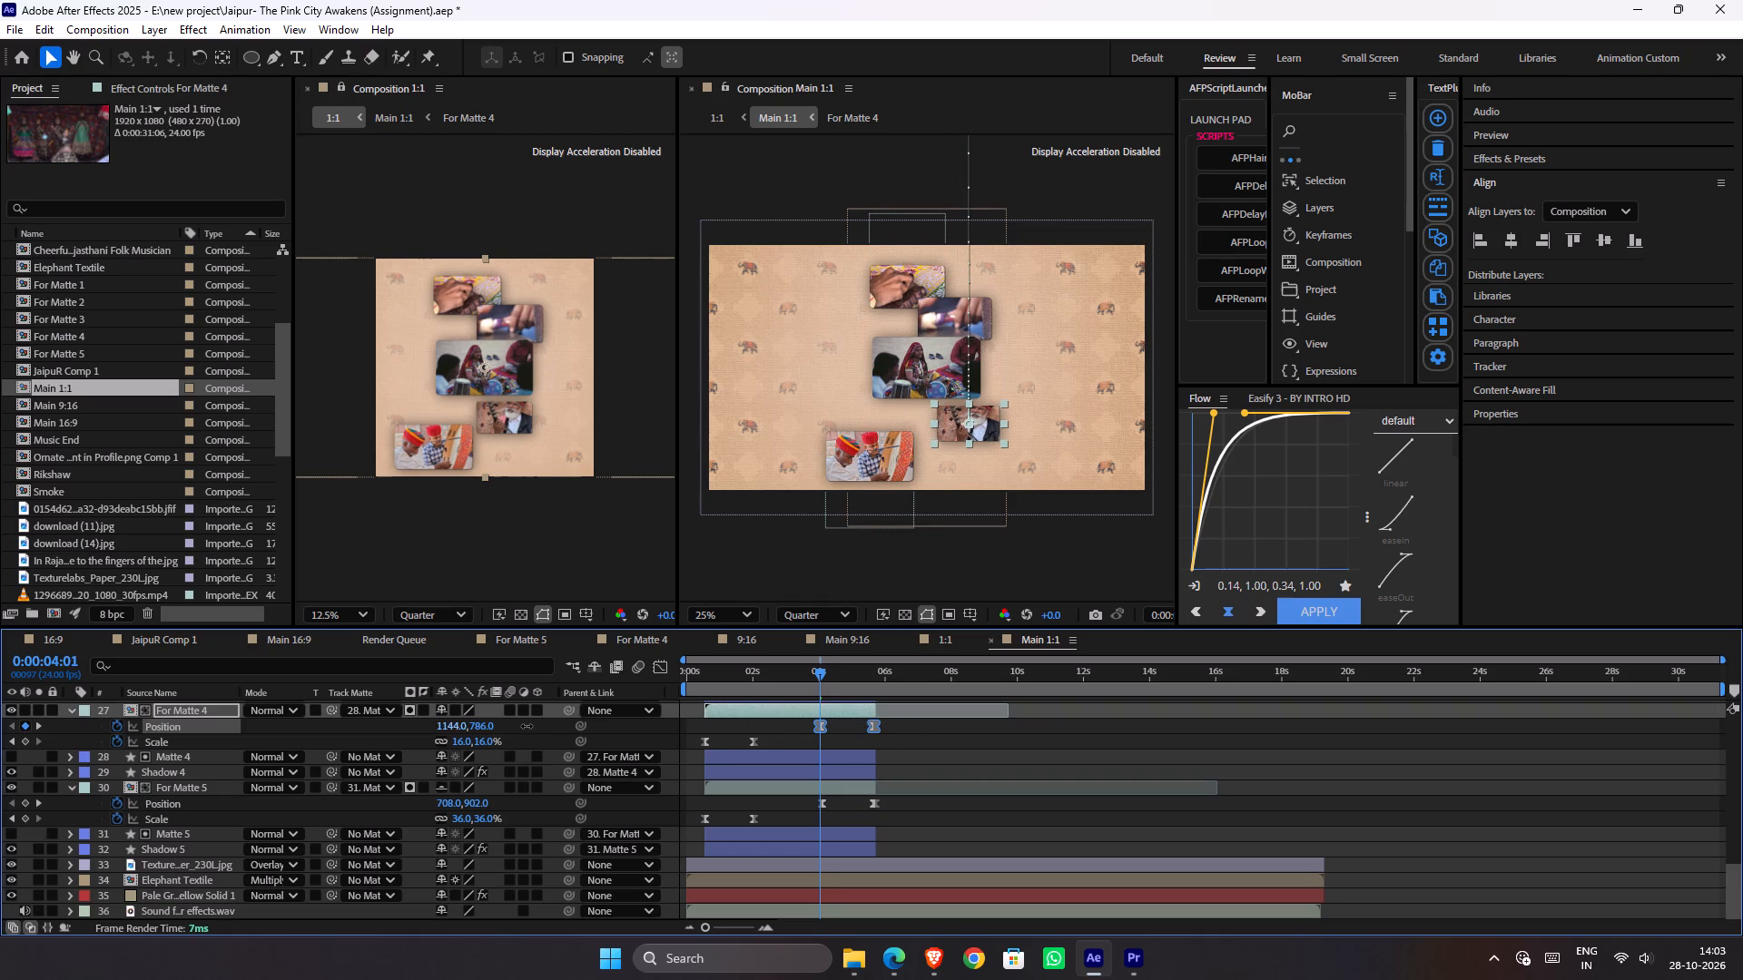
drag(527, 726, 532, 726)
drag(455, 728, 477, 732)
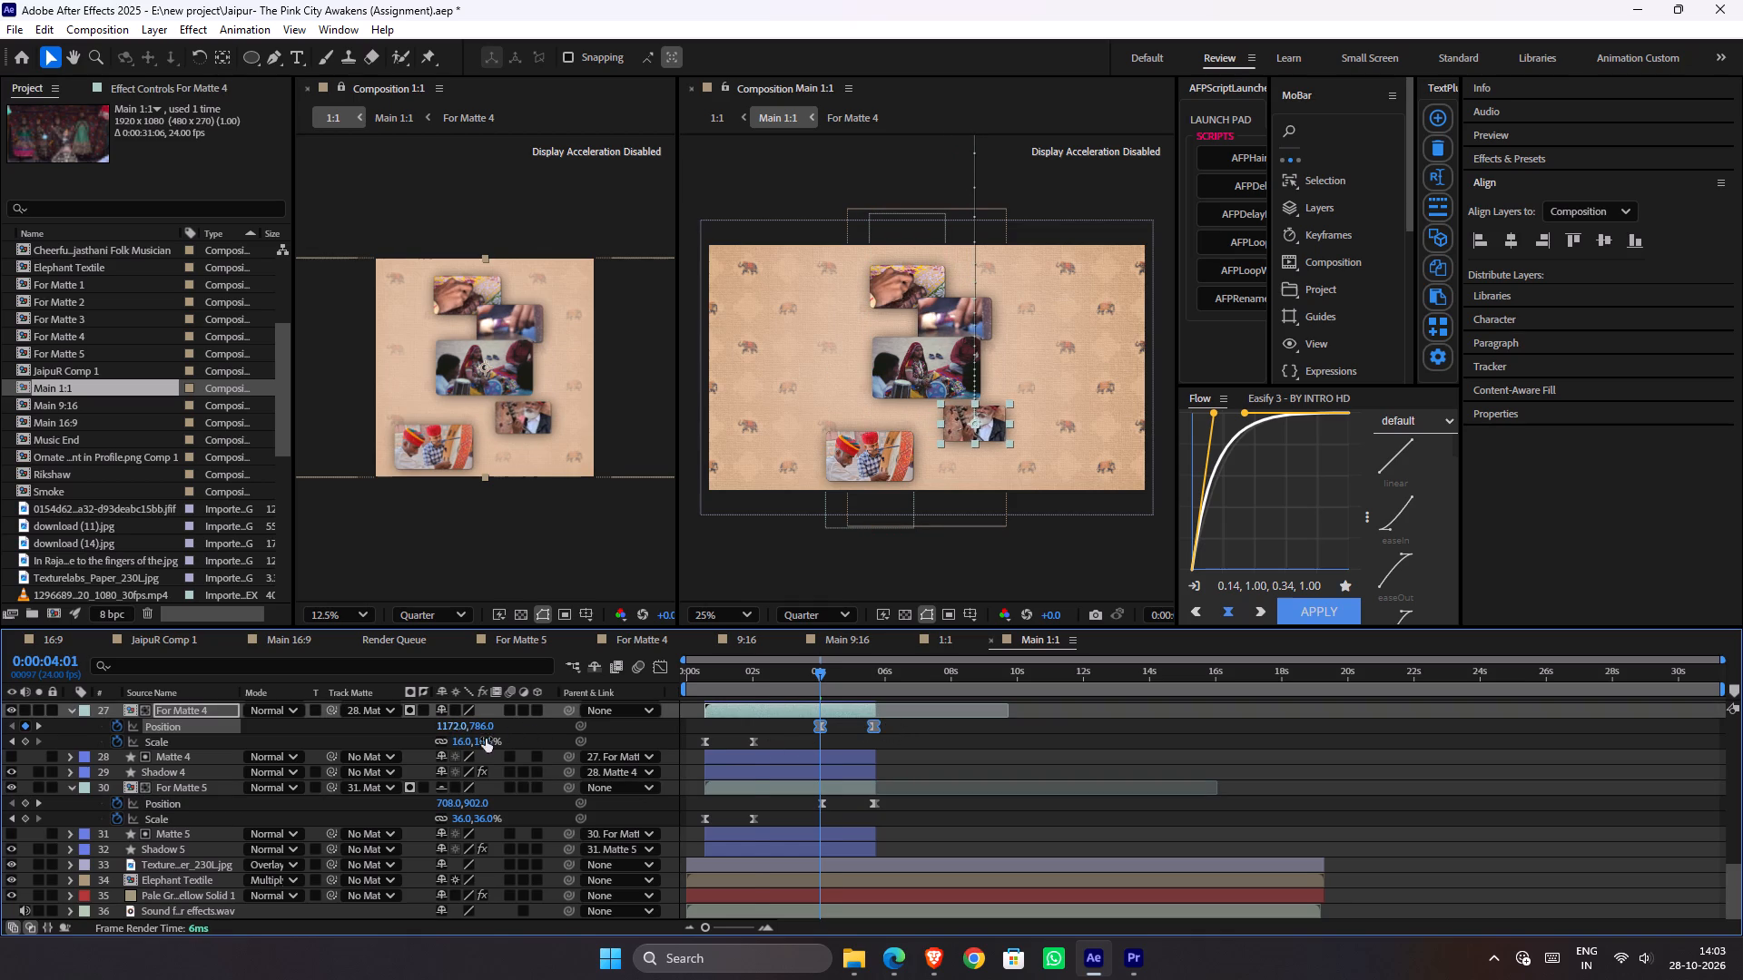
Set both scale keyframes of the For Matte 4 layer to 23% at 0:00:02:01, undoing any accidental keyframe shift.
key(j)
drag(756, 742, 653, 737)
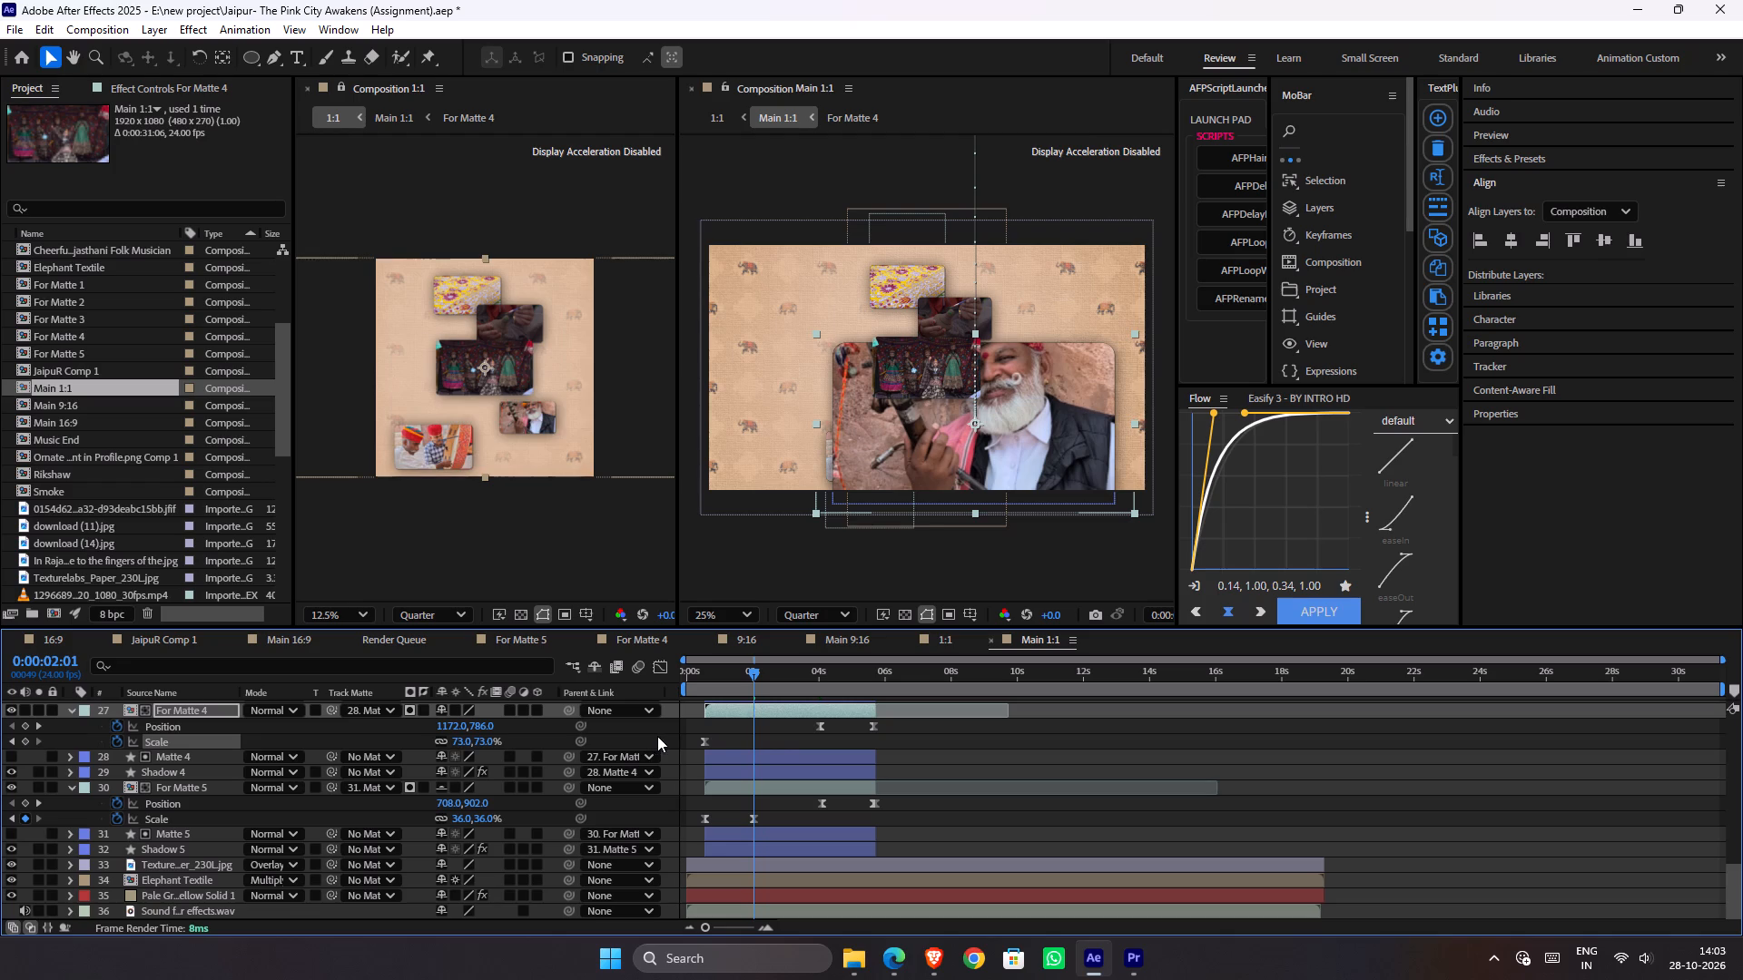
key(ctrl+z)
drag(779, 732, 662, 755)
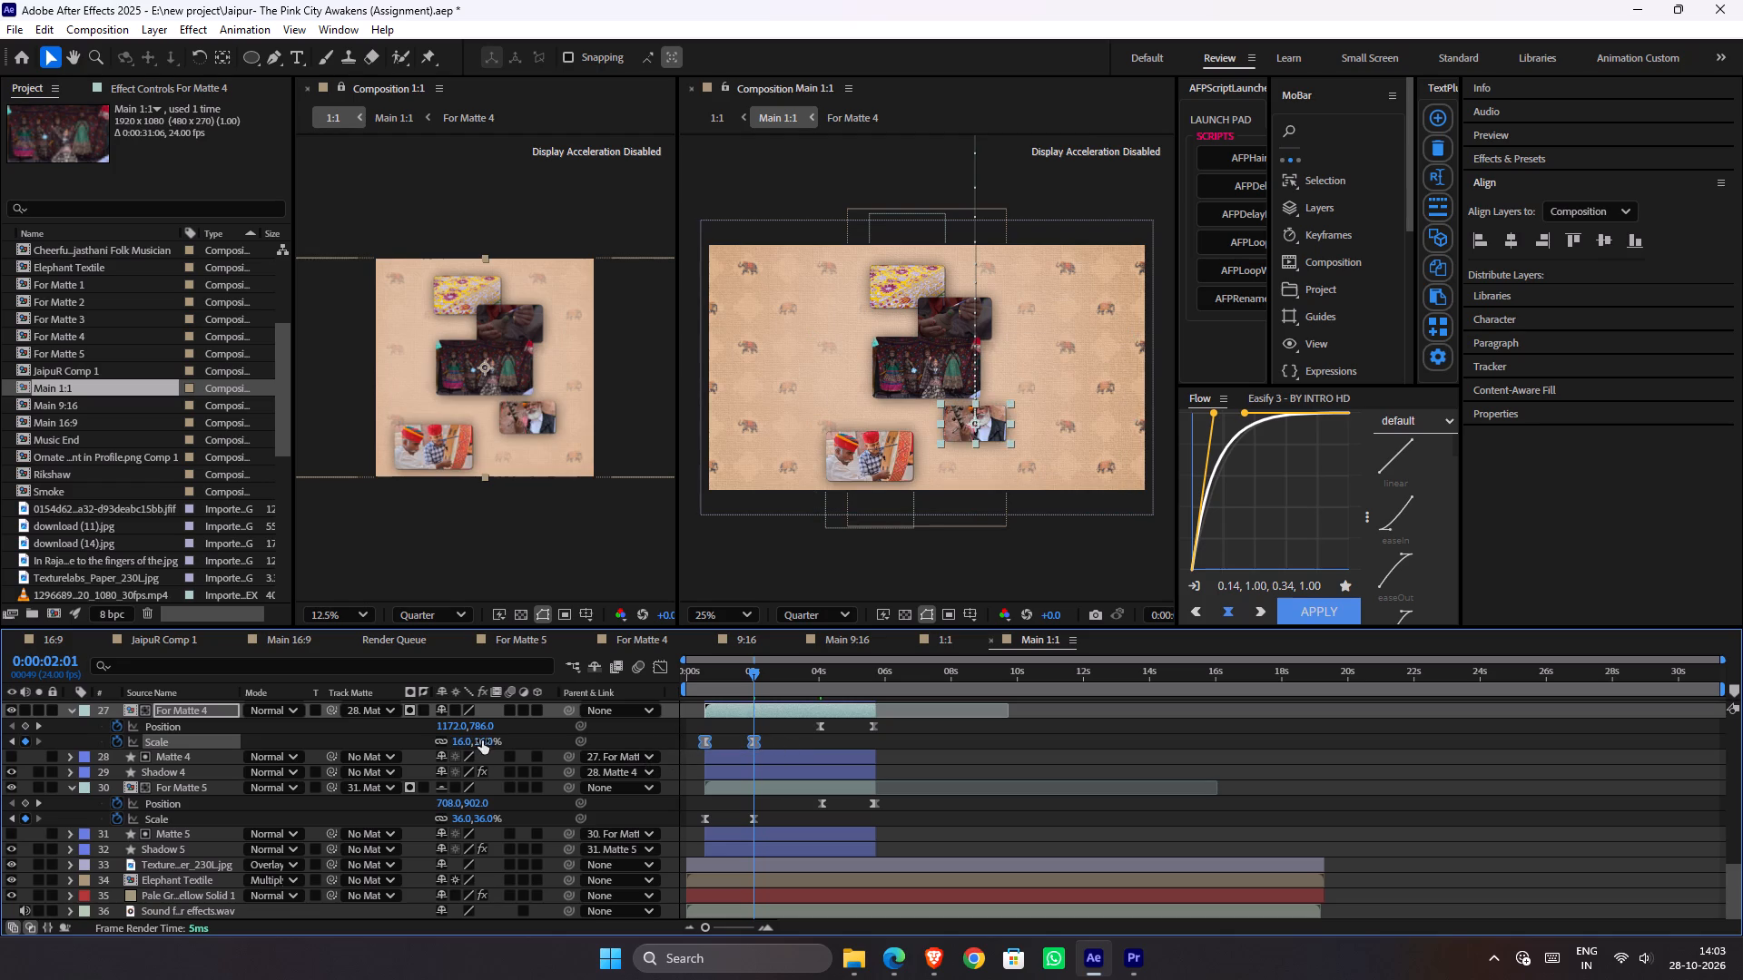
click(482, 740)
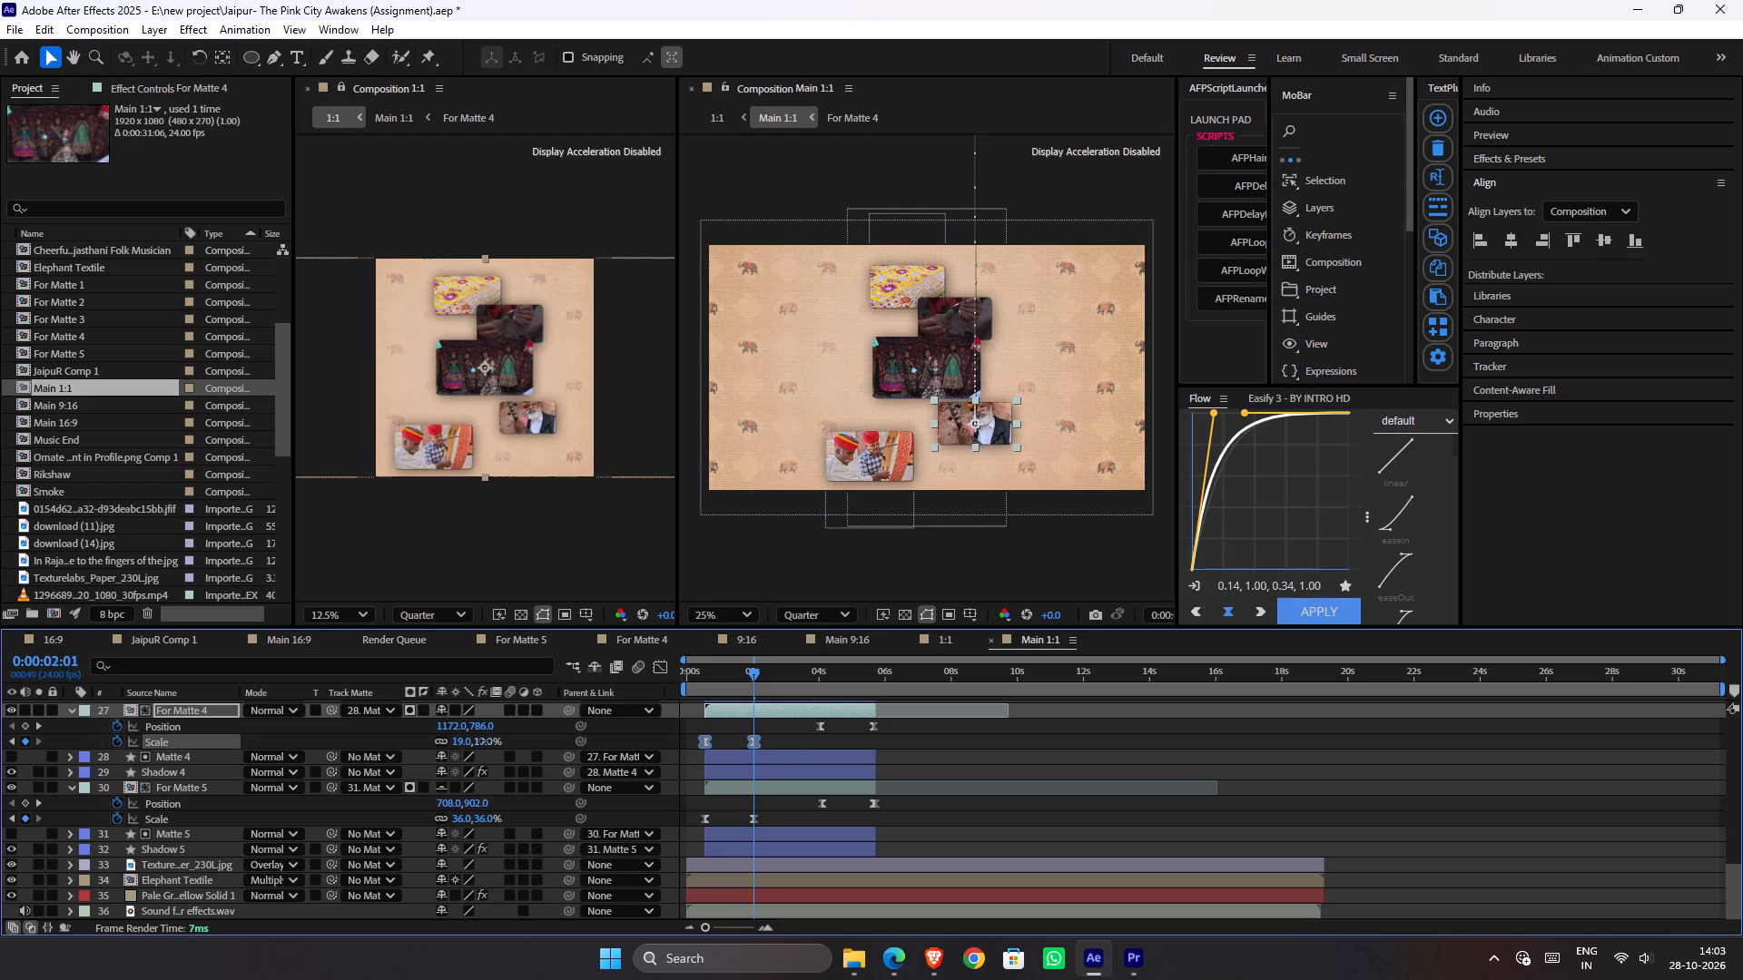
click(490, 736)
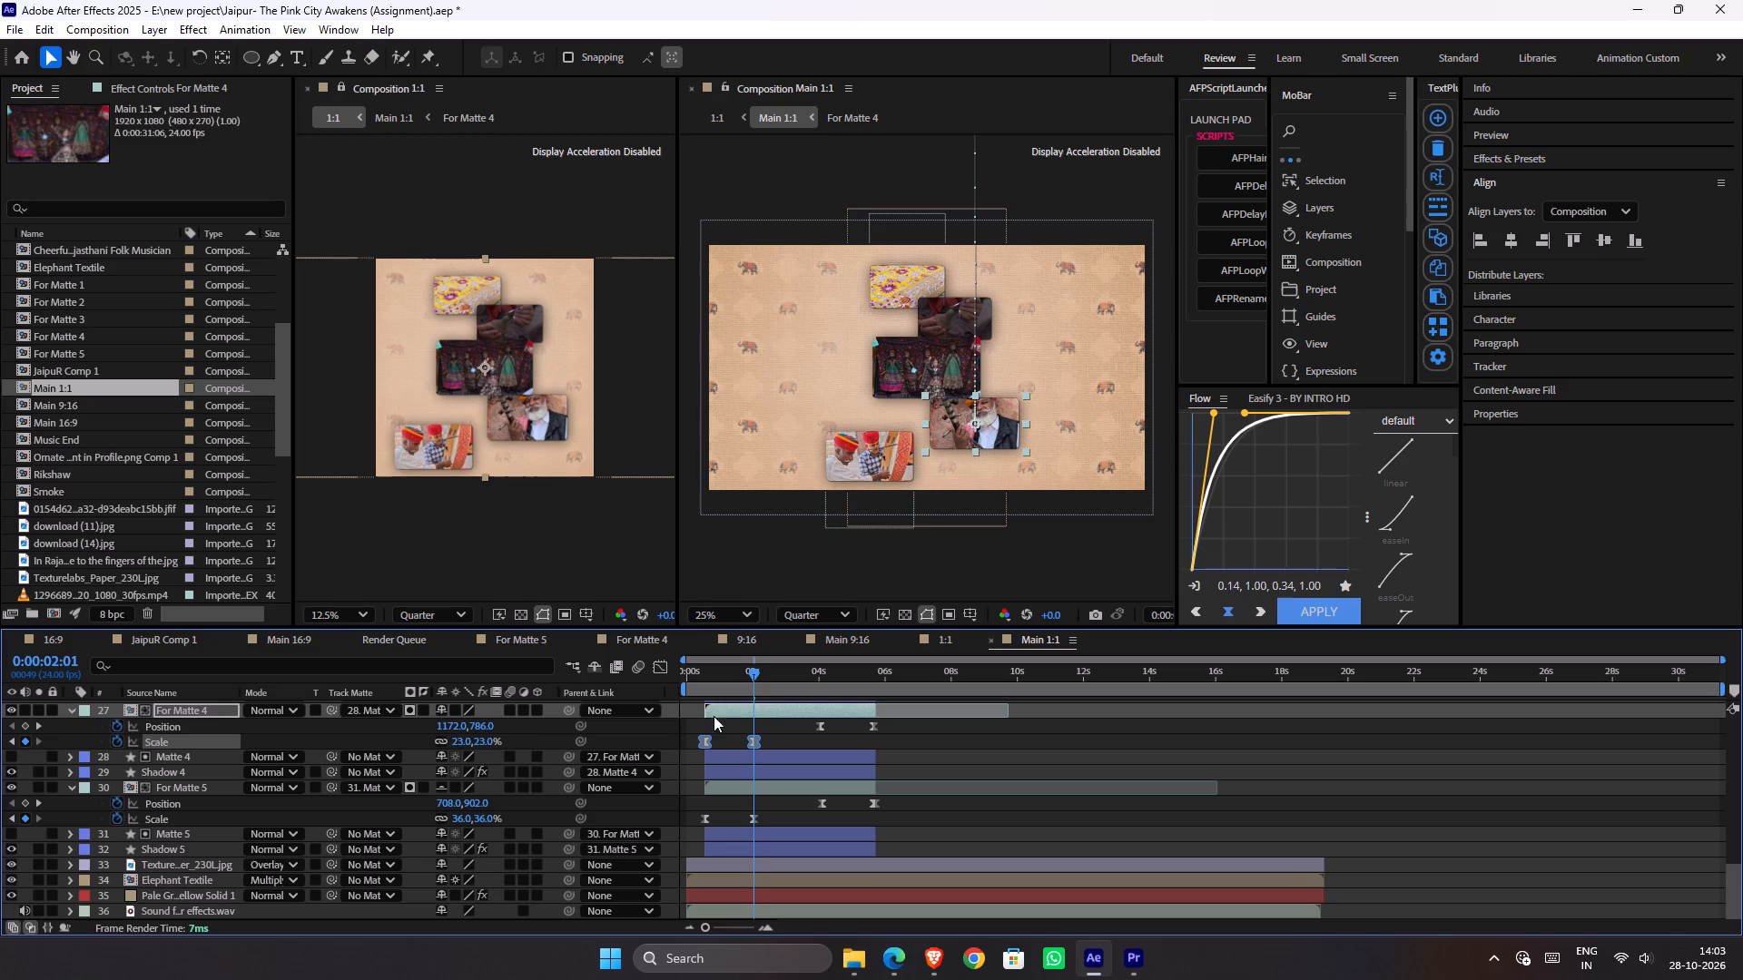
Lower the For Matte 4 layer by setting its position keyframes to Y 798 at 0:00:04:01.
key(k)
drag(809, 731, 848, 714)
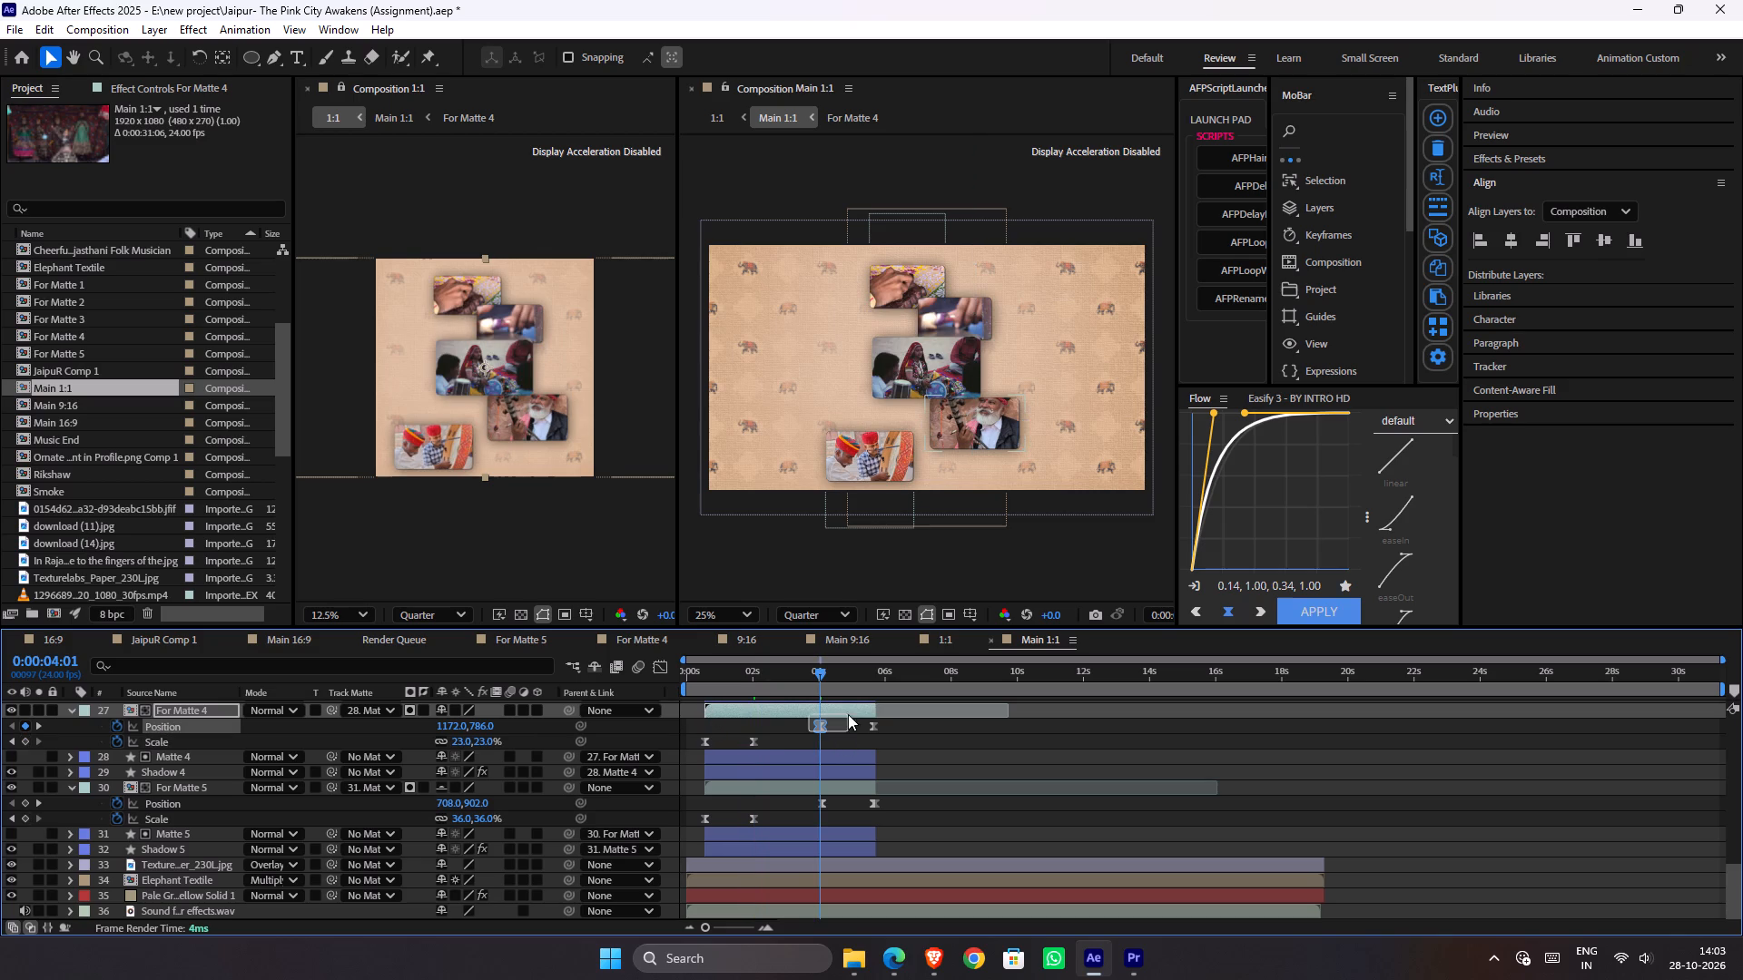
drag(848, 714, 907, 705)
drag(487, 726, 497, 727)
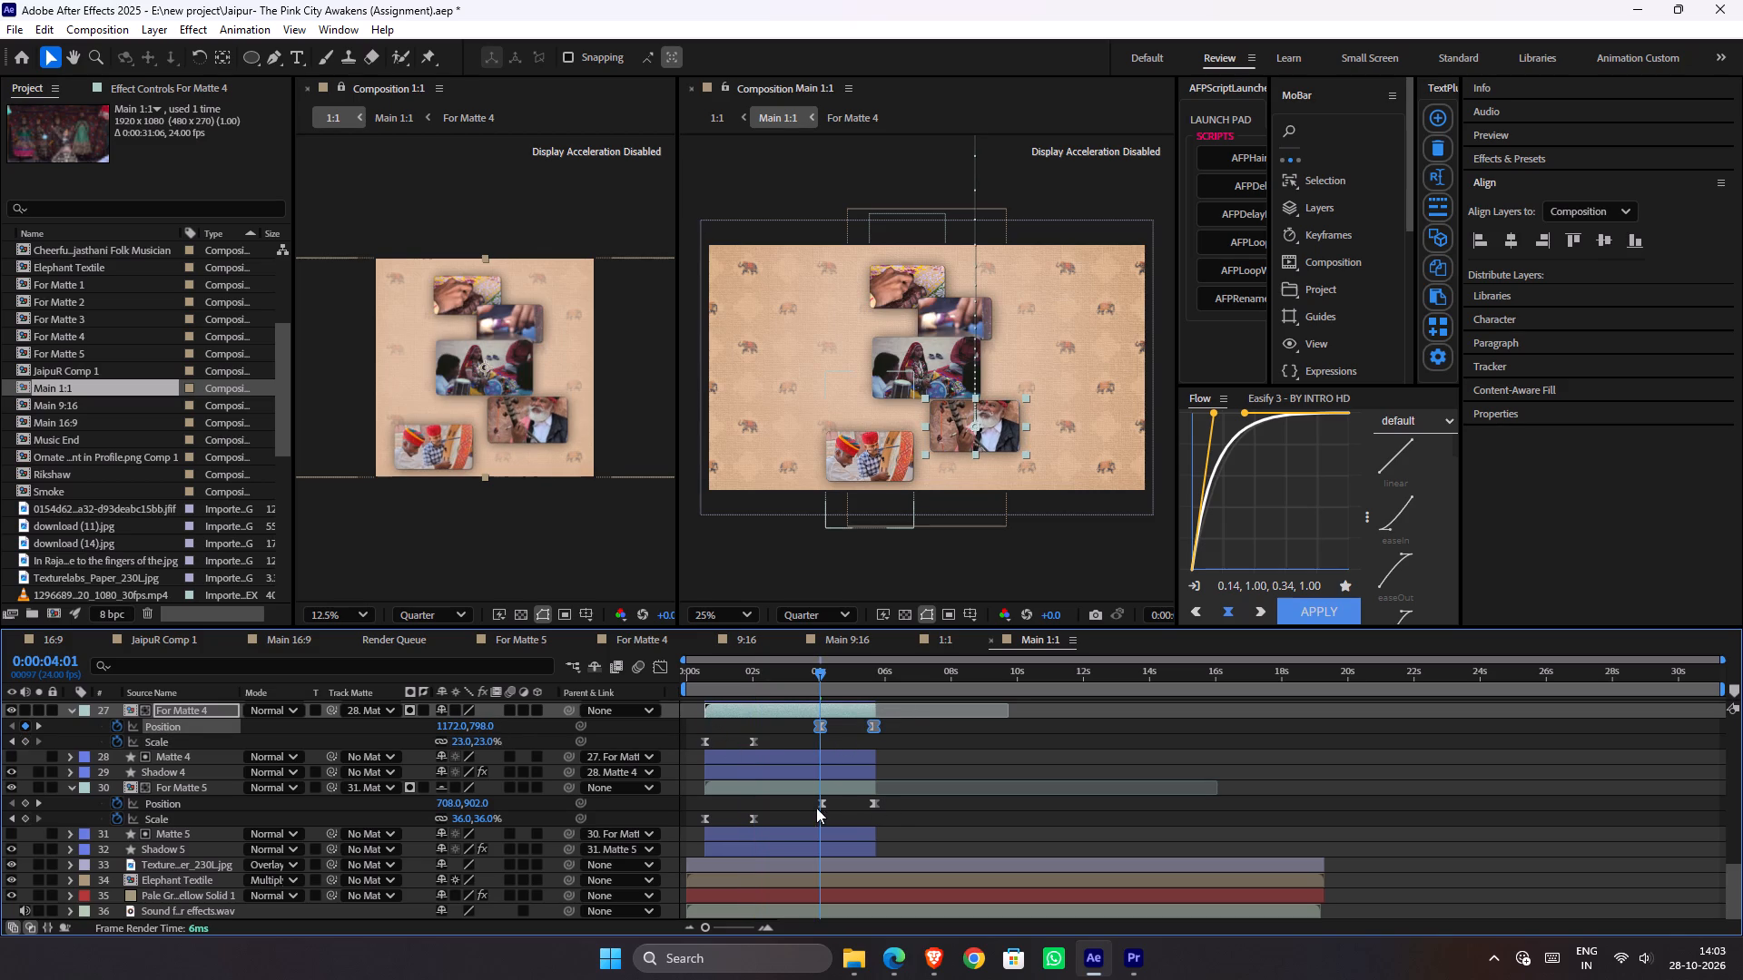
Shift both position keyframes of the For Matte 5 layer to X 766 at 0:00:04:02.
drag(816, 808, 896, 798)
key(k)
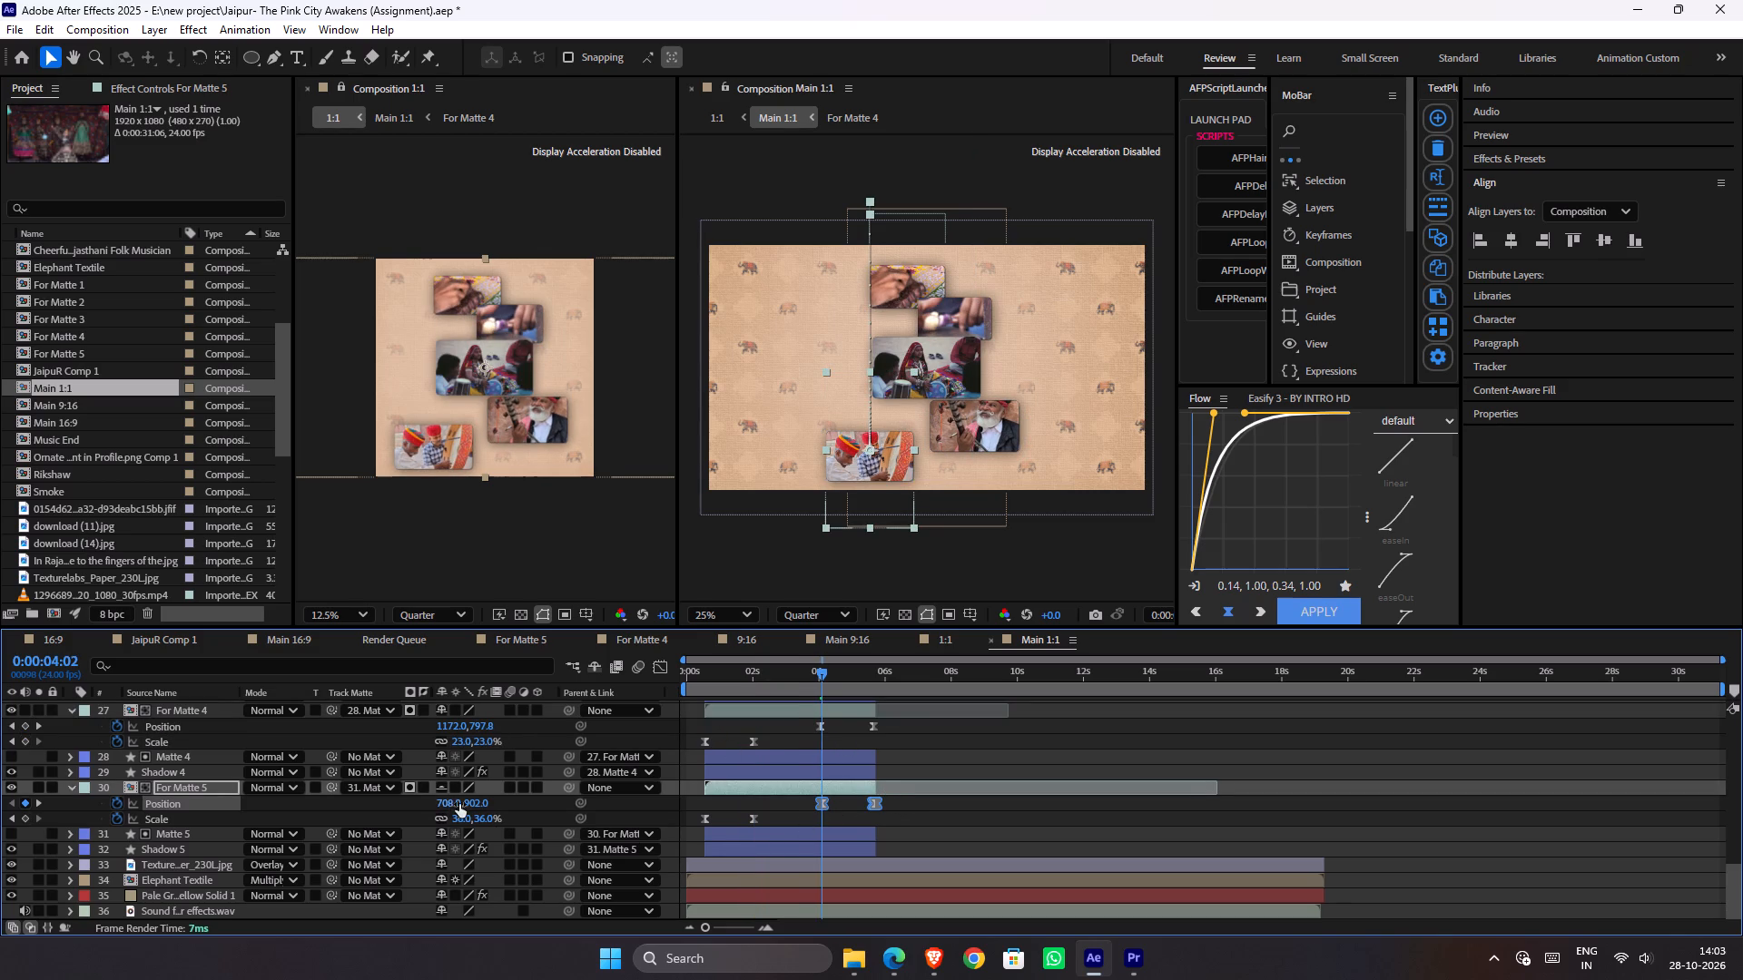
drag(447, 805, 499, 805)
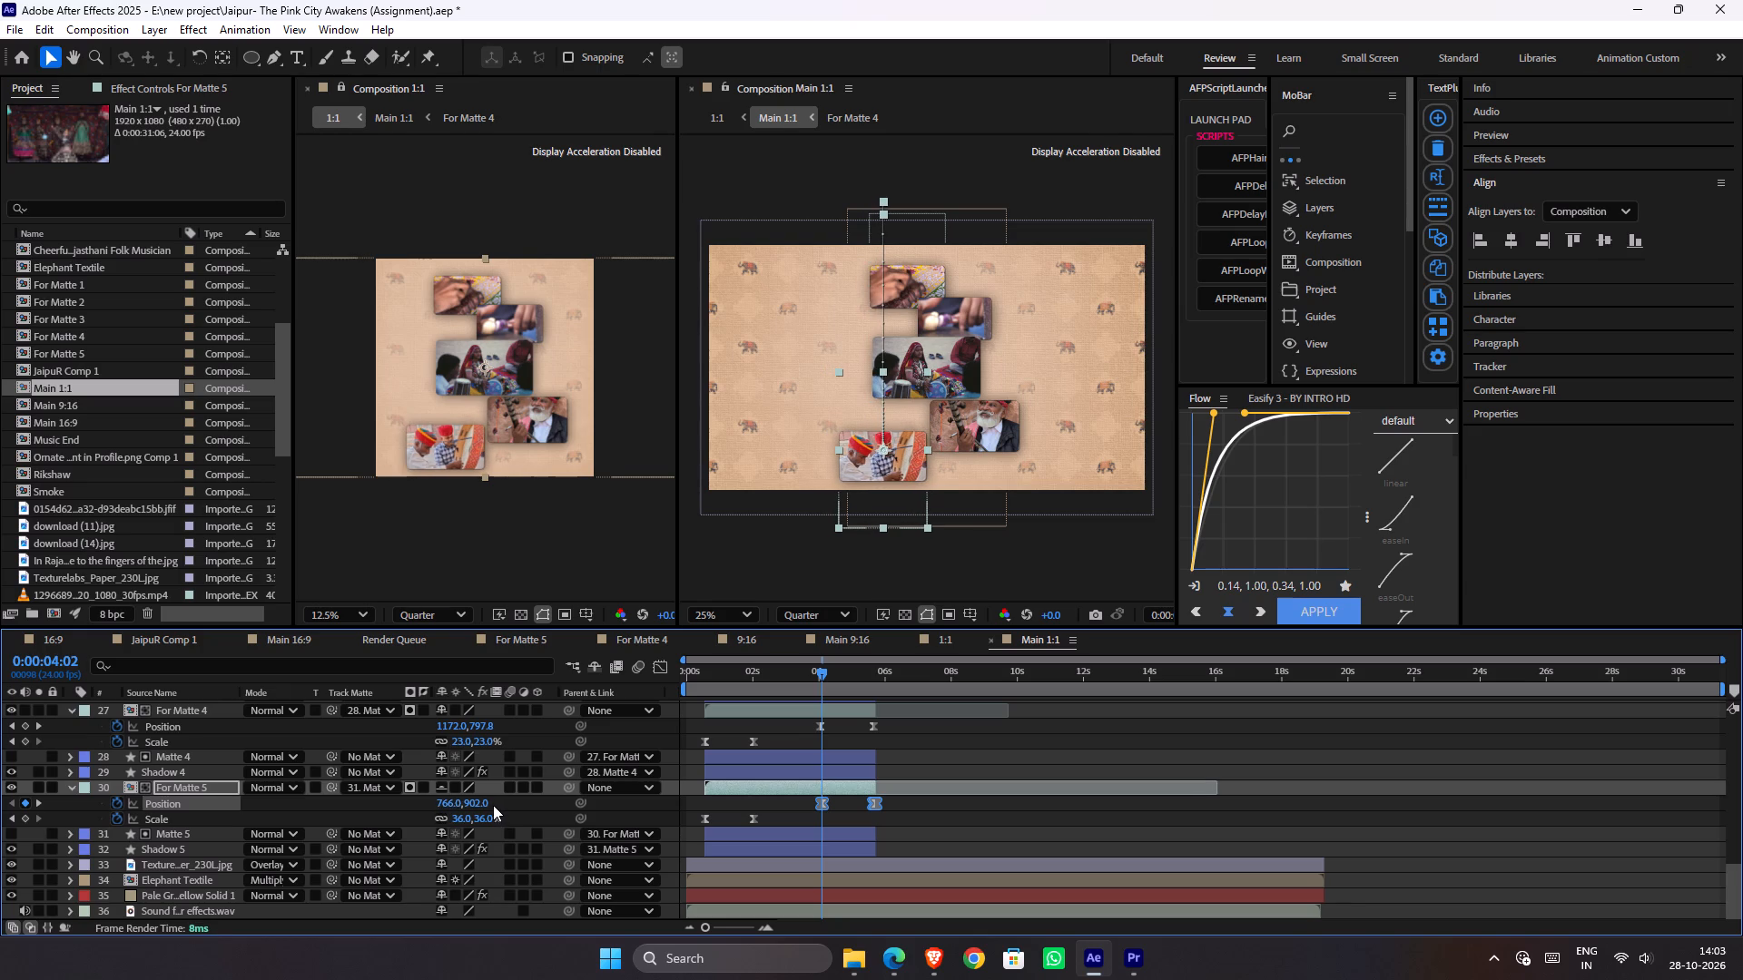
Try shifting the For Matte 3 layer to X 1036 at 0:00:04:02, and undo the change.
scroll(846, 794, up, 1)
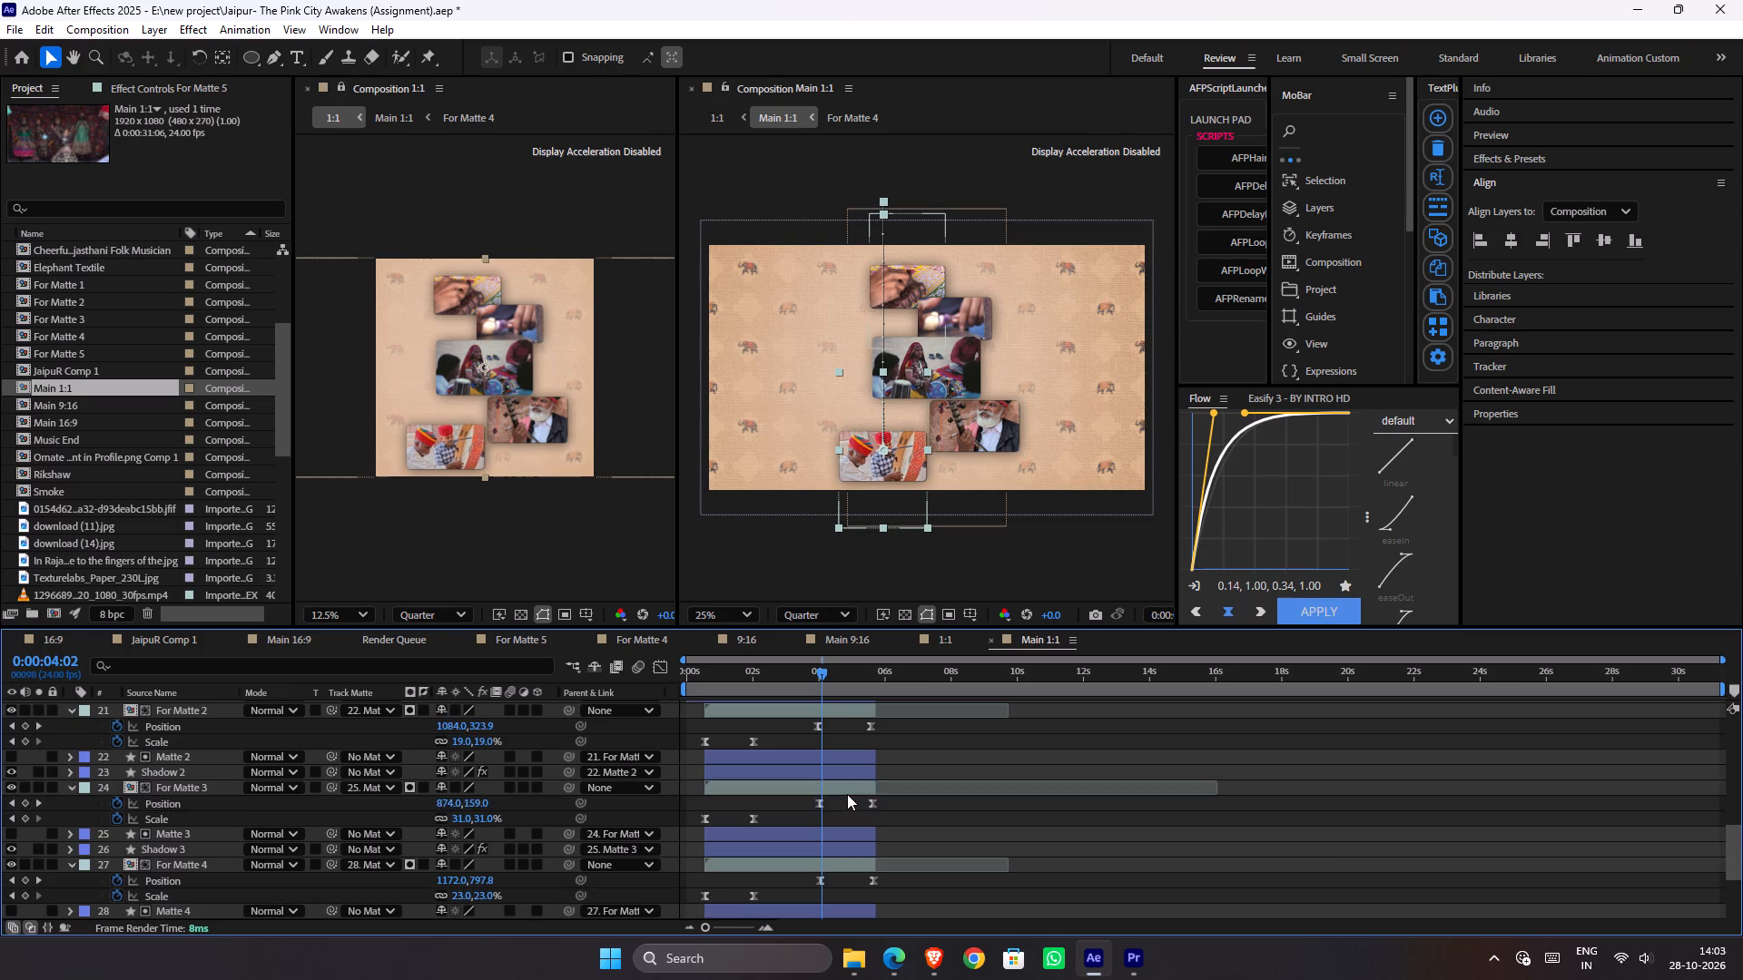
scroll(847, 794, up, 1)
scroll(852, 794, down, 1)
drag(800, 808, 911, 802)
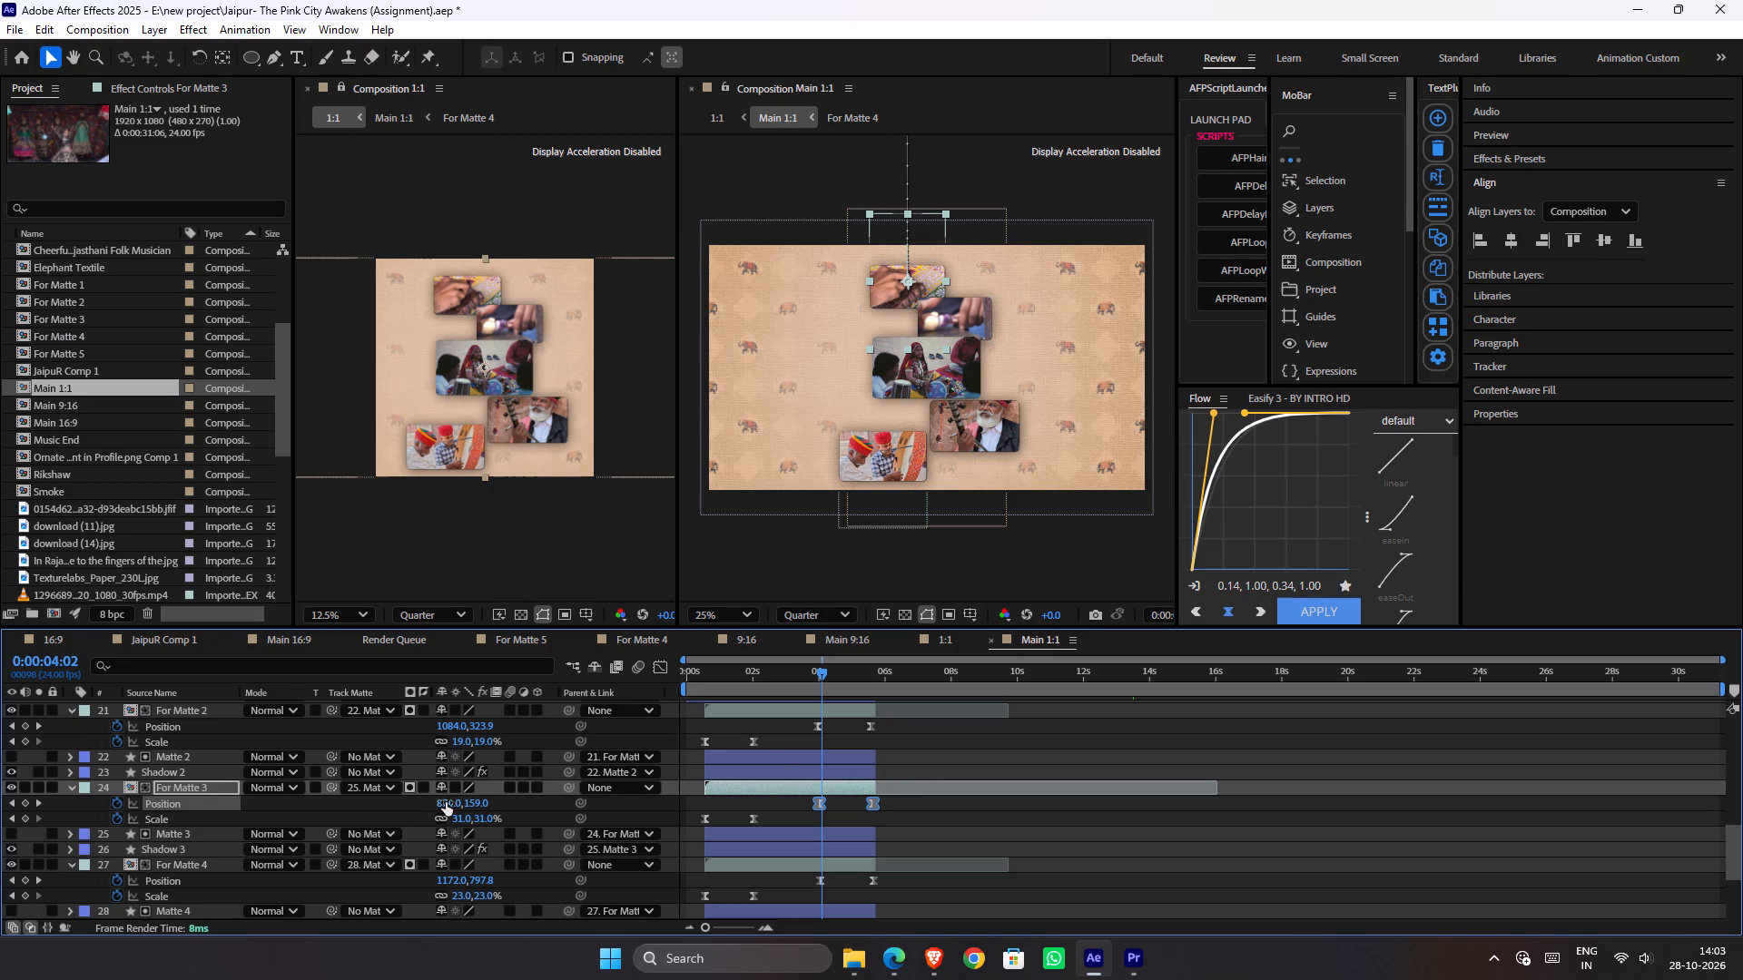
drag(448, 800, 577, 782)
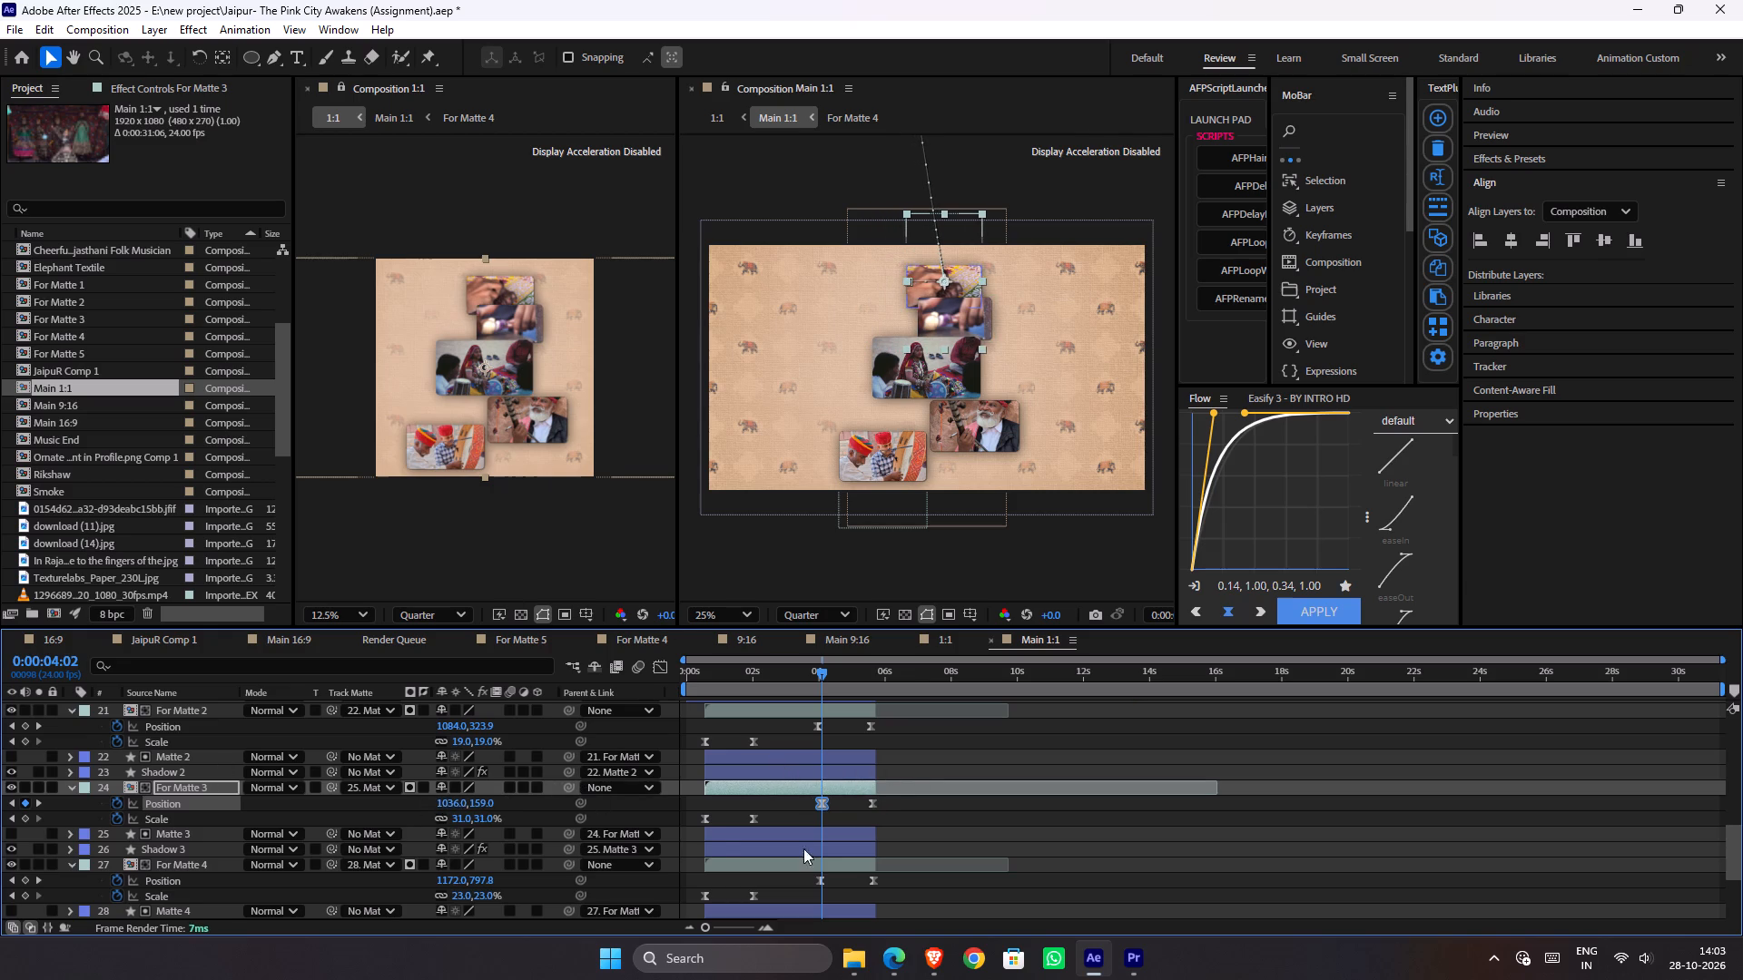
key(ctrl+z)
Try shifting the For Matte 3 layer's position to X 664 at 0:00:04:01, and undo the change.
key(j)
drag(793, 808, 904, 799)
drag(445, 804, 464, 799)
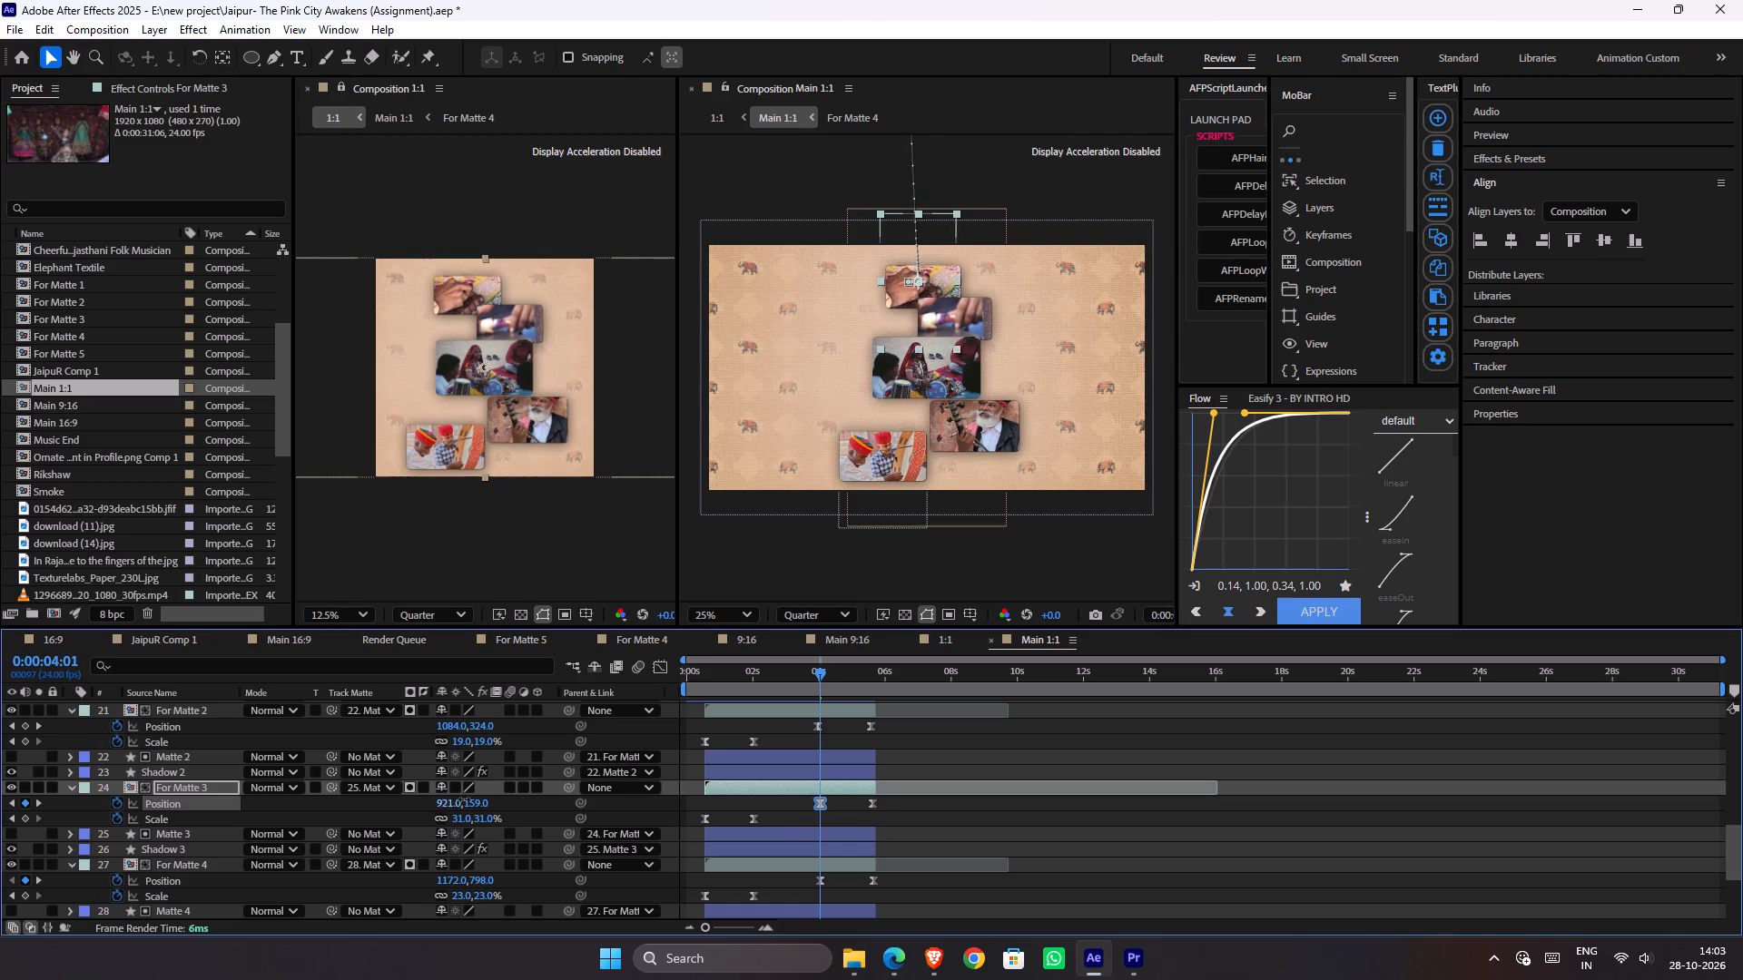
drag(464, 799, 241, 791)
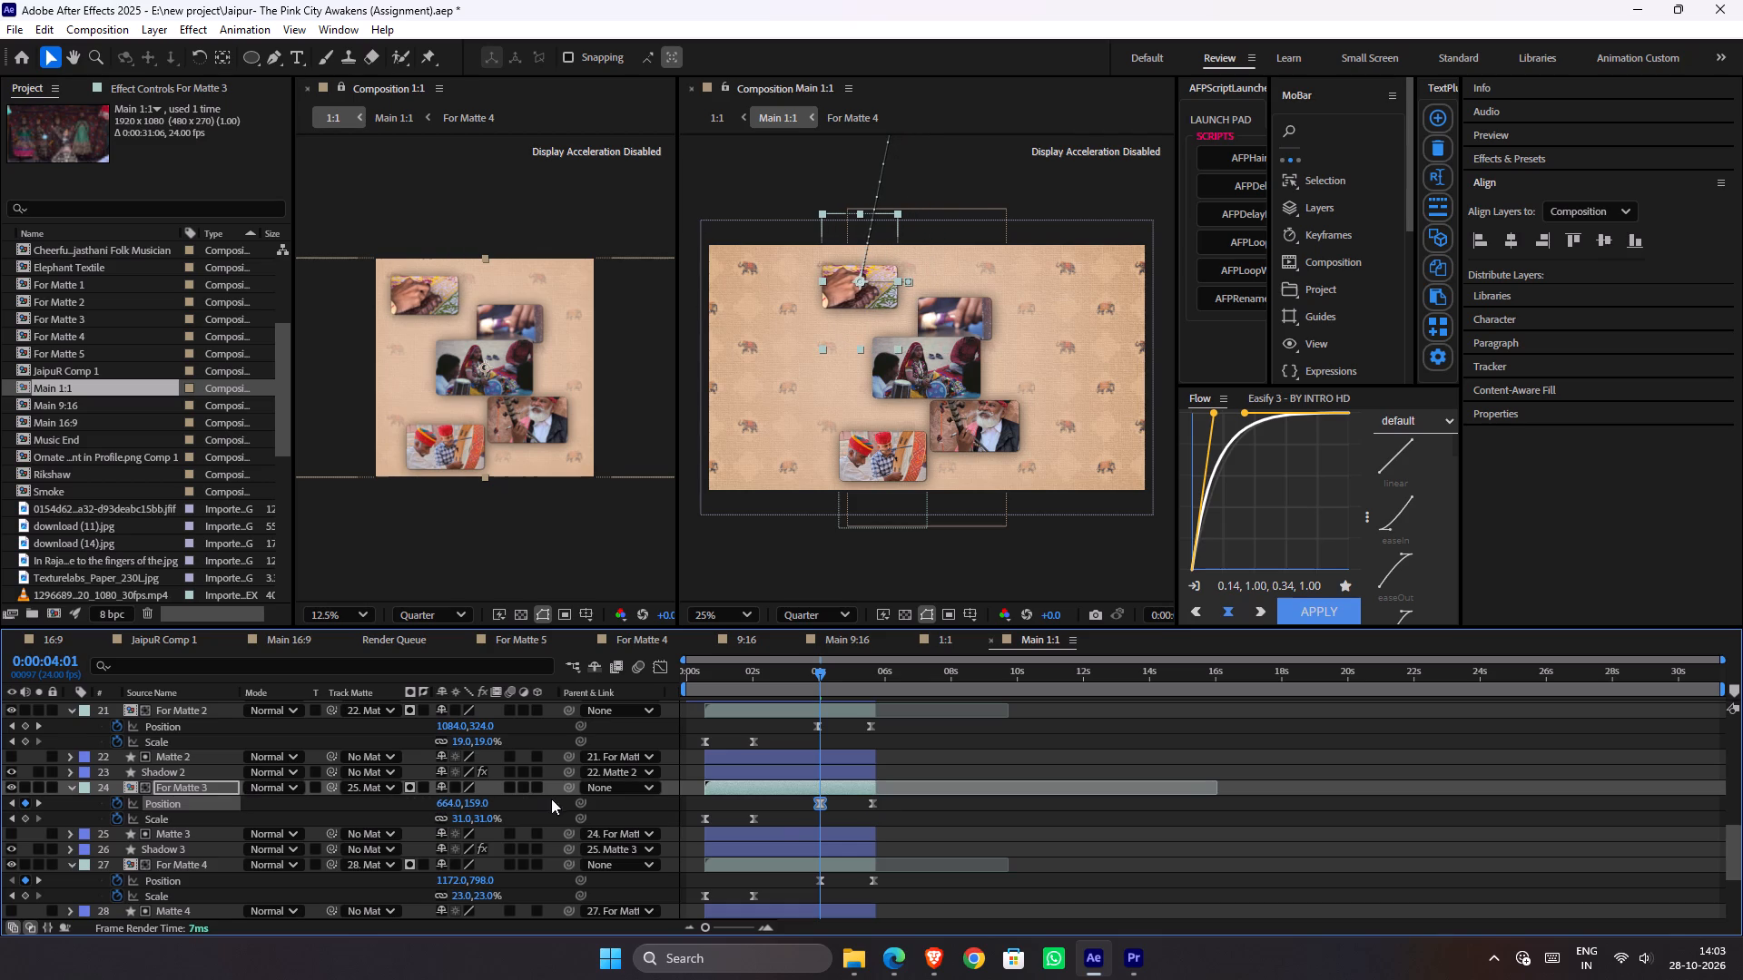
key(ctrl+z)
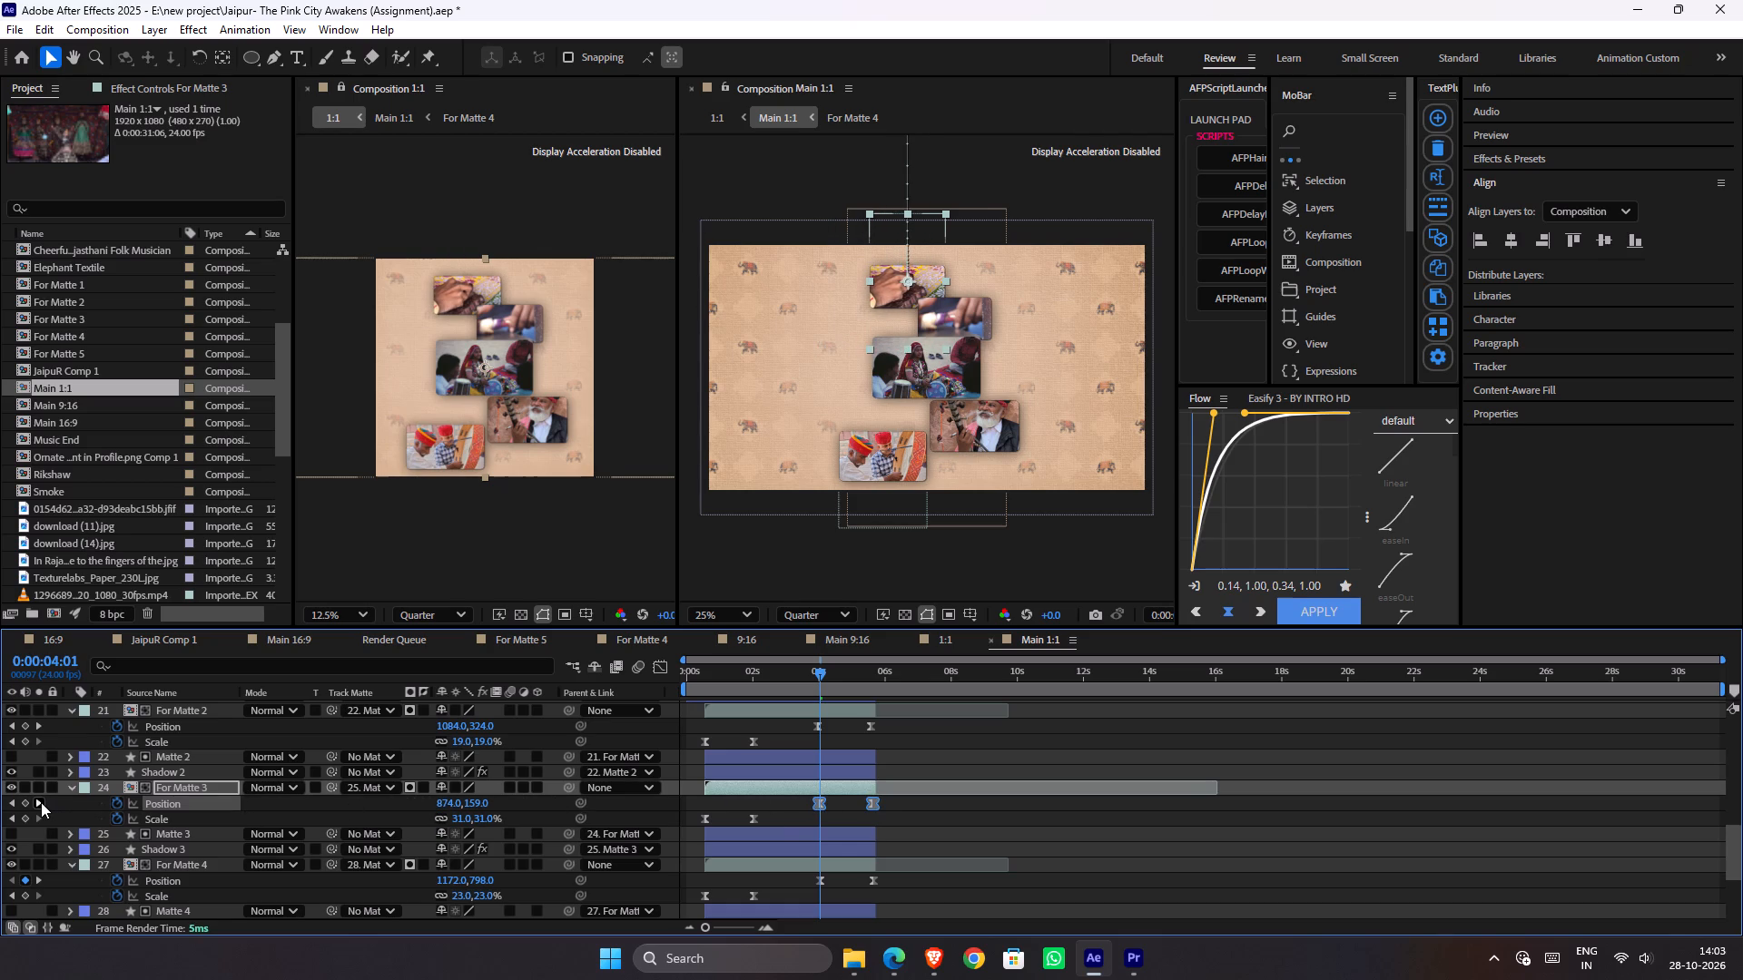
Move both position keyframes of the For Matte 3 layer to X 771, Y 108 at 0:00:04:00.
click(41, 802)
click(13, 801)
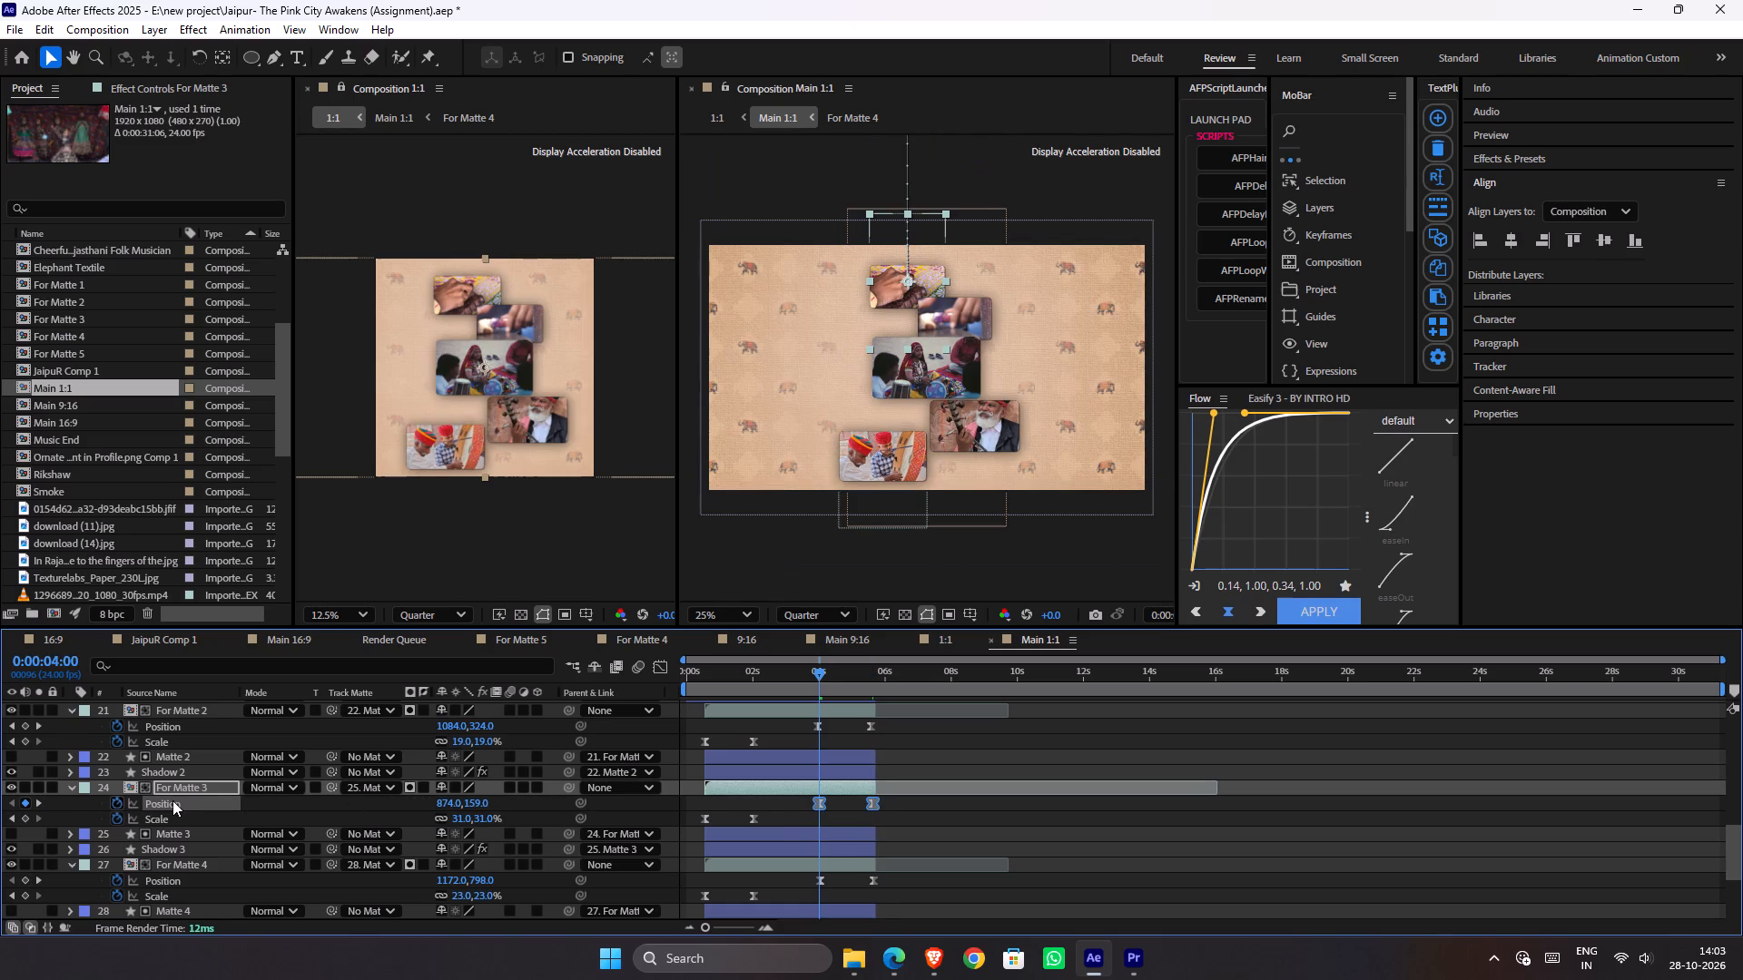
drag(478, 808, 452, 788)
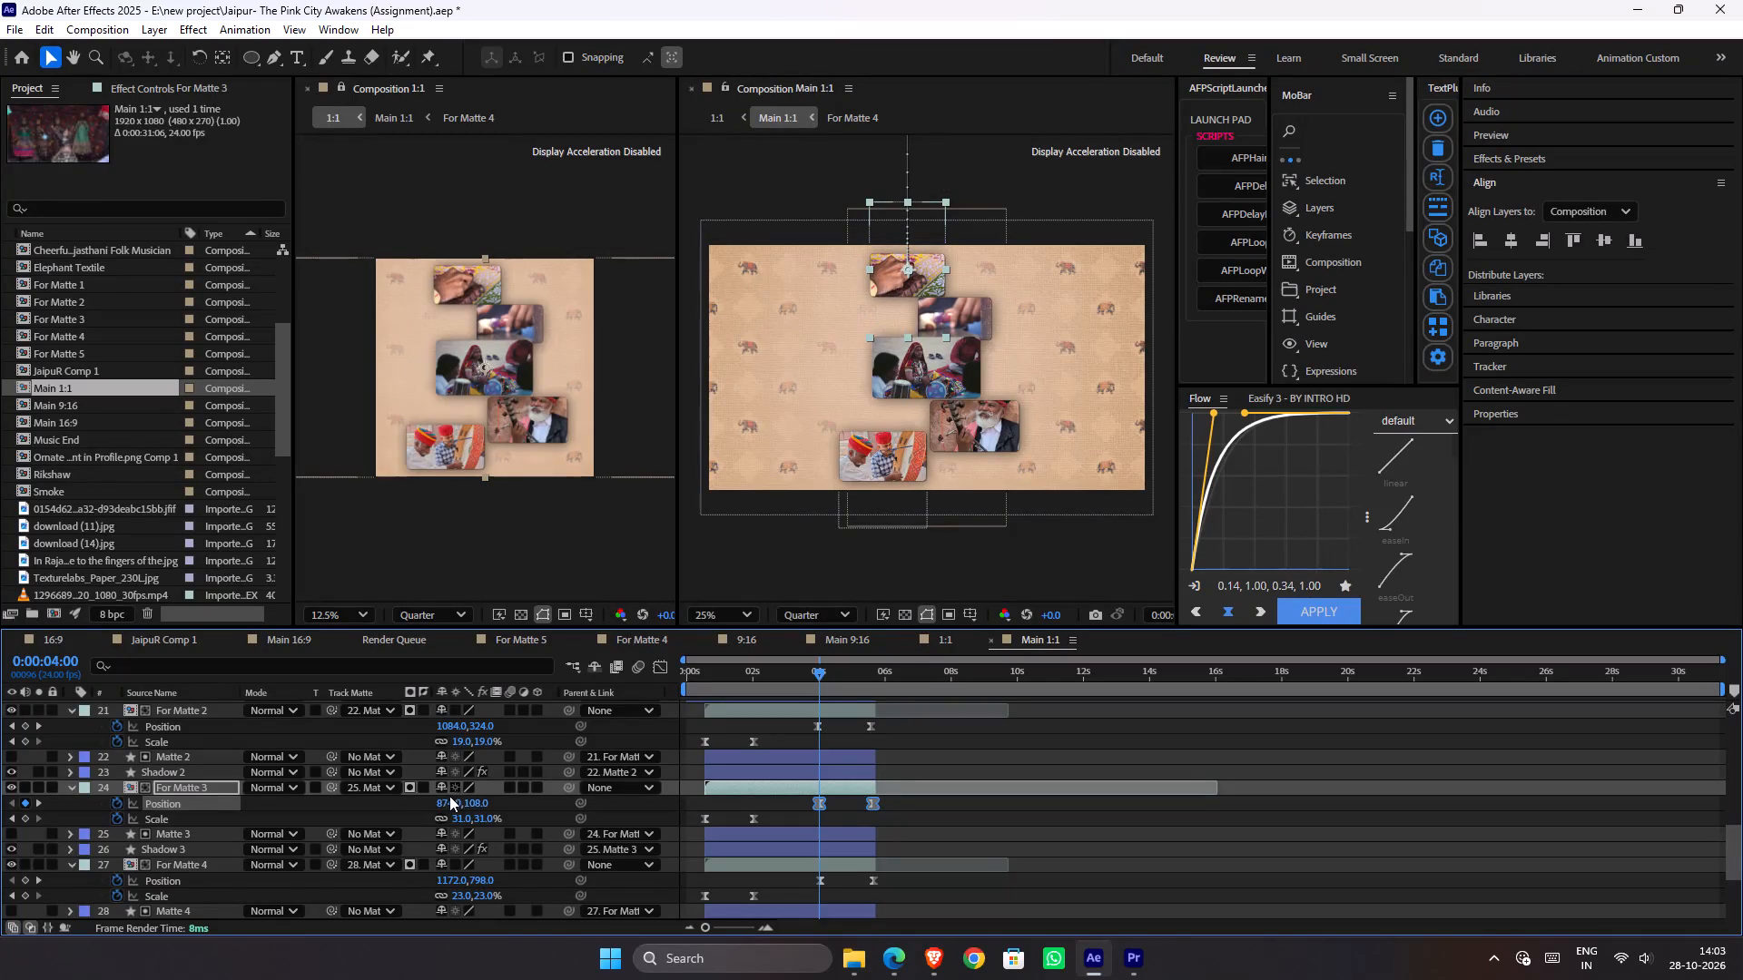
drag(447, 807, 360, 814)
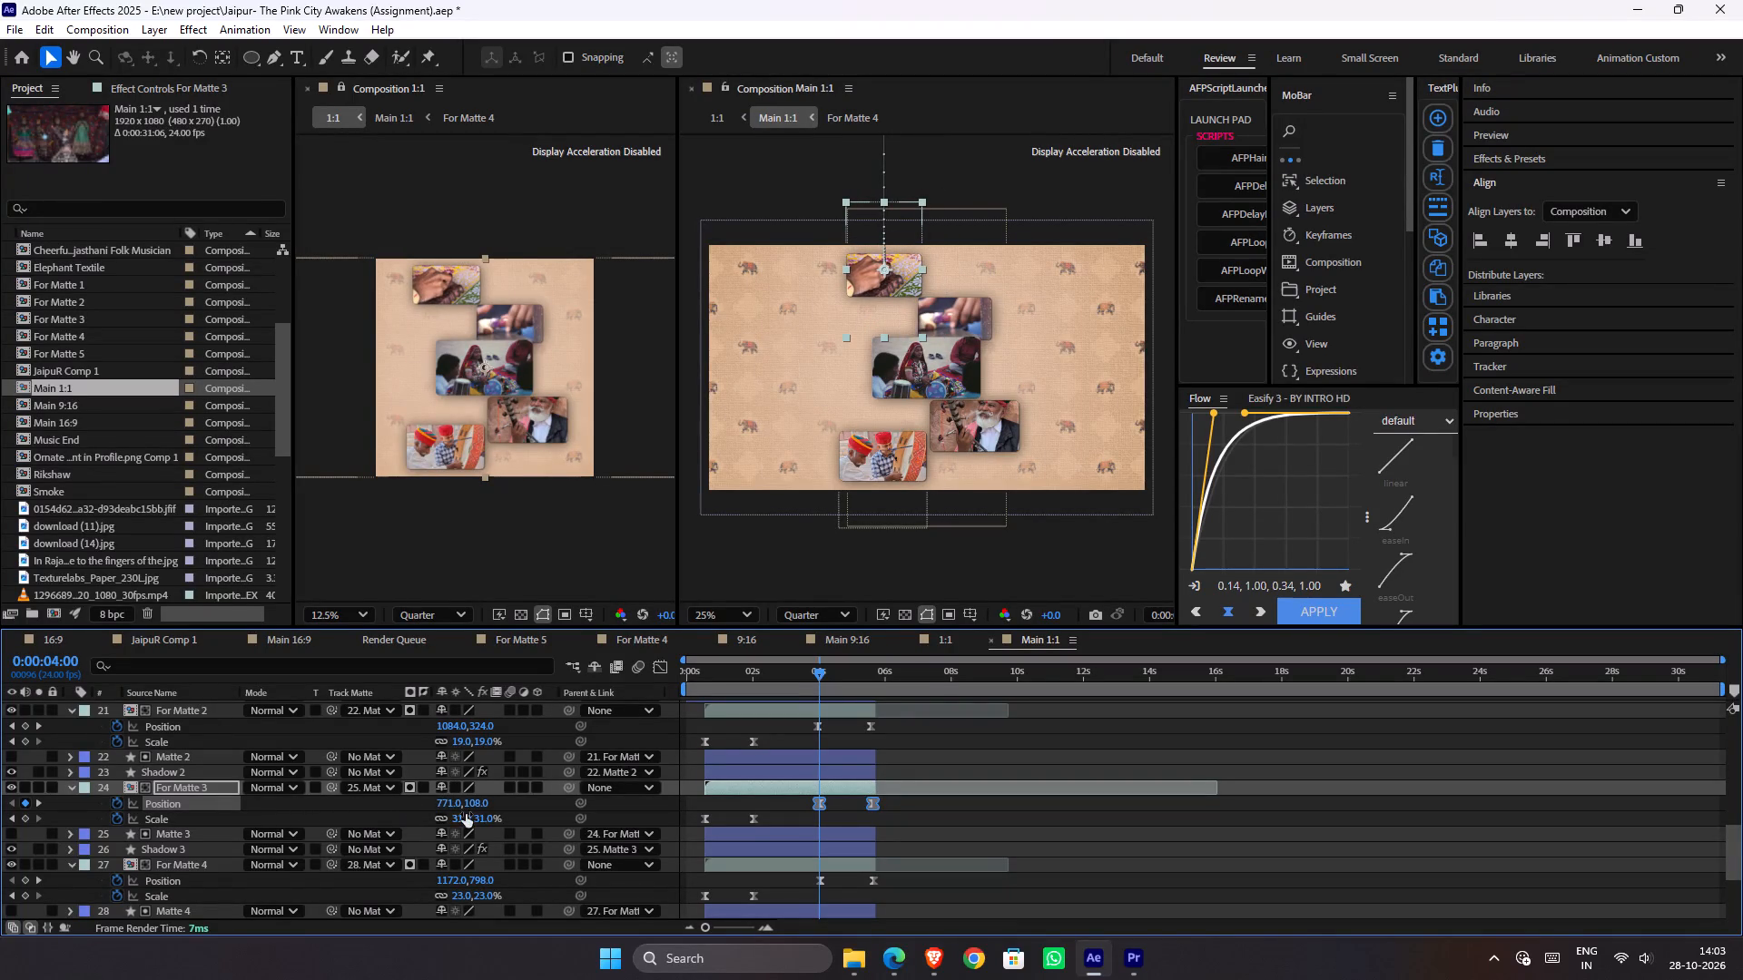
Set both scale keyframes of the For Matte 3 layer to 37% at 0:00:02:01.
key(j)
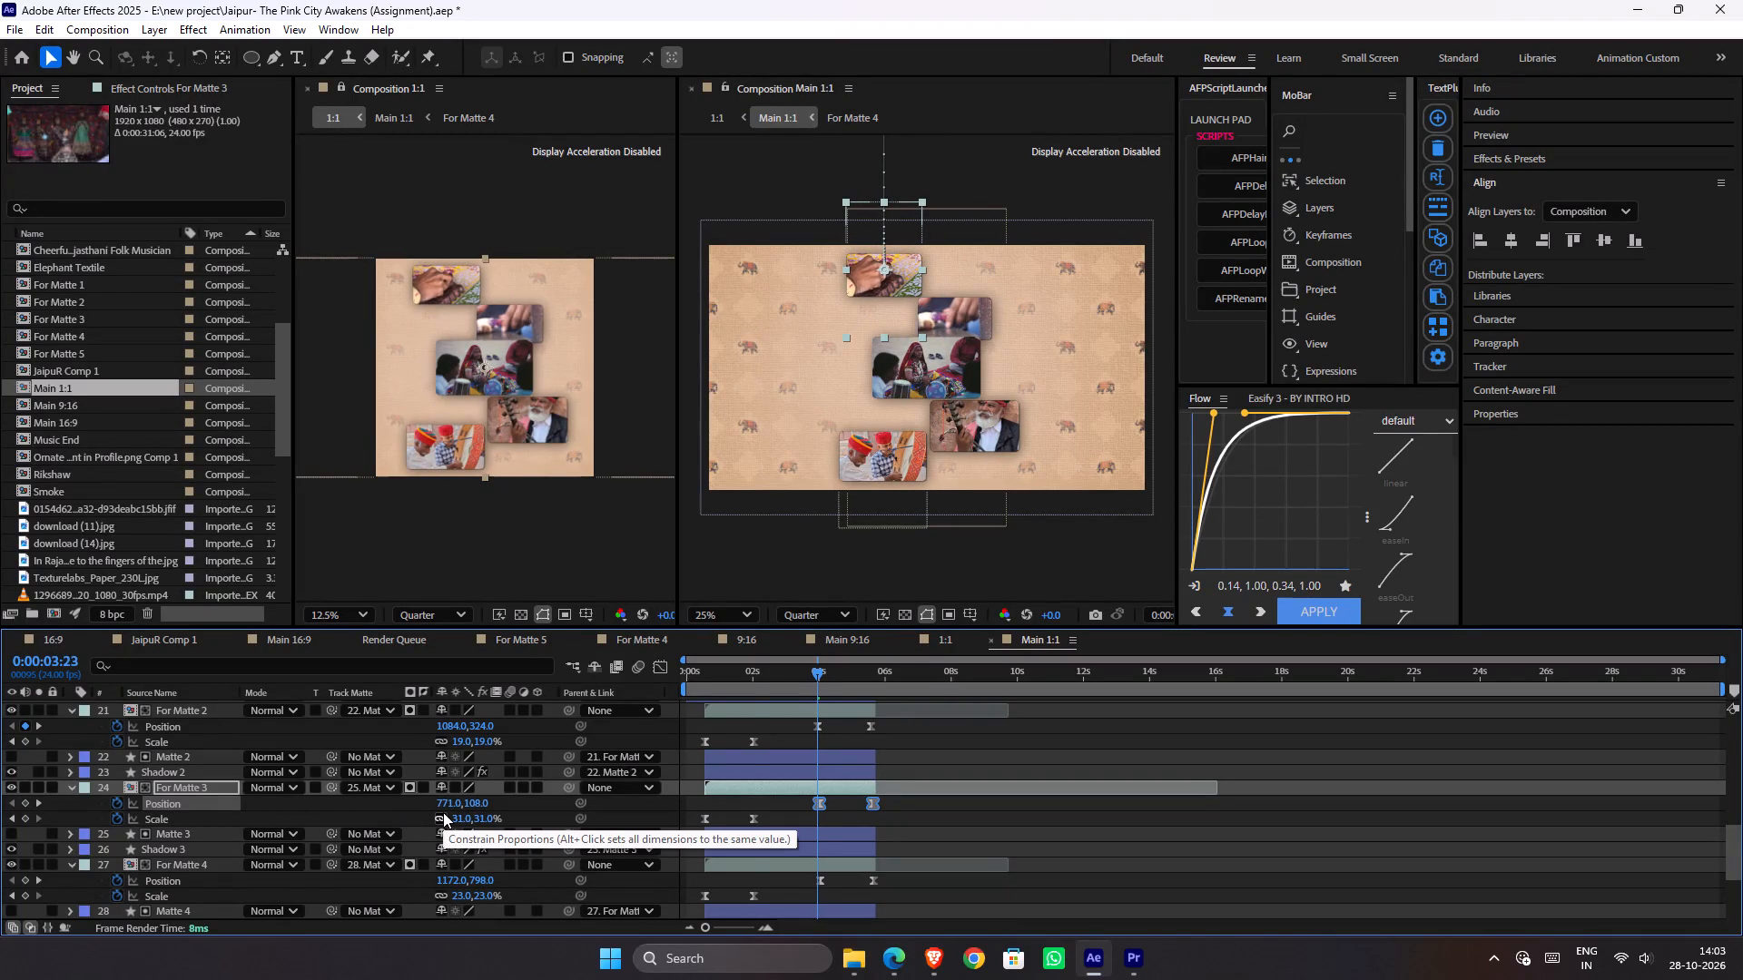
key(j)
drag(769, 818, 675, 821)
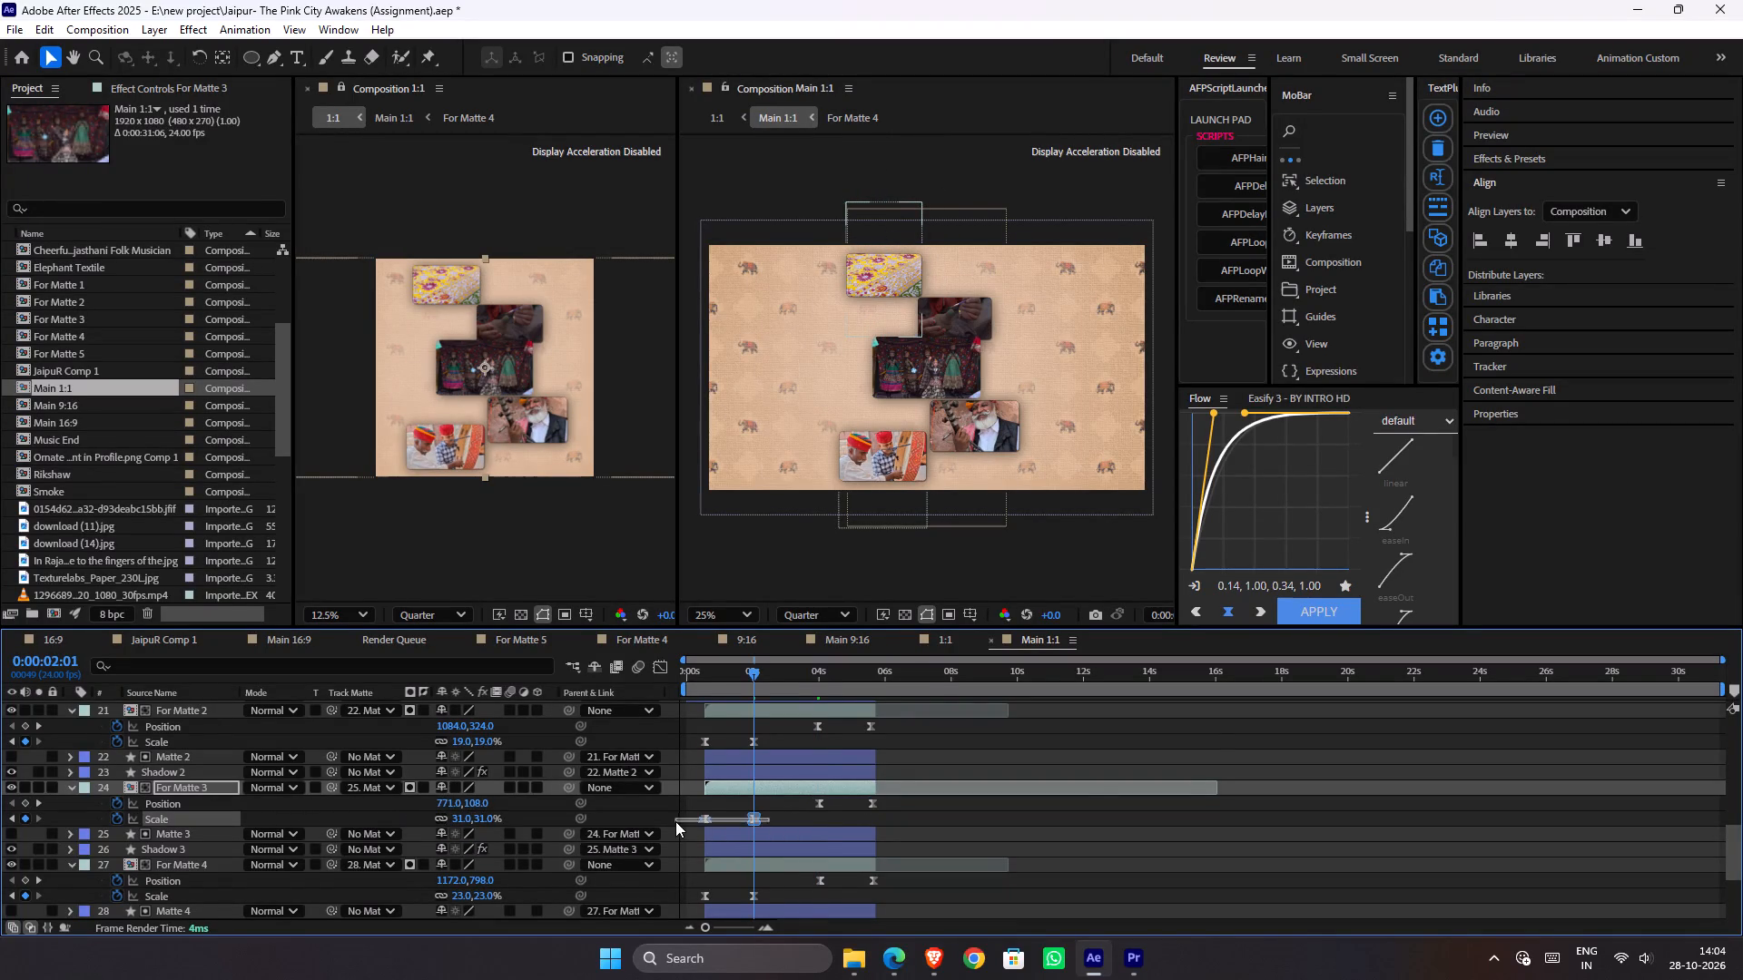
drag(675, 821, 665, 823)
click(489, 818)
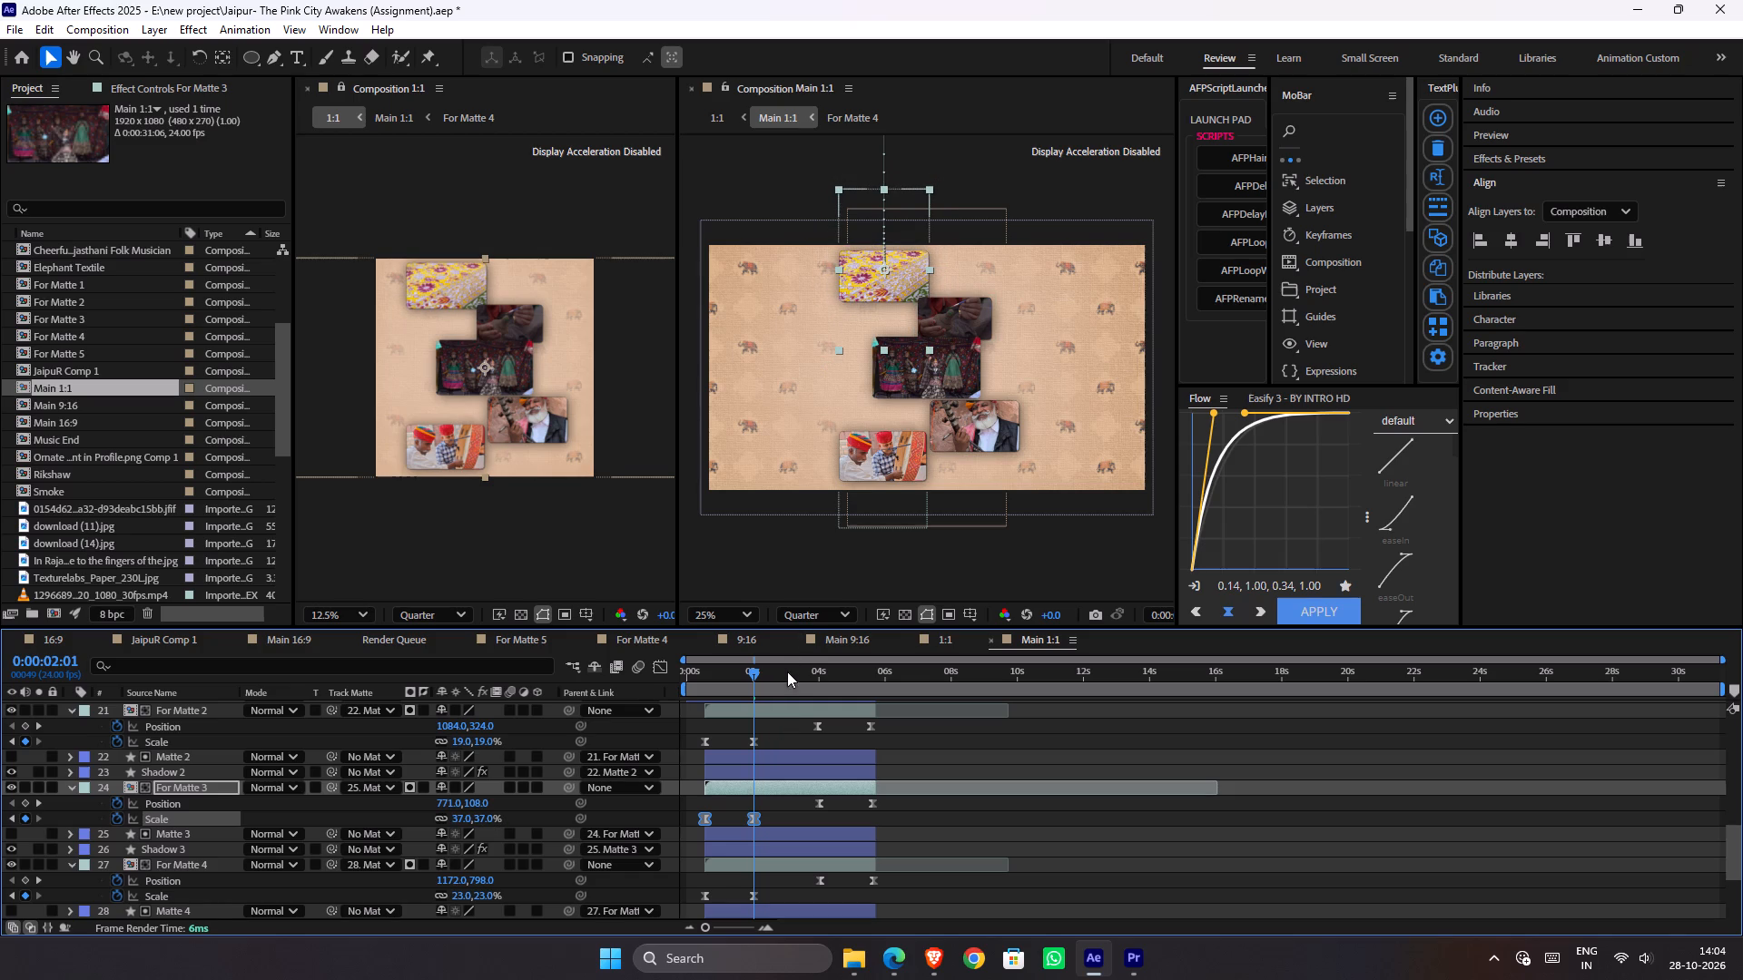
Set both scale keyframes of the For Matte 2 layer to 24% at 0:00:02:01.
drag(769, 736, 683, 749)
click(482, 745)
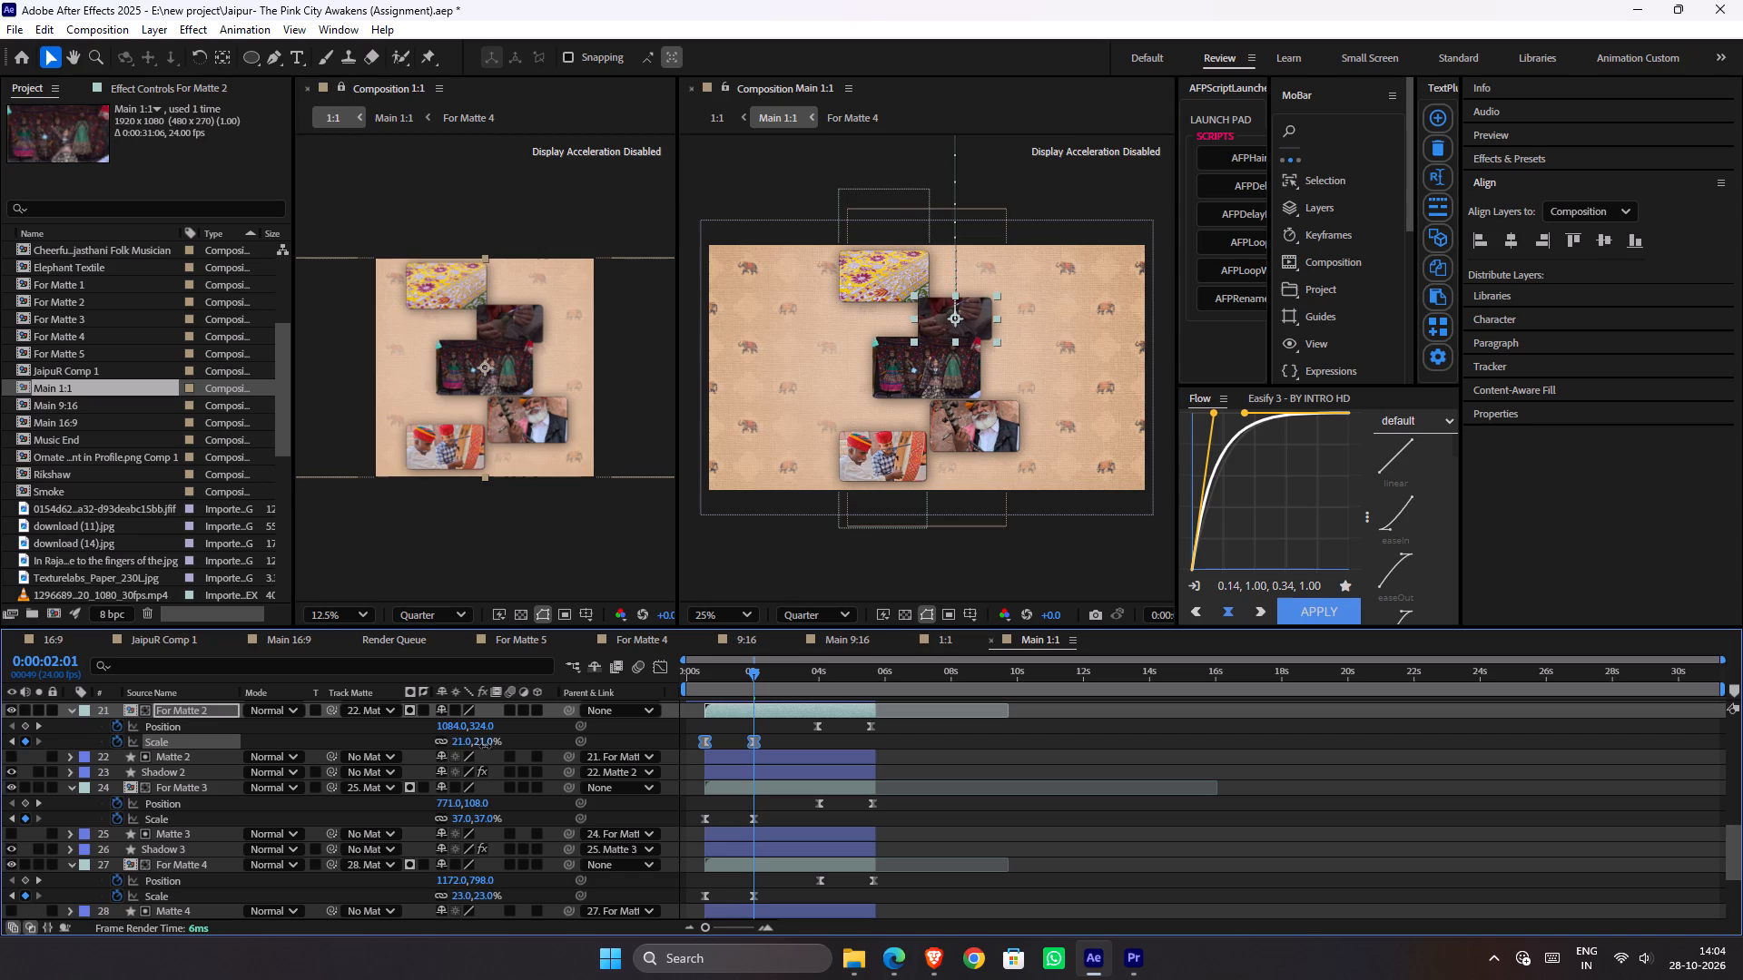
Move both position keyframes of the For Matte 2 layer to X 1194, Y 277 at 0:00:03:23.
key(k)
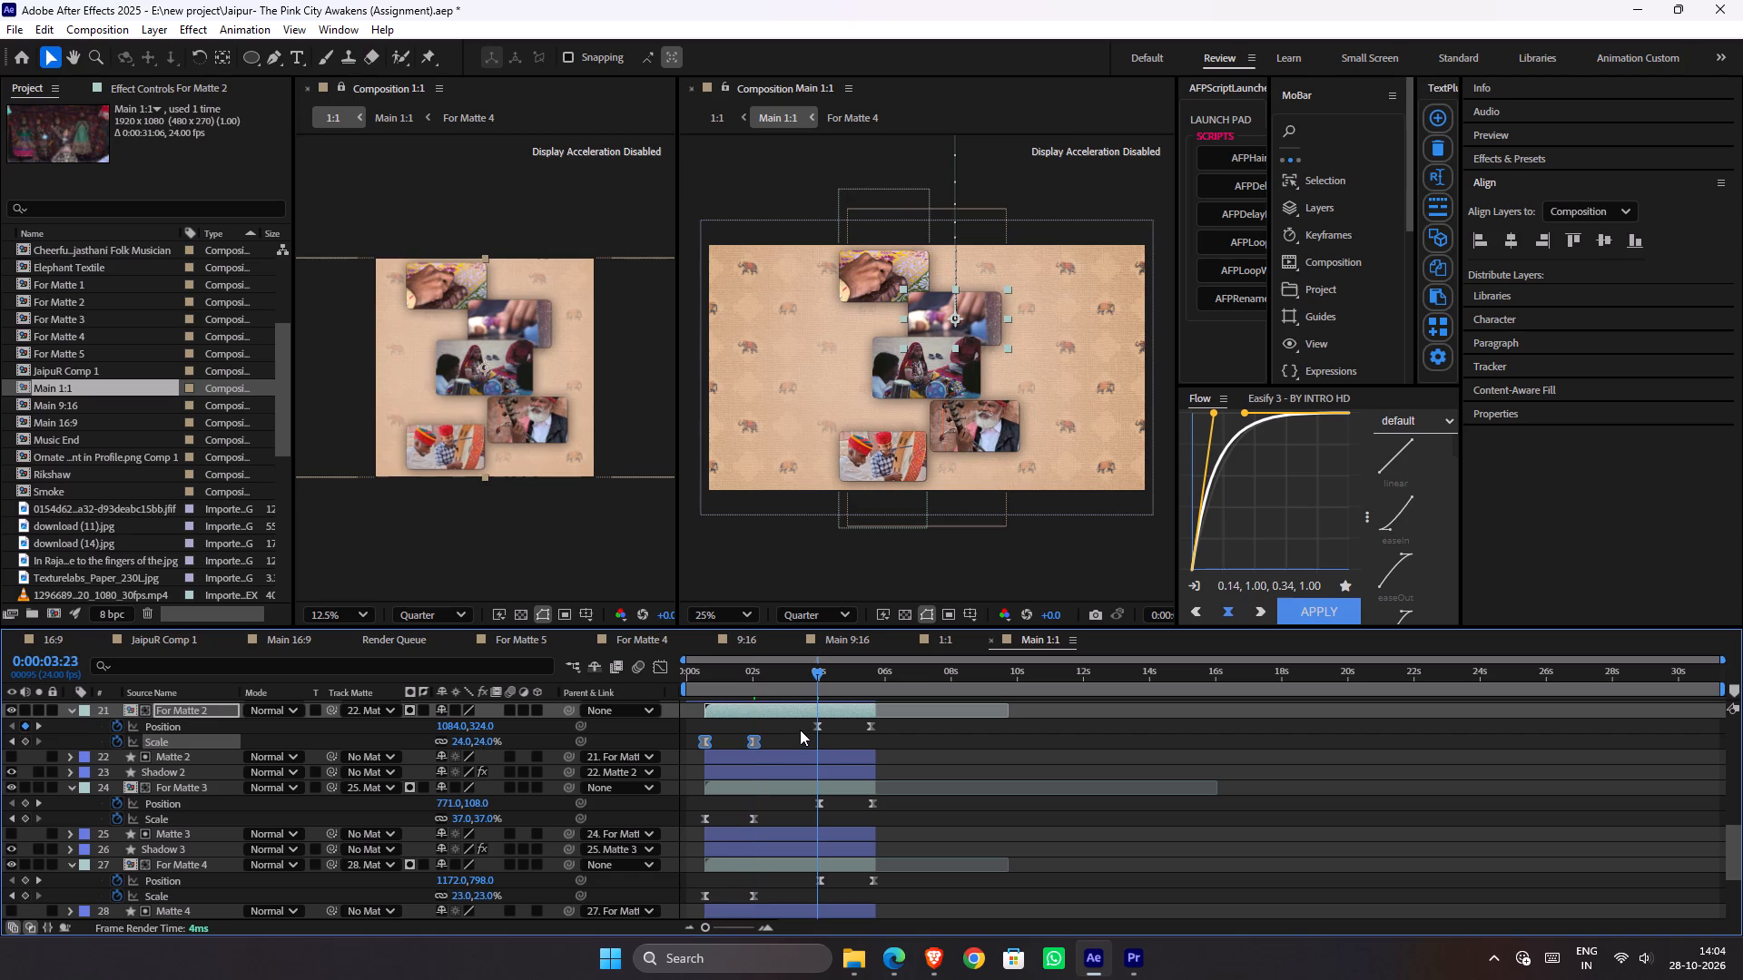
drag(781, 733, 910, 715)
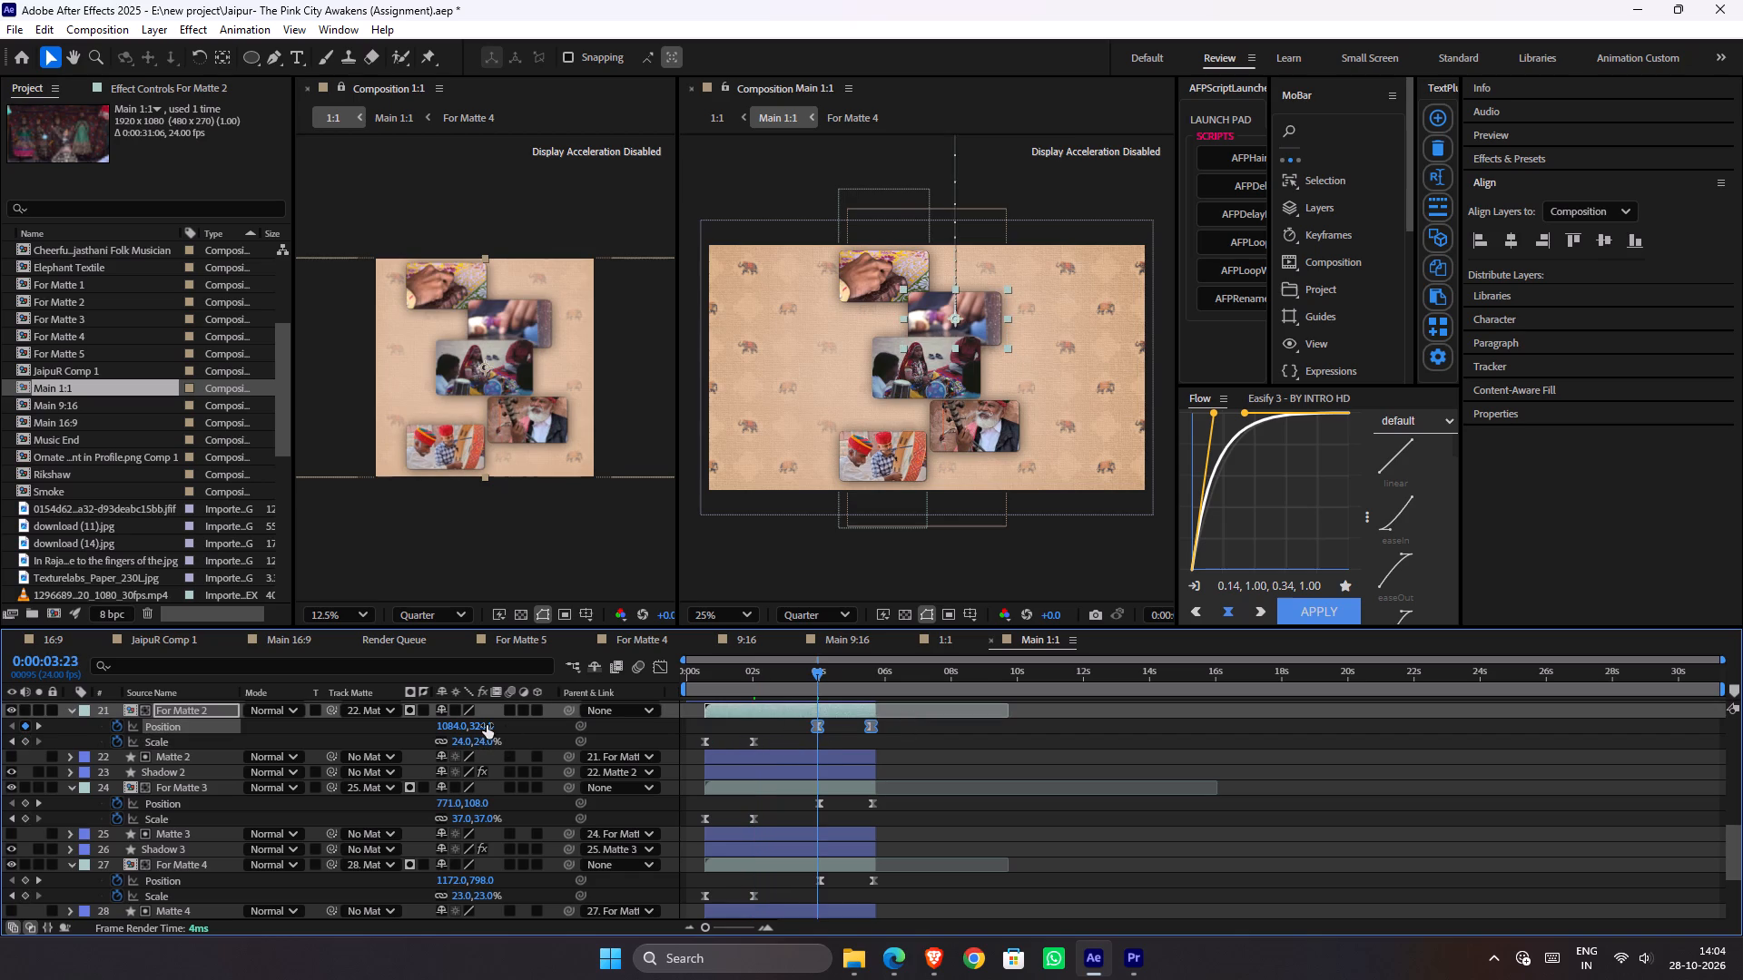
drag(481, 725, 451, 712)
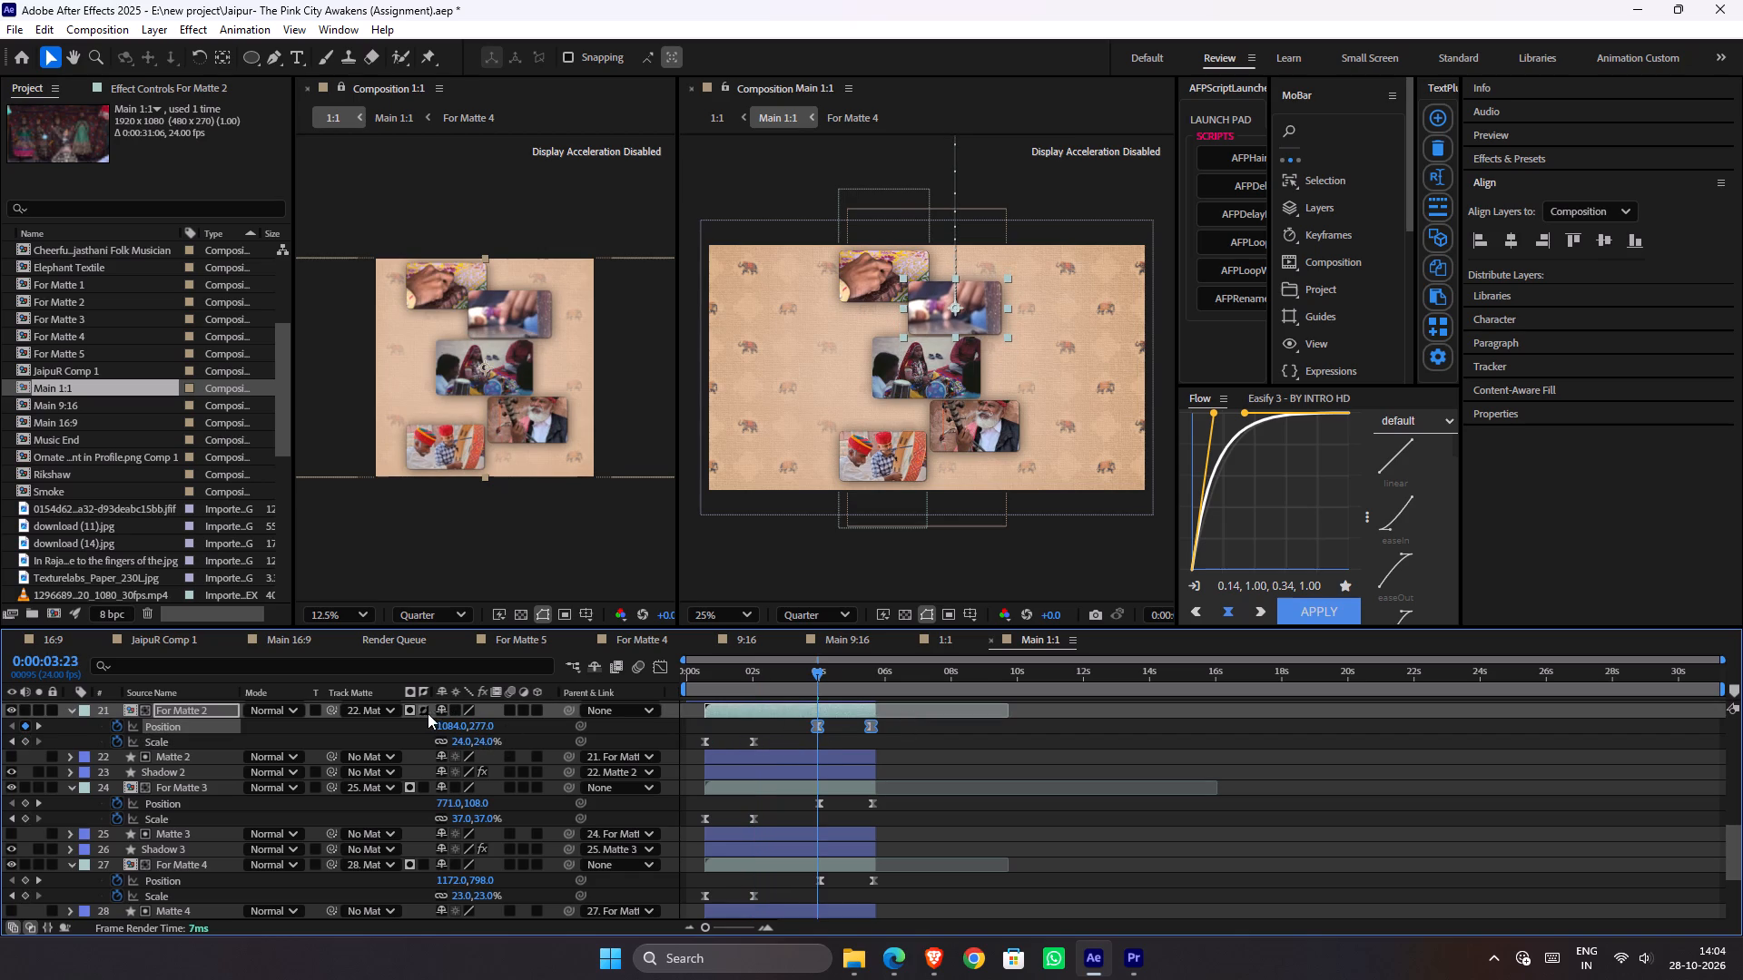
drag(445, 724, 545, 724)
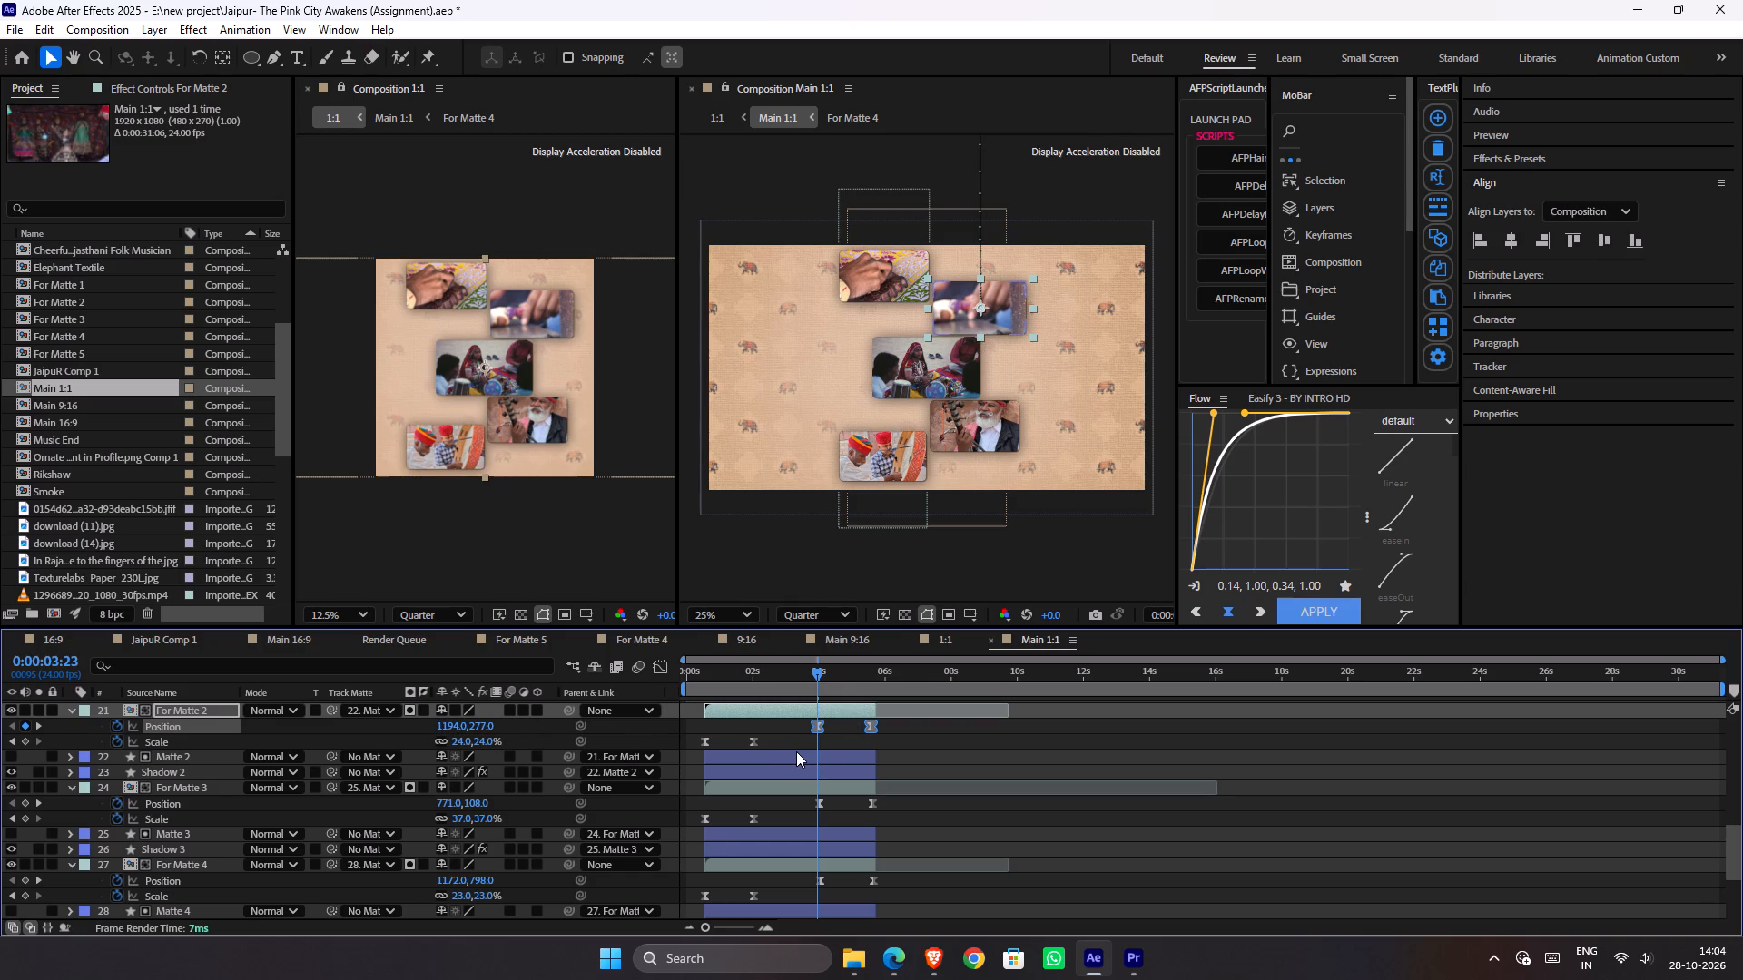
Enlarge the For Matte 1 layer by setting its second scale keyframe to 35% at 0:00:01:17.
scroll(796, 751, up, 1)
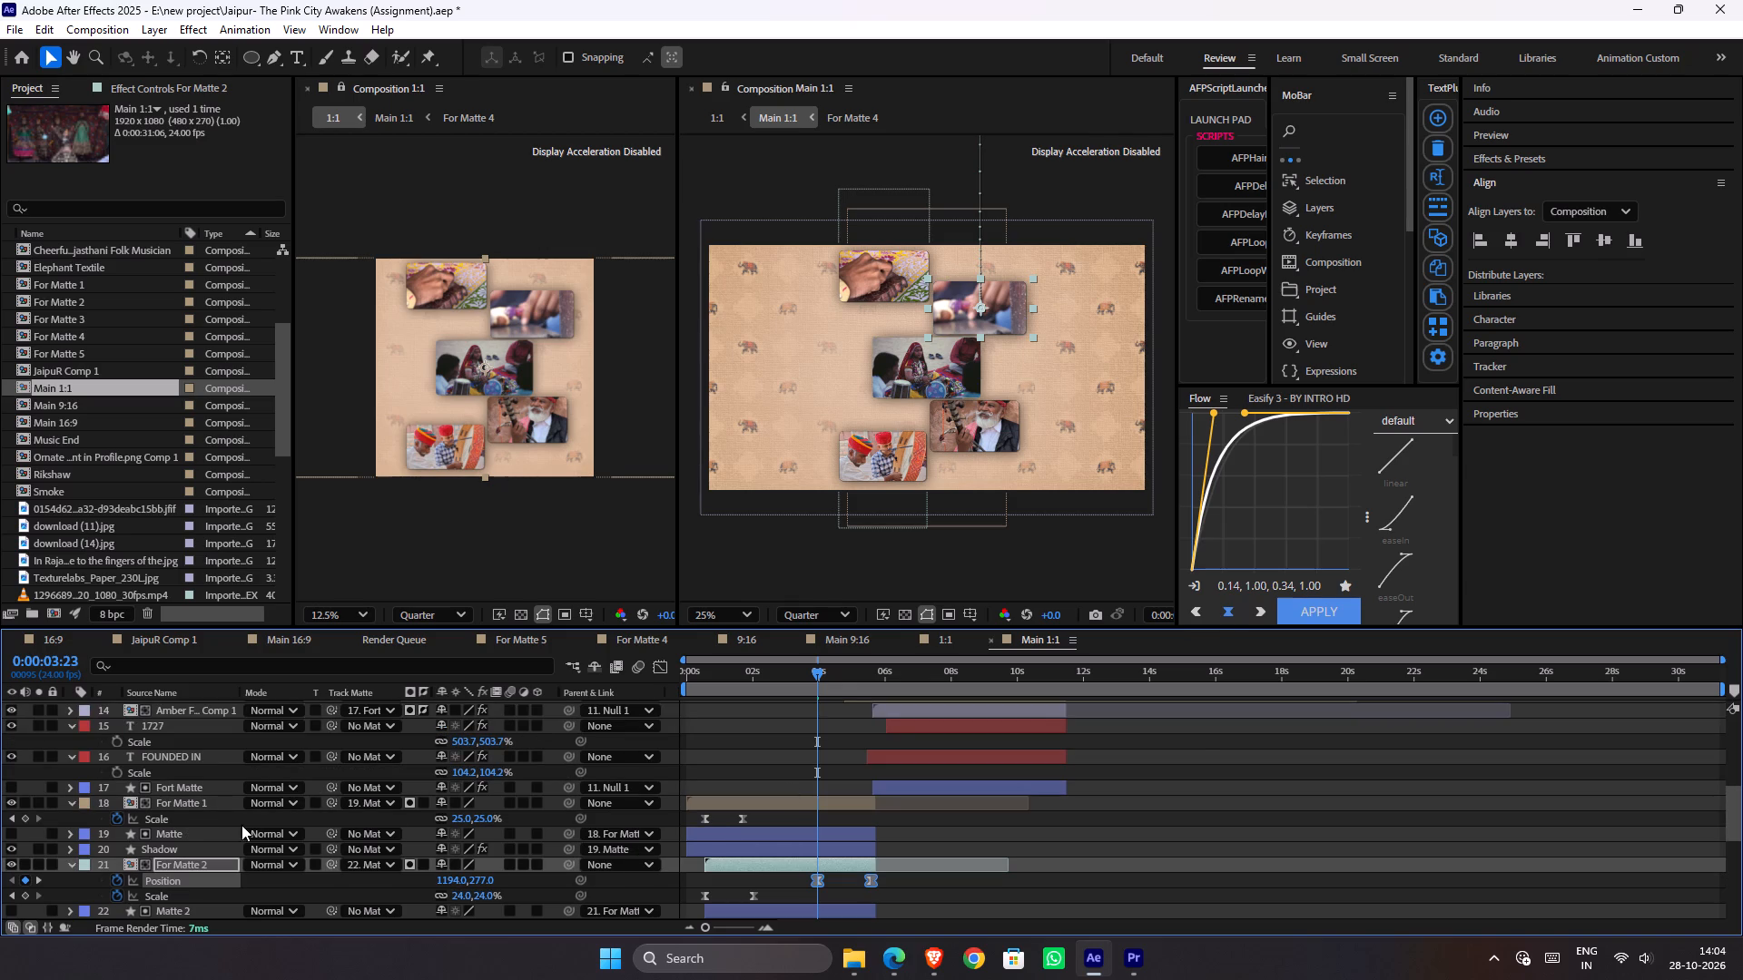
click(202, 804)
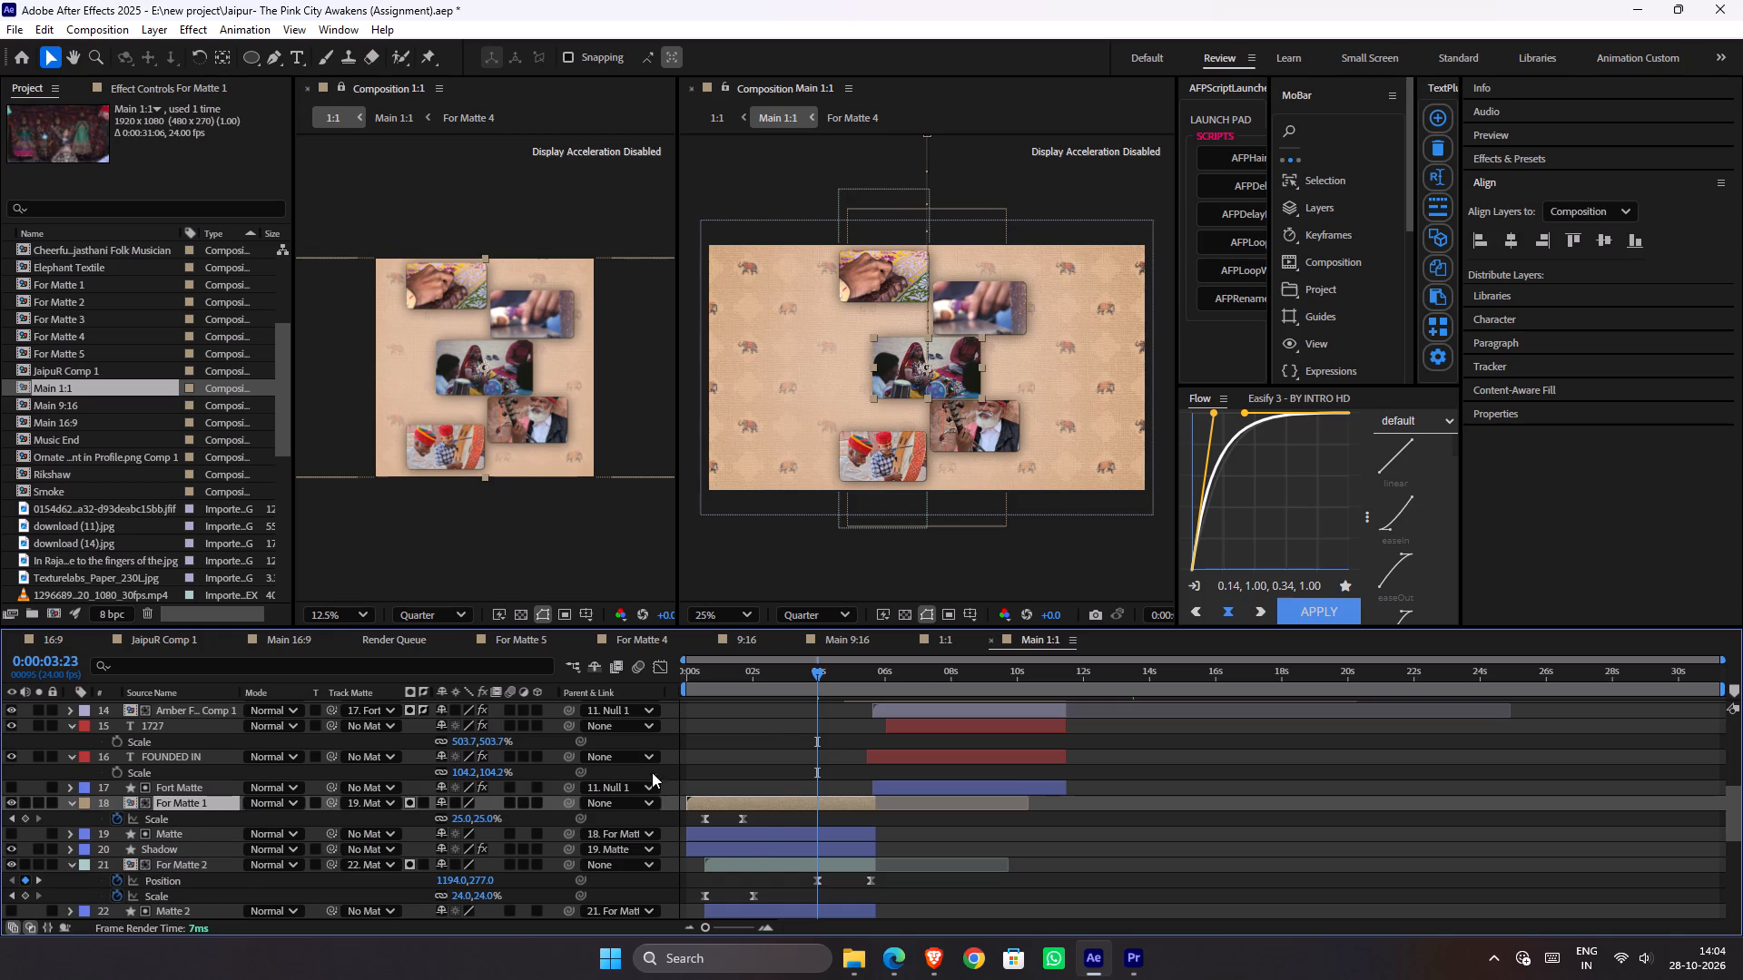
key(j)
key(j)
drag(763, 818, 682, 818)
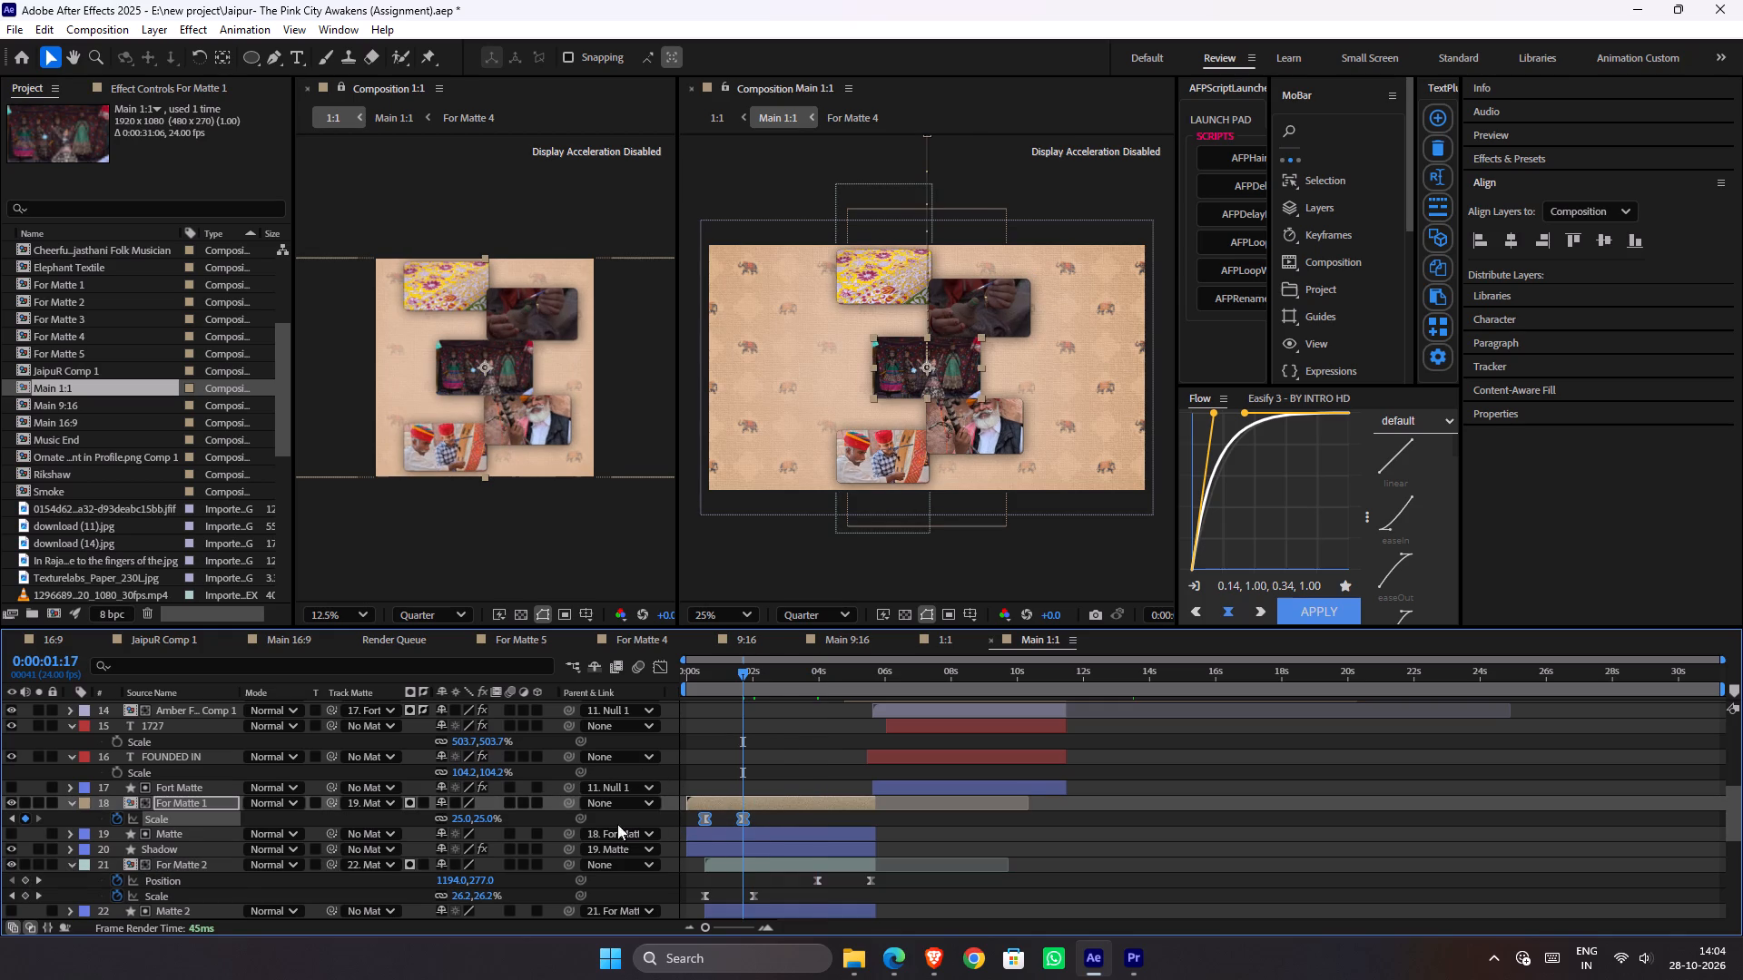
drag(786, 822, 777, 827)
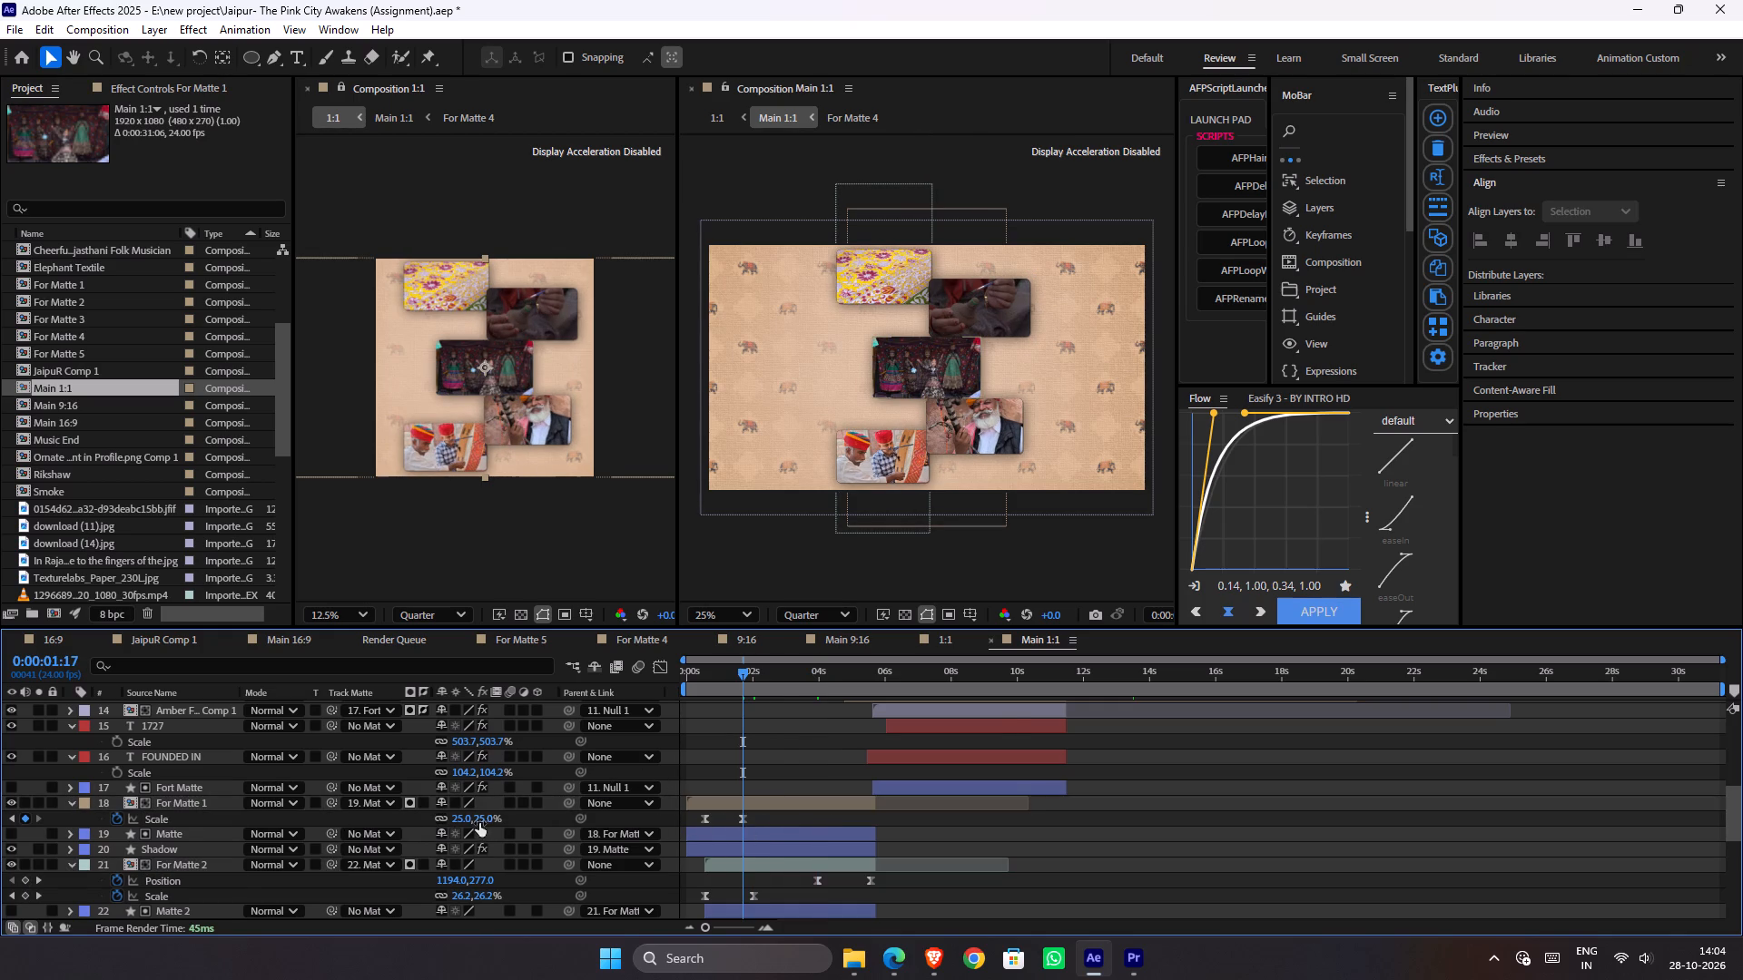
click(480, 822)
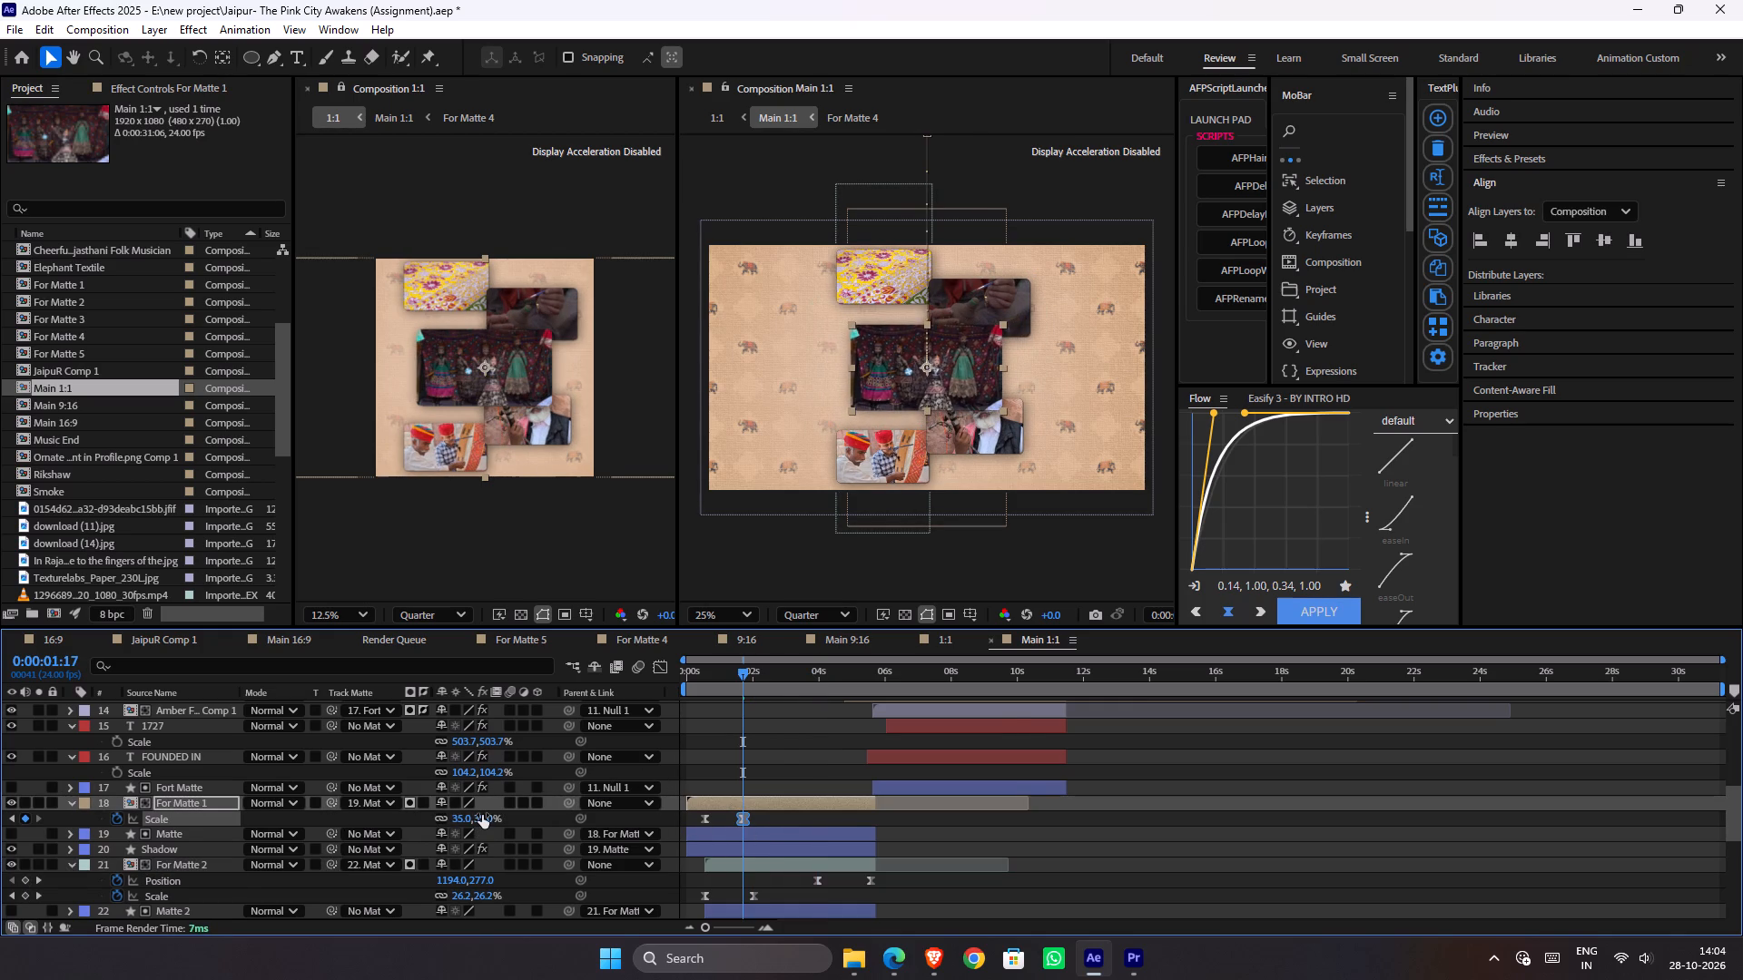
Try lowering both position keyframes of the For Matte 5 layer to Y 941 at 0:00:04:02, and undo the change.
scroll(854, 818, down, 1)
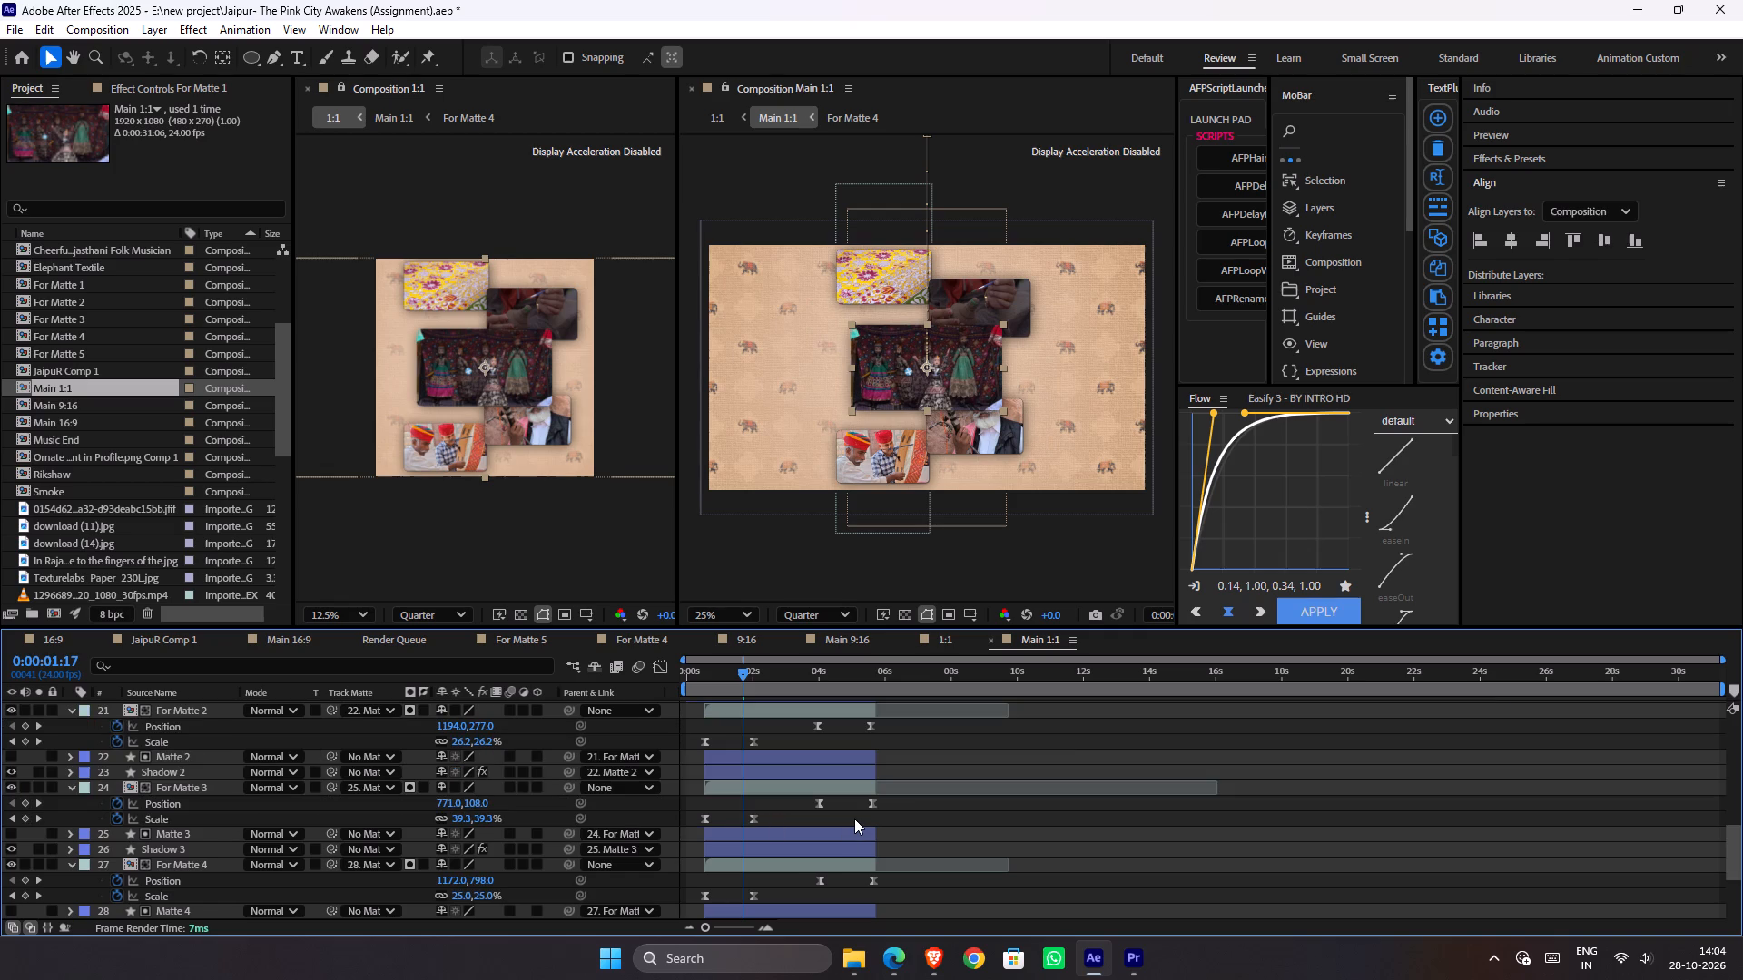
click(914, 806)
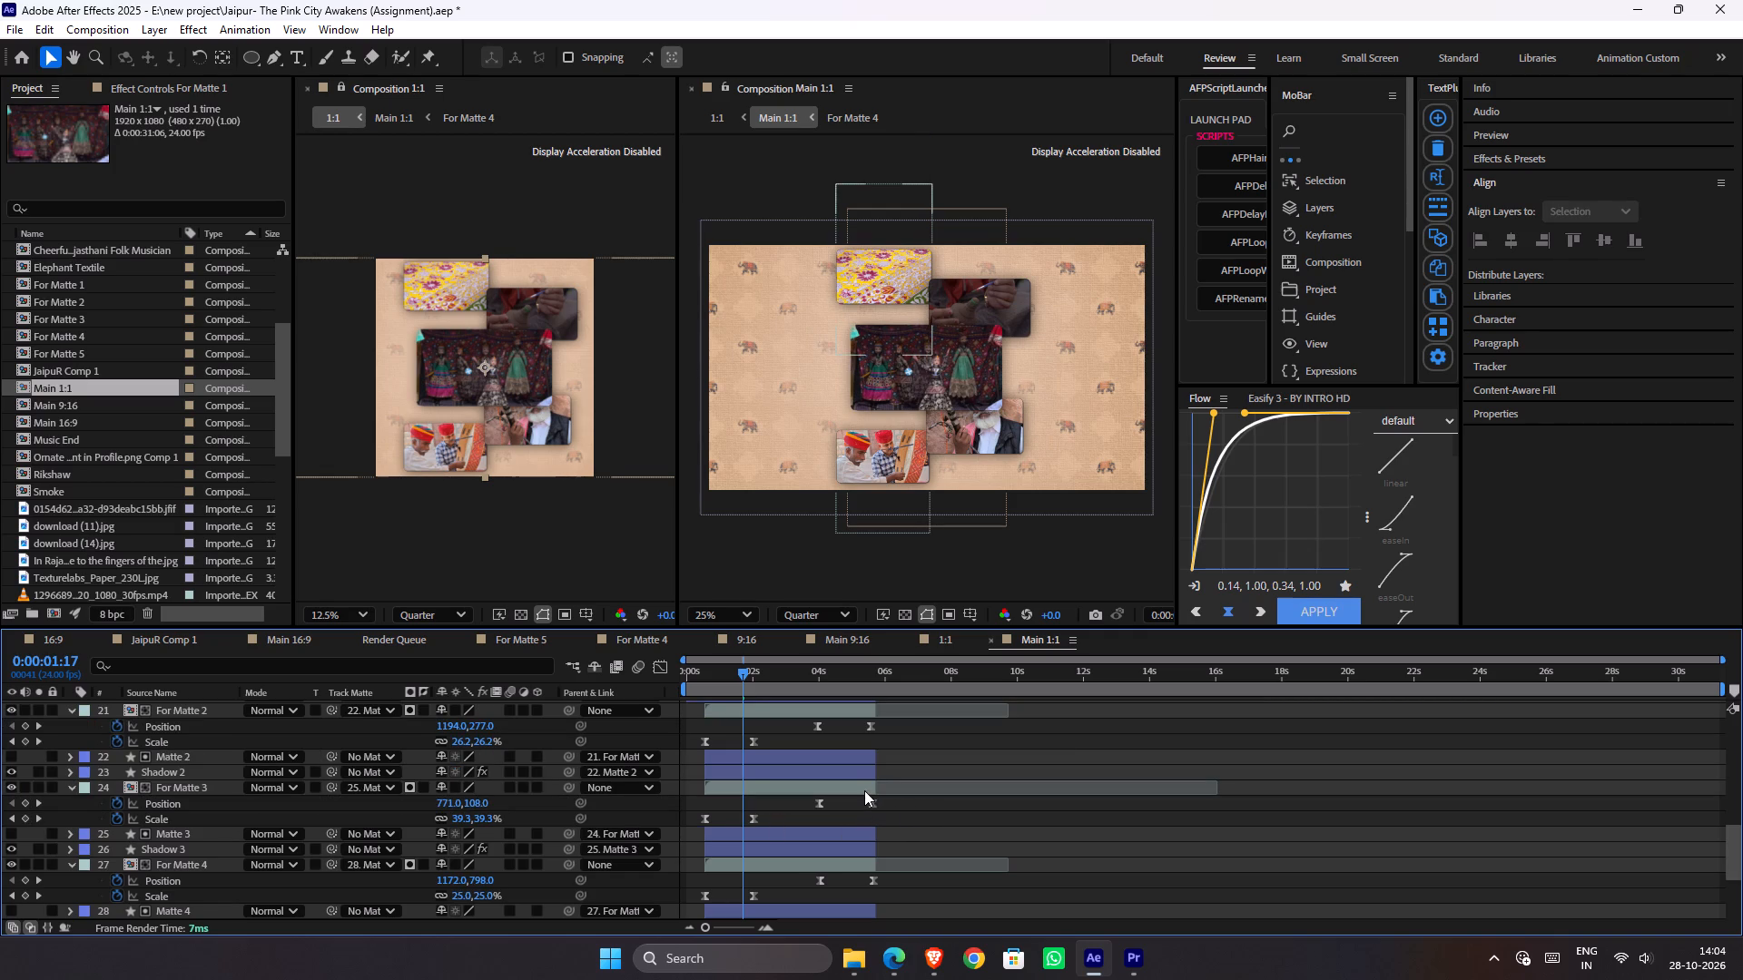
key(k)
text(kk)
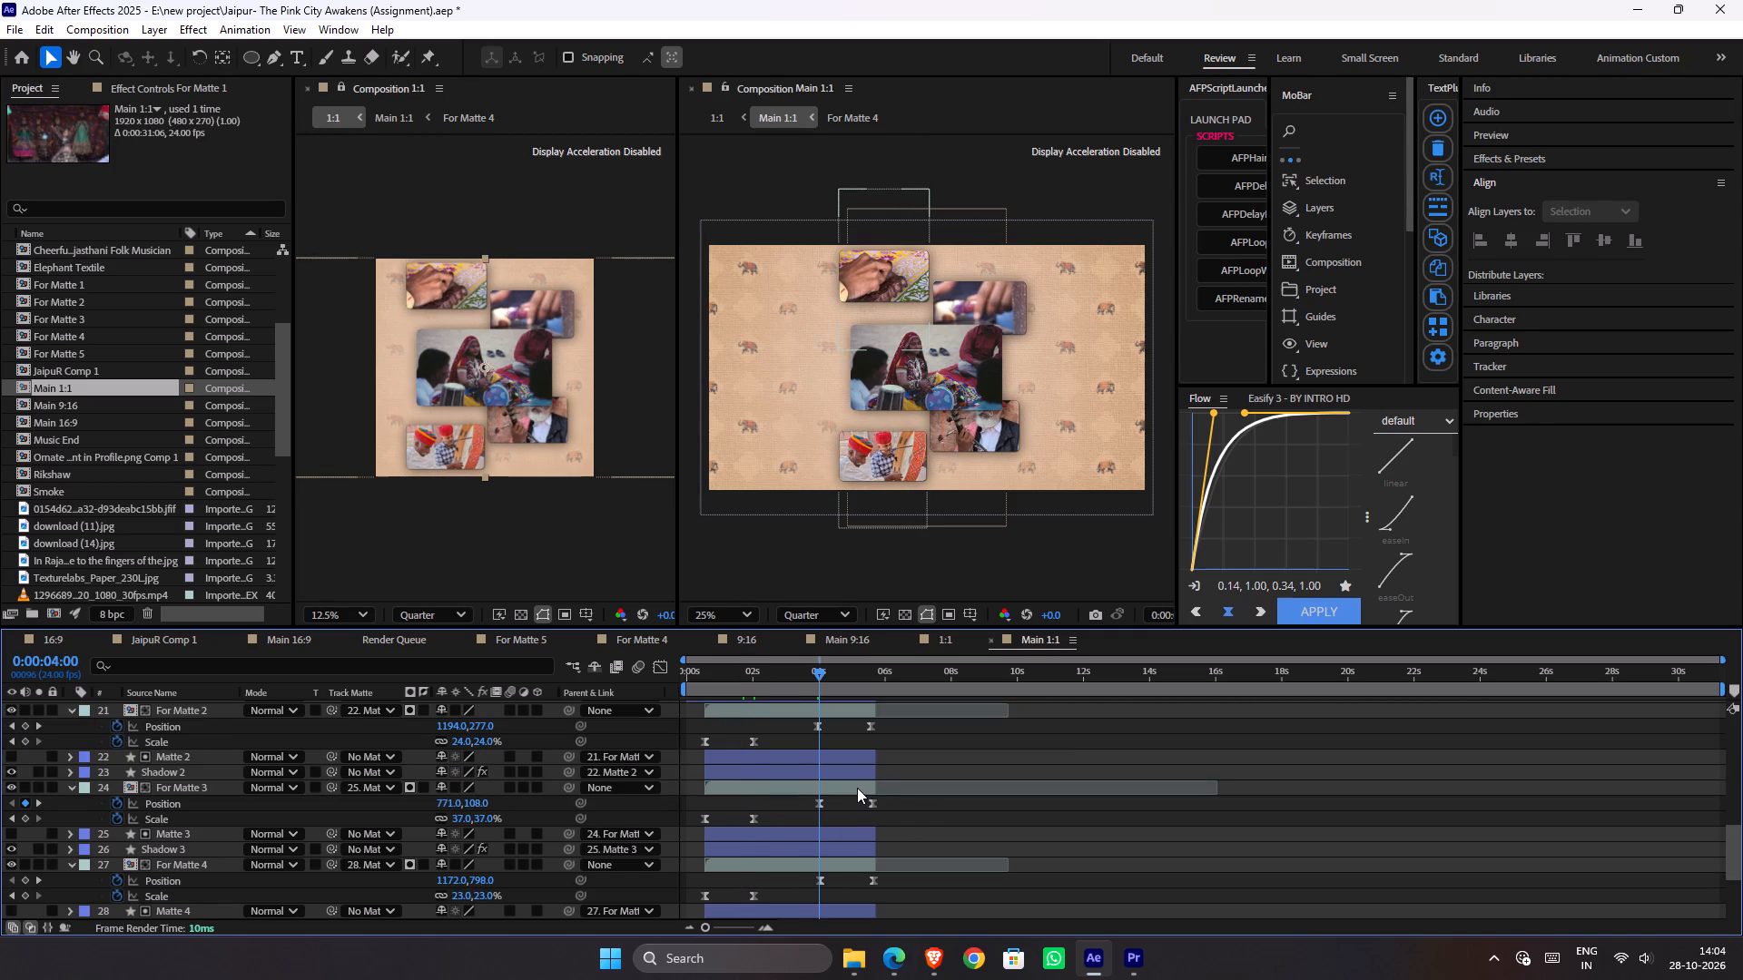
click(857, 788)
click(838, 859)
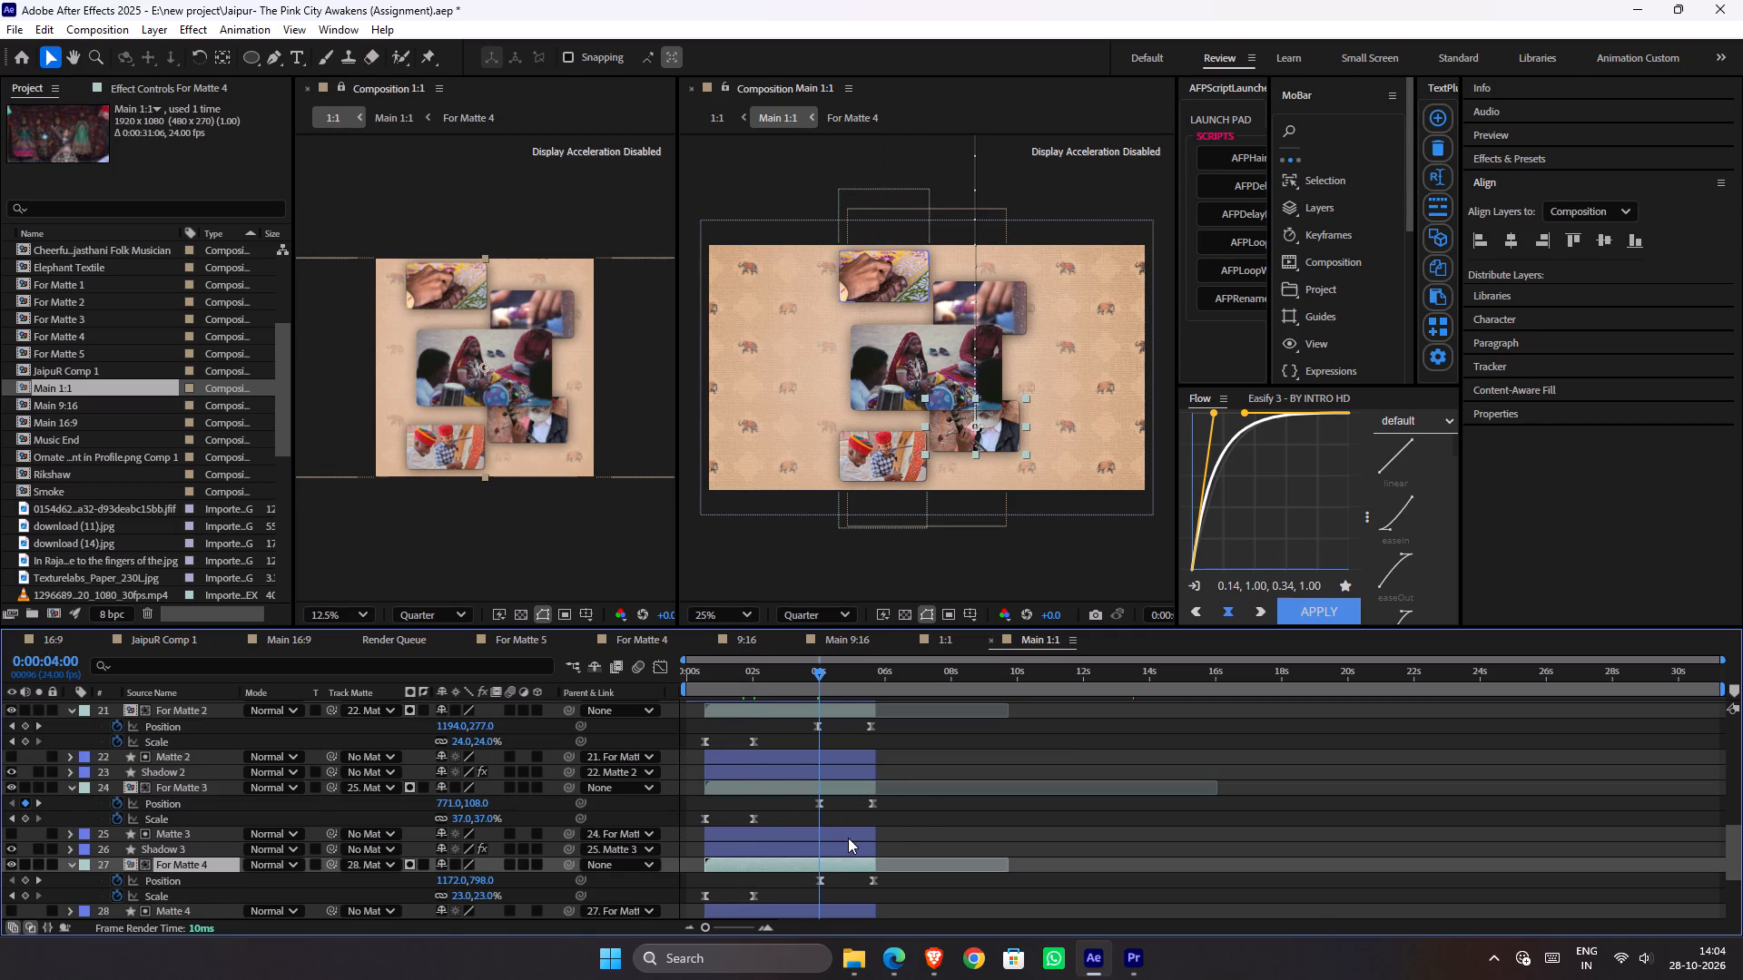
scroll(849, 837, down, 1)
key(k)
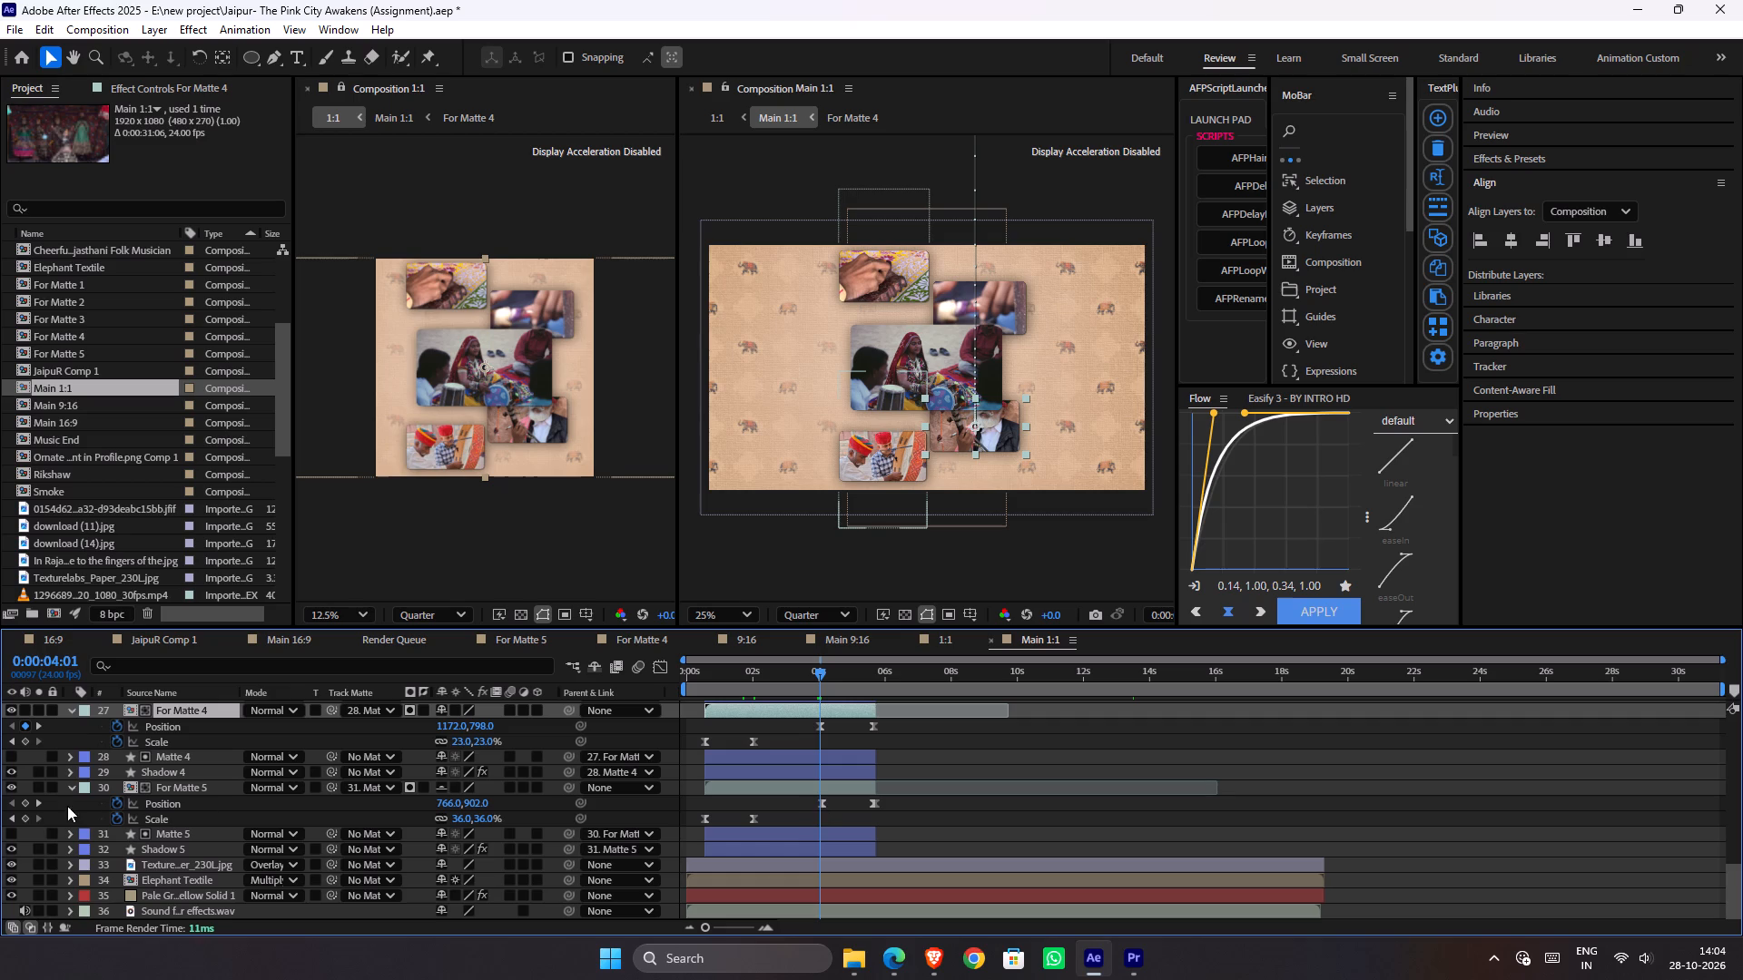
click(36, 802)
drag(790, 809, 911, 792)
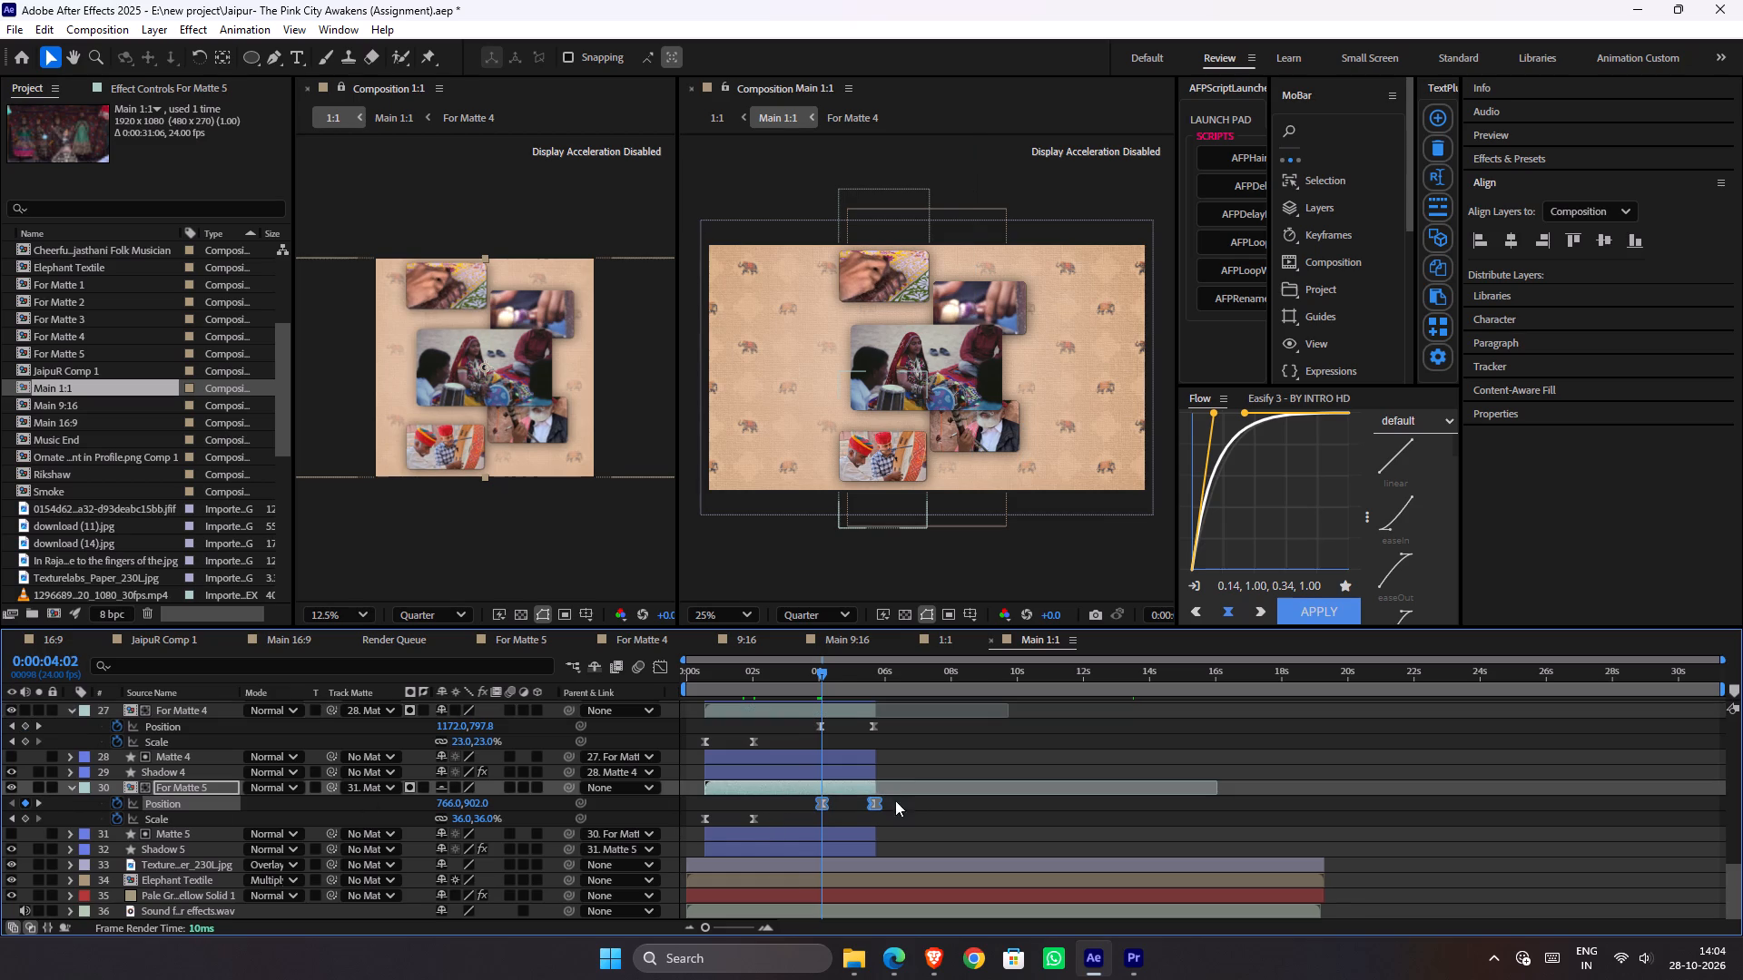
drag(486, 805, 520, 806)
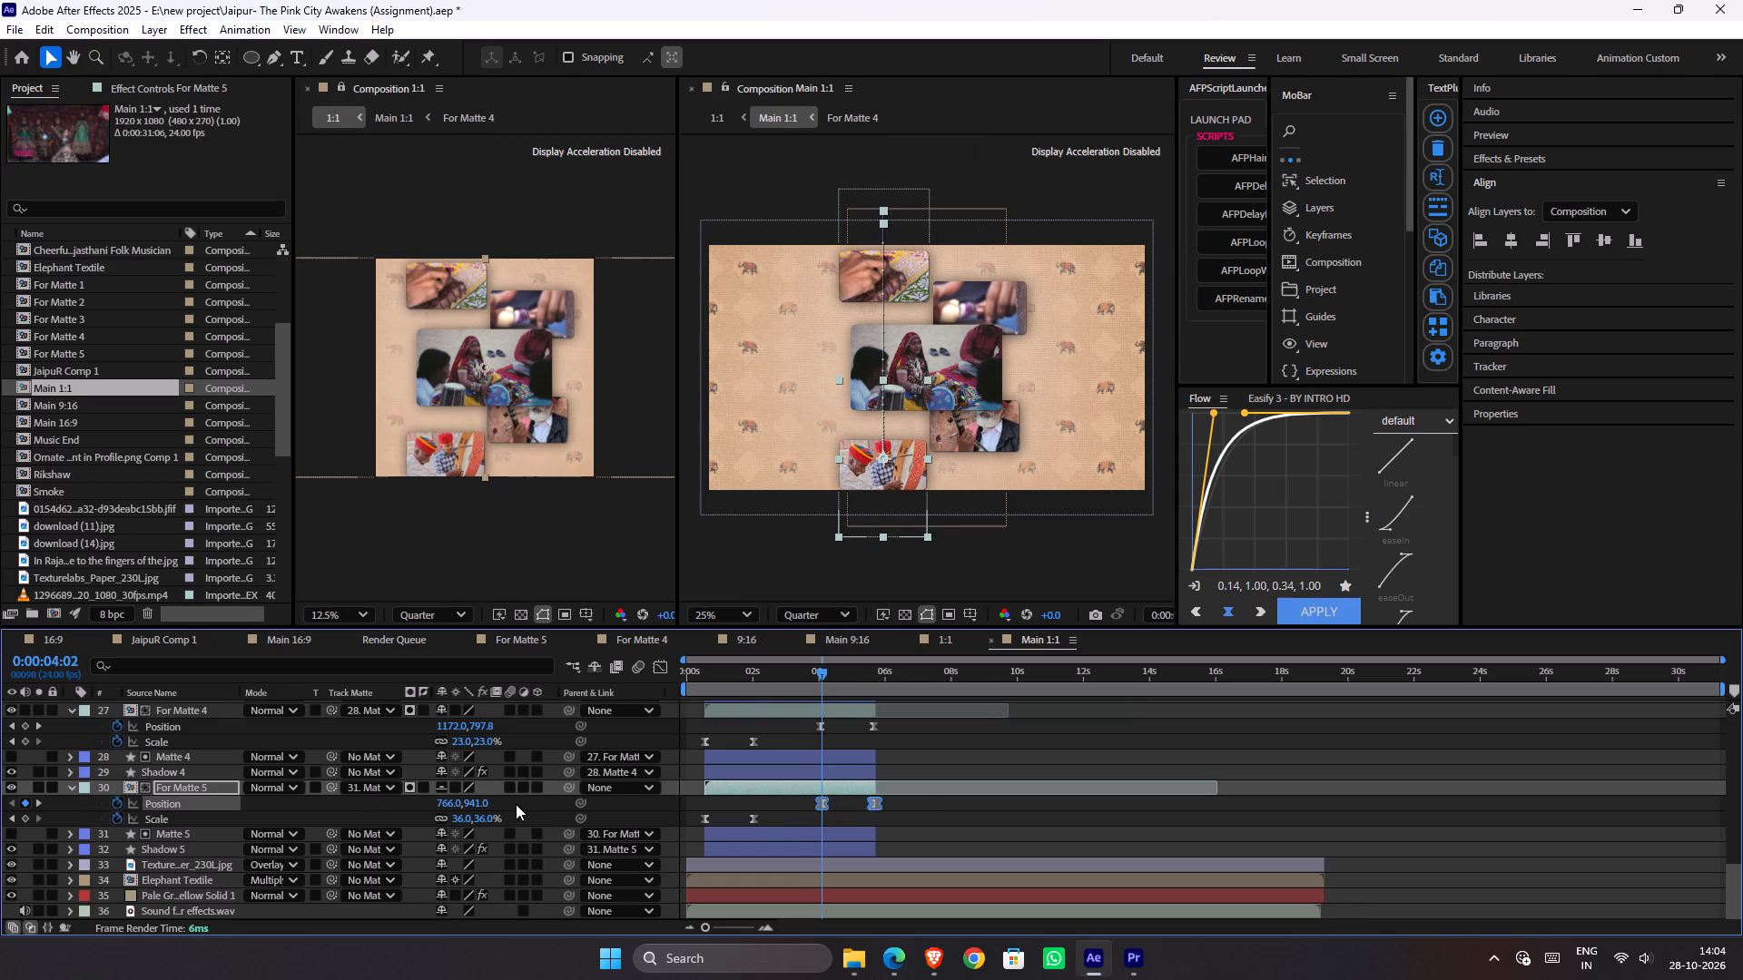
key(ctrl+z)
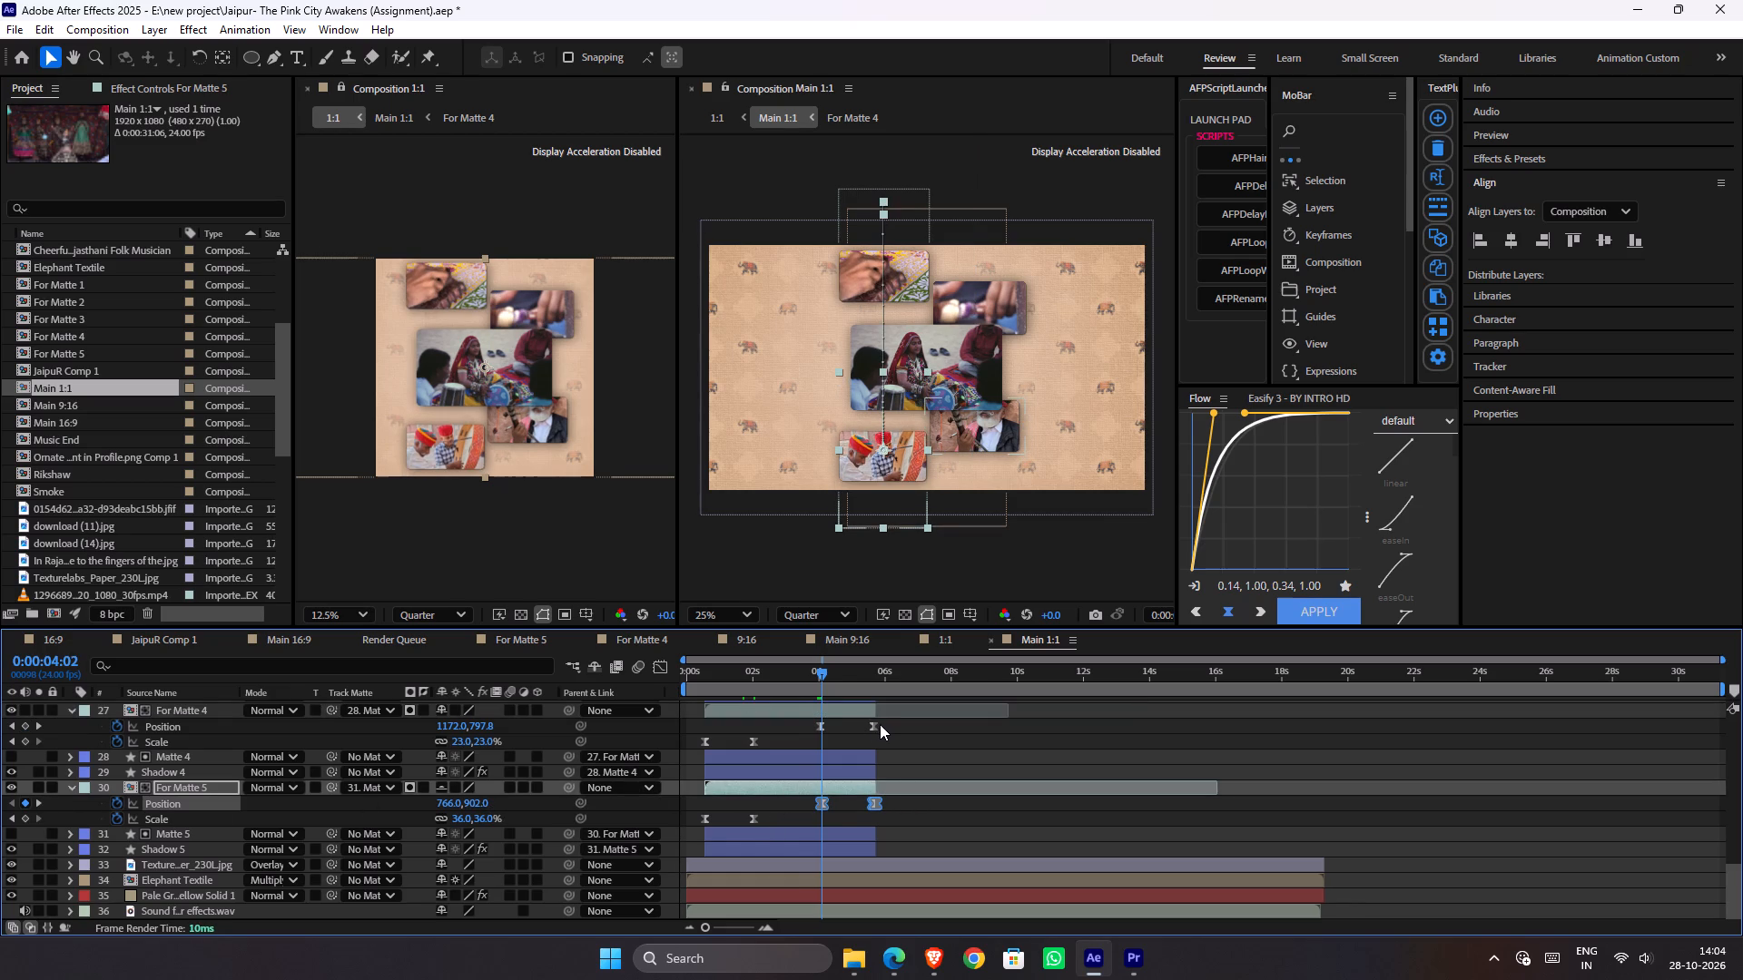
Lower the For Matte 4 layer by setting both position keyframes to Y 875 at 0:00:04:01.
key(j)
drag(880, 724, 786, 723)
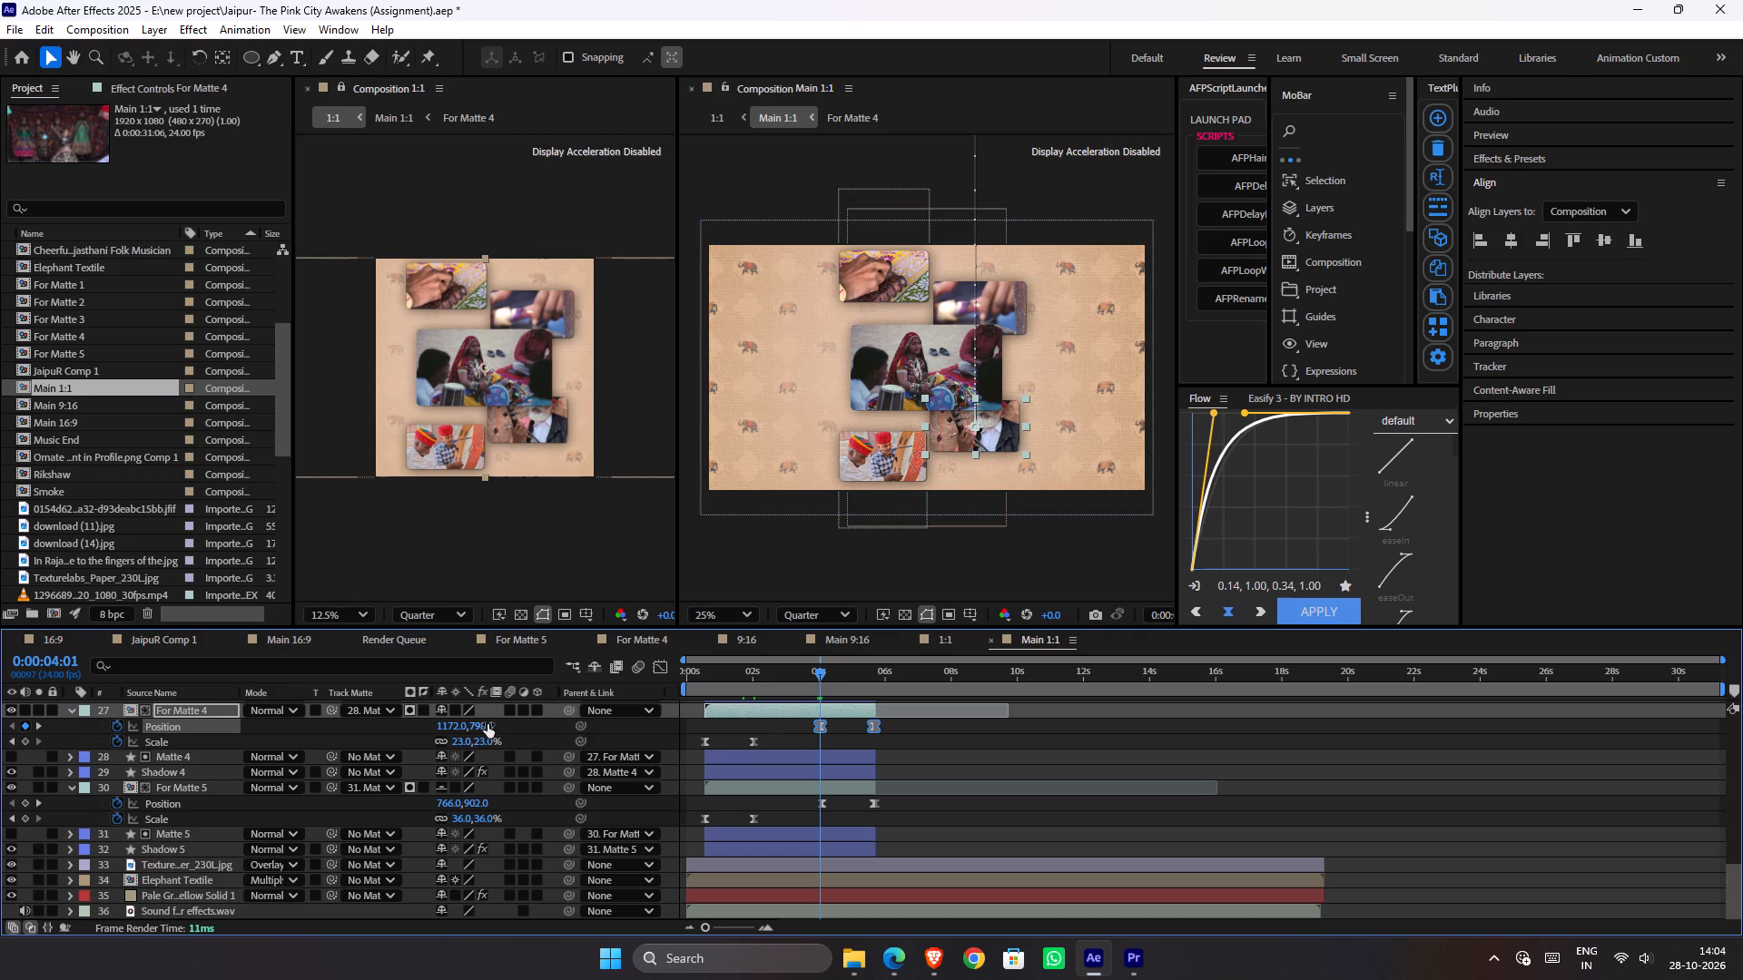
drag(487, 724, 511, 725)
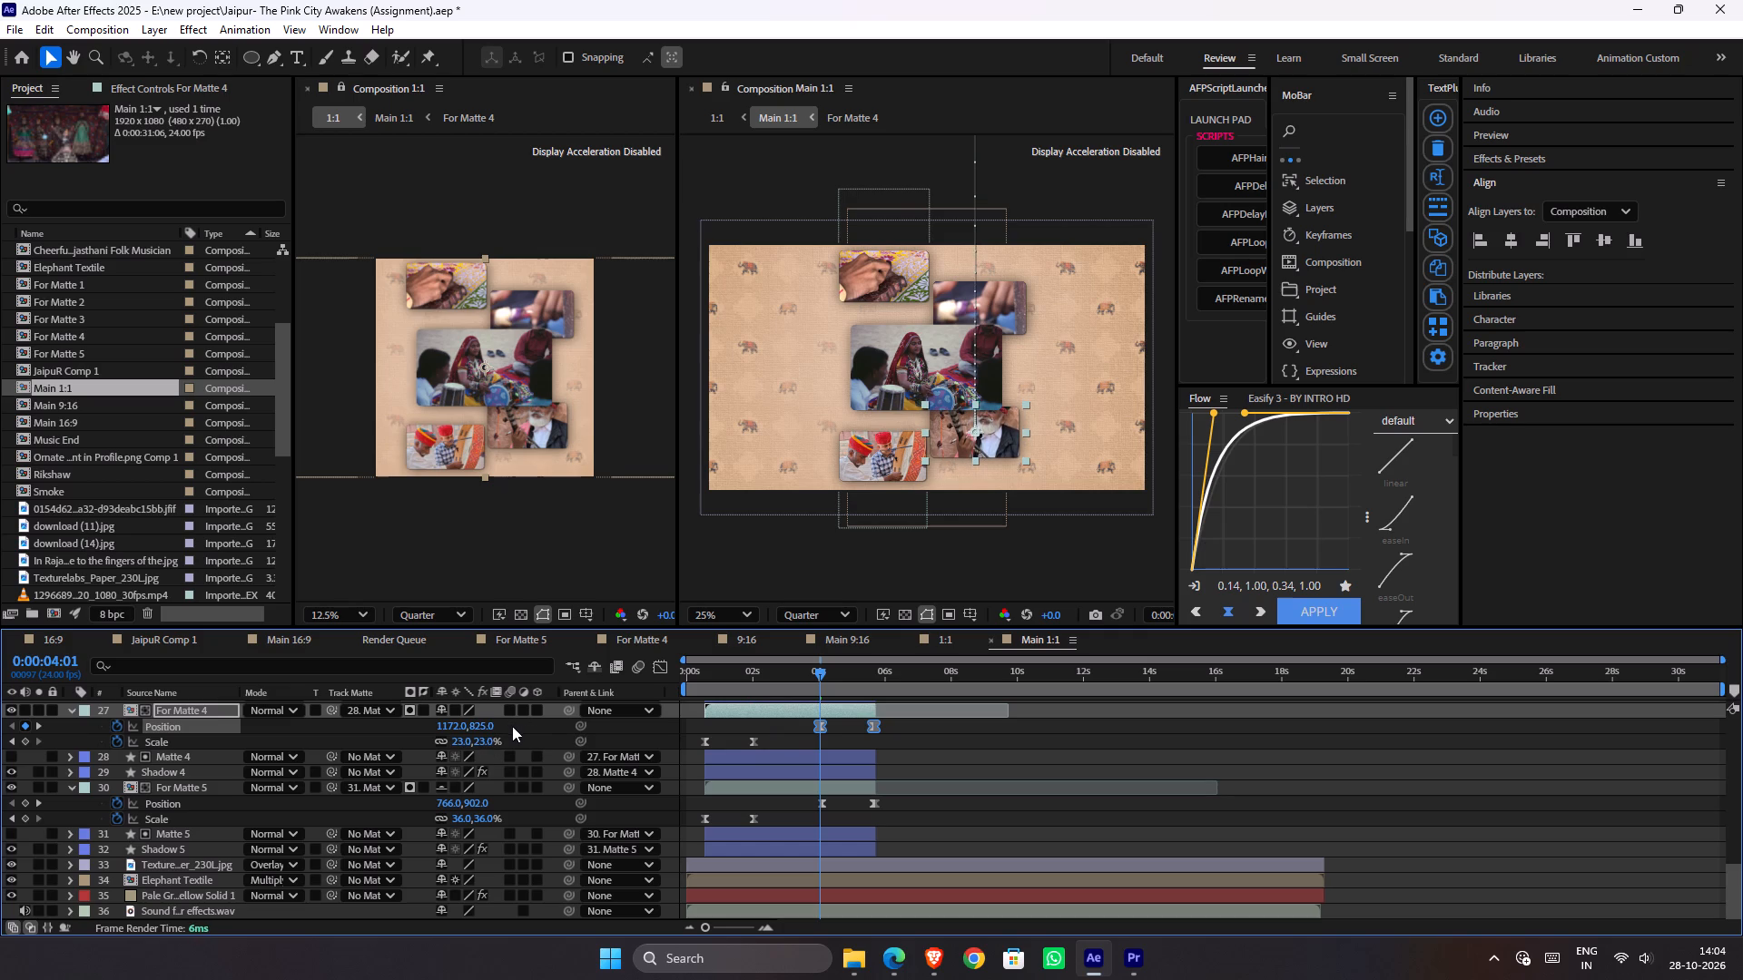
drag(485, 729, 506, 725)
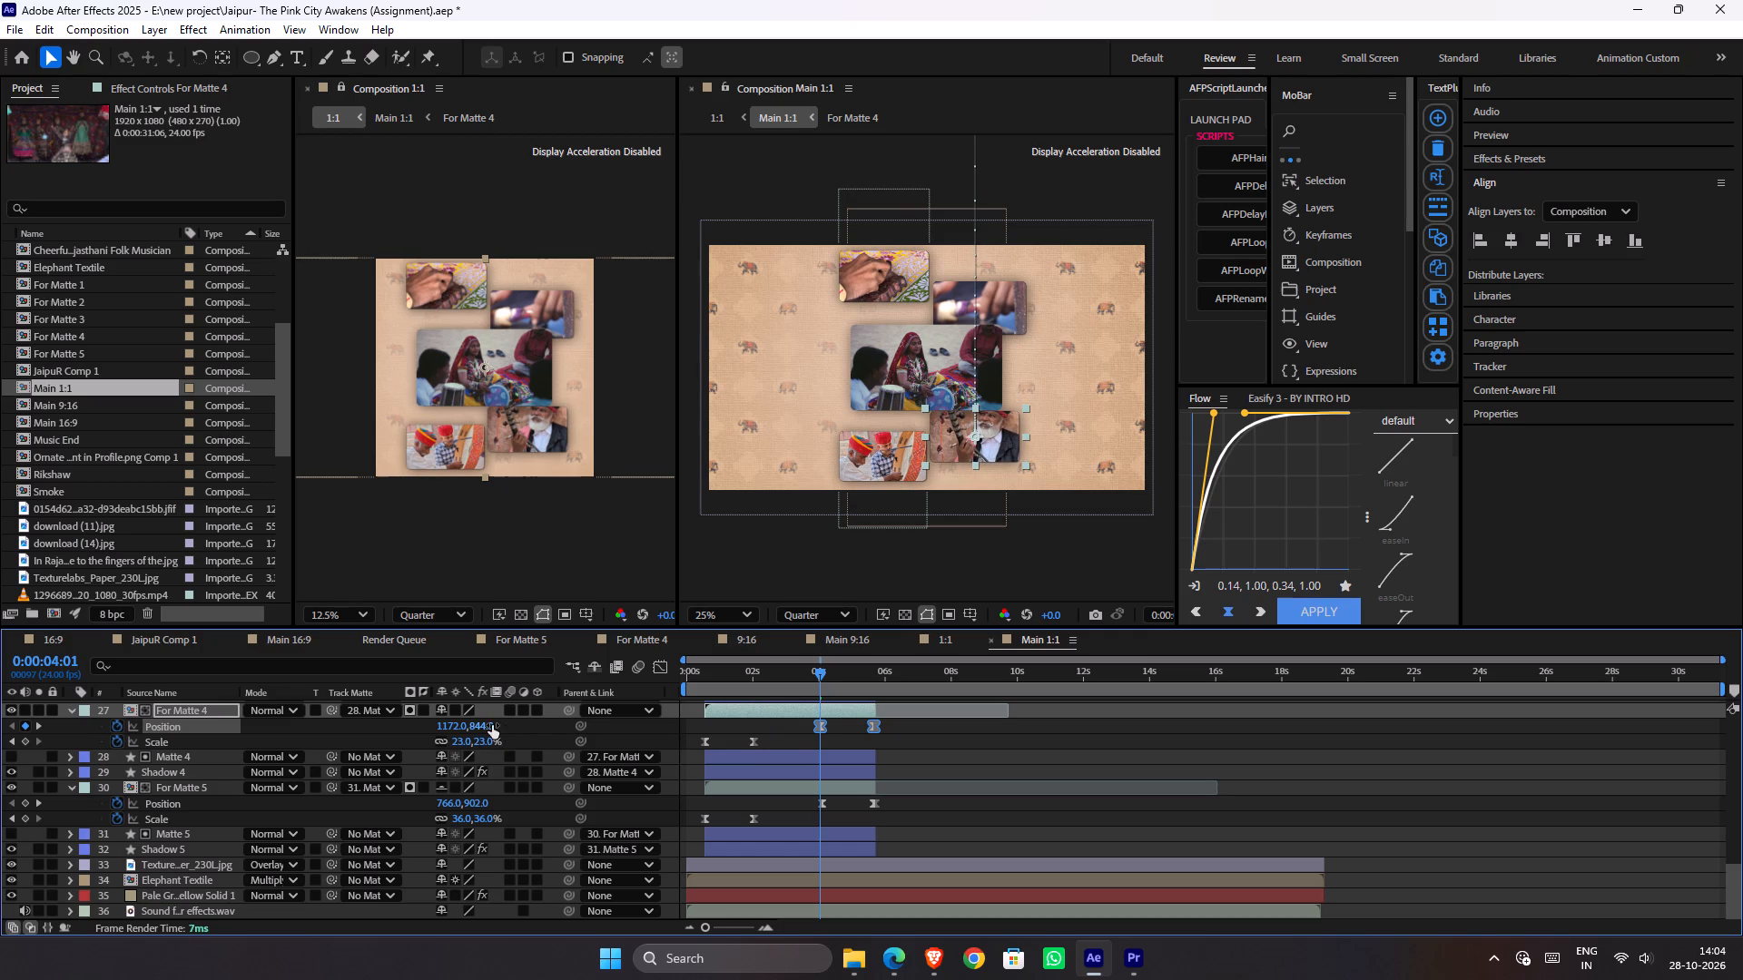
drag(490, 727, 501, 727)
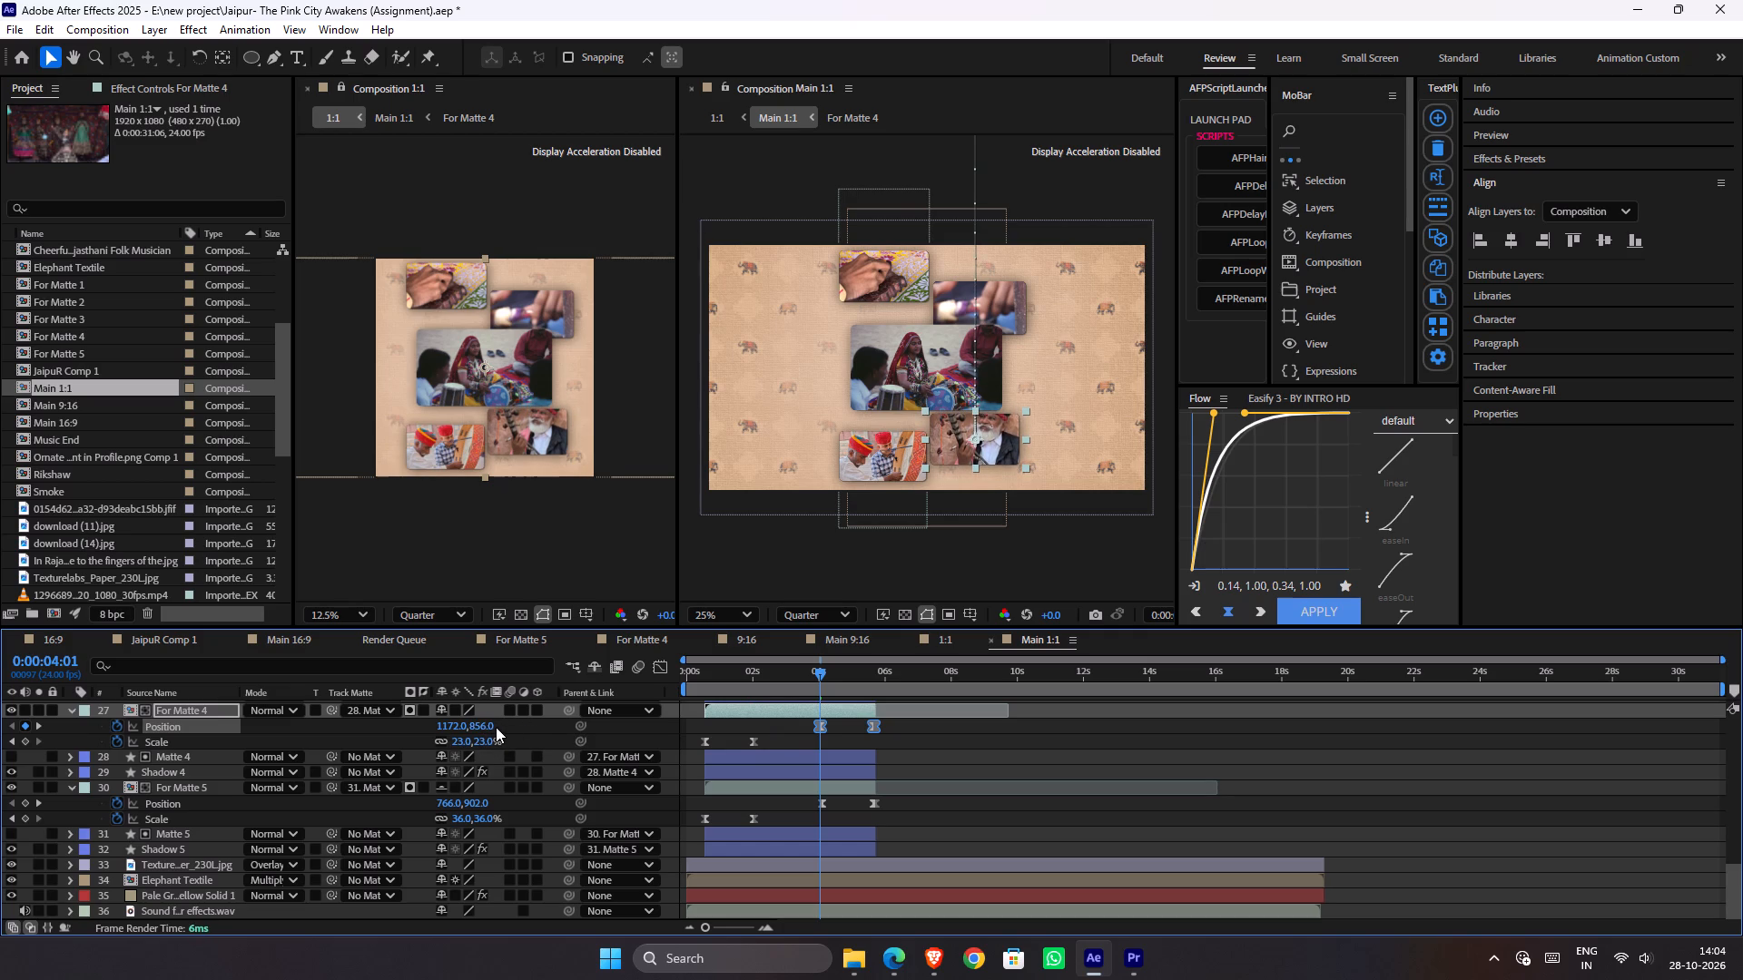
drag(486, 726, 503, 726)
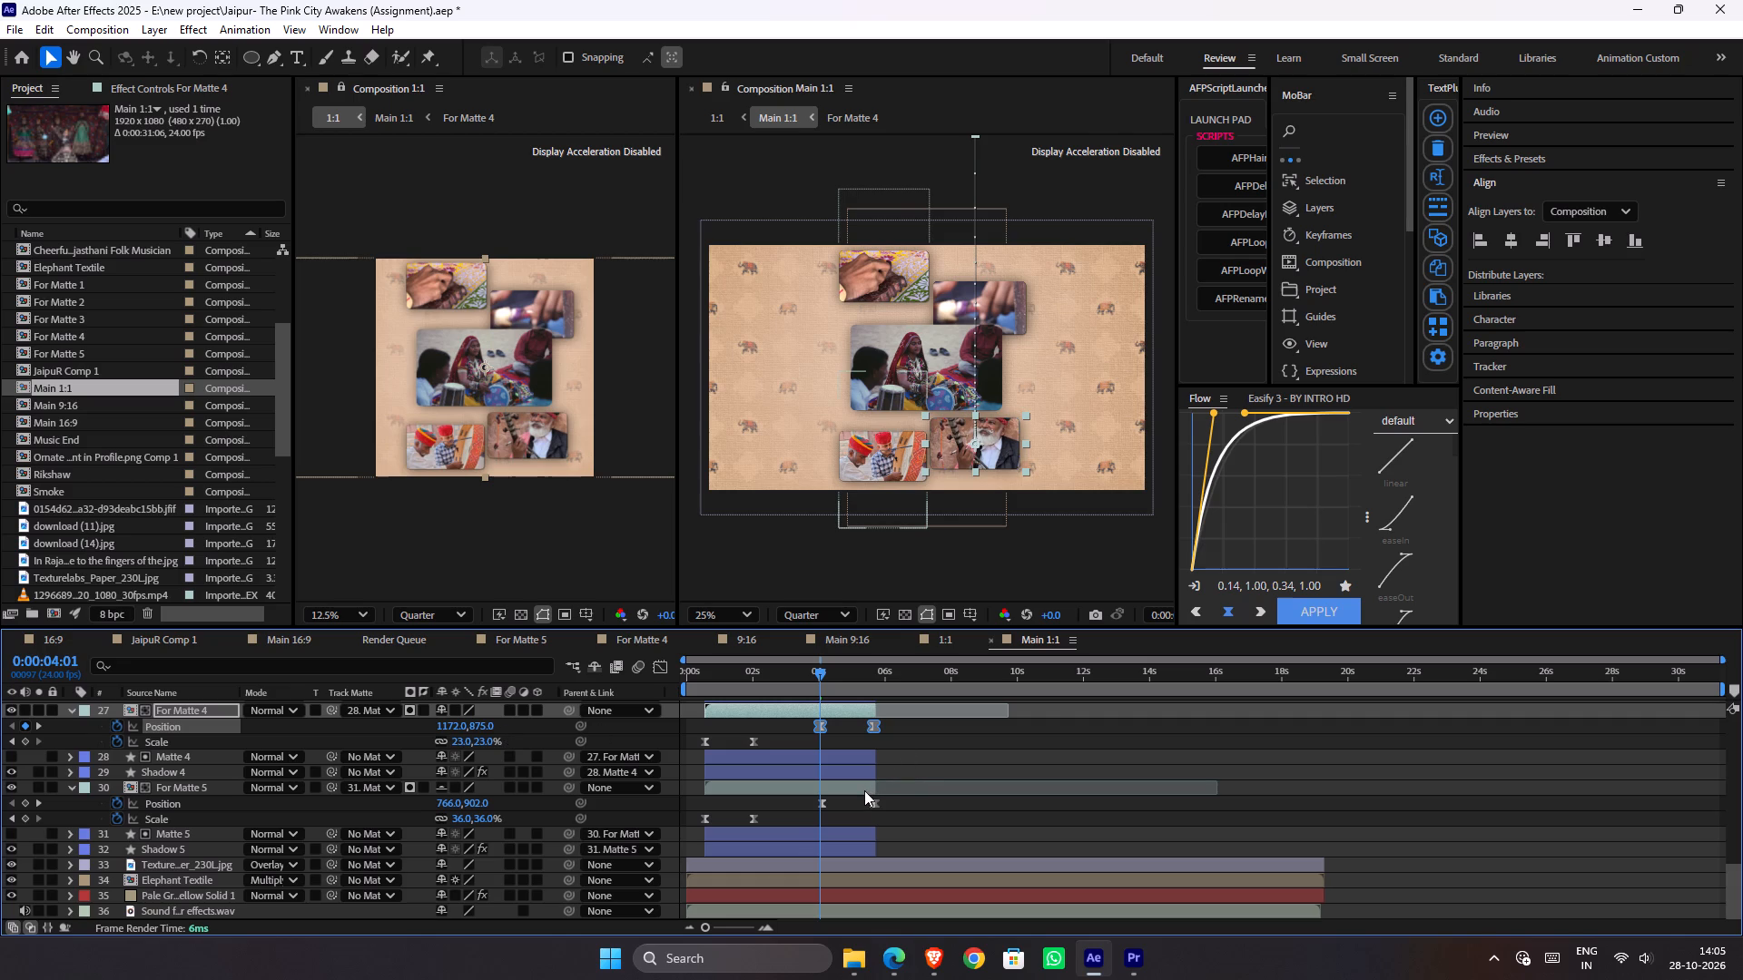
Shift both position keyframes of the For Matte 5 layer to X 793 at 0:00:04:02.
key(k)
drag(895, 808, 755, 806)
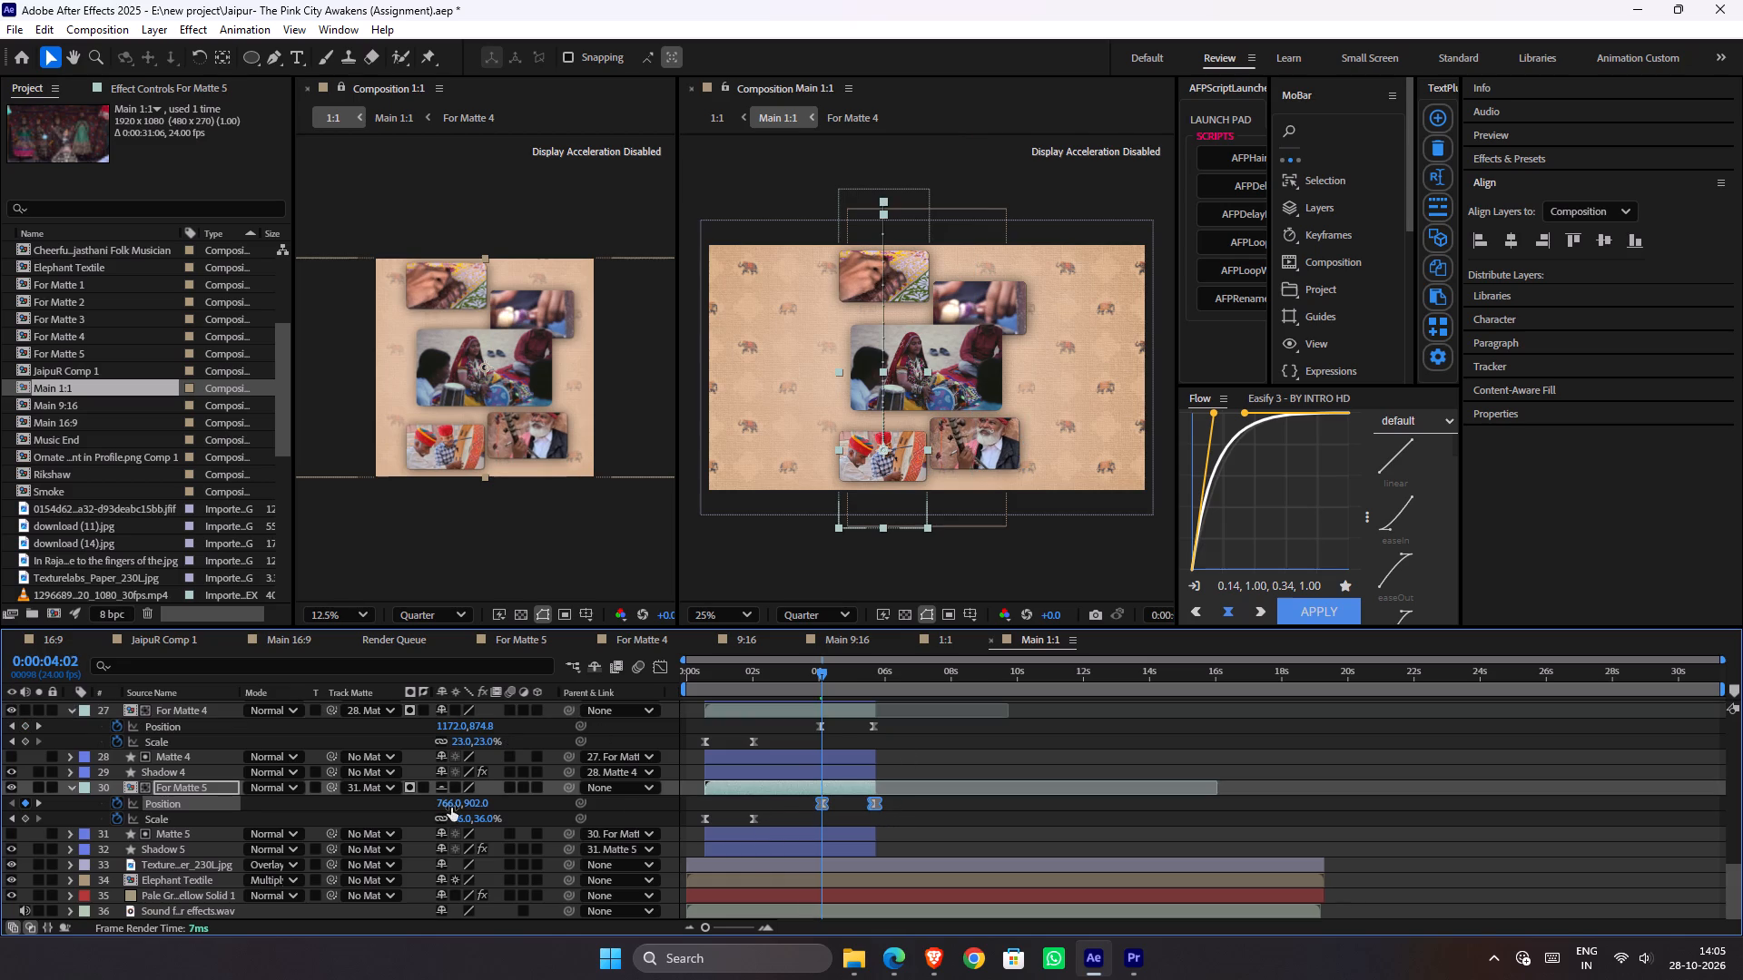
drag(444, 805, 466, 802)
drag(462, 799, 466, 799)
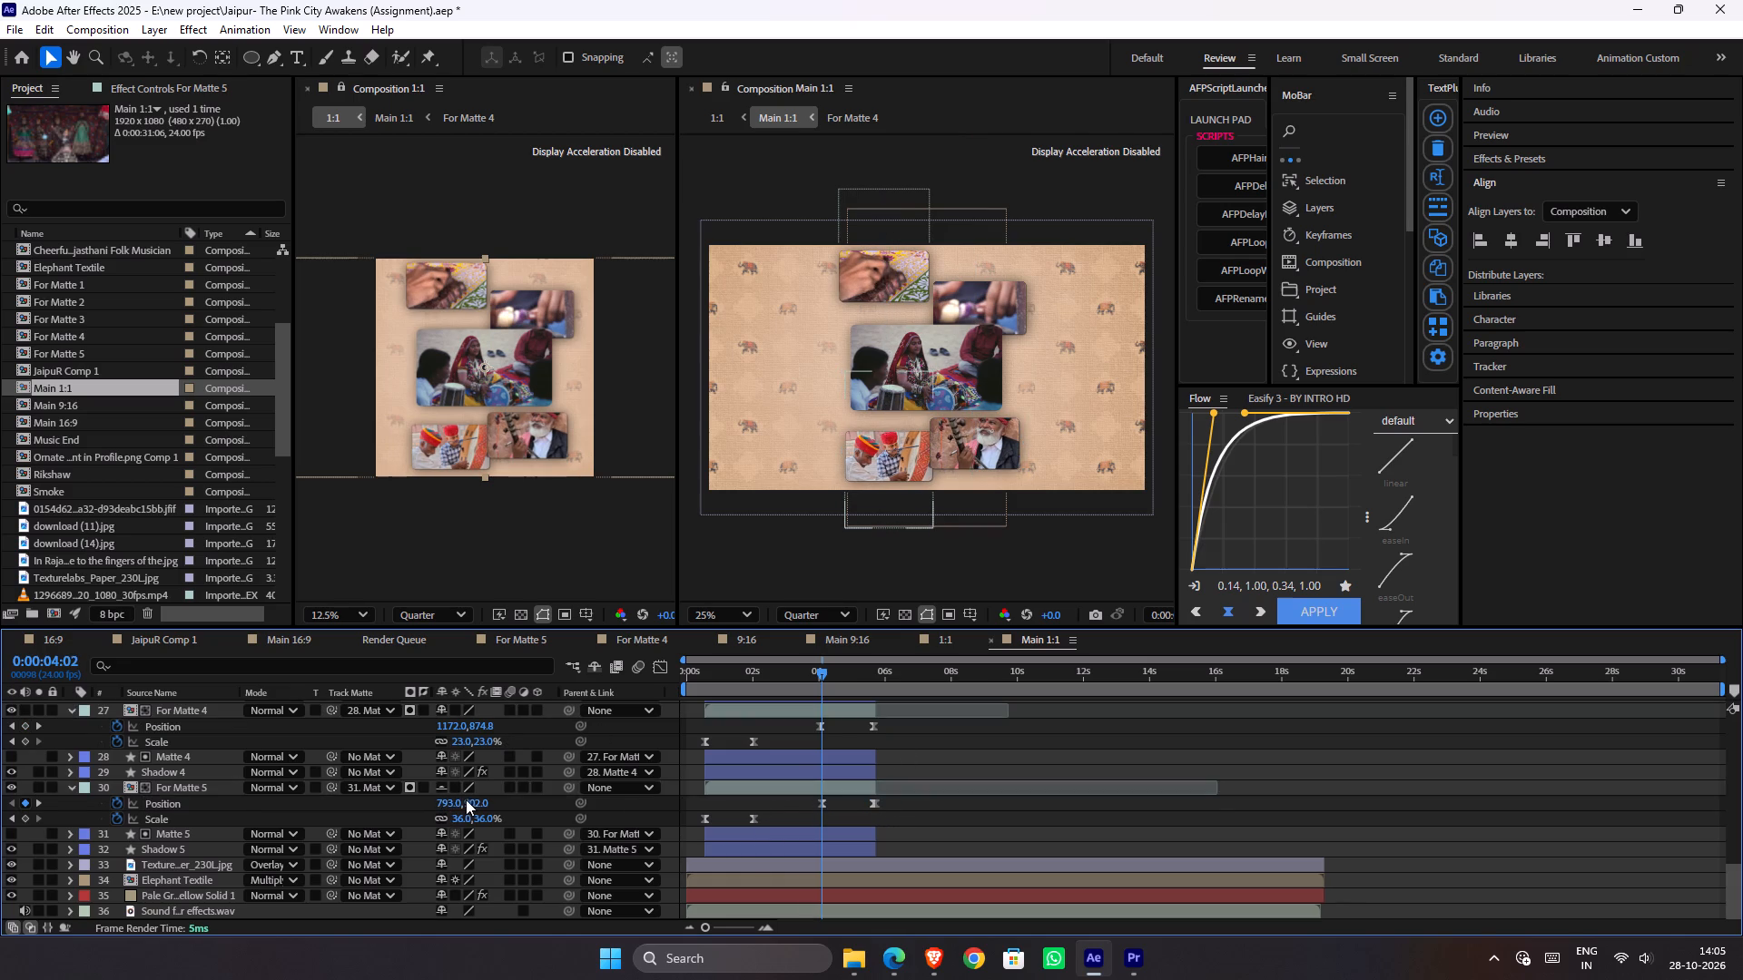
drag(466, 799, 472, 800)
click(923, 775)
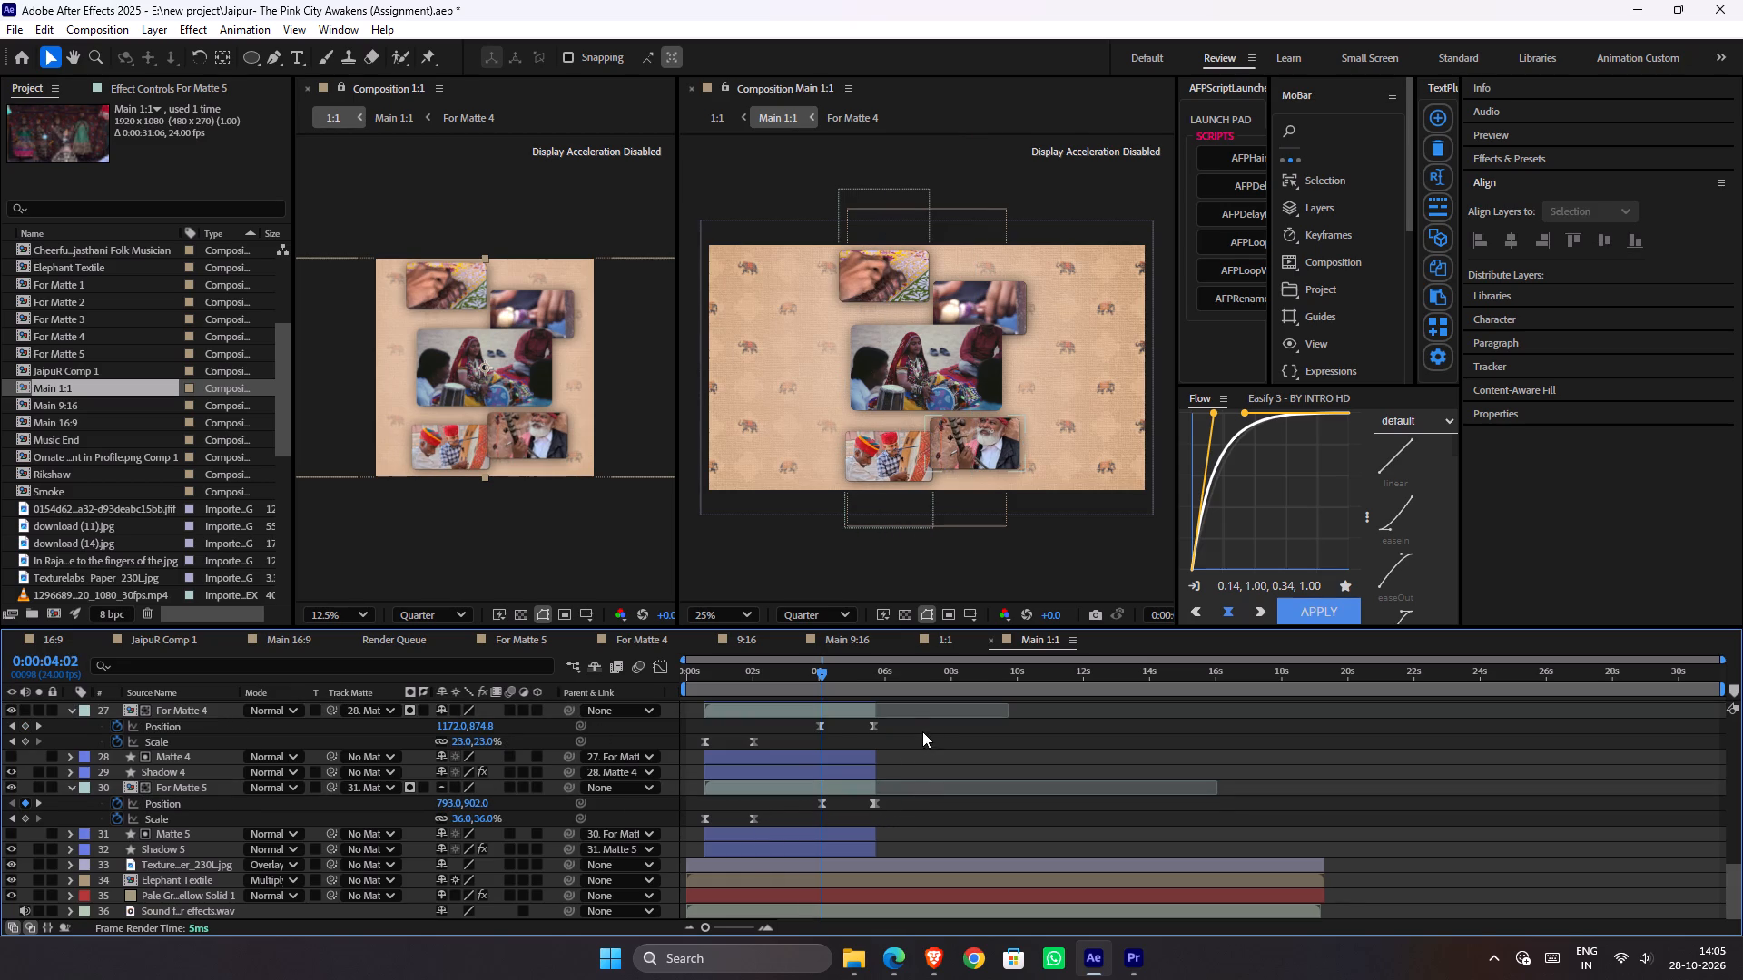
Raise the For Matte 4 layer by setting both position keyframes to Y 859 at 0:00:04:01.
drag(888, 801, 801, 804)
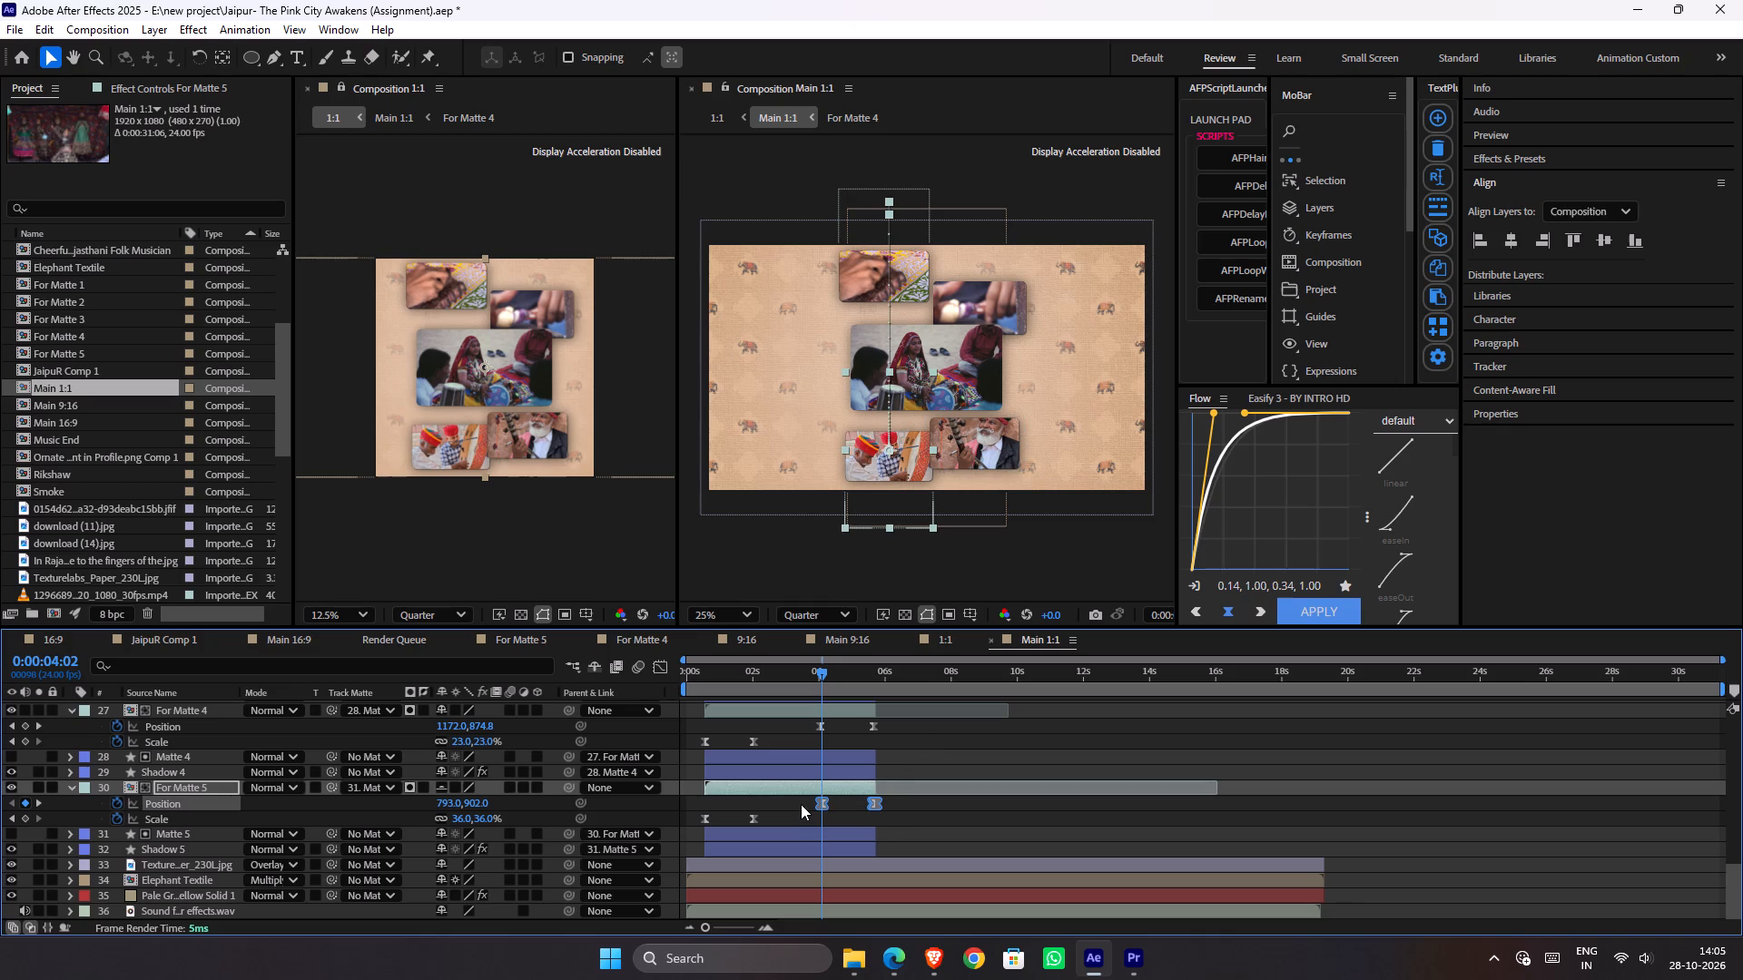
click(905, 750)
drag(889, 731, 797, 722)
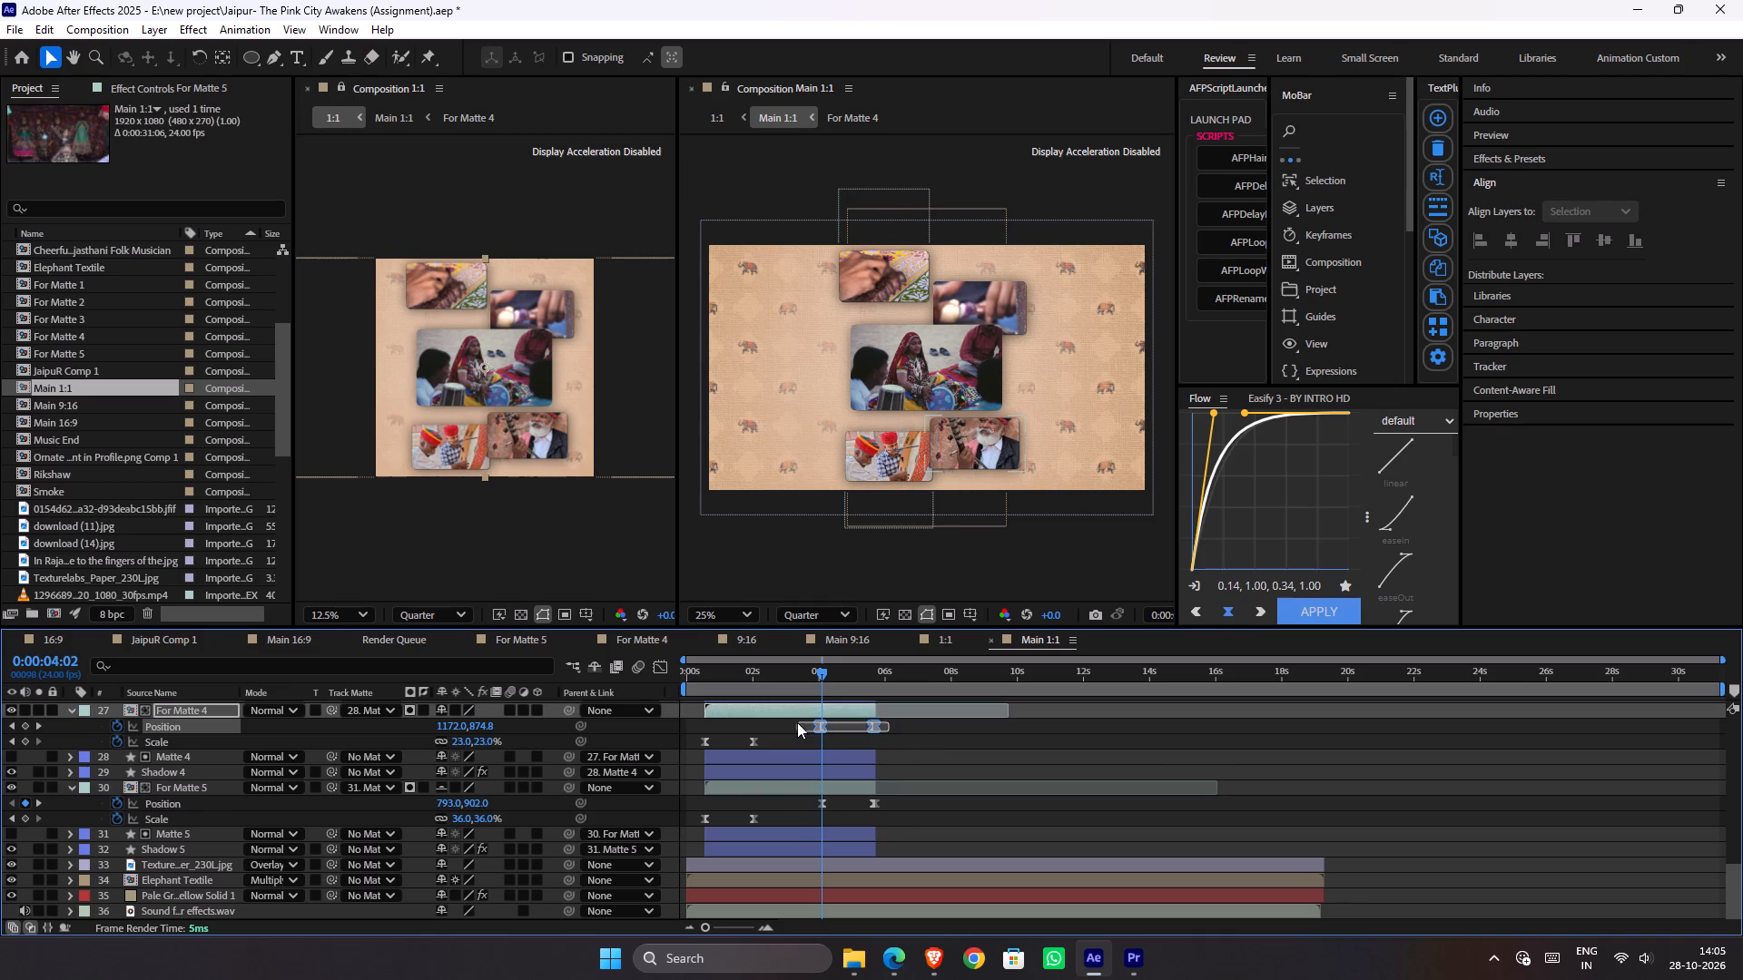
drag(797, 722, 794, 721)
click(484, 726)
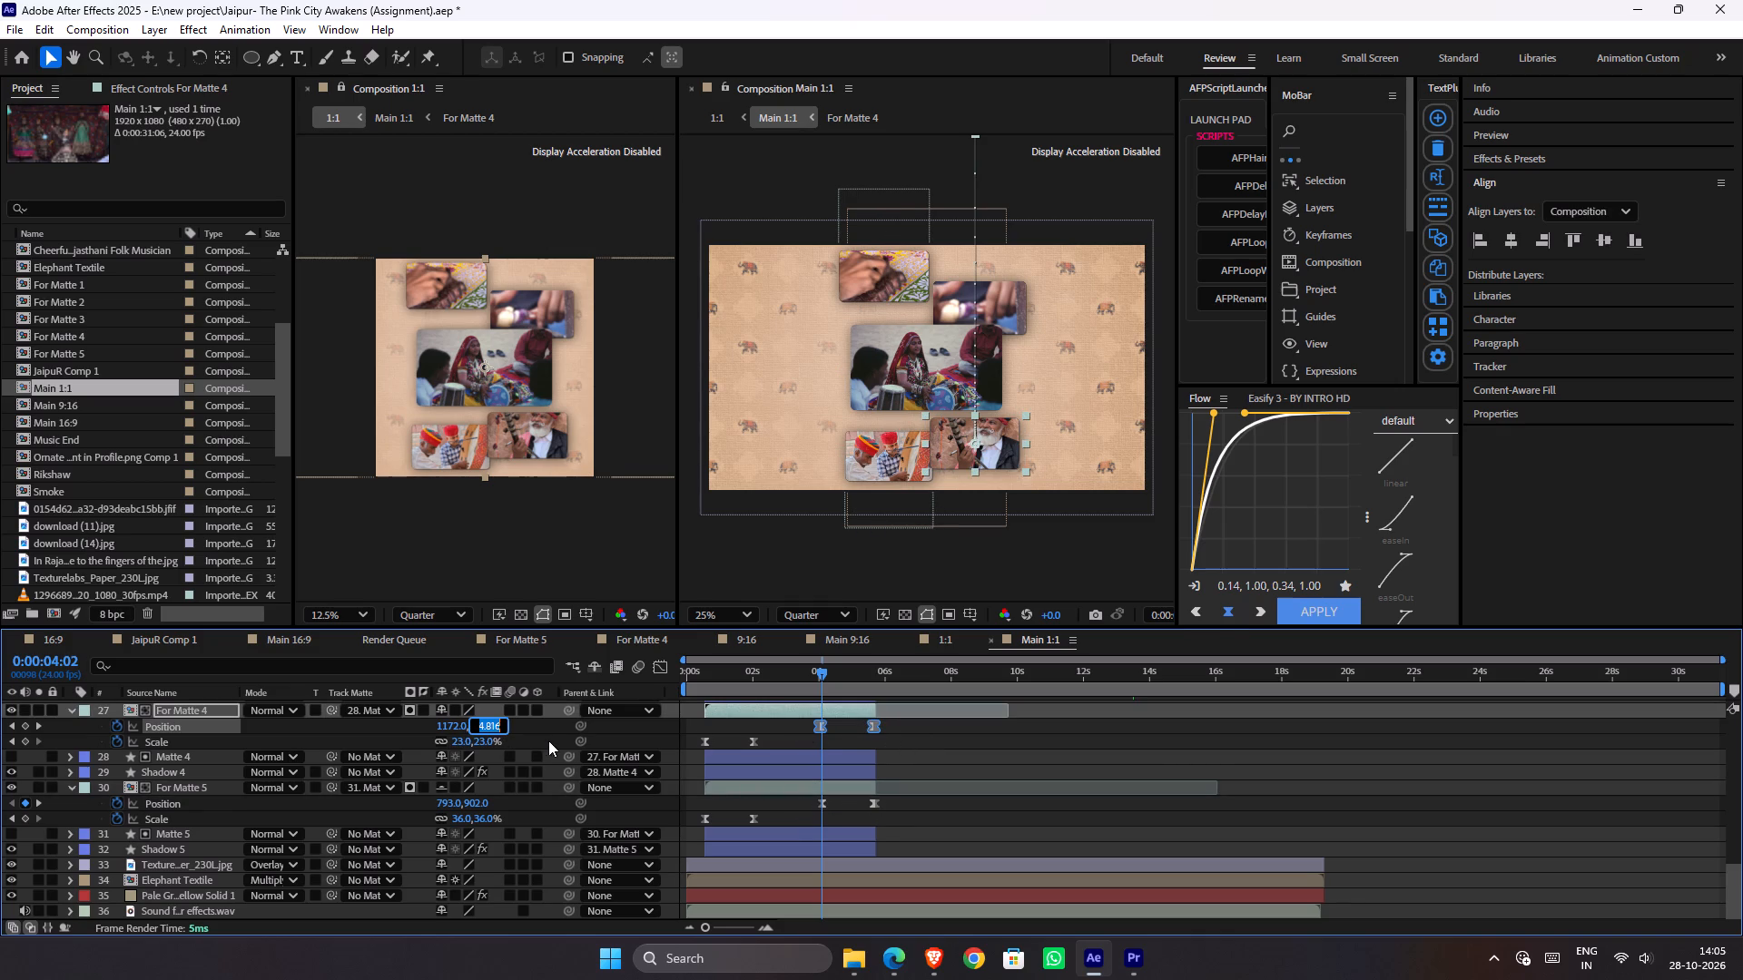
click(551, 740)
key(j)
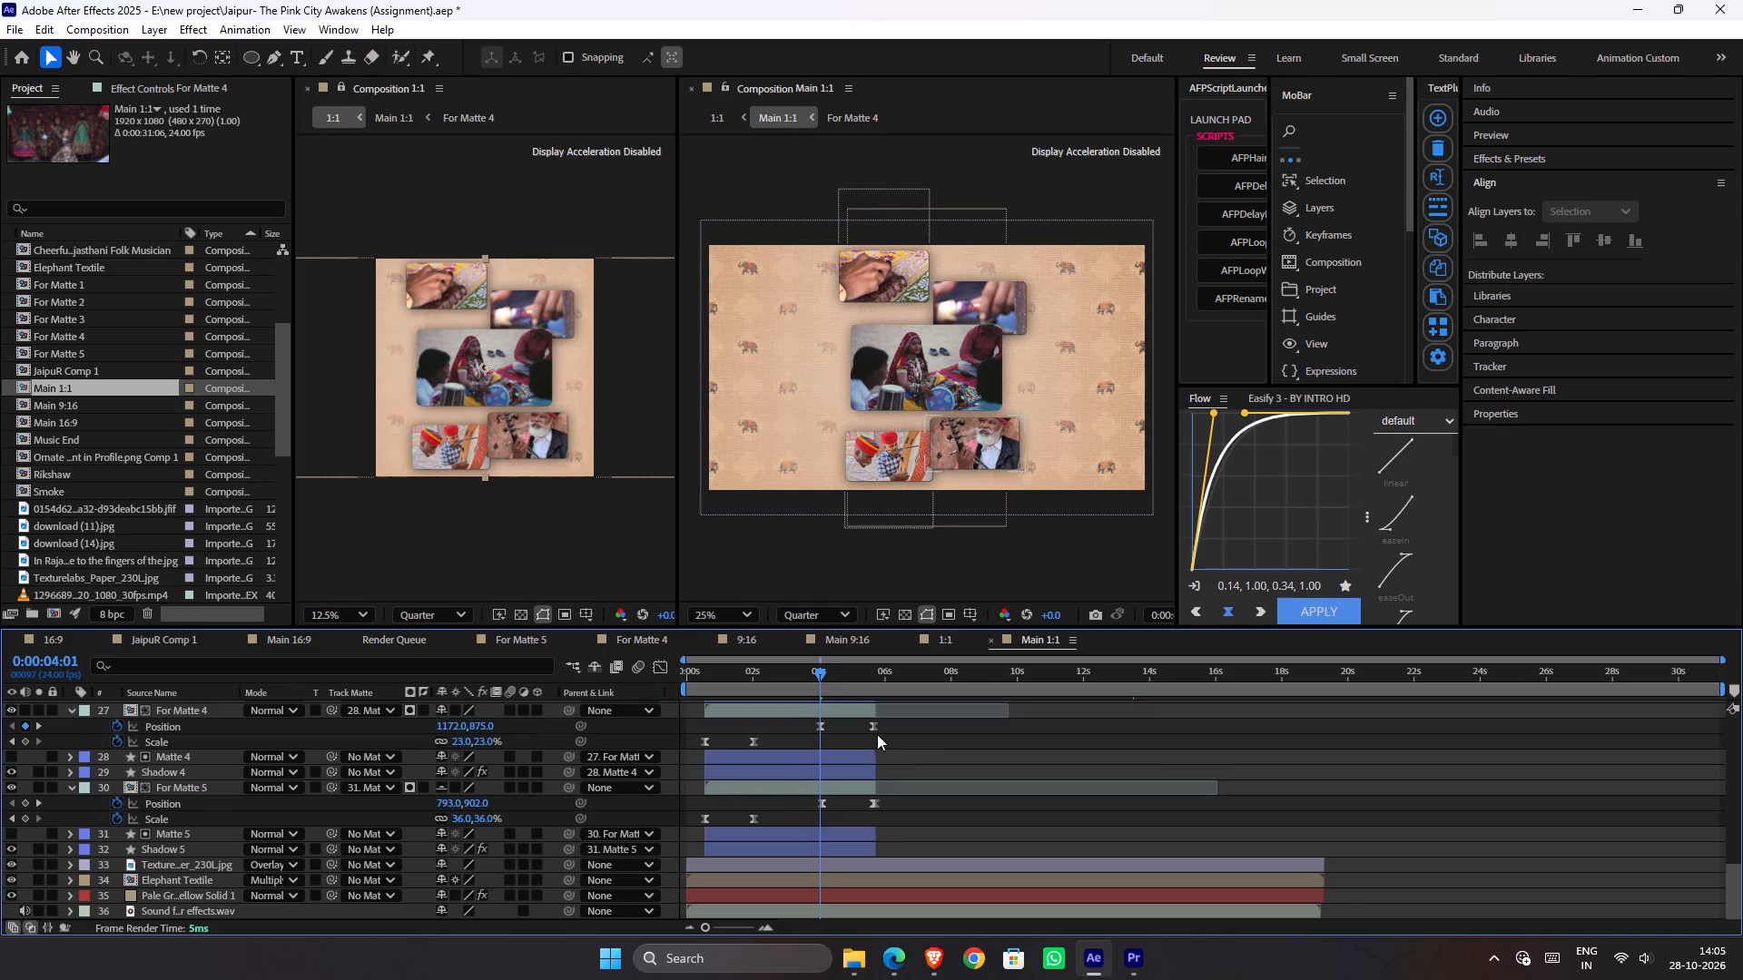
drag(882, 734, 772, 723)
drag(476, 723, 461, 723)
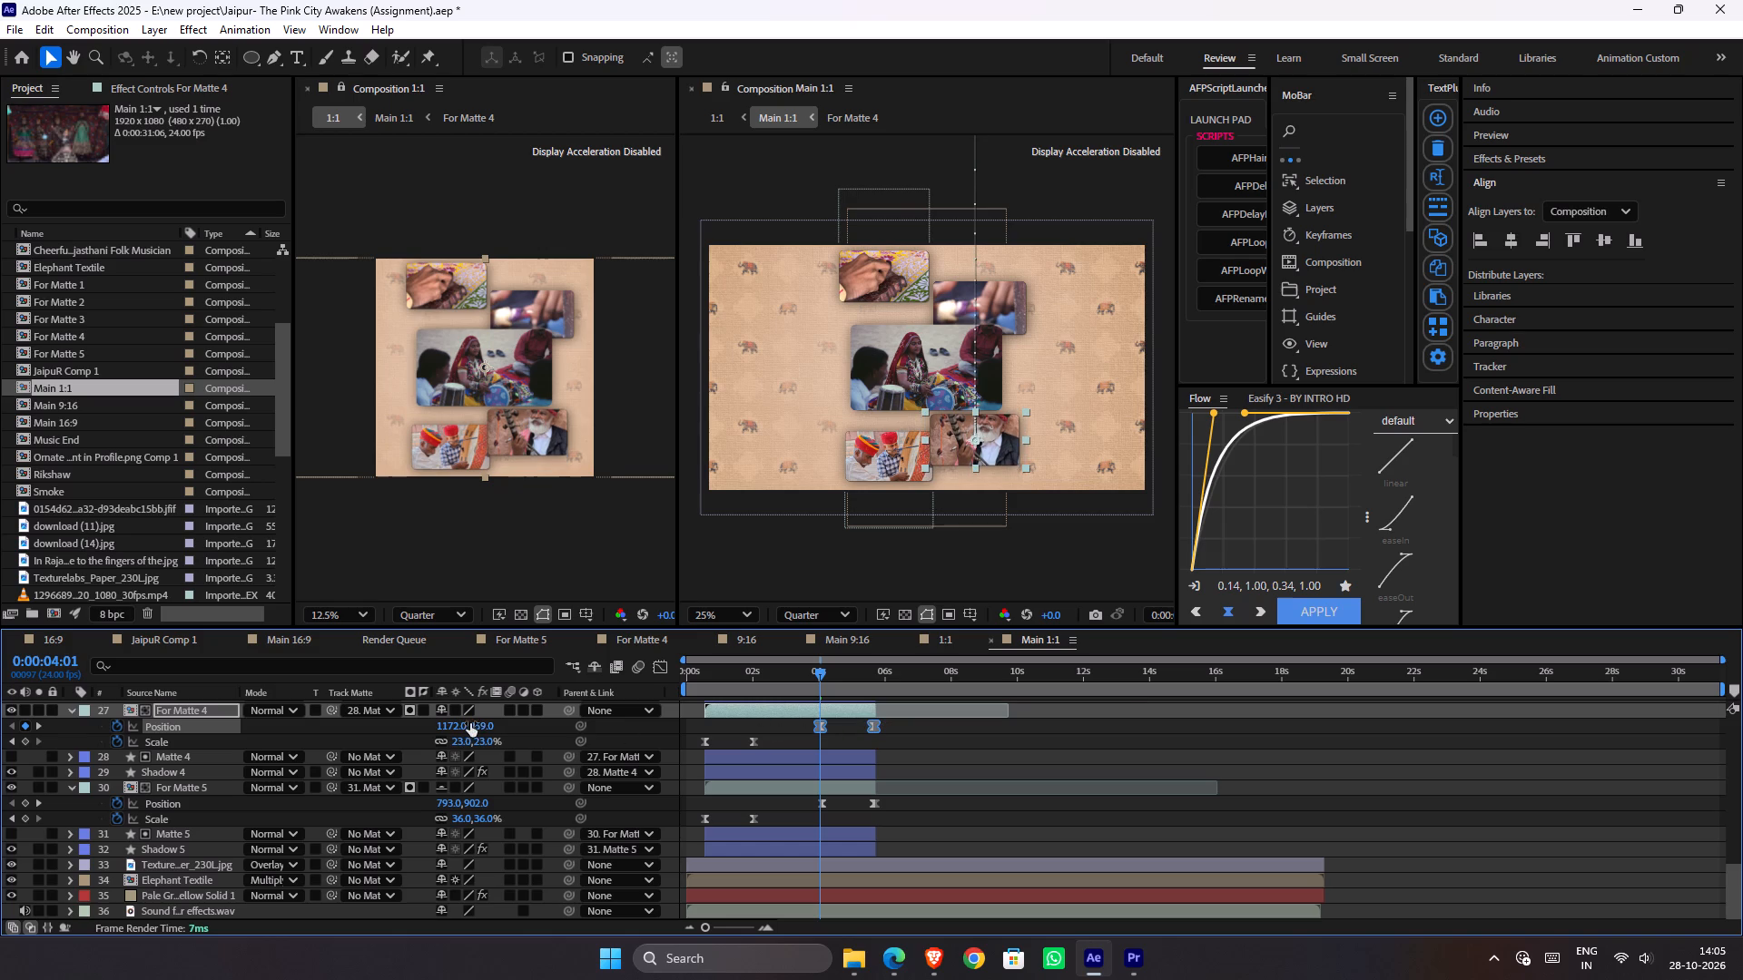
Raise the For Matte 2 layer by setting both position keyframes to Y 245 at 0:00:03:23.
scroll(979, 750, up, 3)
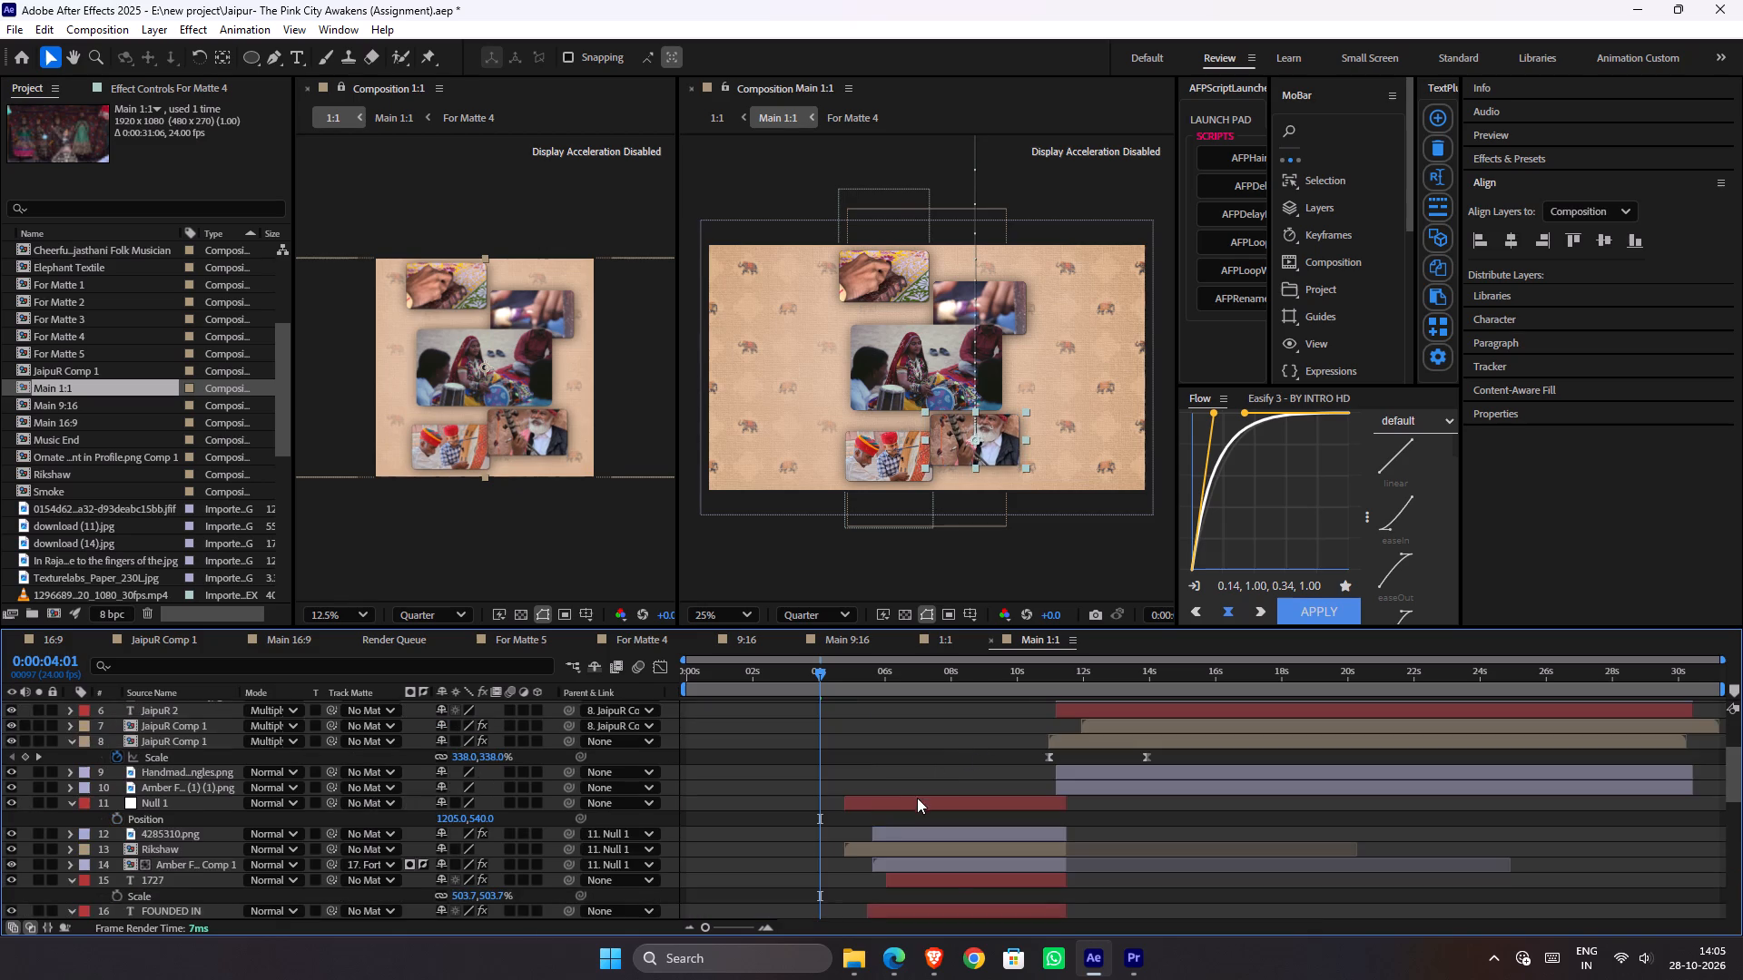
scroll(919, 799, down, 2)
drag(883, 730, 792, 720)
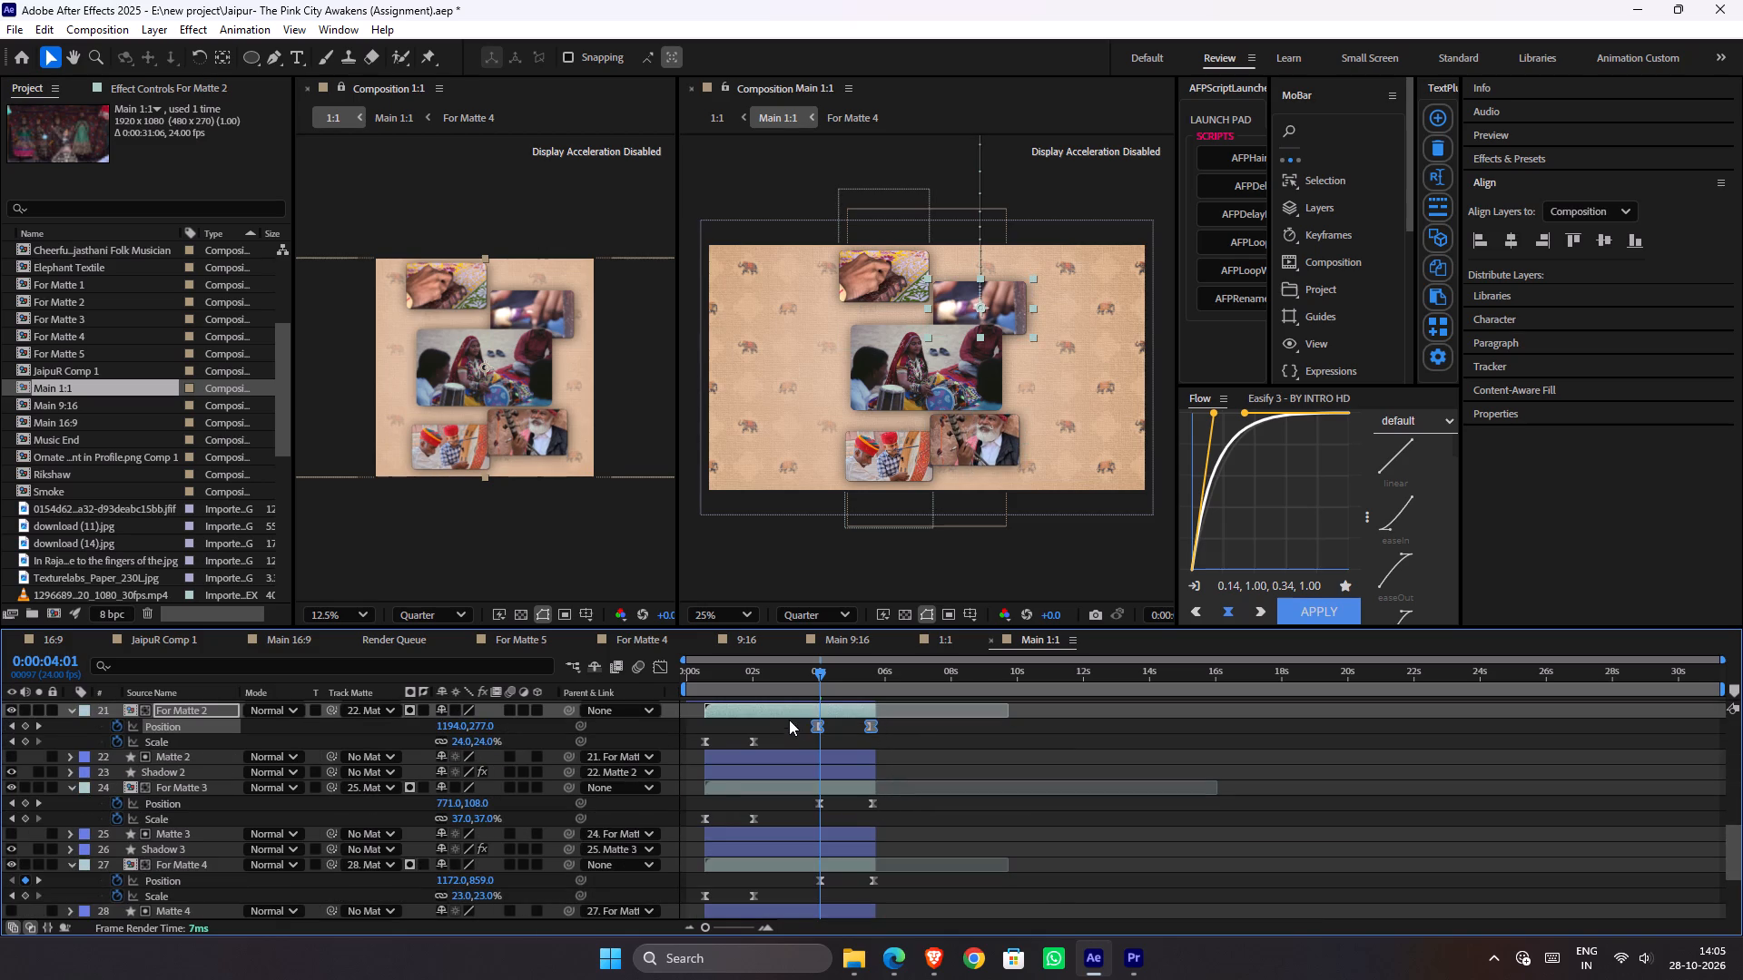
key(j)
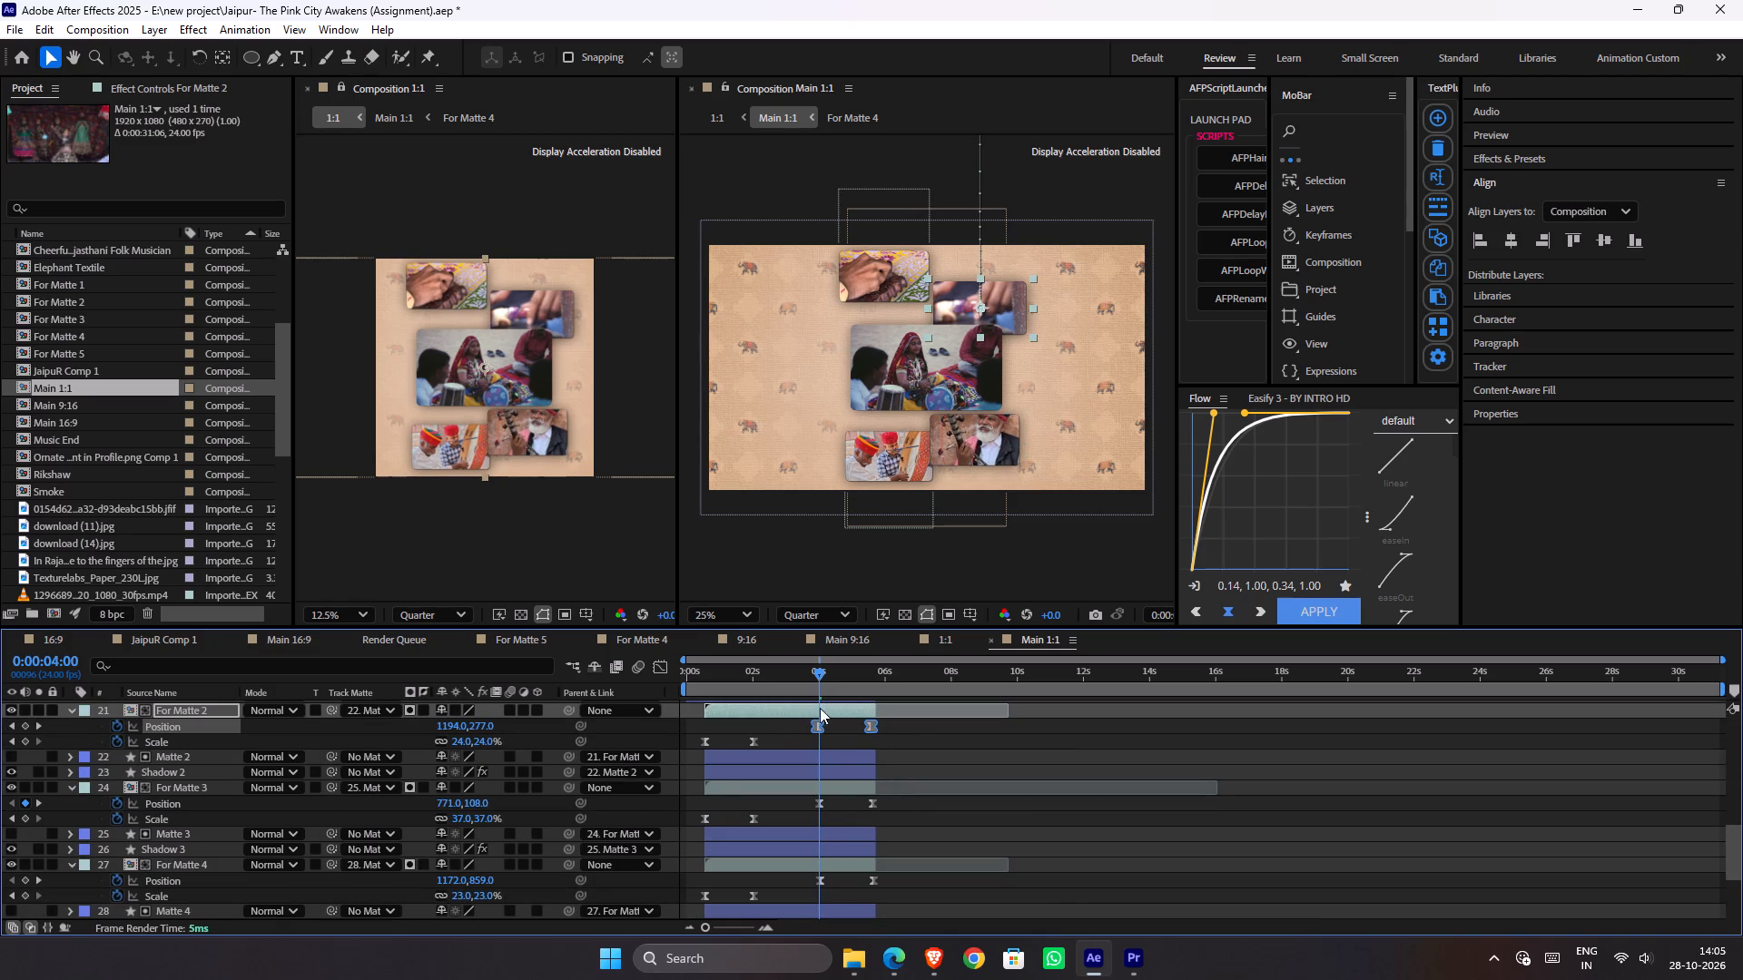
key(j)
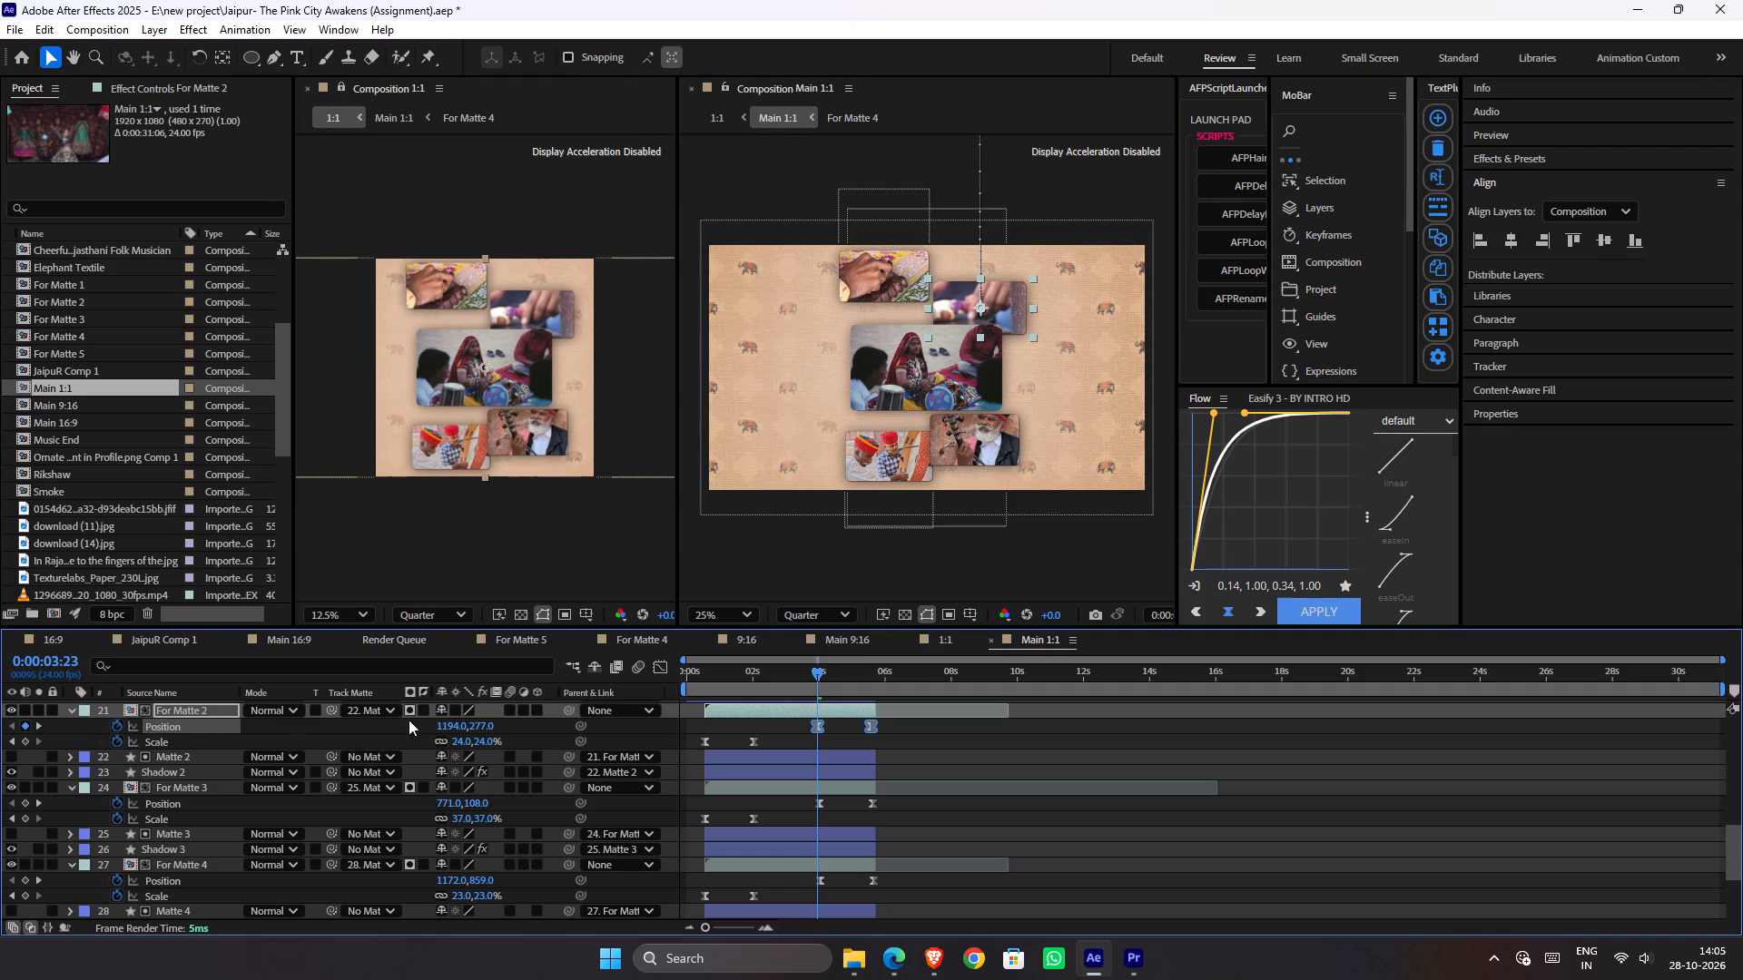
drag(486, 726, 462, 720)
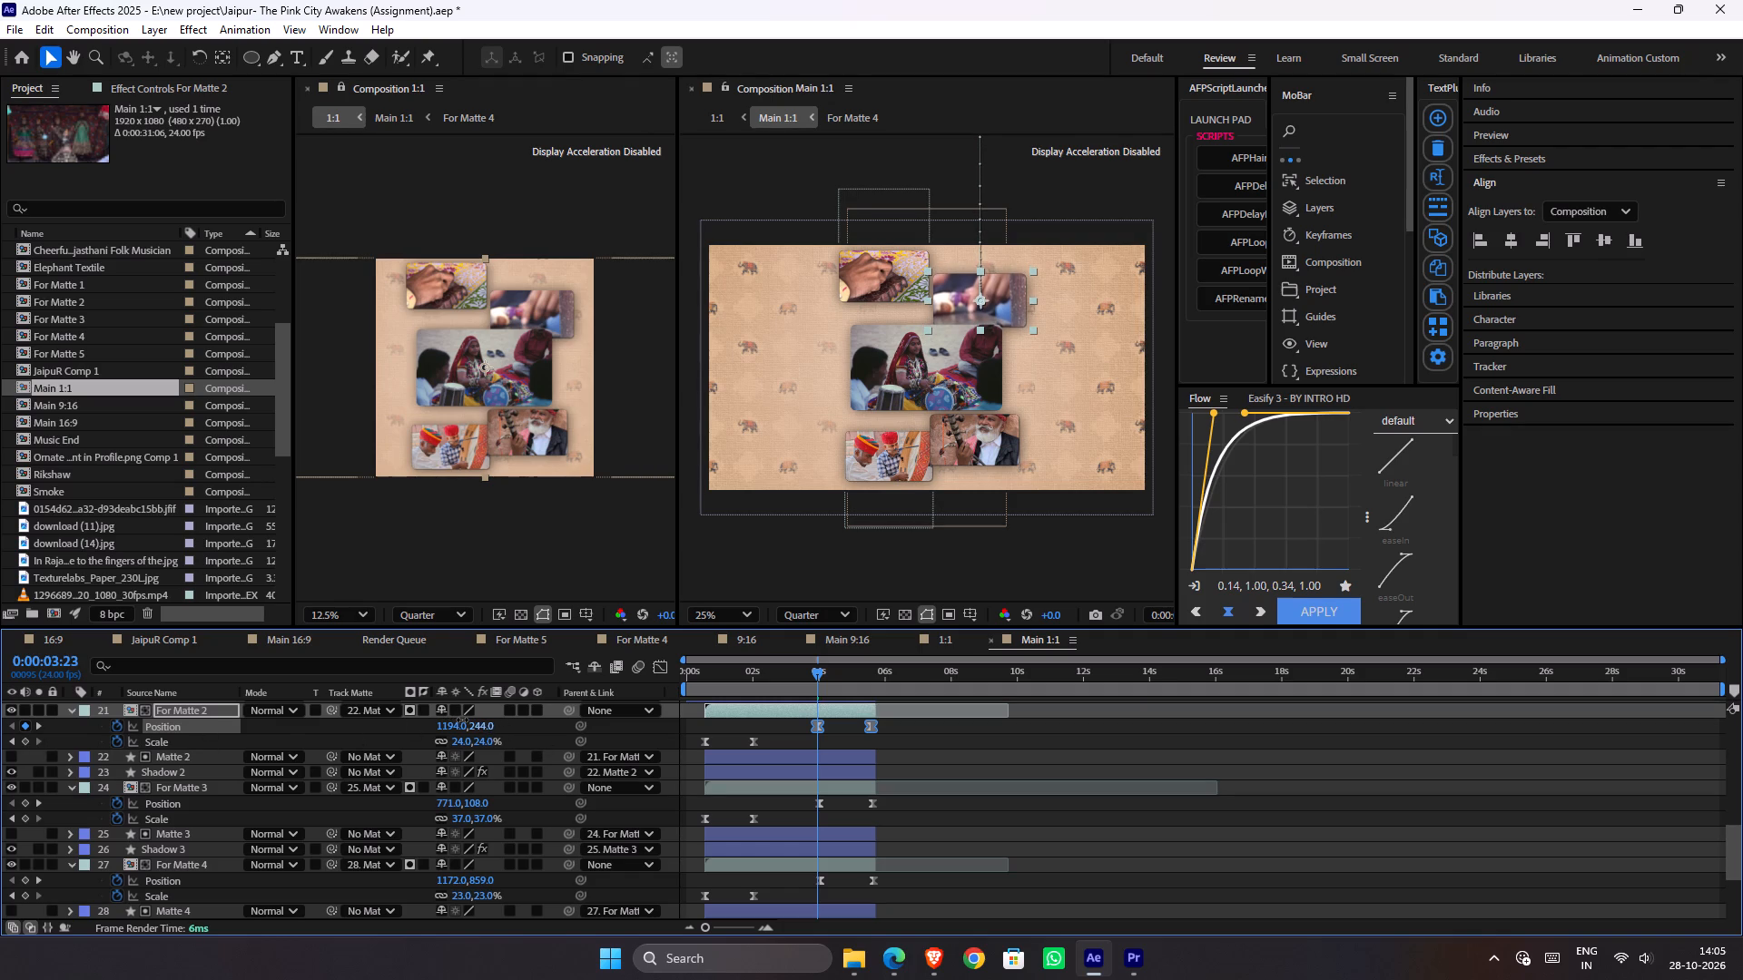
drag(462, 720, 463, 720)
Lower the For Matte 3 layer by setting both position keyframes to Y 132 at 0:00:04:00.
scroll(911, 775, up, 1)
scroll(869, 808, down, 2)
scroll(886, 735, up, 1)
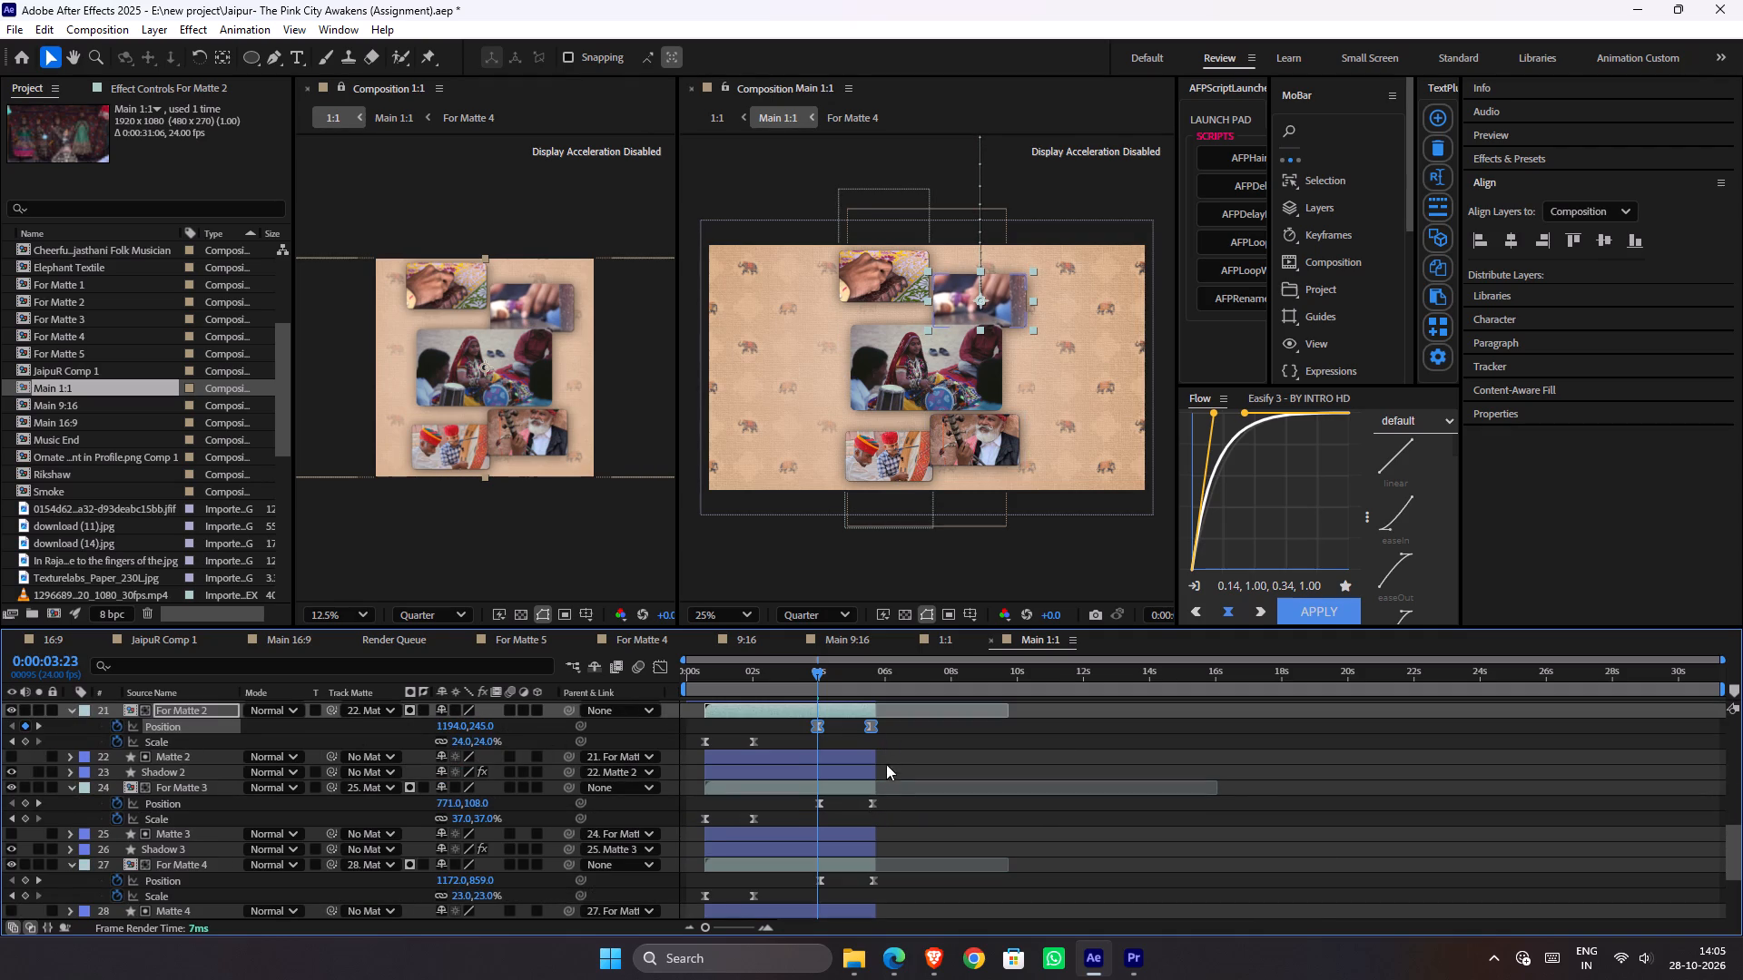
drag(889, 801, 738, 810)
key(k)
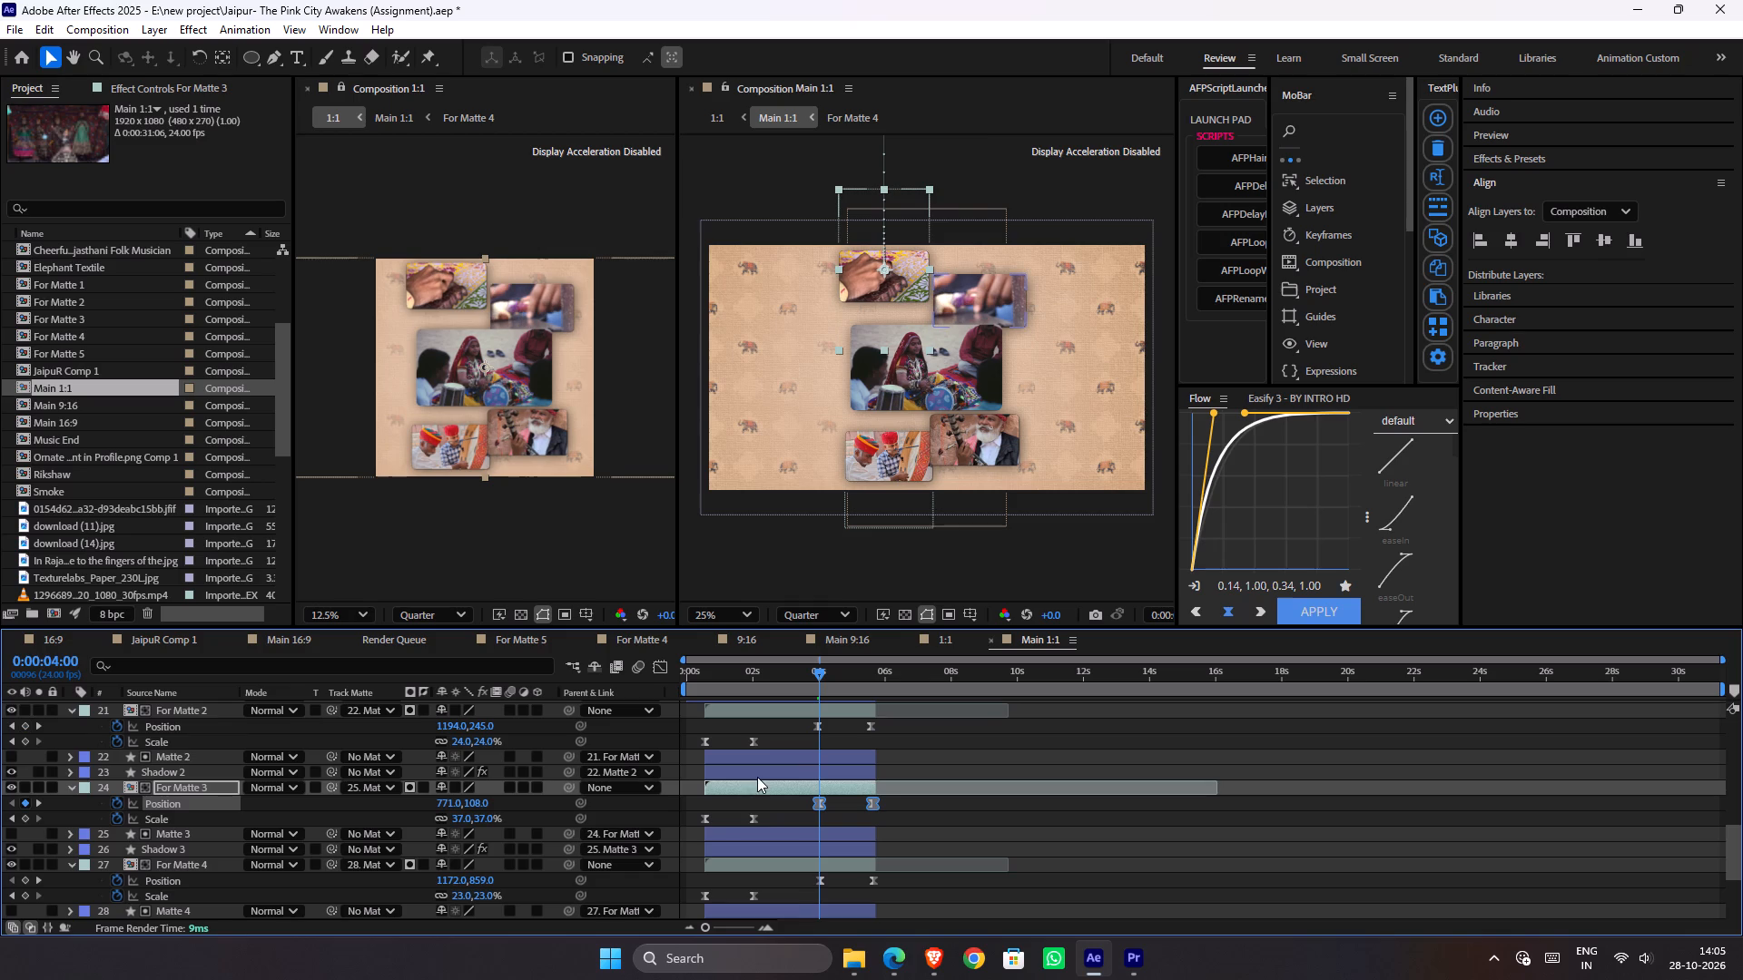
drag(478, 805, 499, 805)
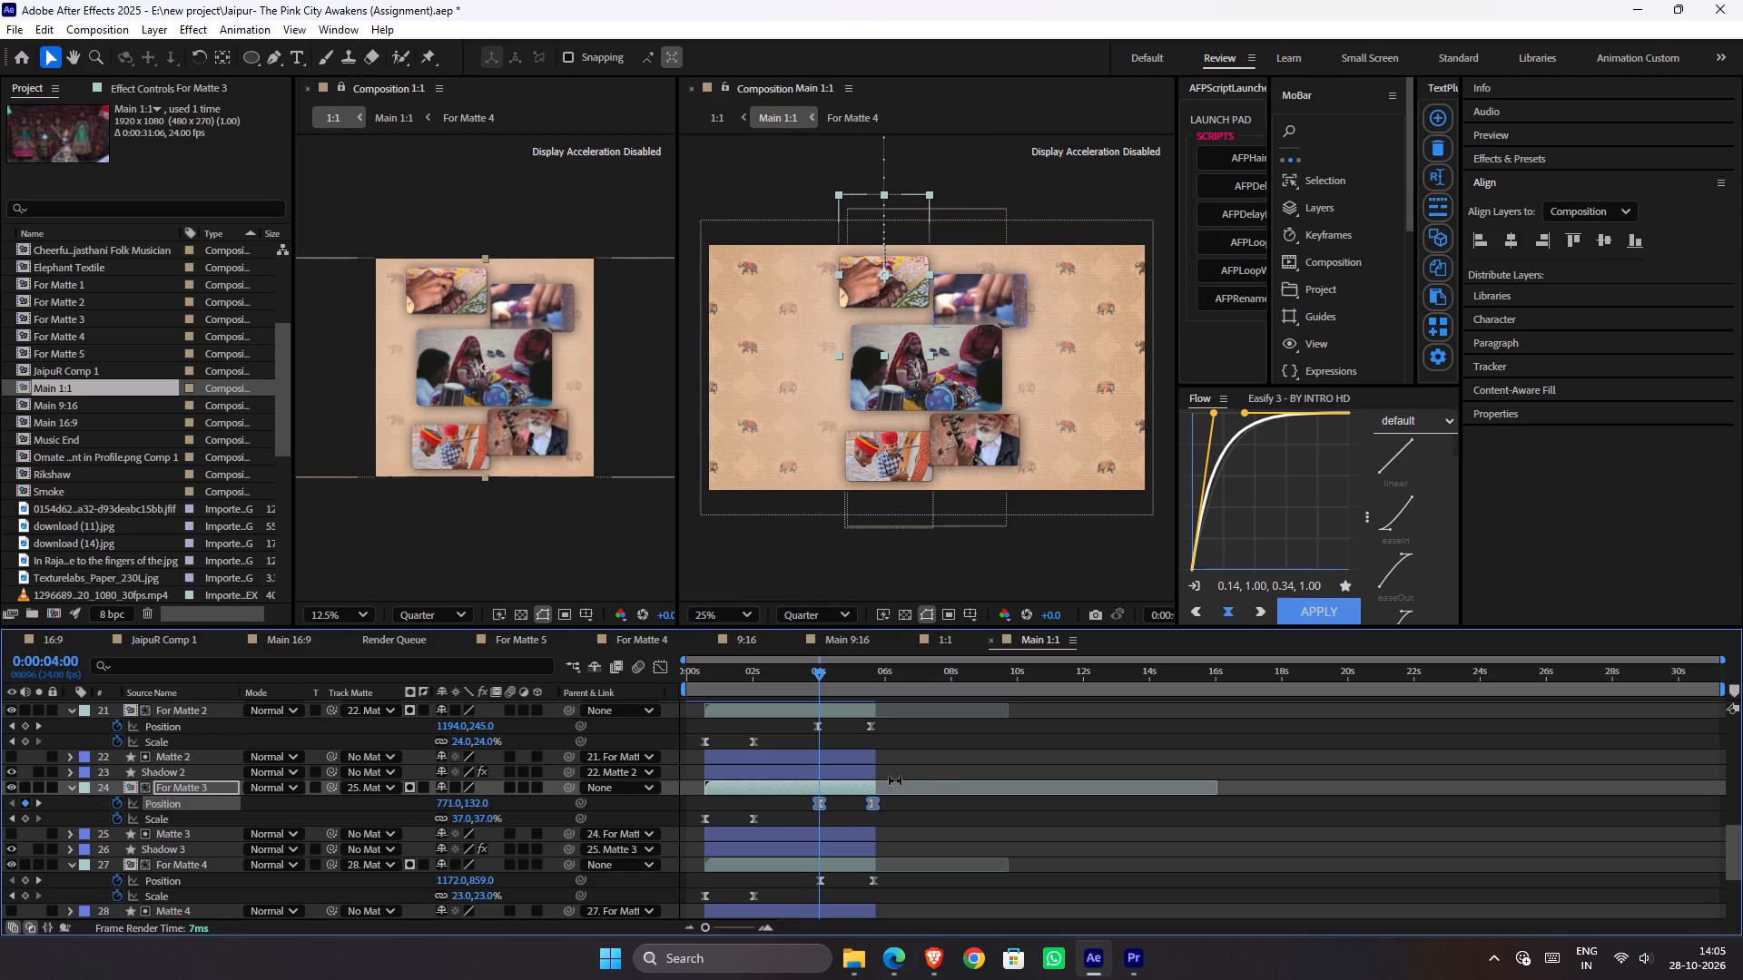
click(962, 792)
Review how the 1727 fort scene fits the square frame from 0:00:06:00 to 0:00:10:13.
drag(833, 682, 885, 682)
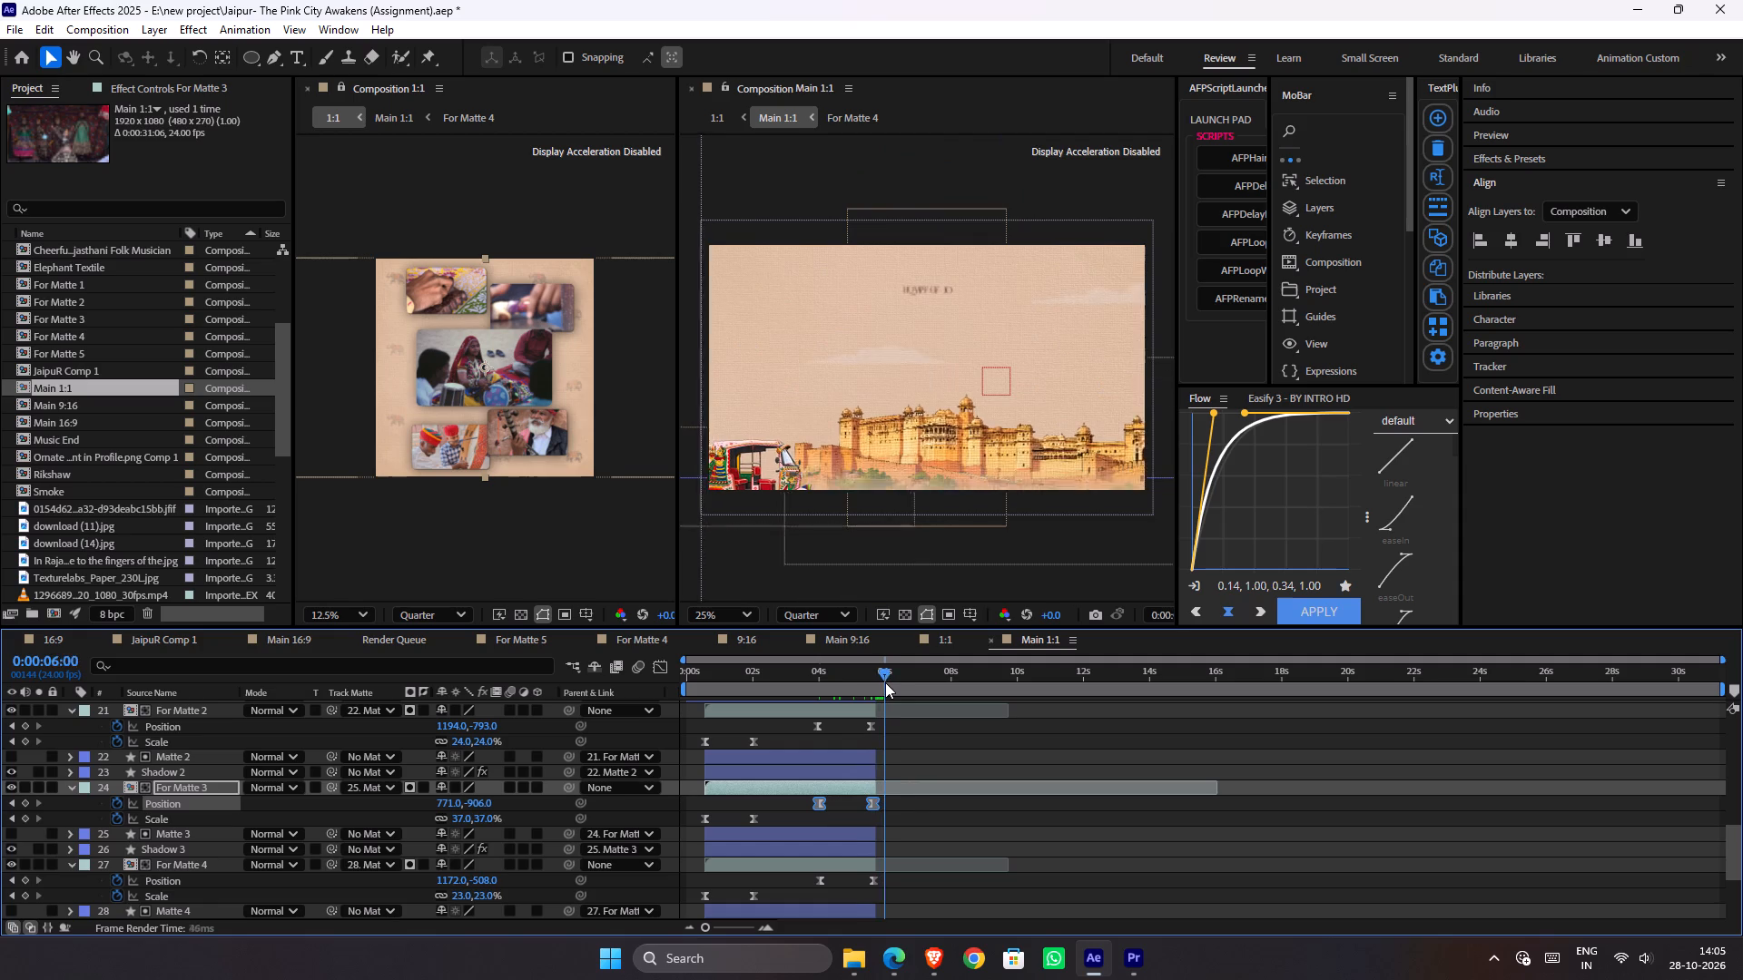
drag(885, 682, 927, 684)
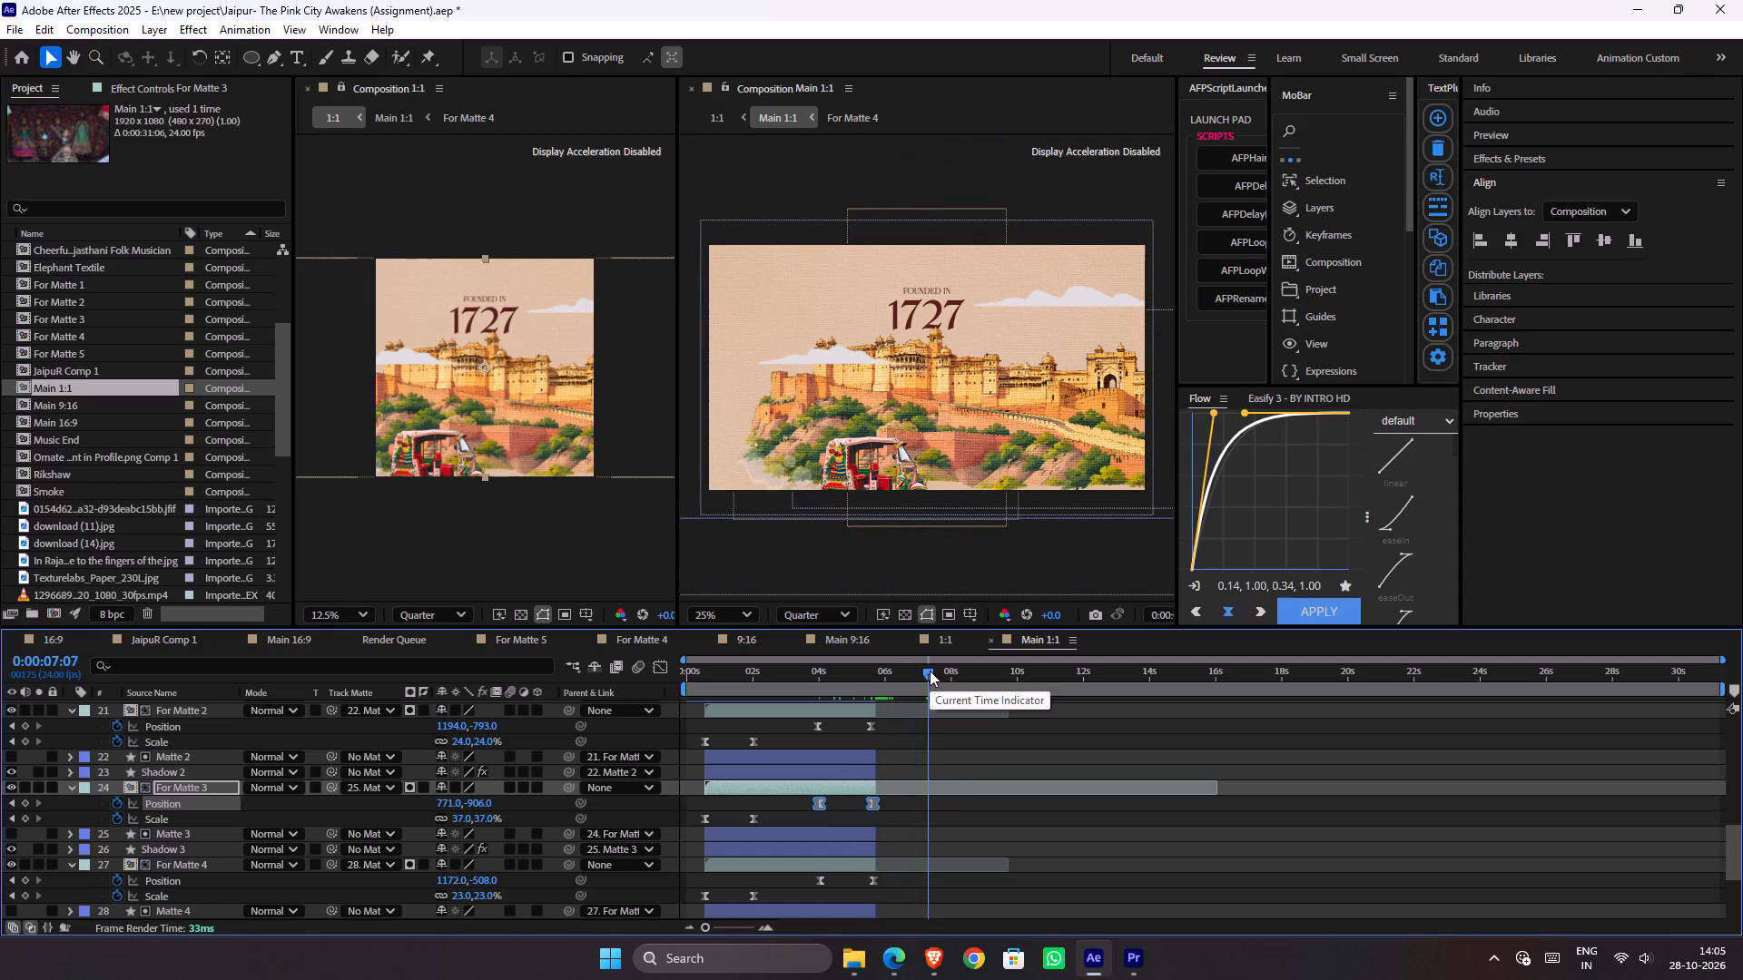
key(space)
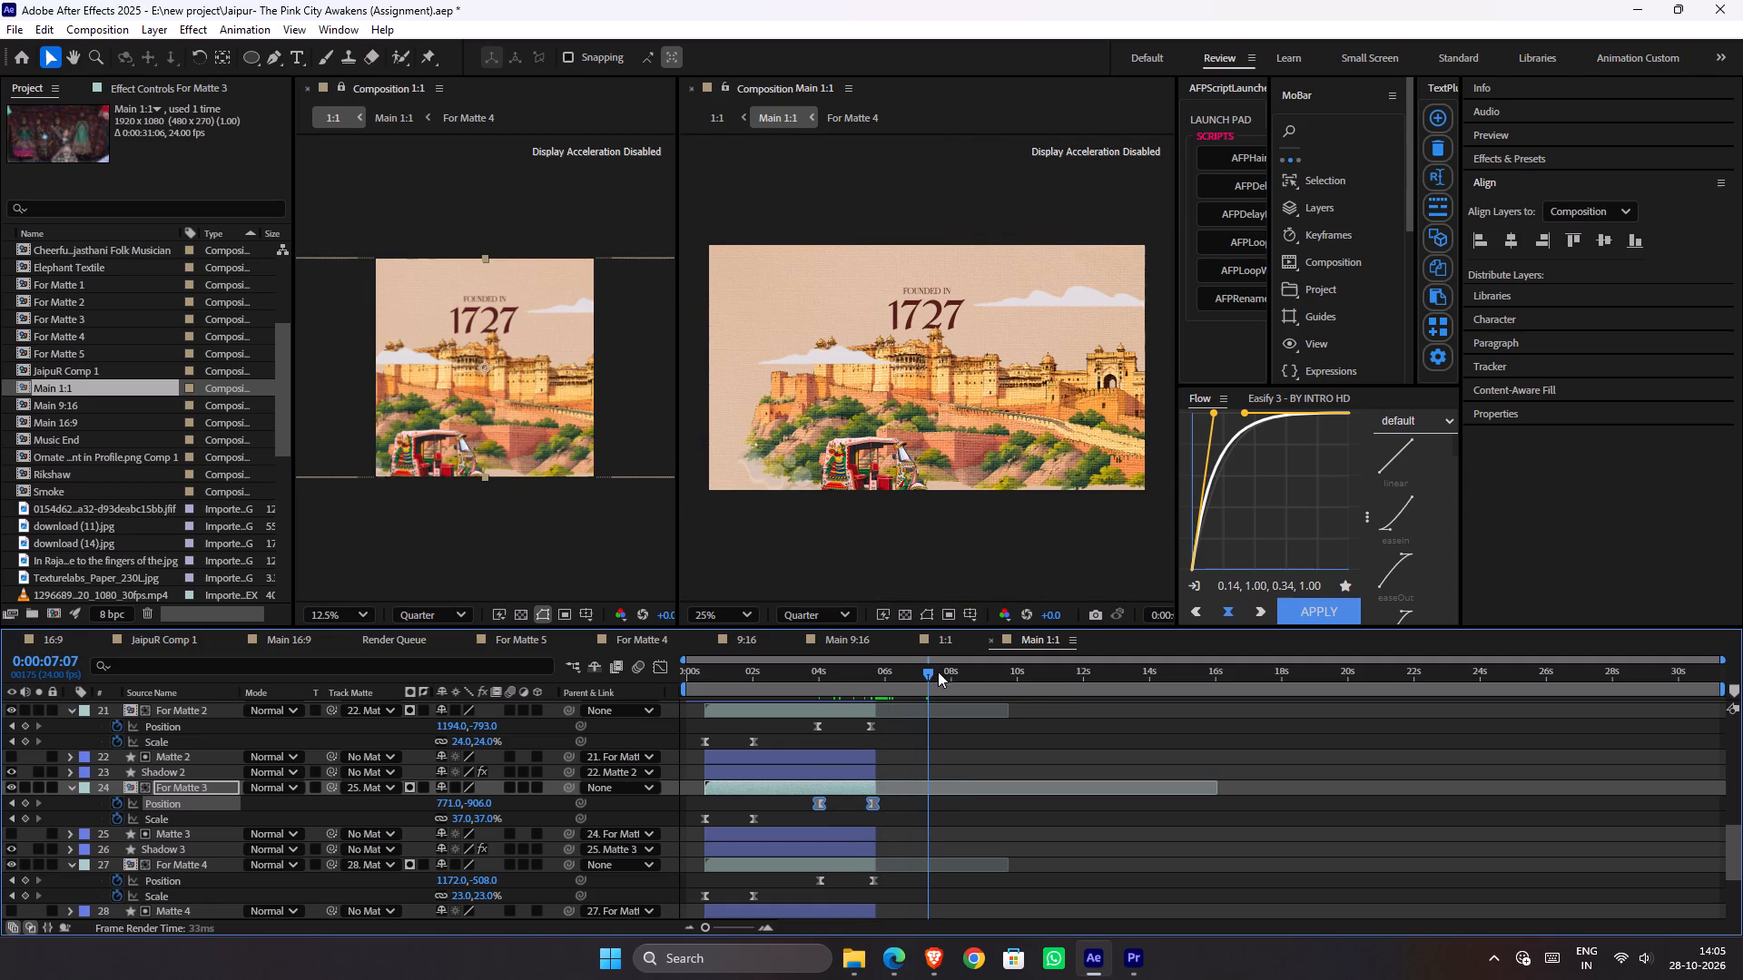
drag(938, 674, 984, 675)
scroll(996, 719, down, 1)
scroll(996, 719, up, 3)
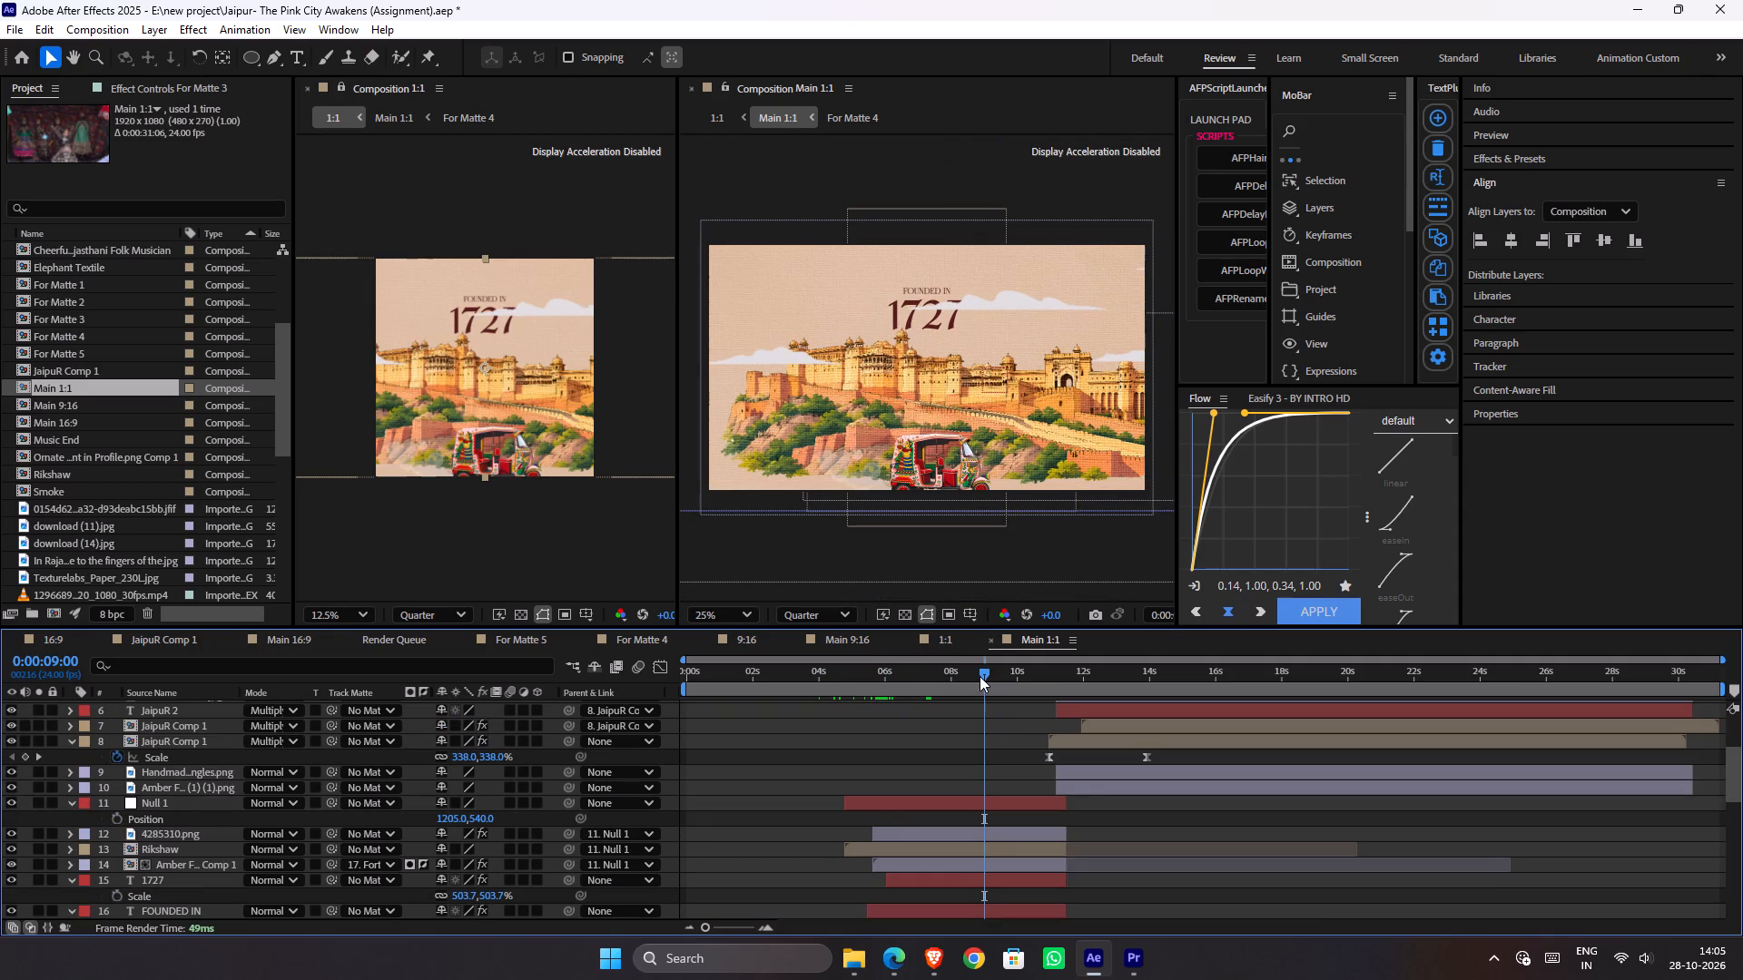
drag(980, 673, 1031, 673)
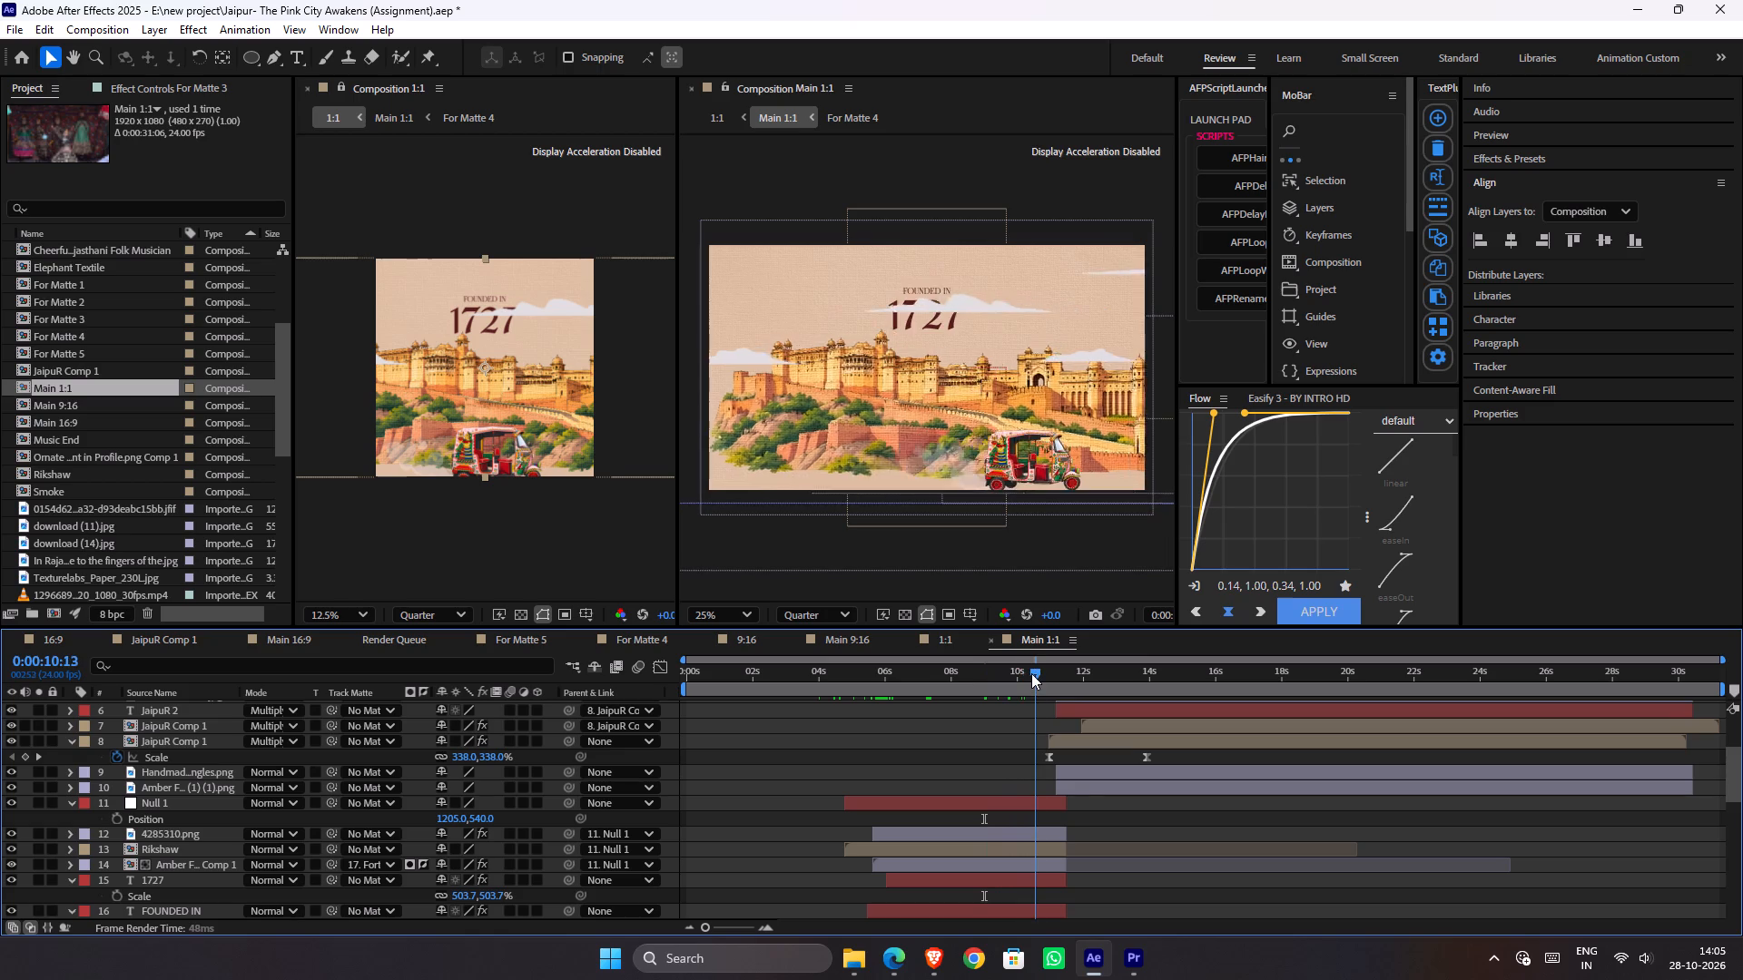
drag(1031, 673, 965, 676)
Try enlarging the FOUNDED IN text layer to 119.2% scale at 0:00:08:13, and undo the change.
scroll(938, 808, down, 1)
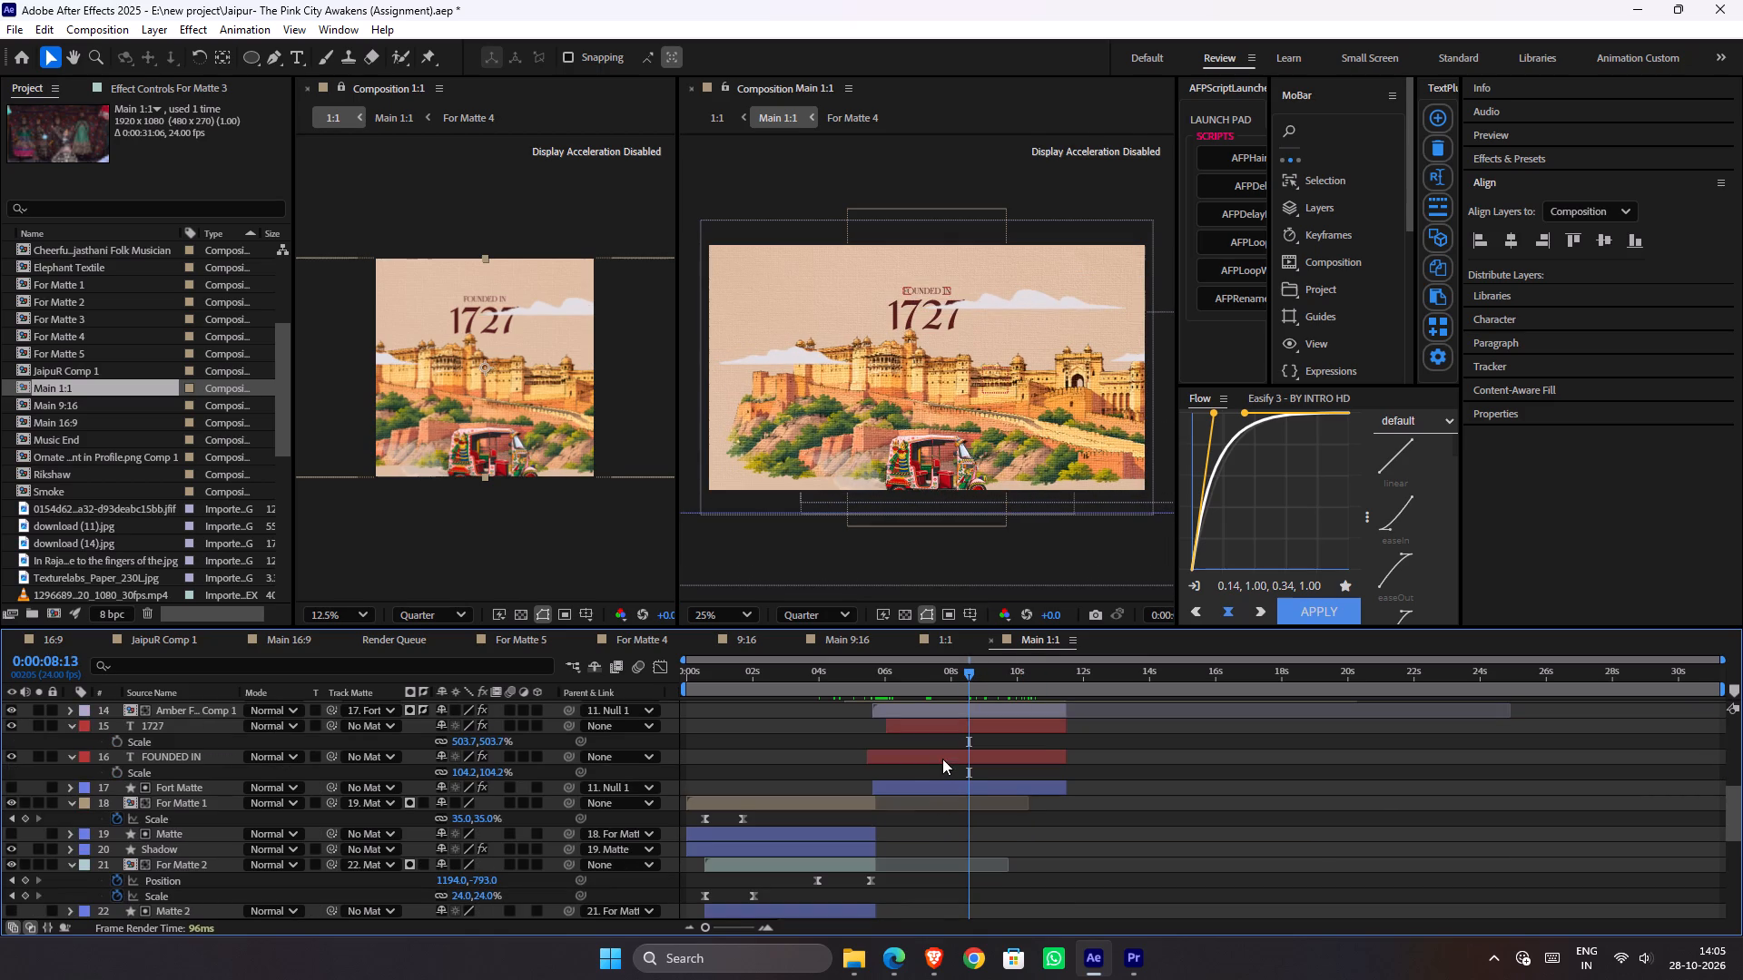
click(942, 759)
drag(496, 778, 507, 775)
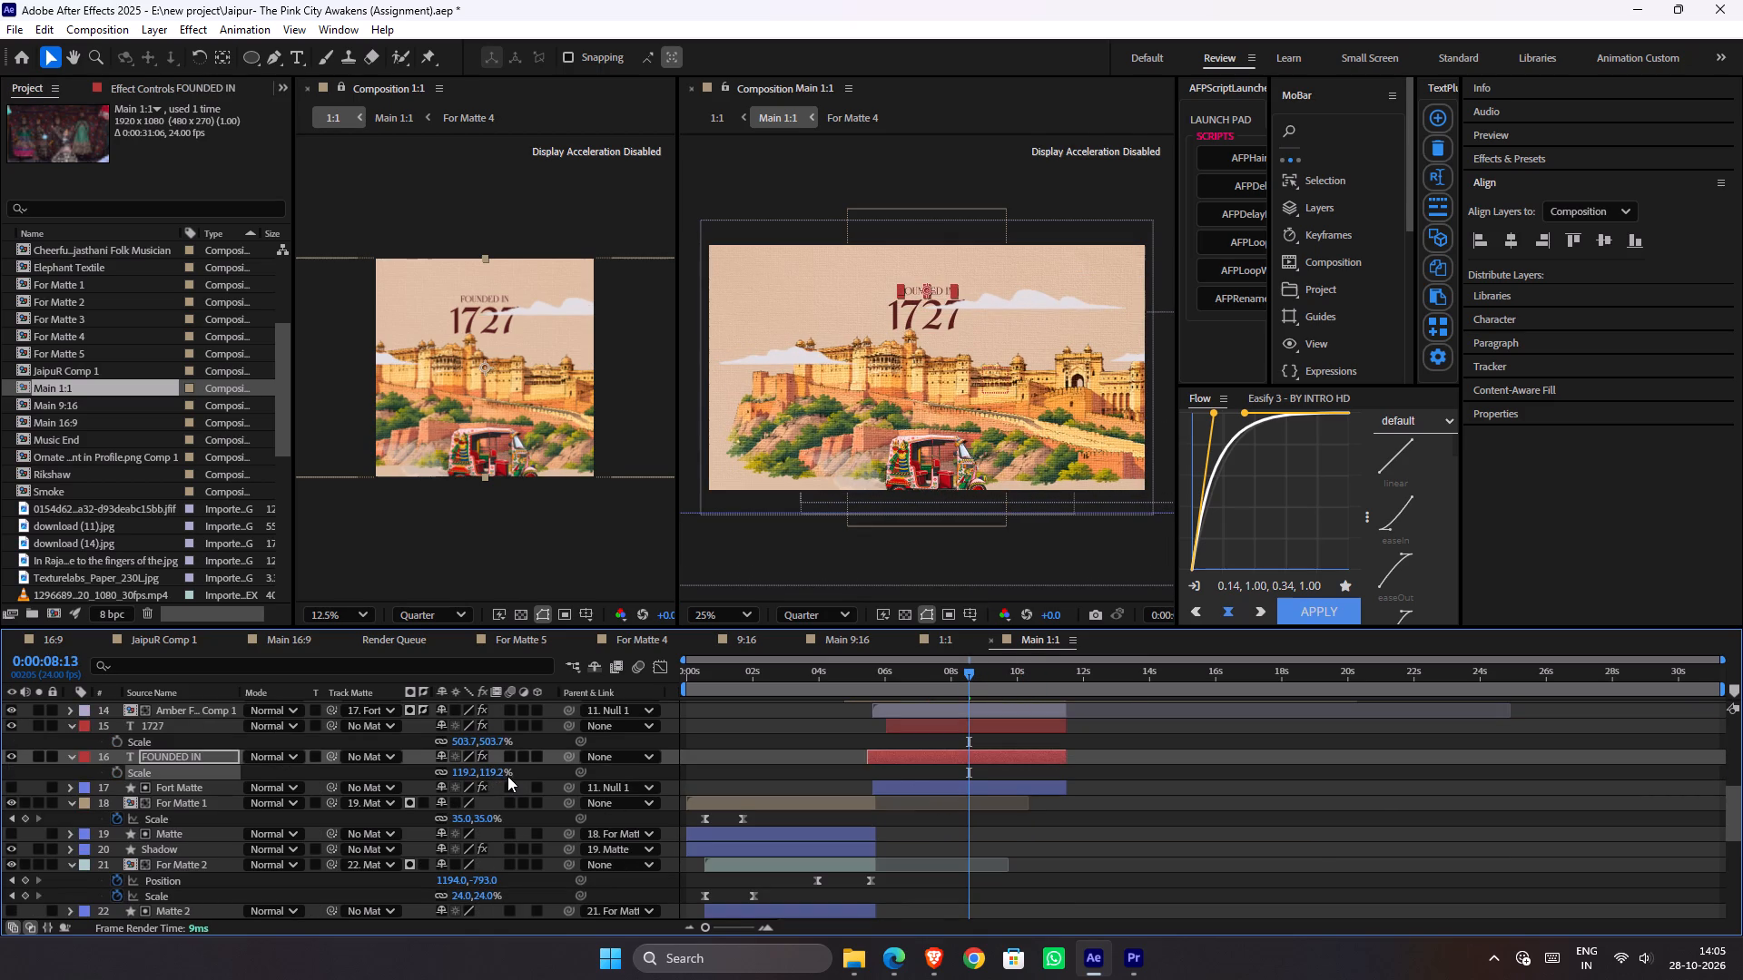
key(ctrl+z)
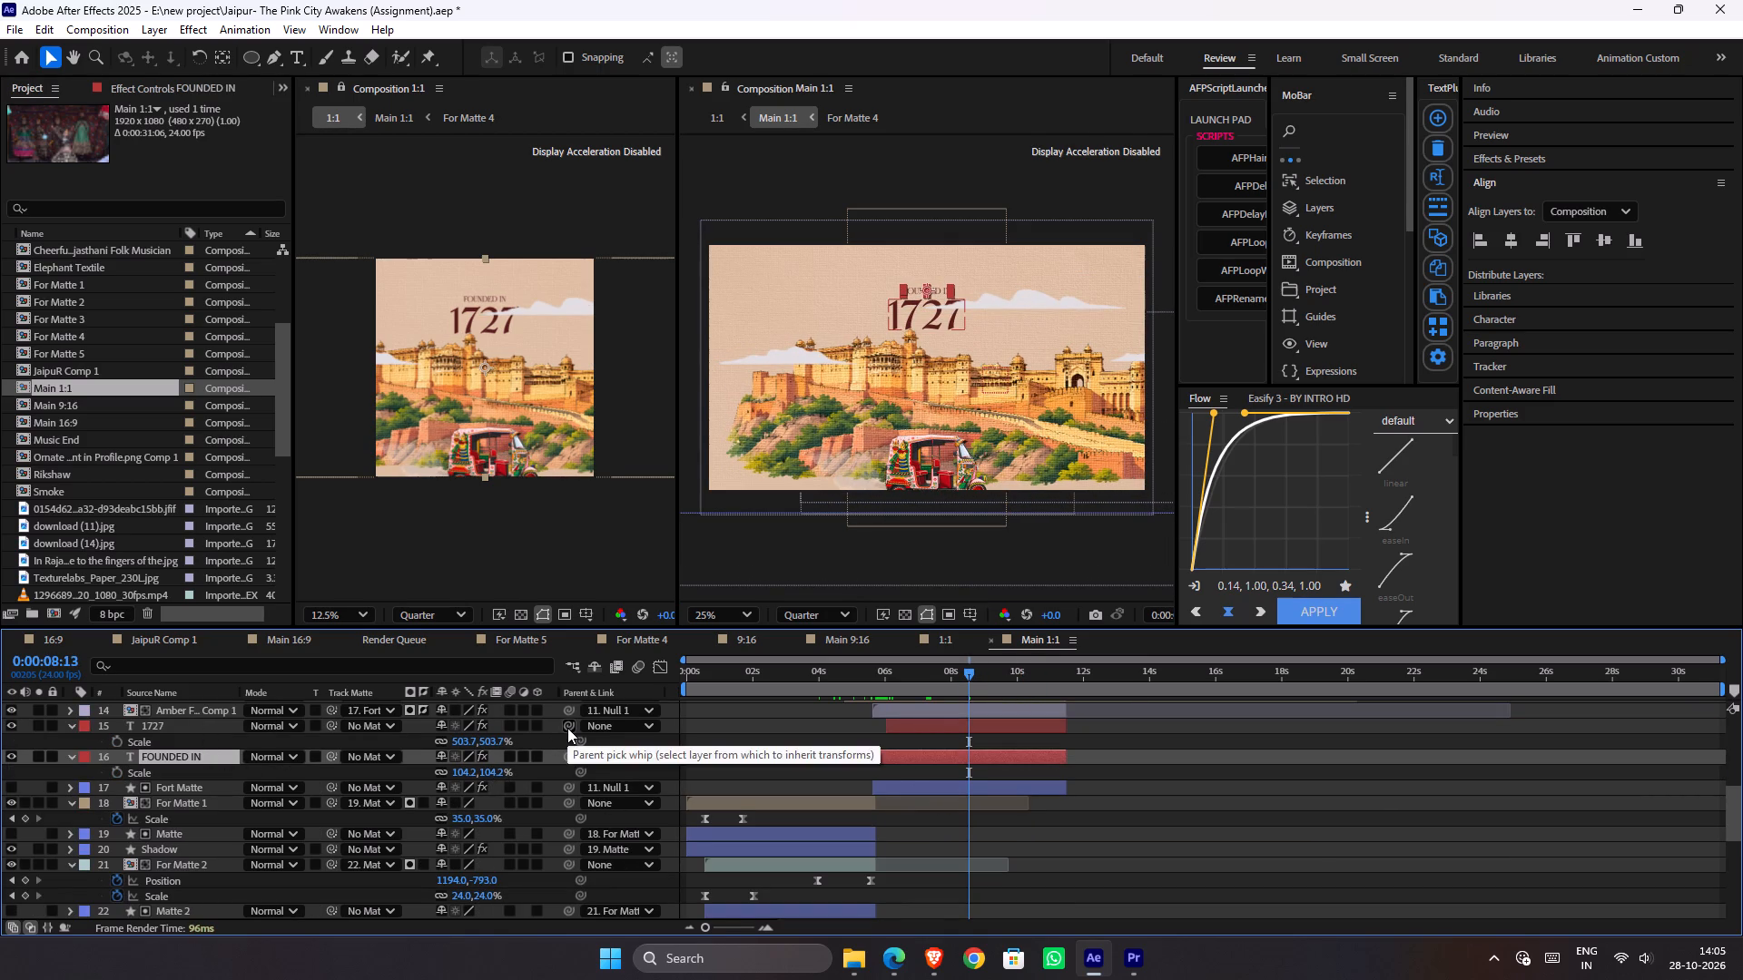
Parent the FOUNDED IN text layer to the 1727 layer and scale 1727 up to about 702.7%.
drag(570, 754, 547, 728)
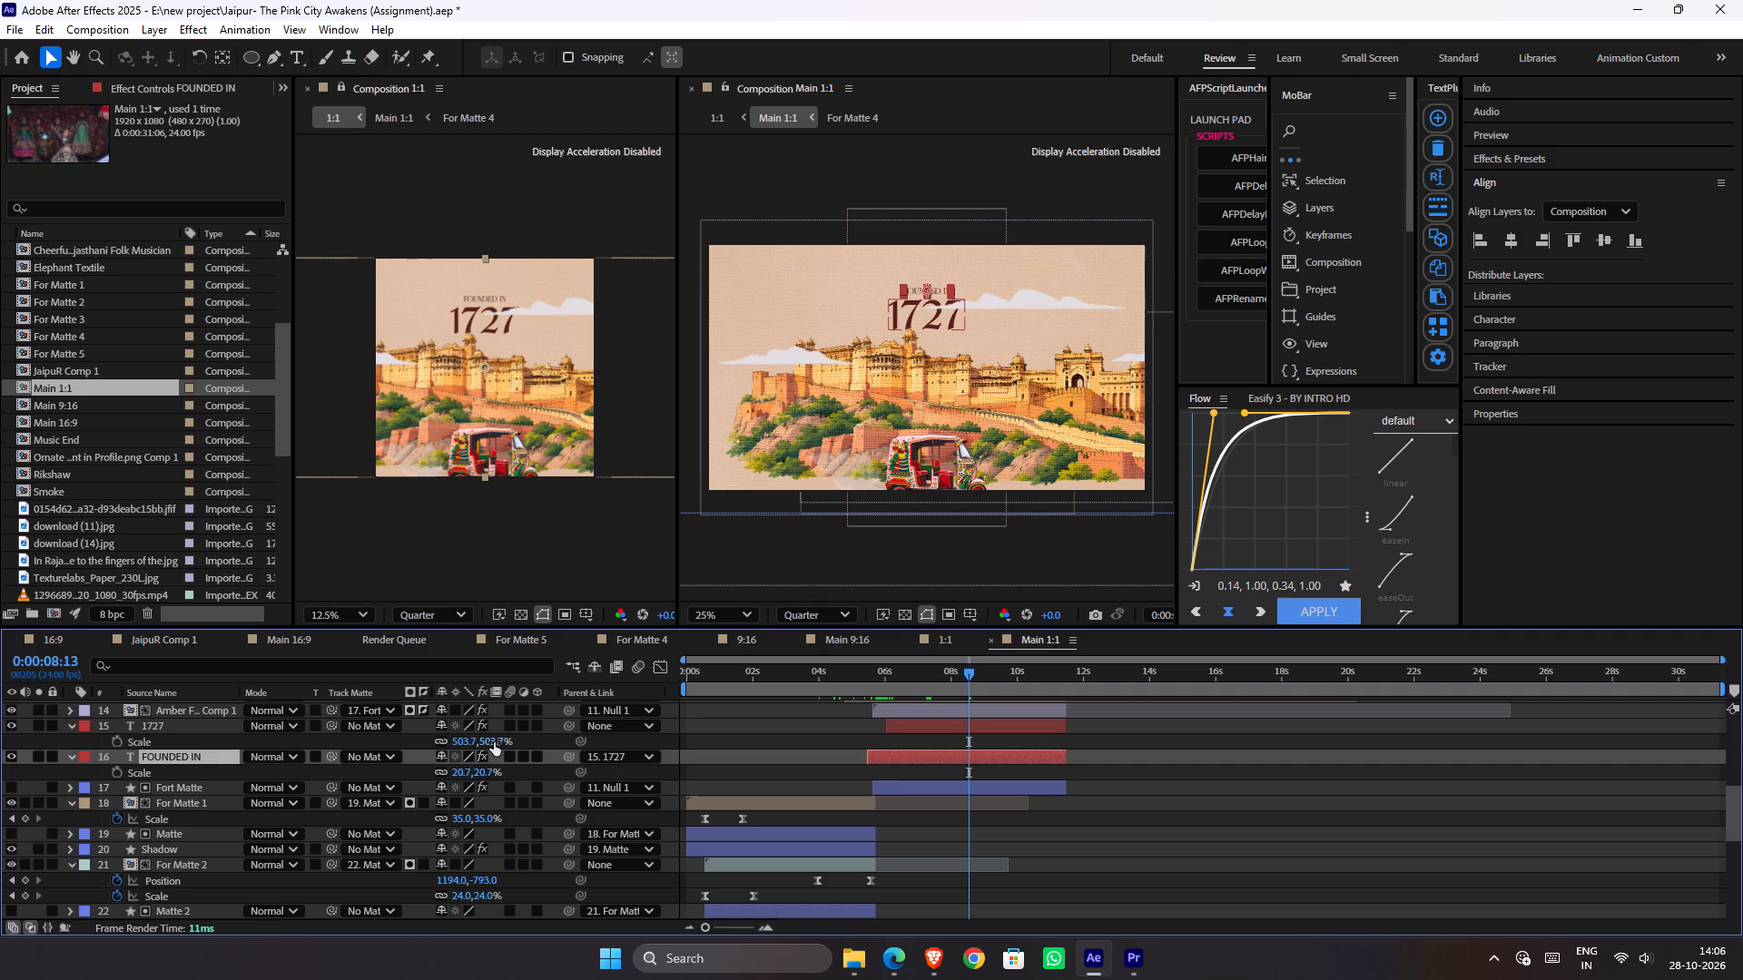
drag(494, 742, 572, 730)
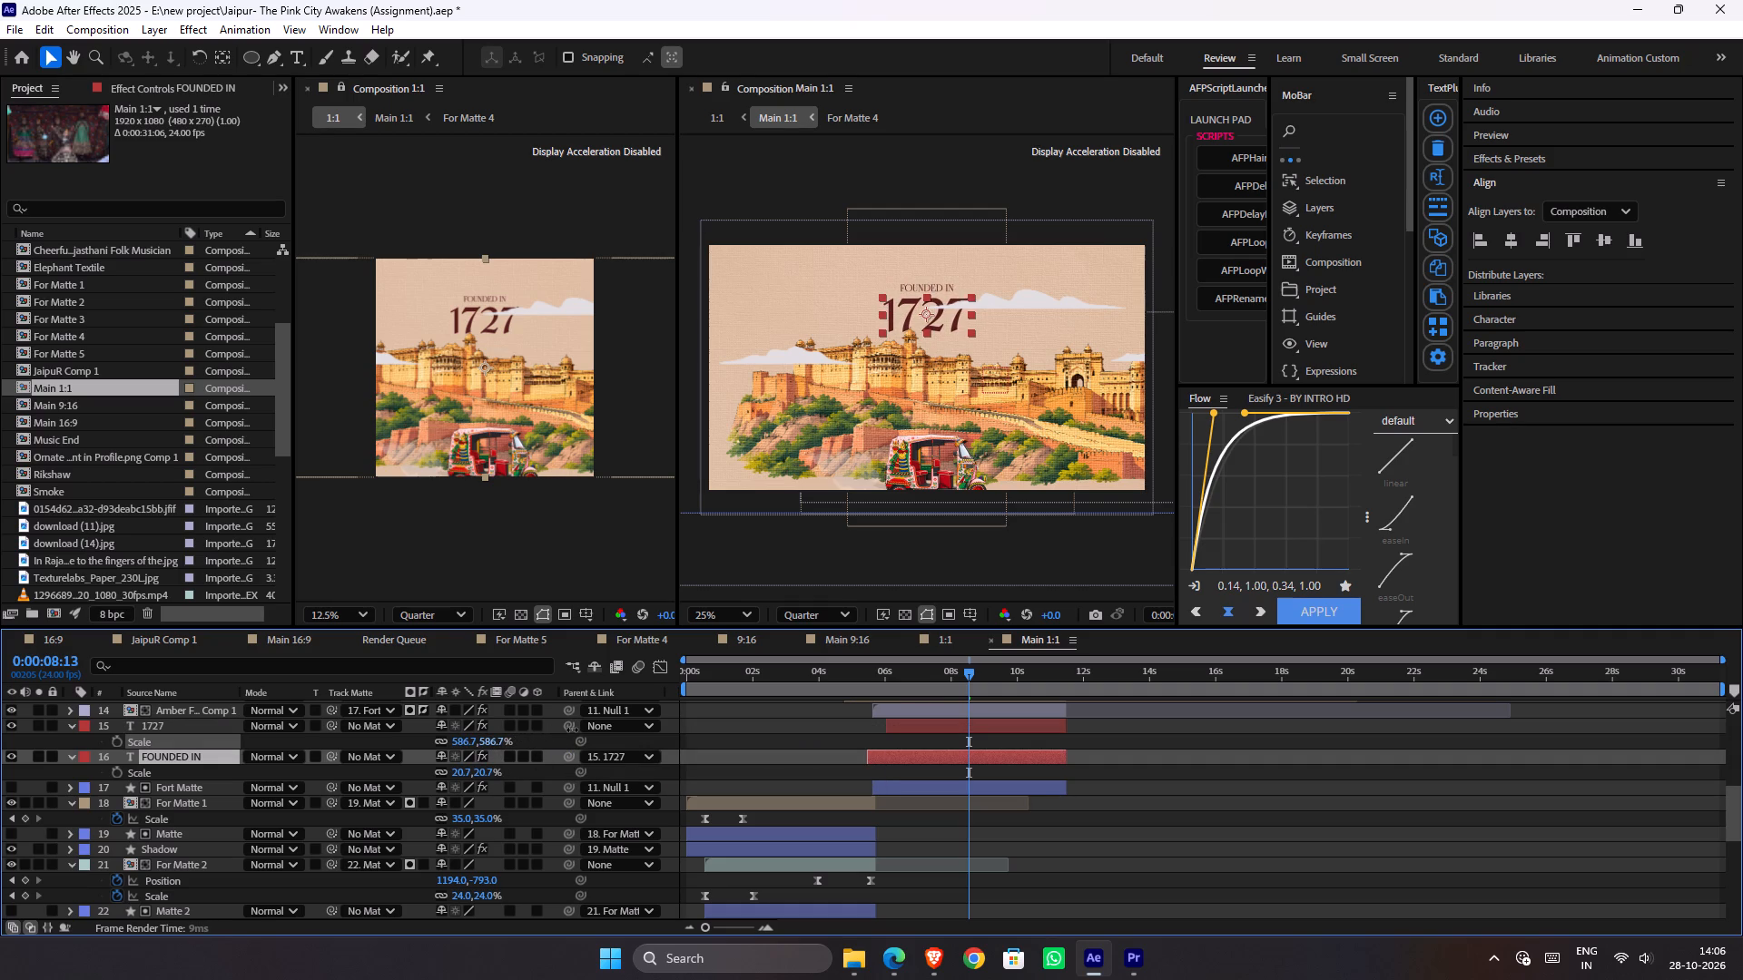
drag(572, 730, 657, 725)
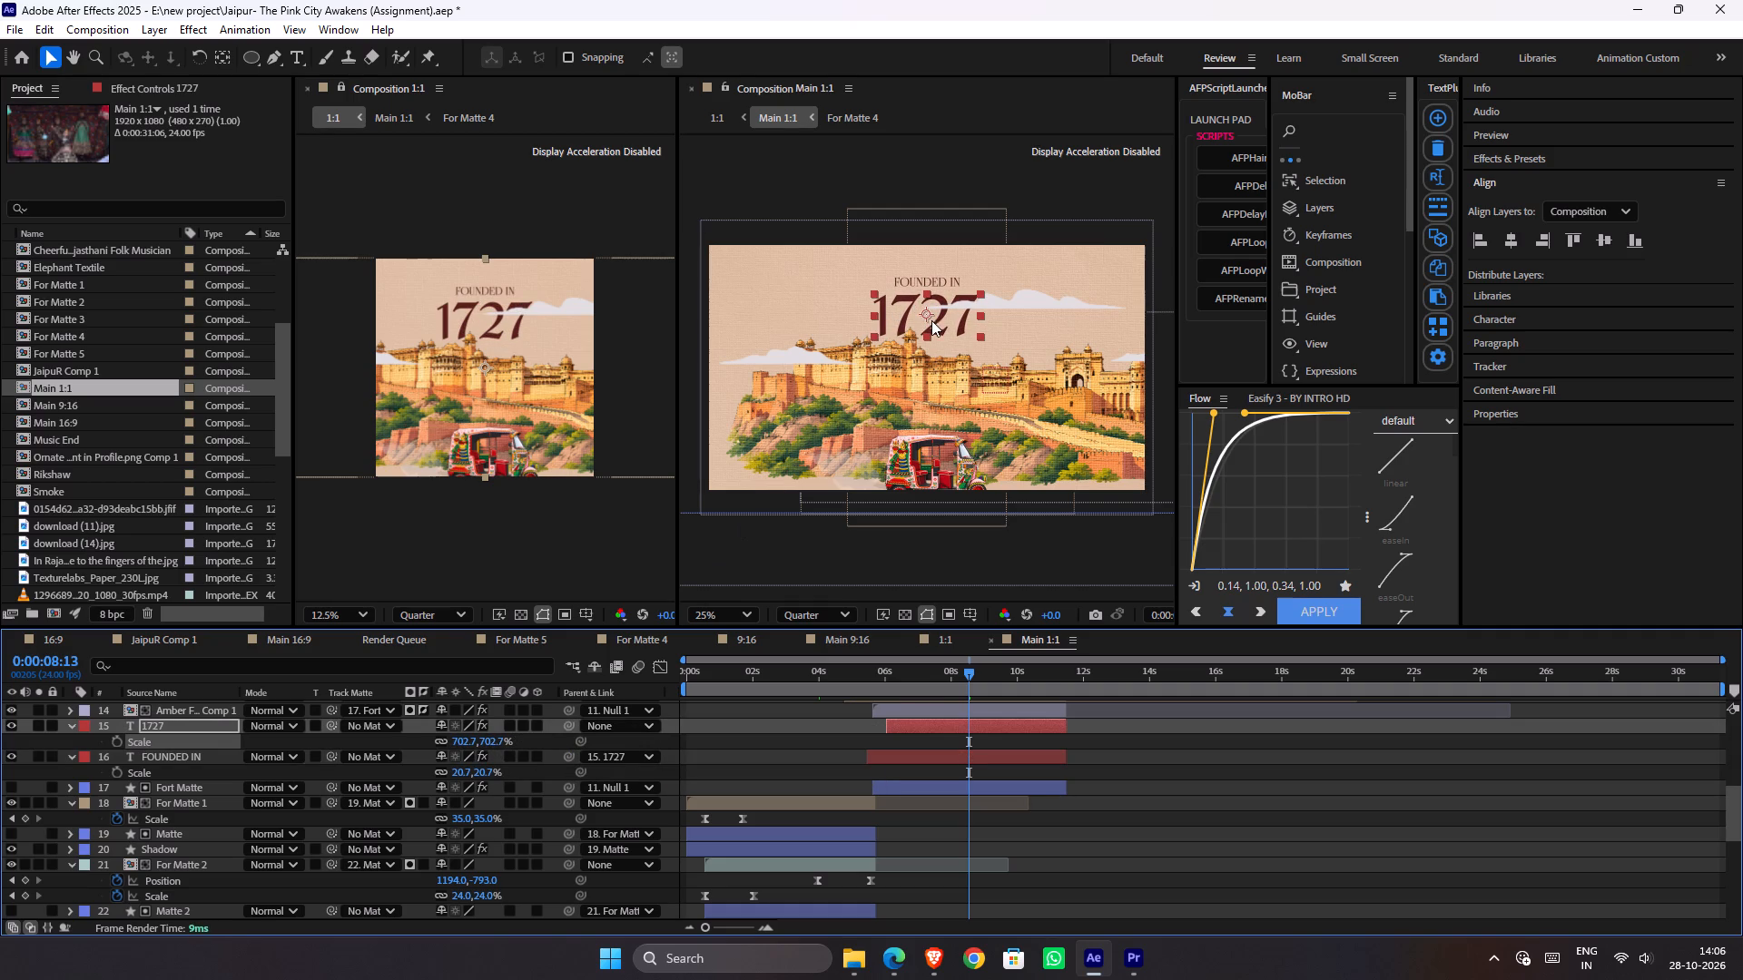
Nudge the 1727 title slightly lower over the fort and save the project.
click(931, 320)
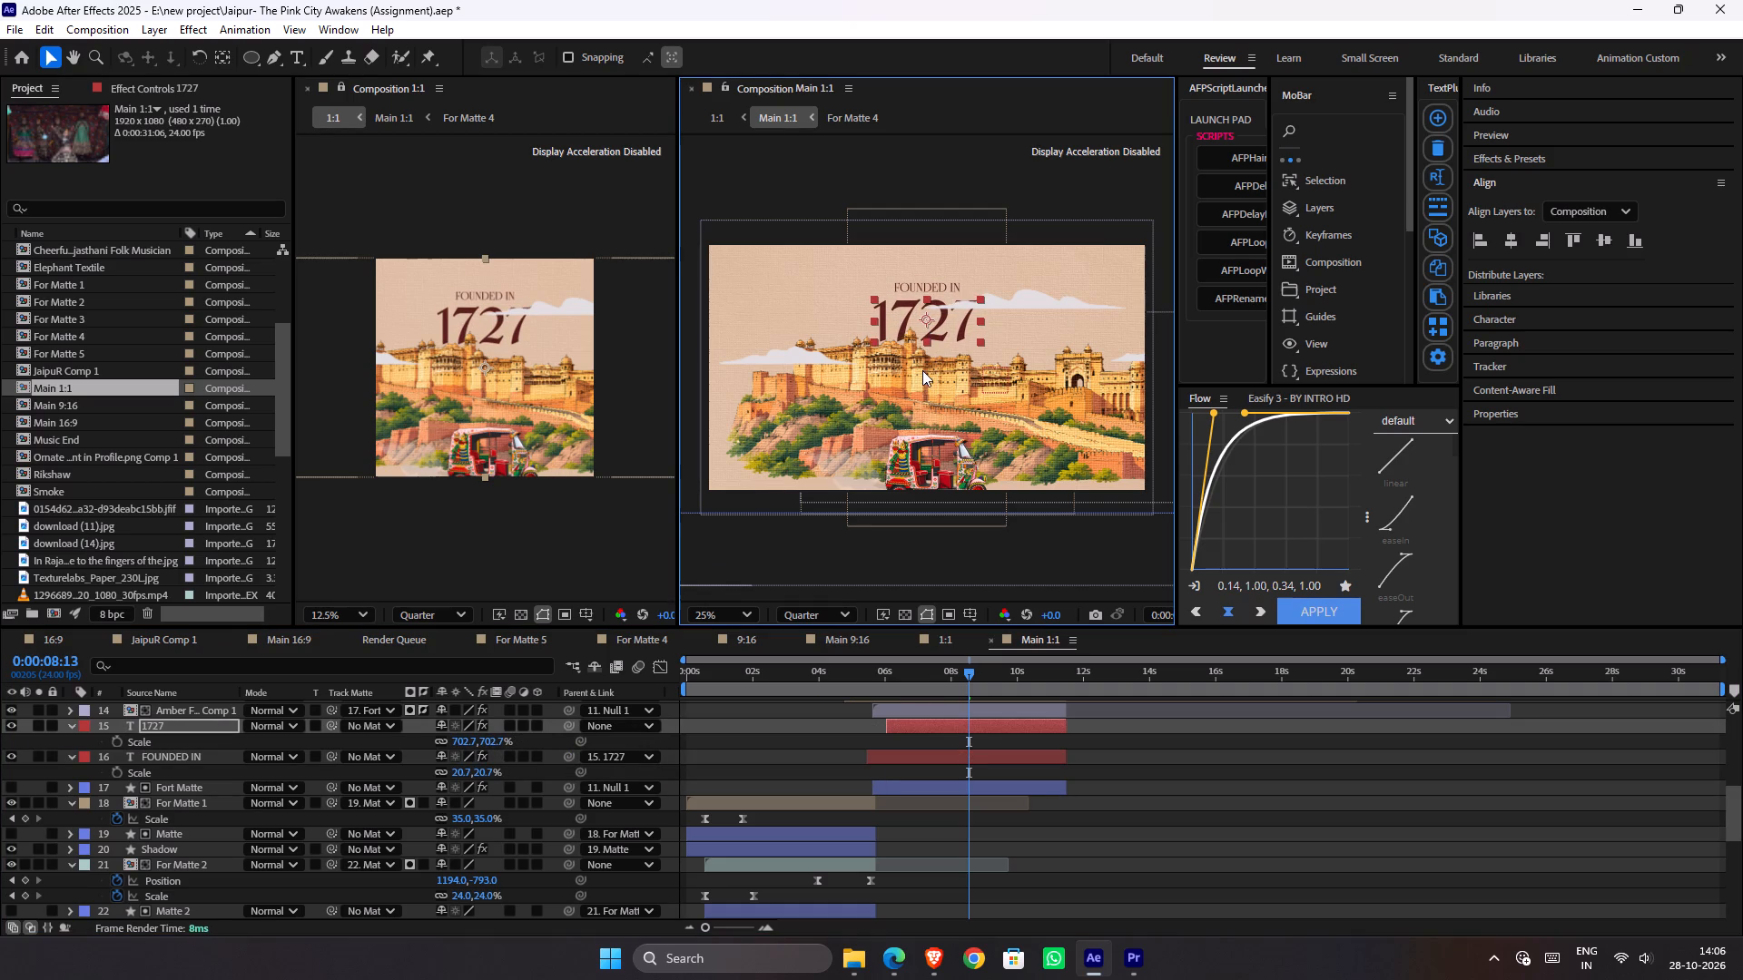
key(ctrl+s)
Review the resized 1727 title and the transition into the JAIPUR palace scene, stopping at 0:00:15:06.
drag(939, 672, 904, 678)
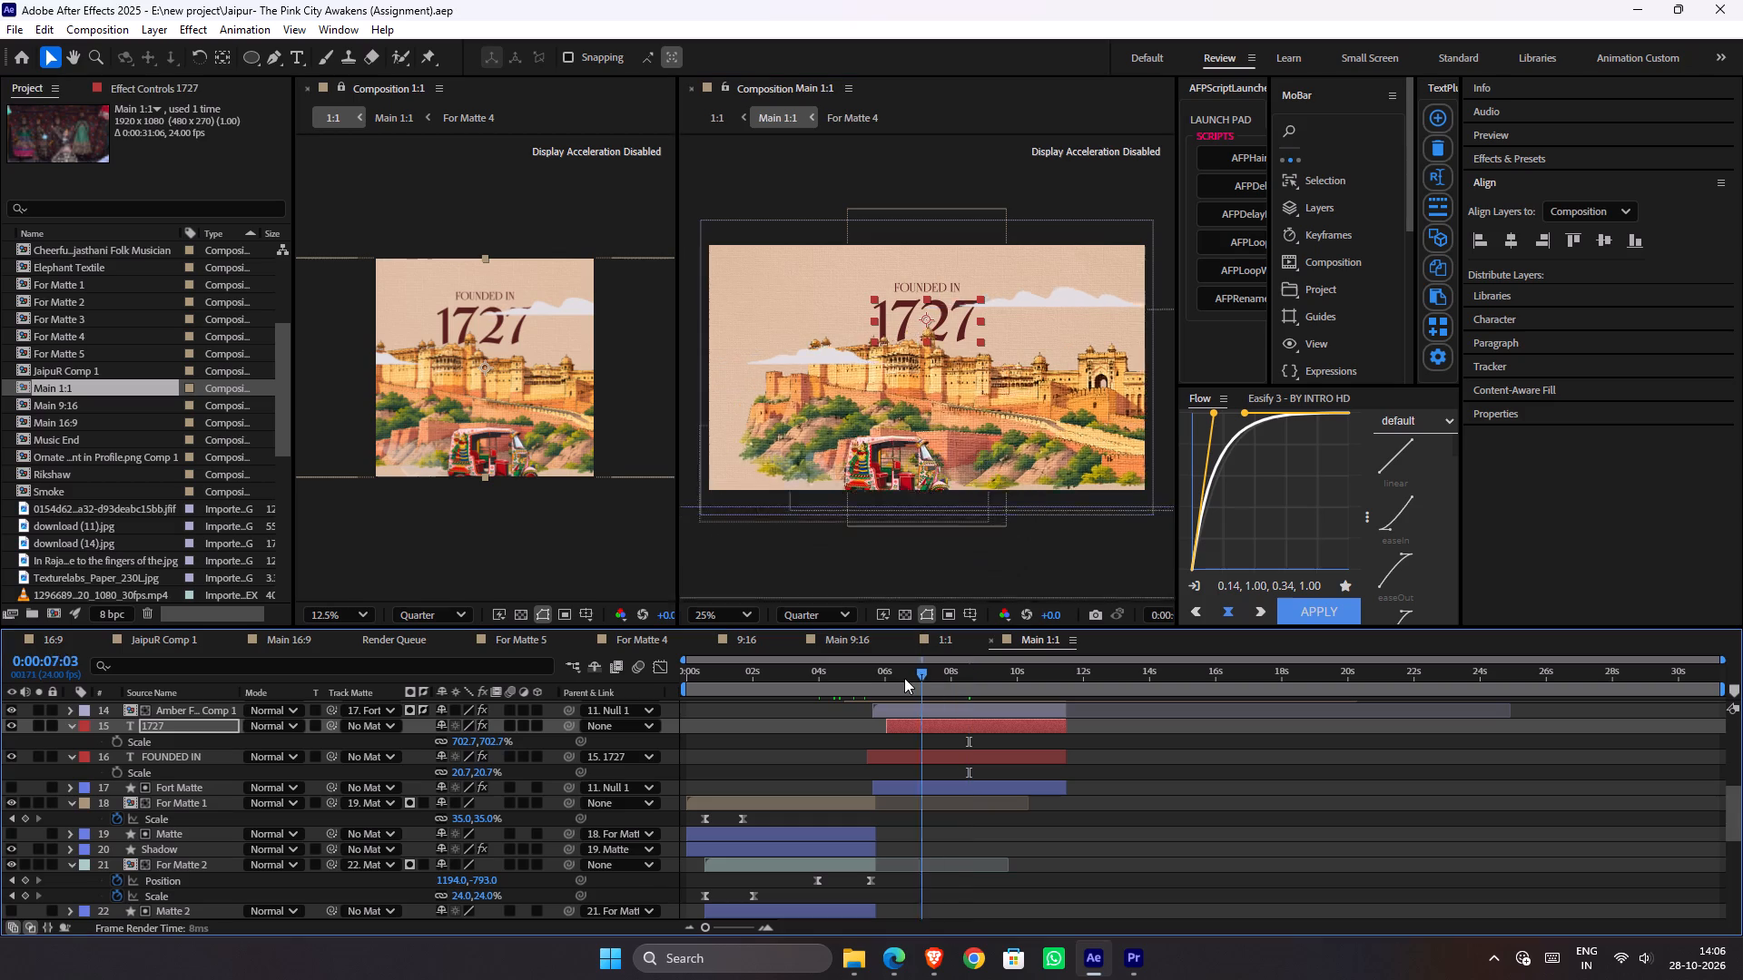
drag(904, 678, 974, 674)
key(space)
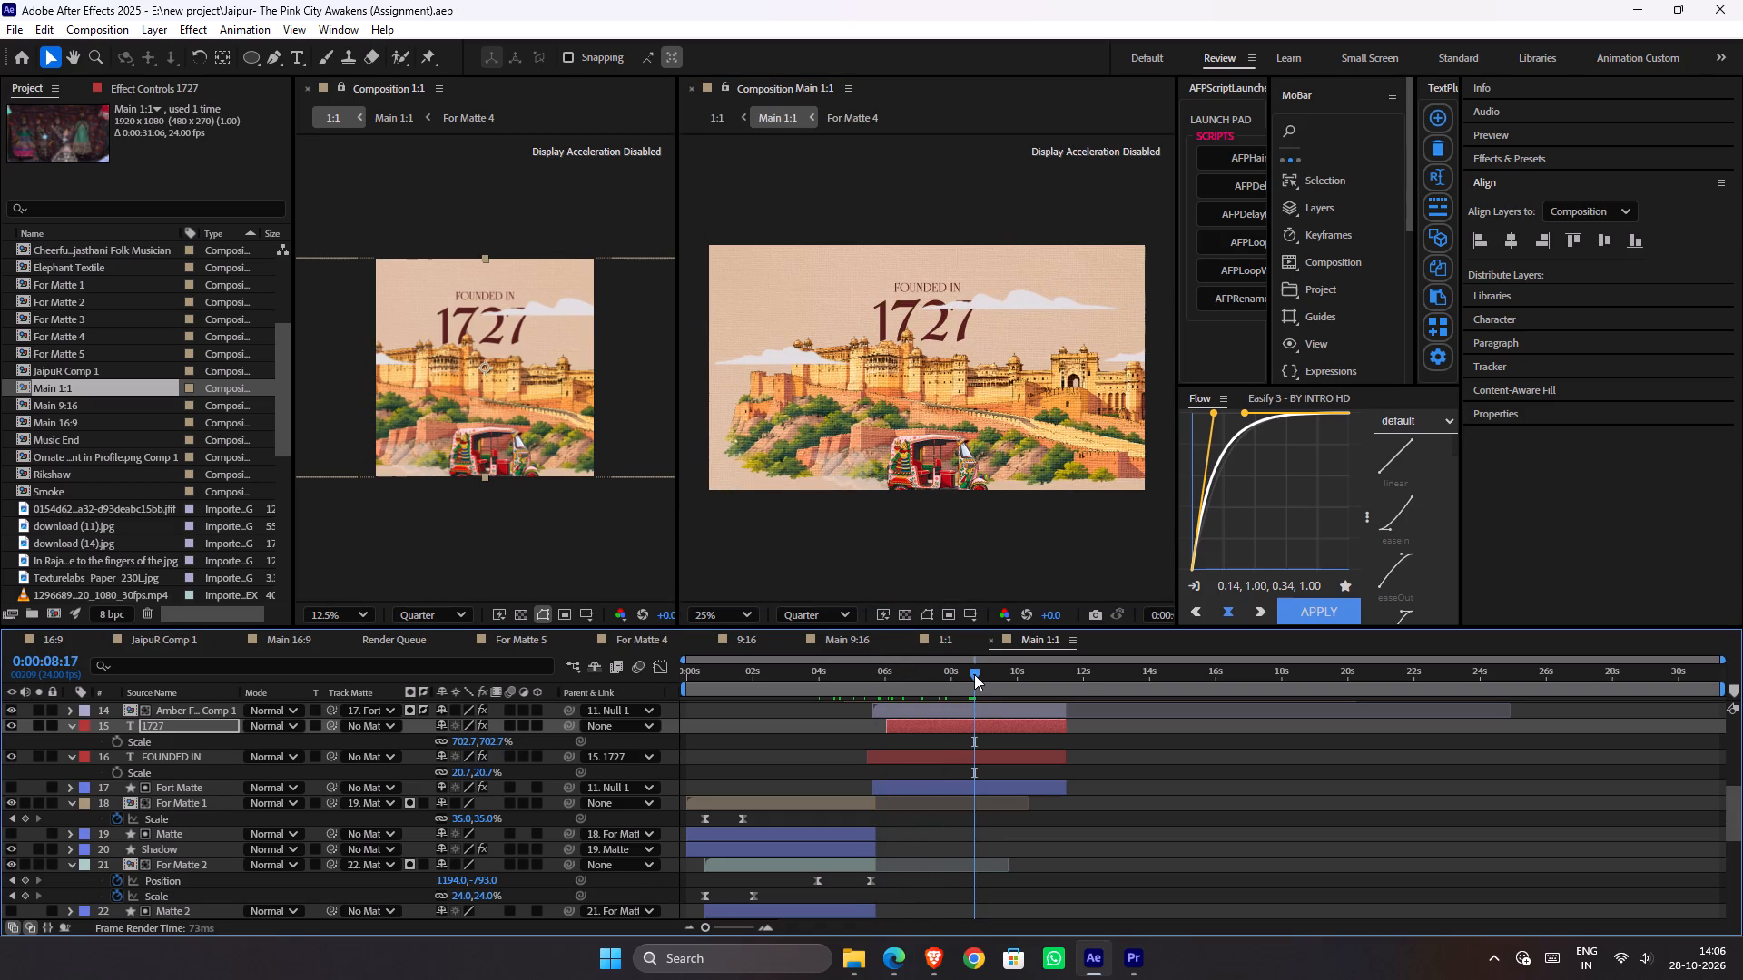
key(space)
drag(1026, 673, 1057, 673)
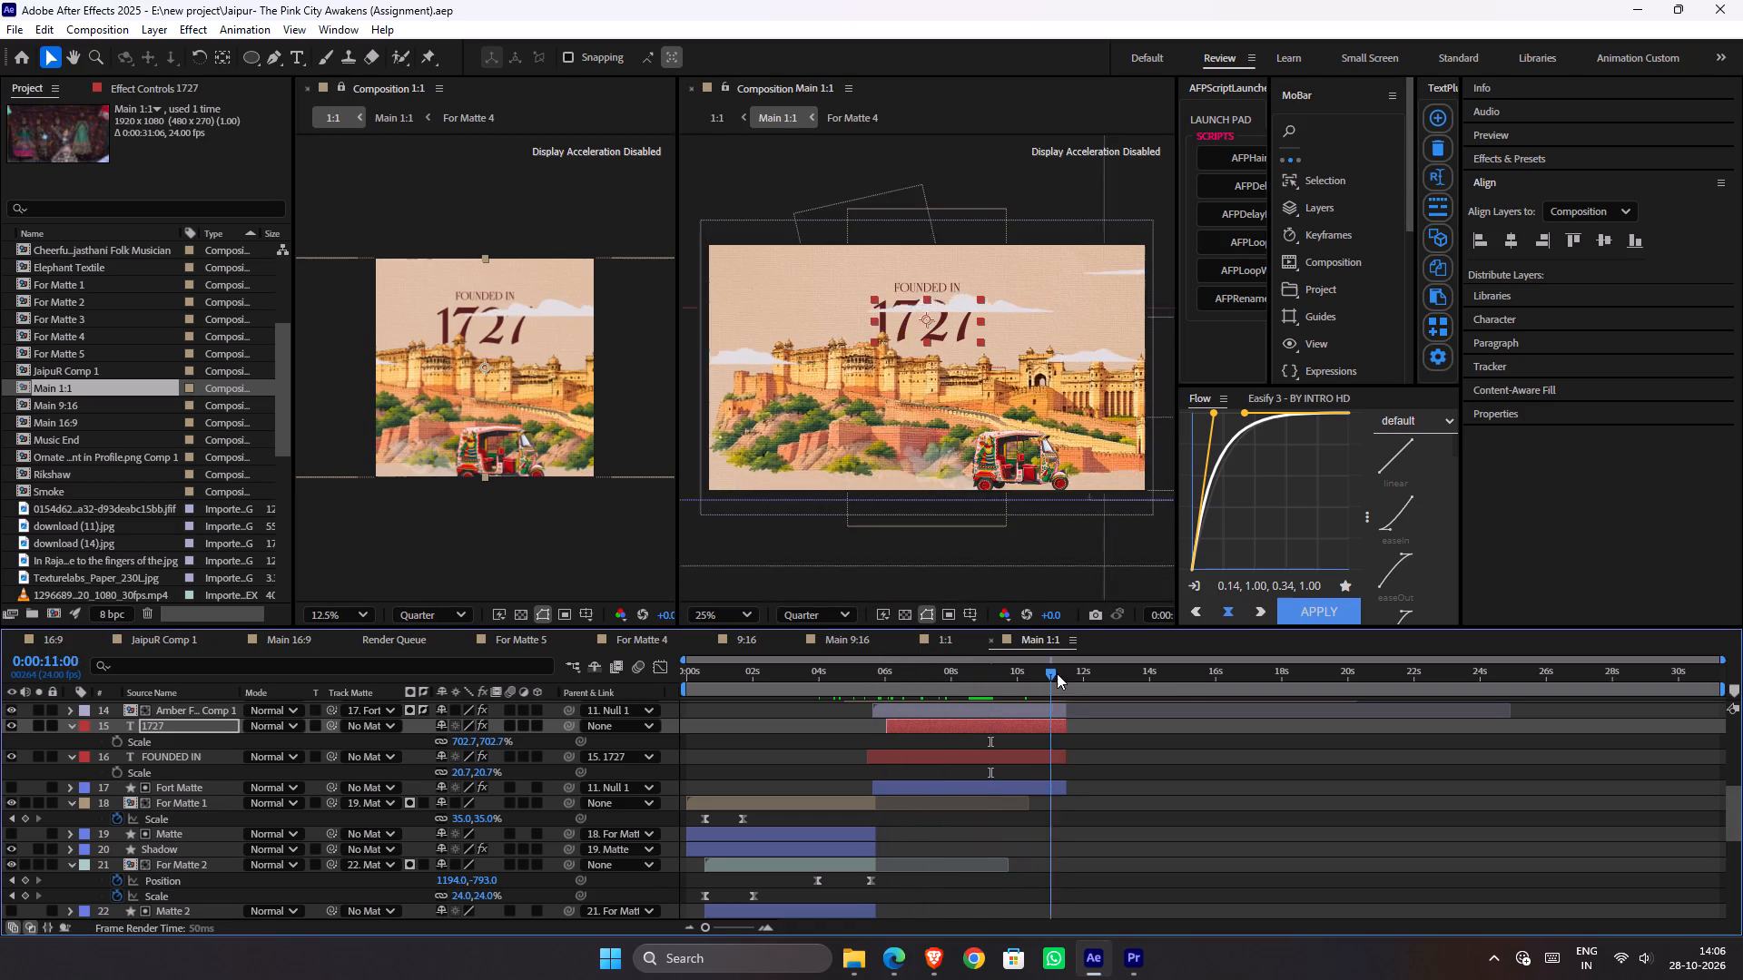
drag(1057, 673, 1070, 678)
scroll(1070, 716, up, 2)
drag(1067, 675, 1087, 674)
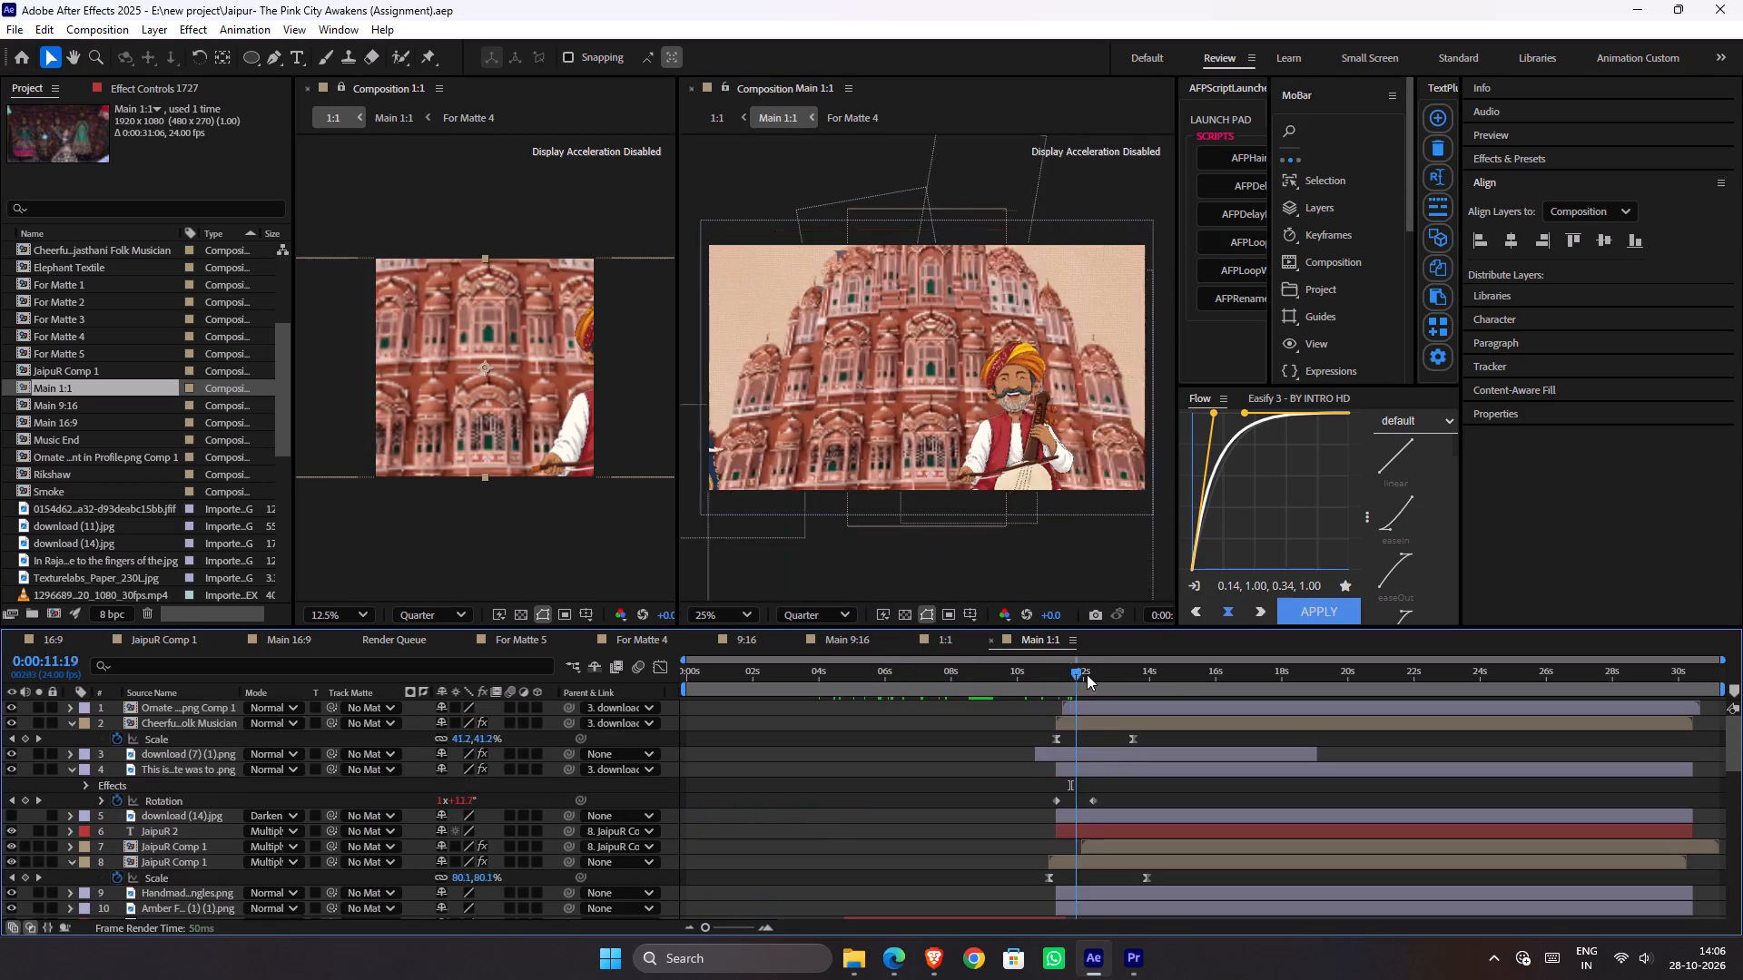
drag(1087, 674, 1187, 674)
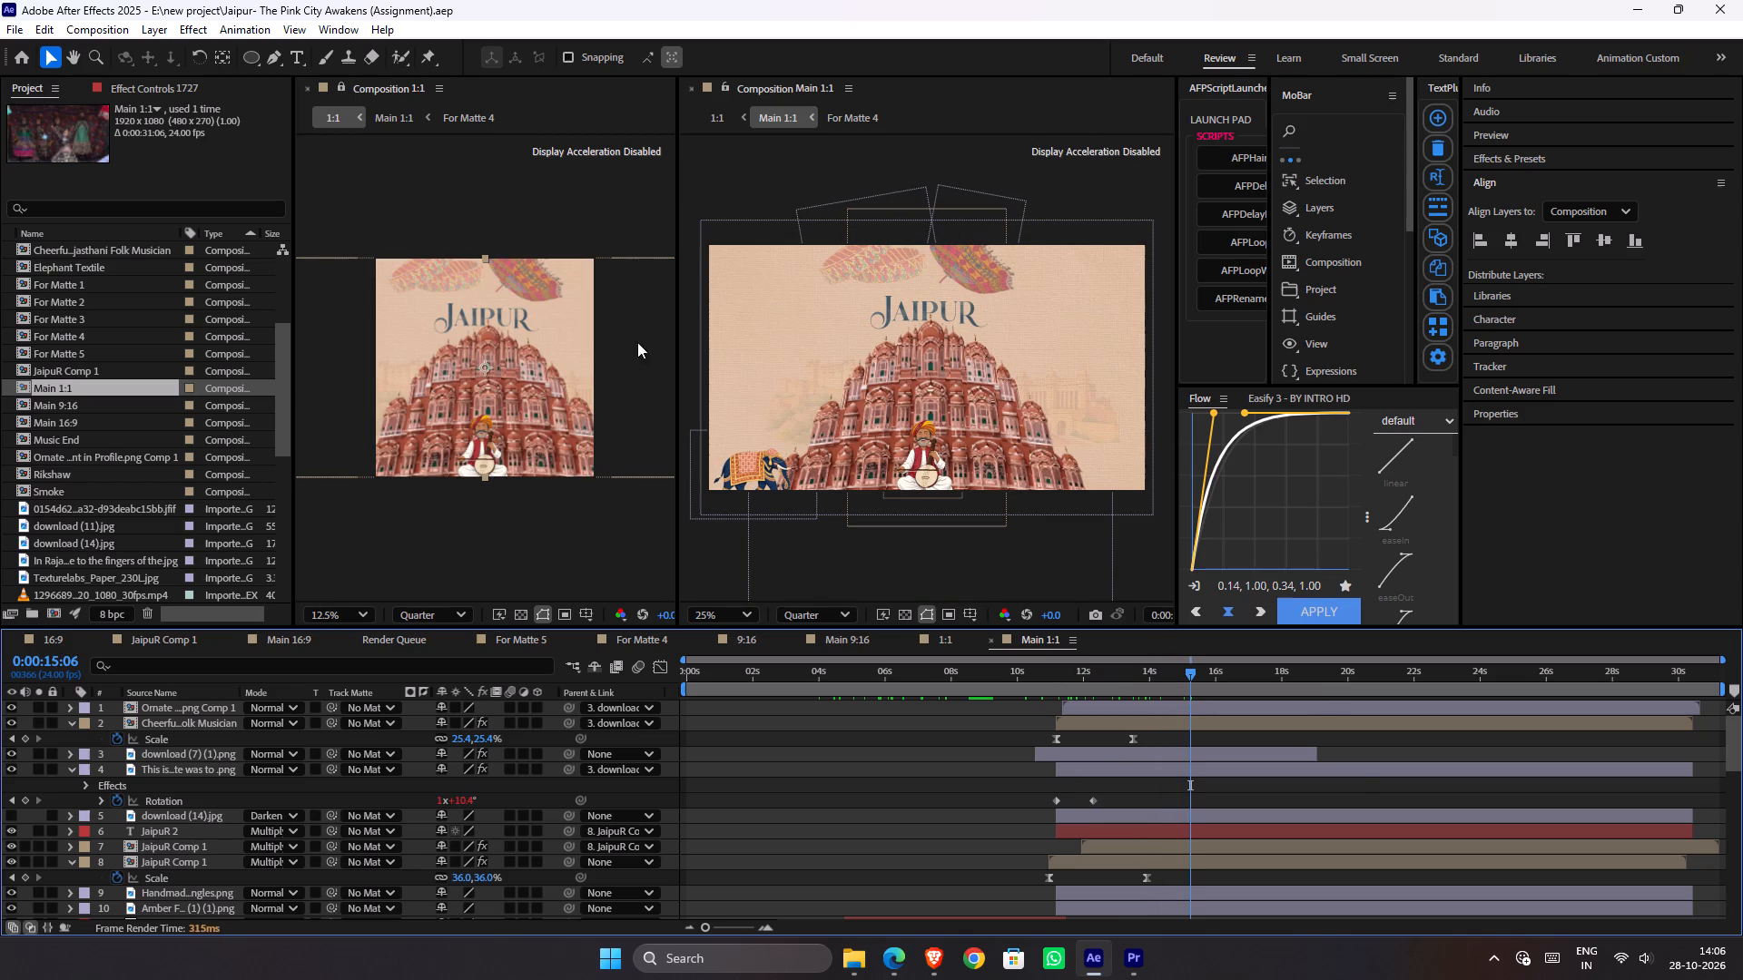
Move the pink umbrella image outward and down so it sits just above and to the right of the JAIPUR title.
click(197, 818)
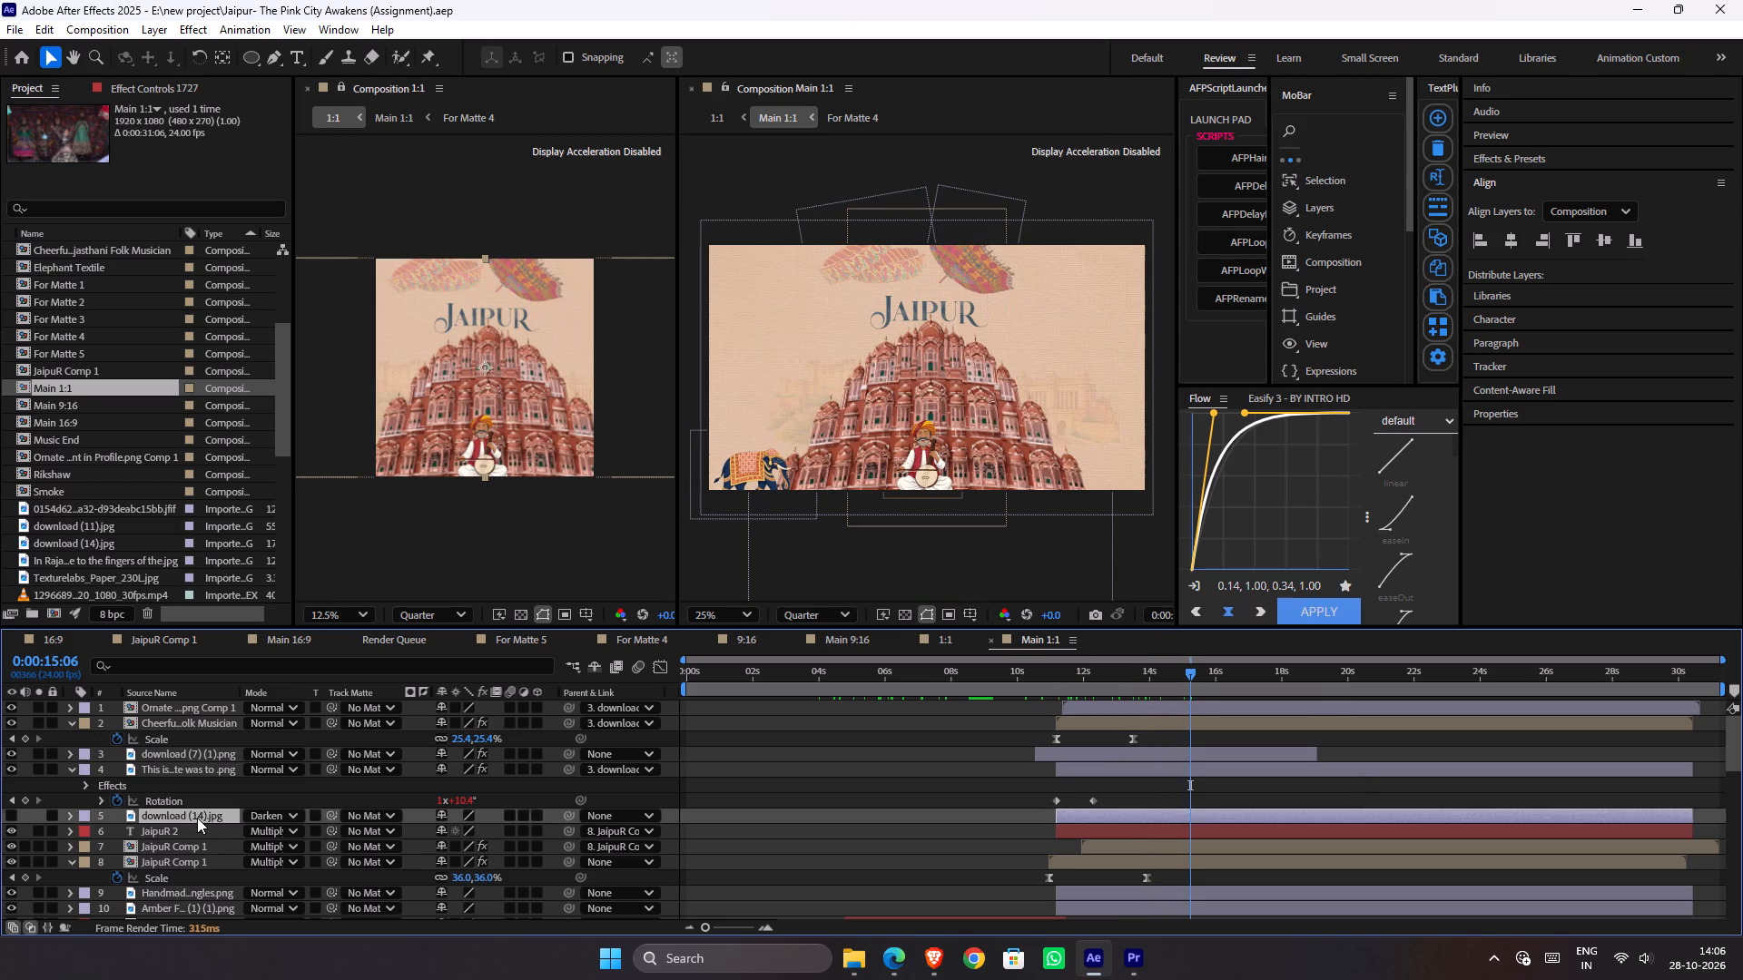
click(974, 254)
drag(980, 269, 985, 269)
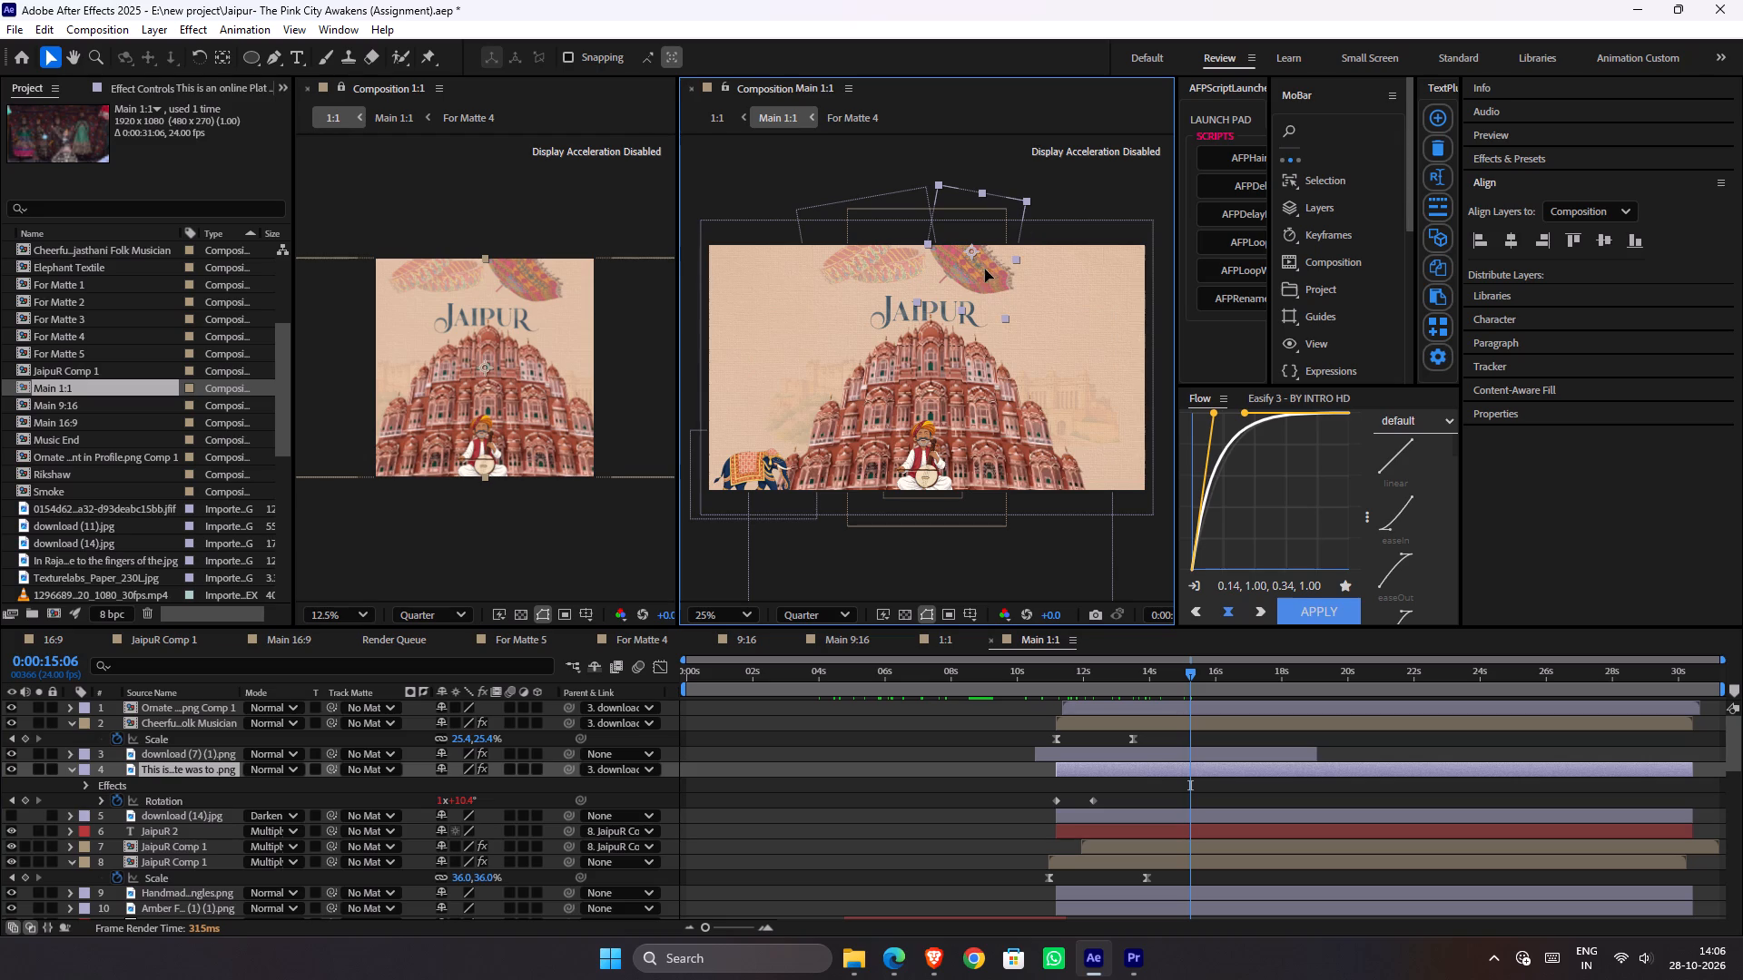
drag(985, 269, 1032, 269)
drag(1033, 269, 1022, 298)
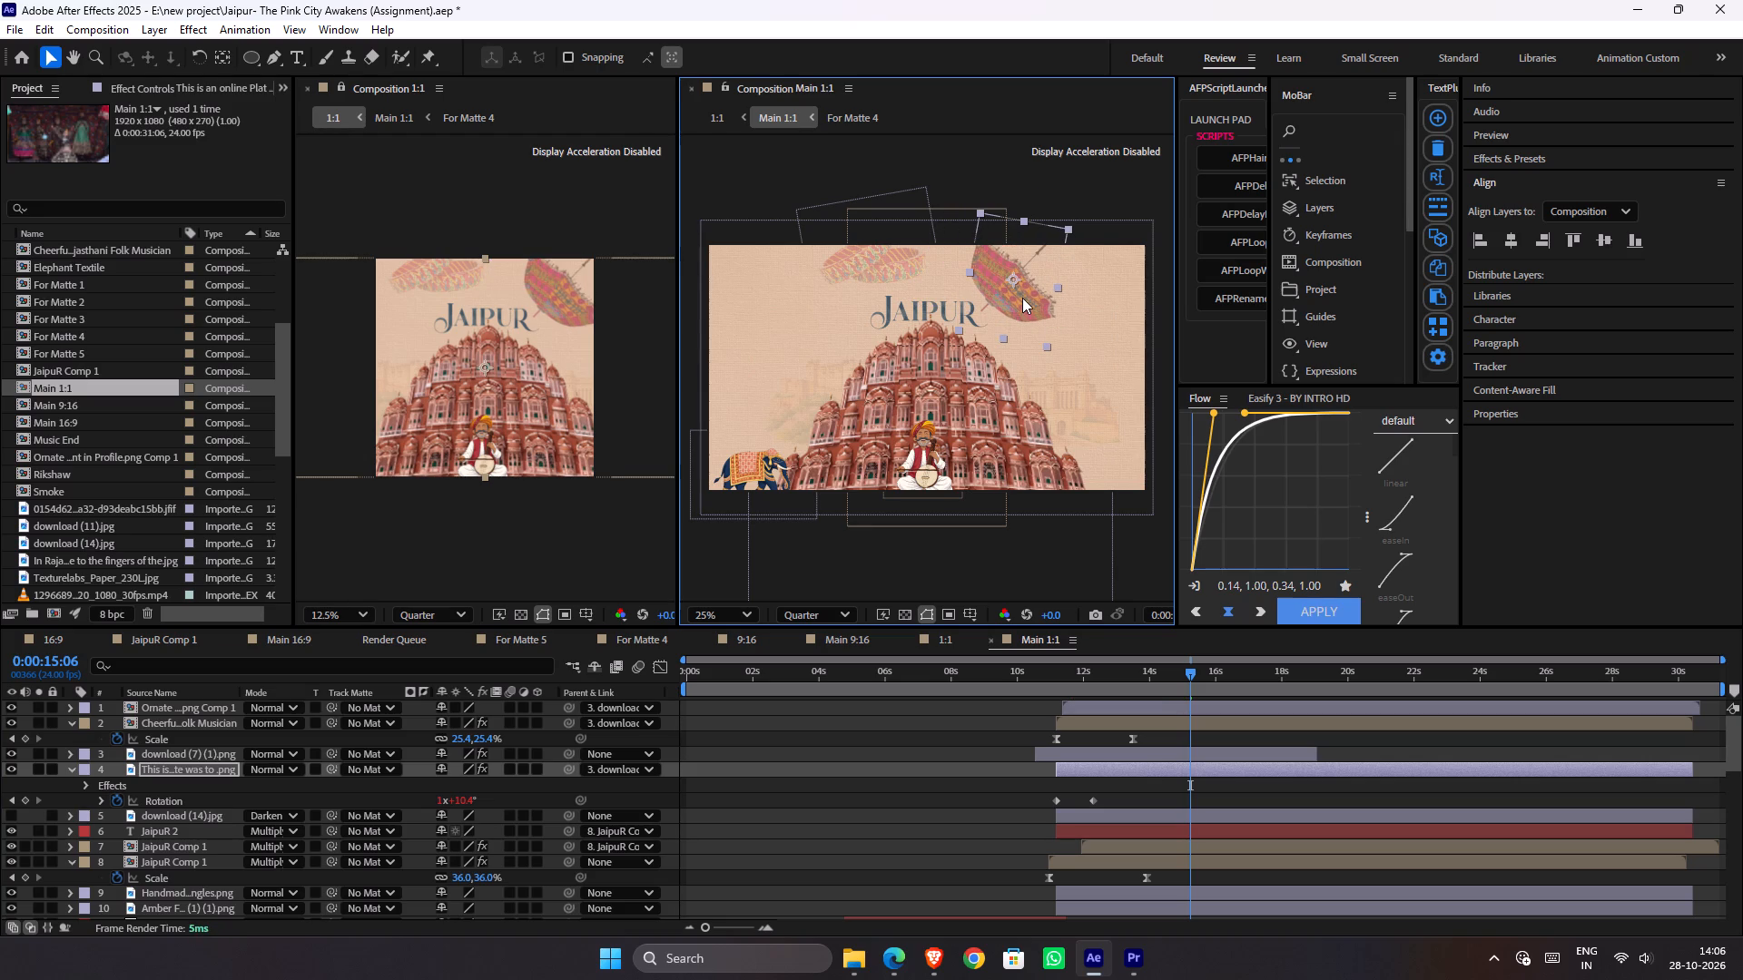
click(1022, 298)
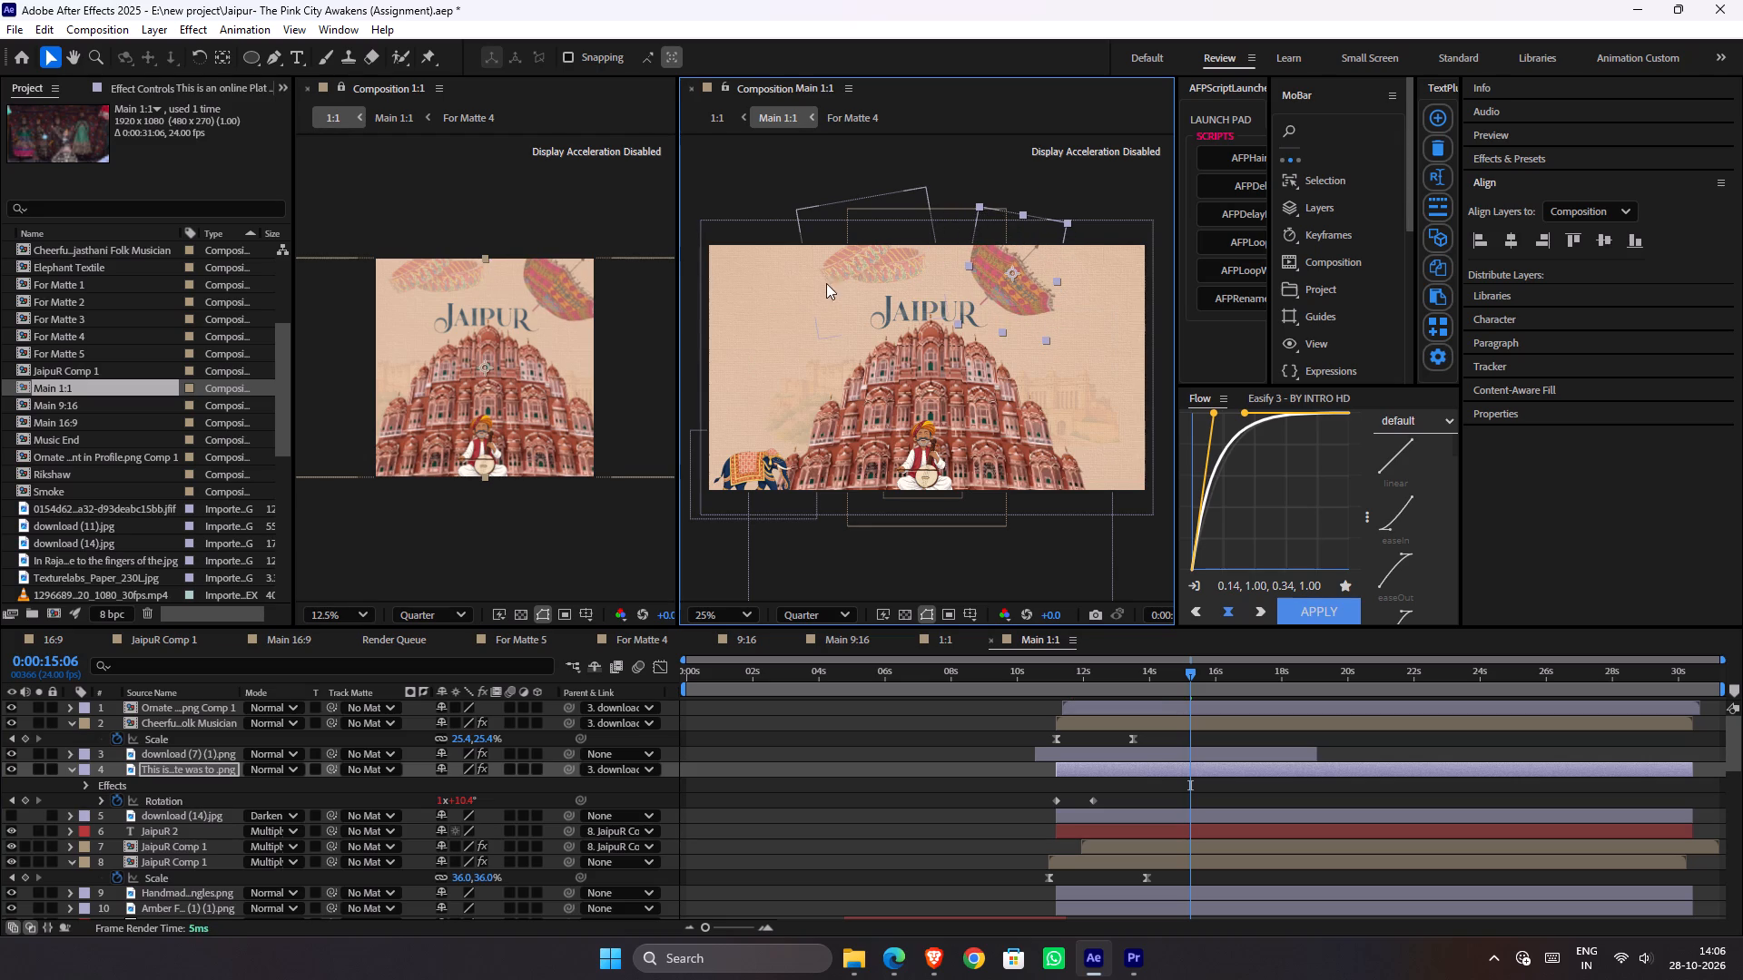
Move the pink handmade bangles image above the JAIPUR title farther left and slightly down, and save the project.
click(857, 264)
drag(874, 264, 844, 271)
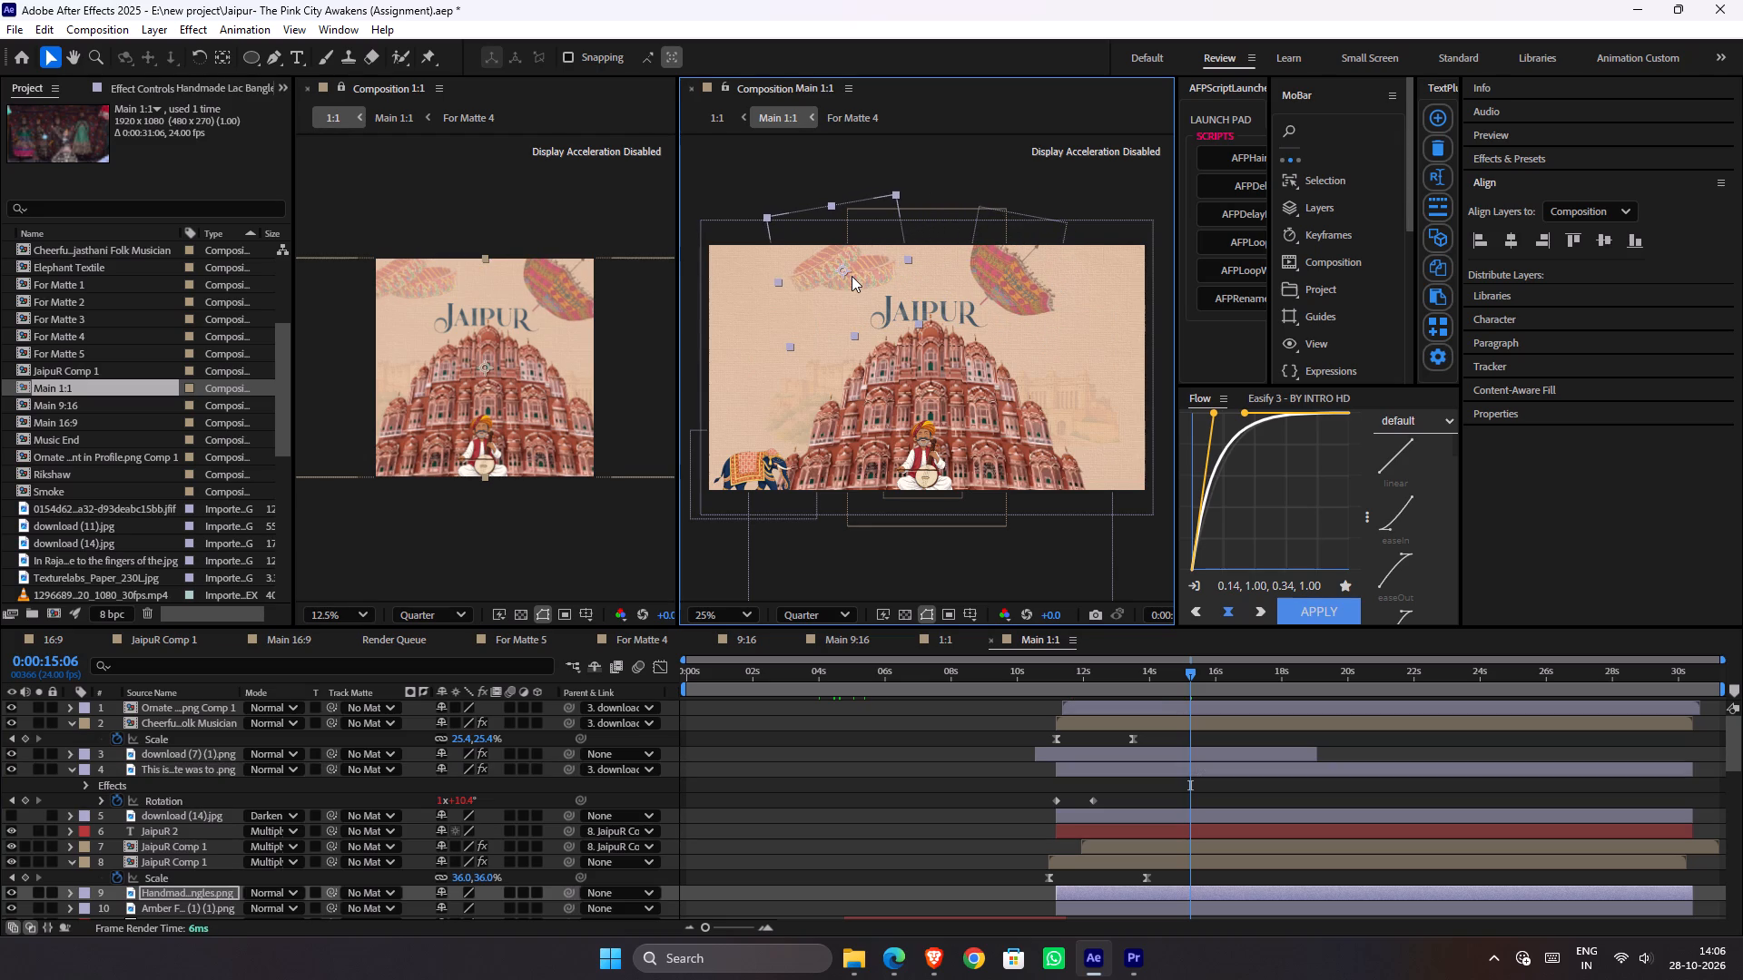
key(ctrl+s)
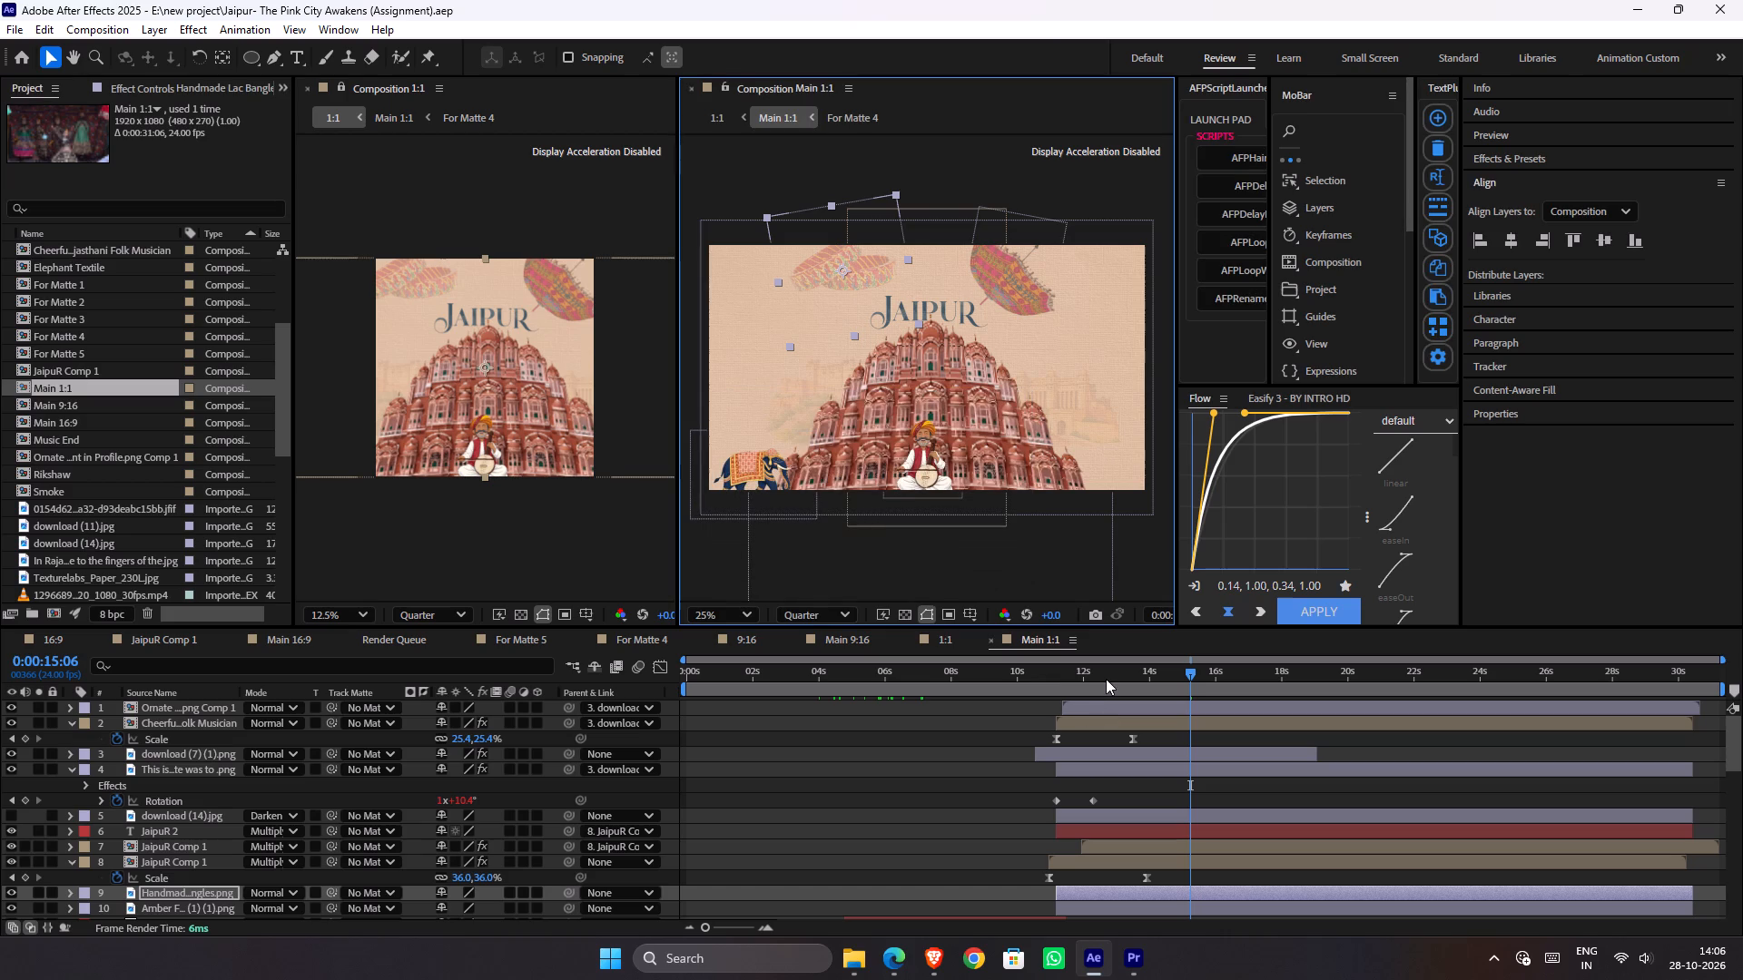
At 0:00:13:12 in Main 1:1, move the folk musician layer's anchor point onto the palace centre above the musician and save.
drag(1106, 679, 1108, 681)
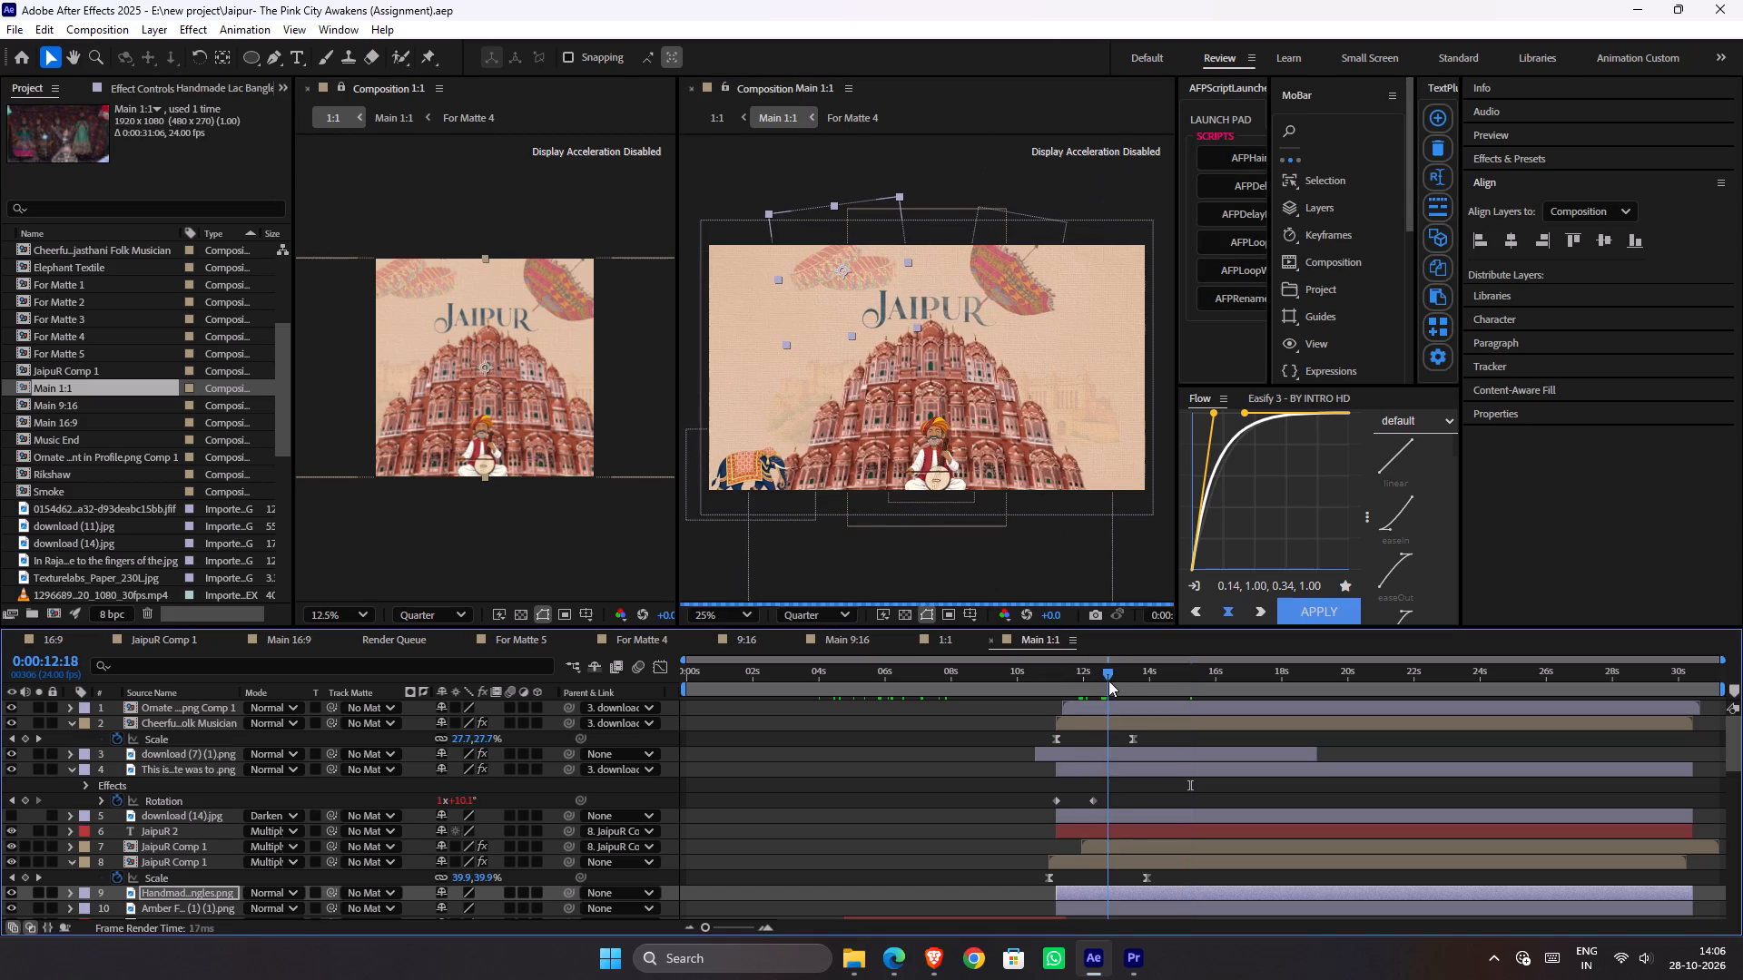
drag(1108, 681, 1135, 684)
click(190, 710)
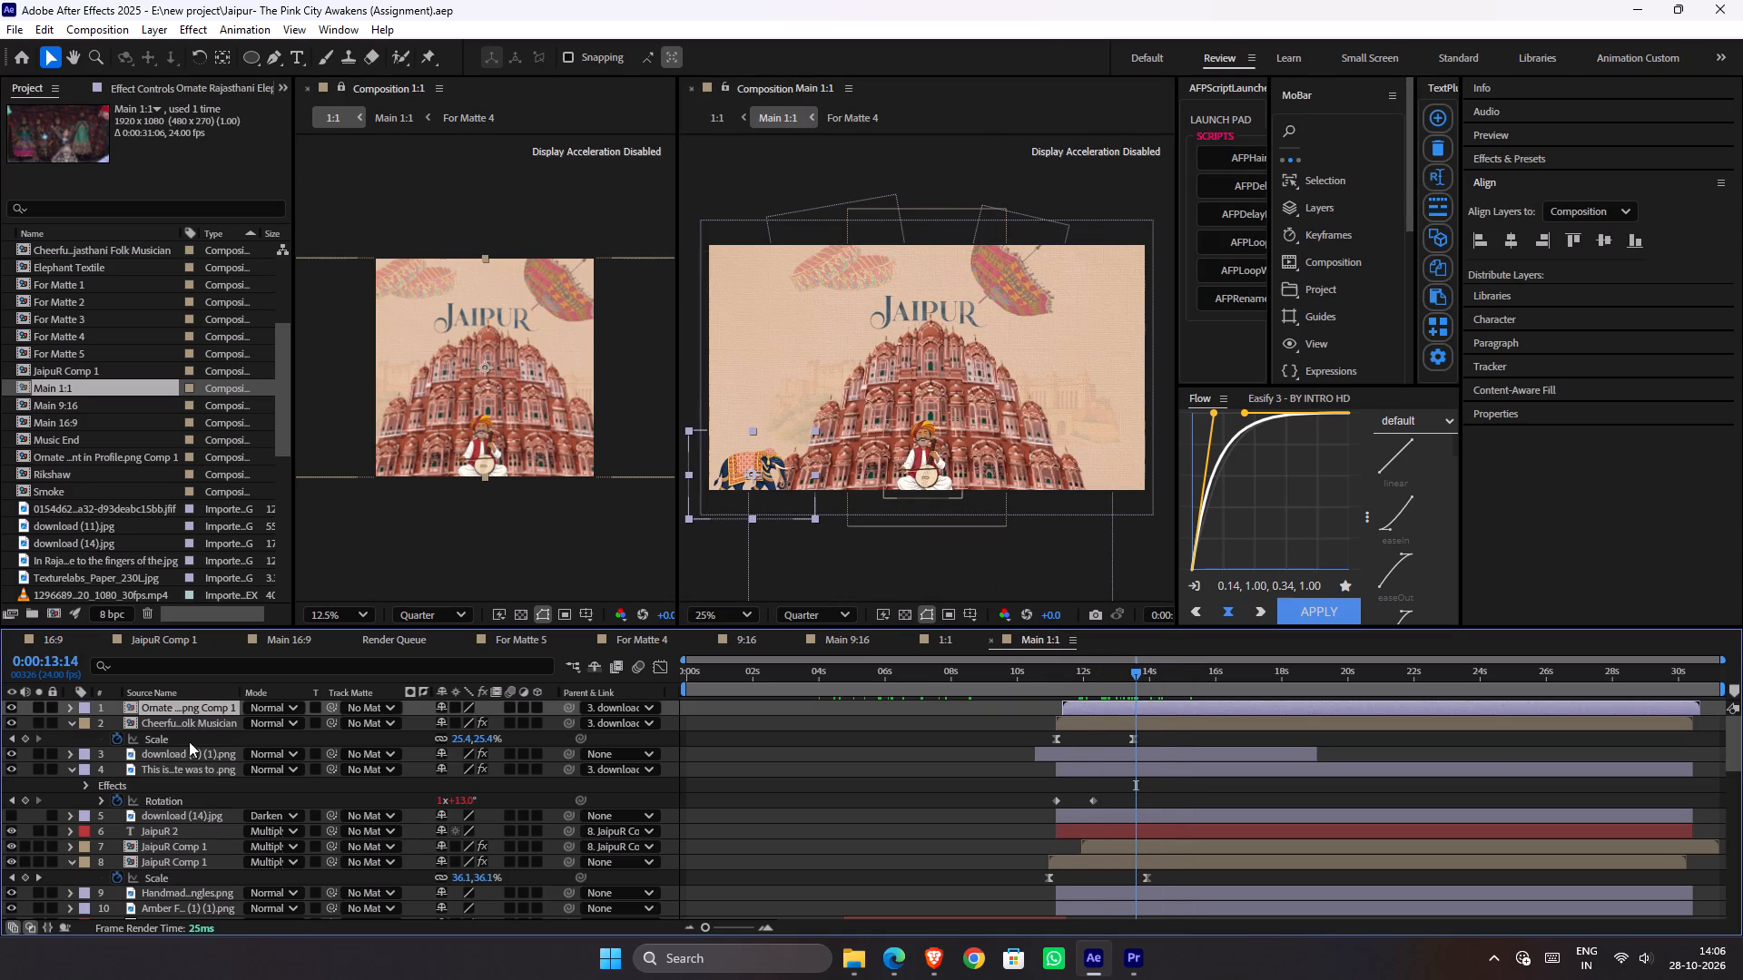
click(192, 716)
scroll(1121, 791, up, 1)
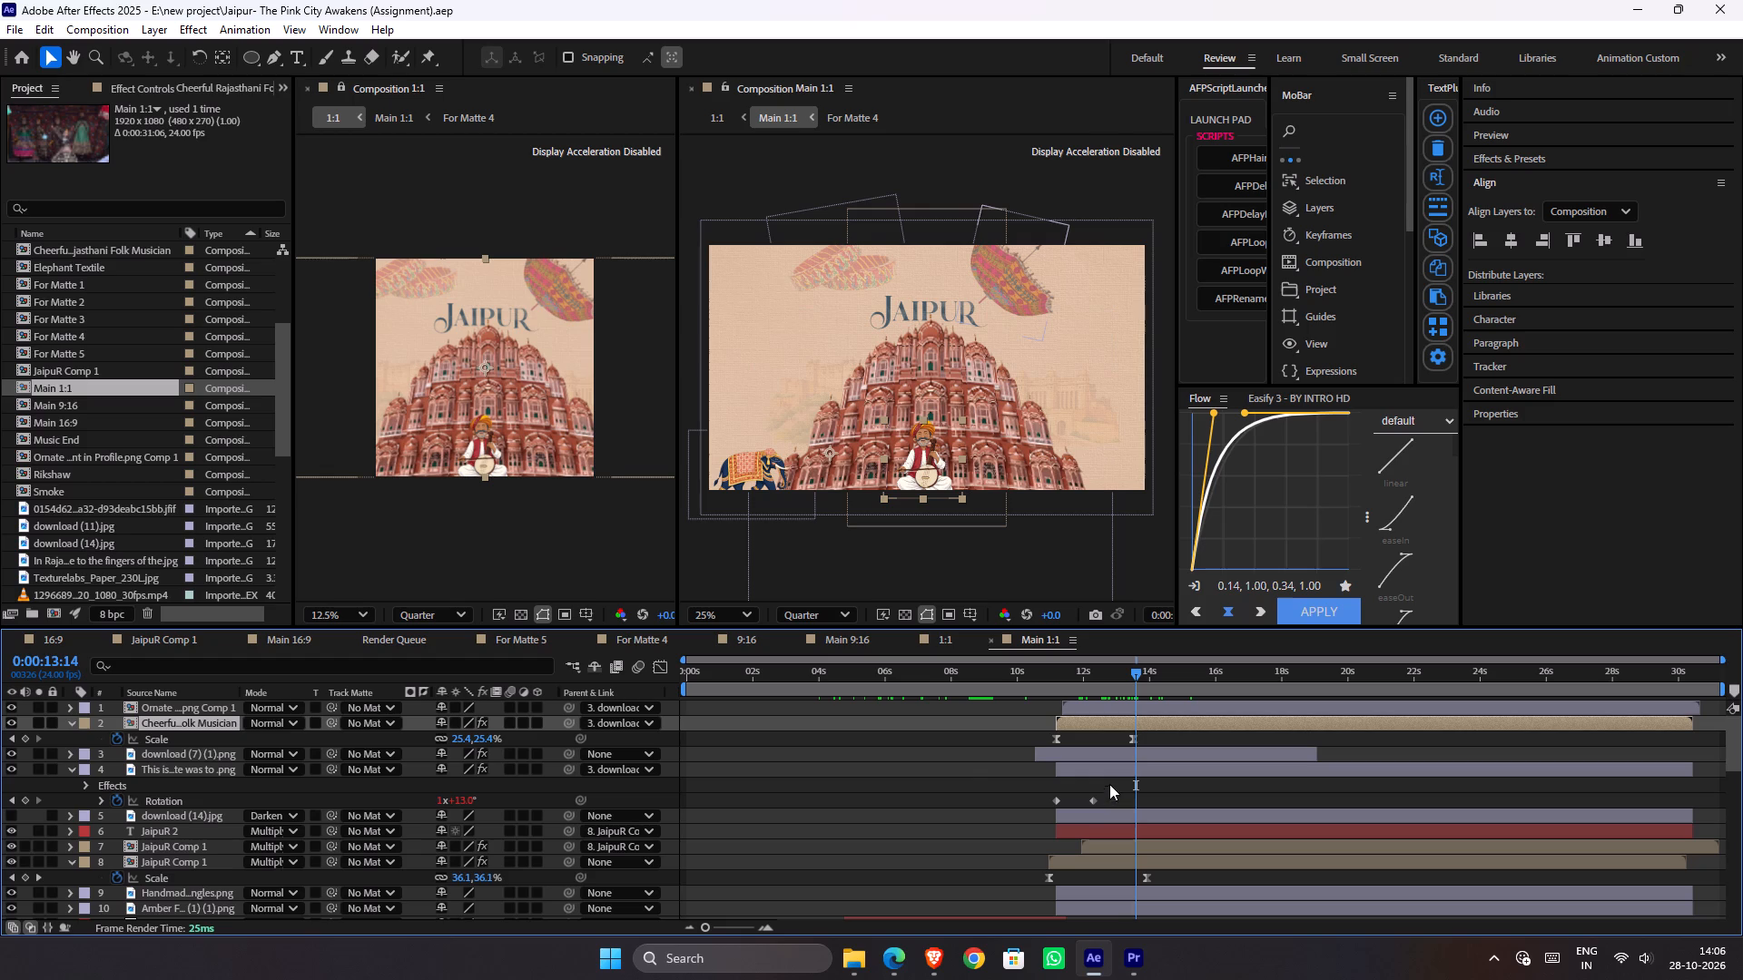
key(j)
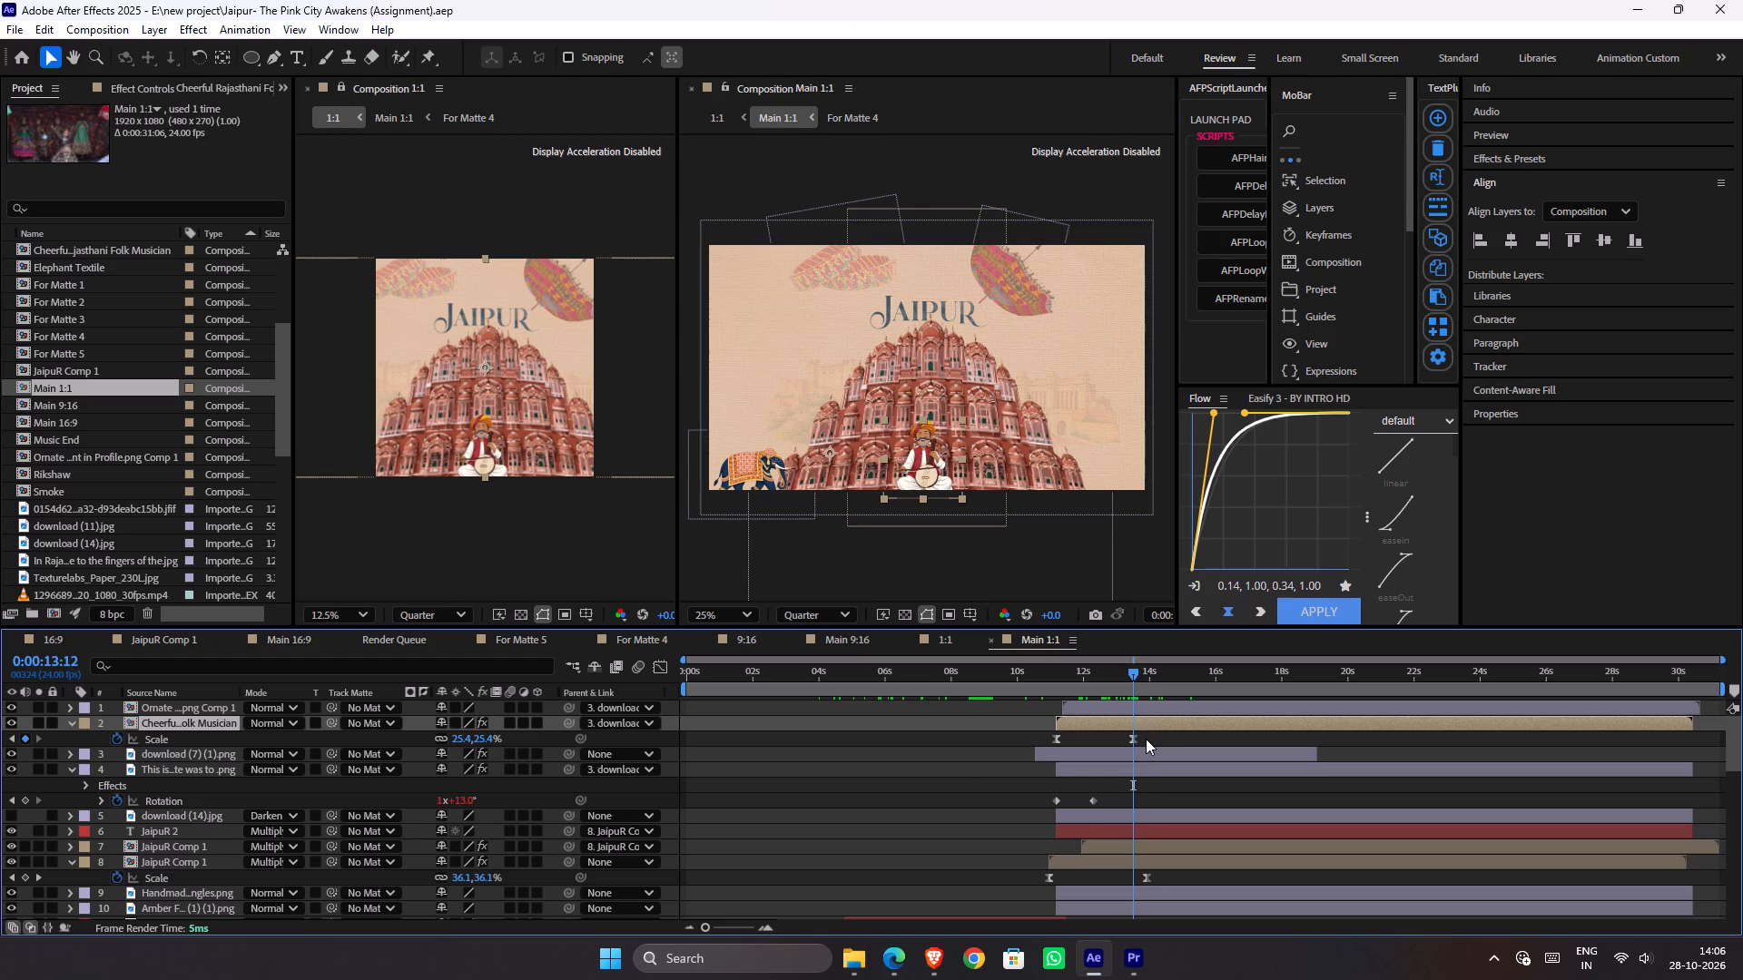
key(y)
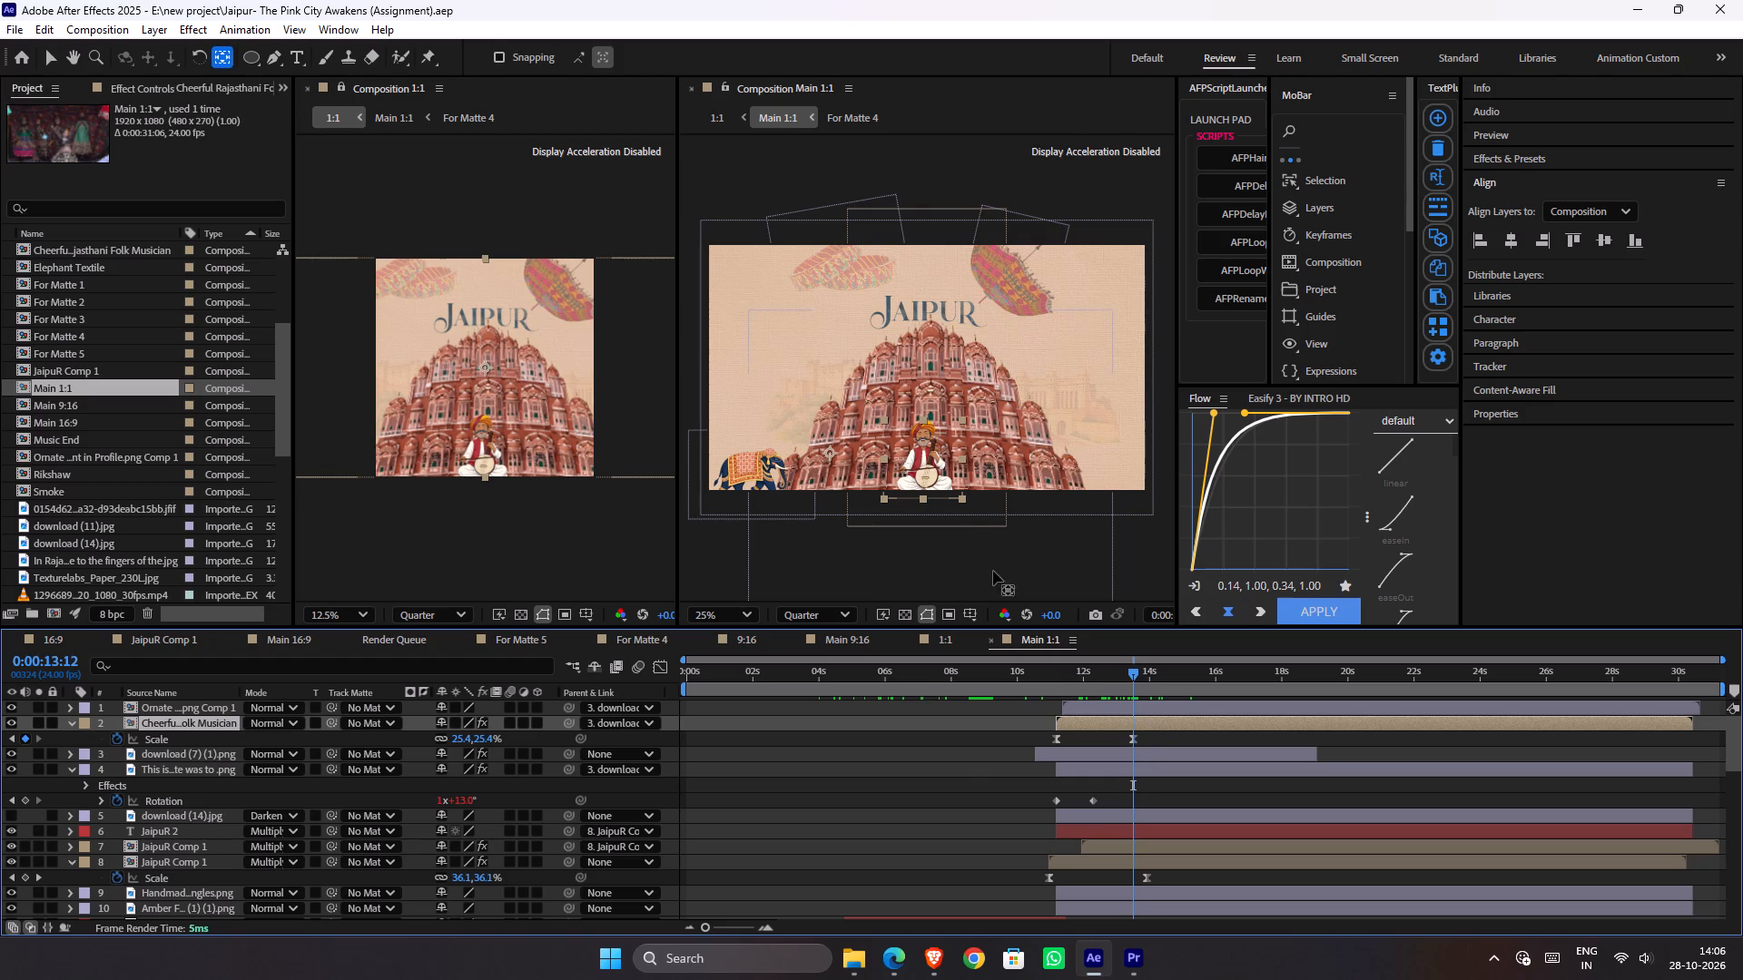
drag(830, 453, 828, 452)
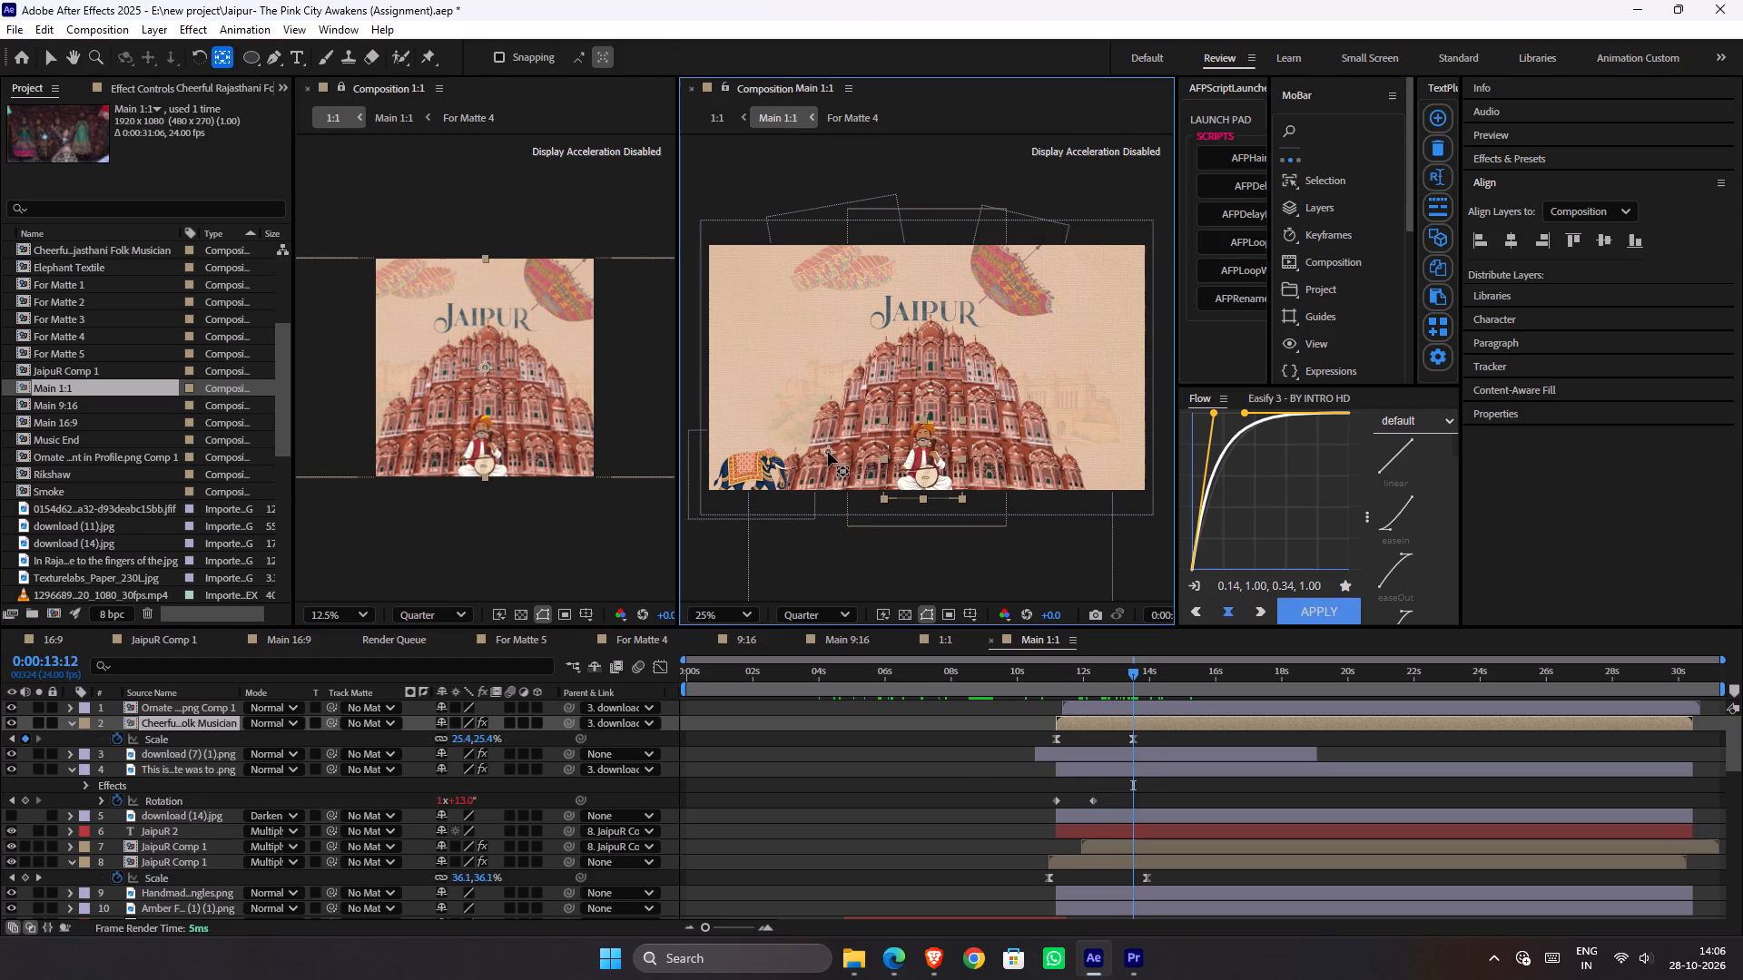
drag(828, 452, 917, 541)
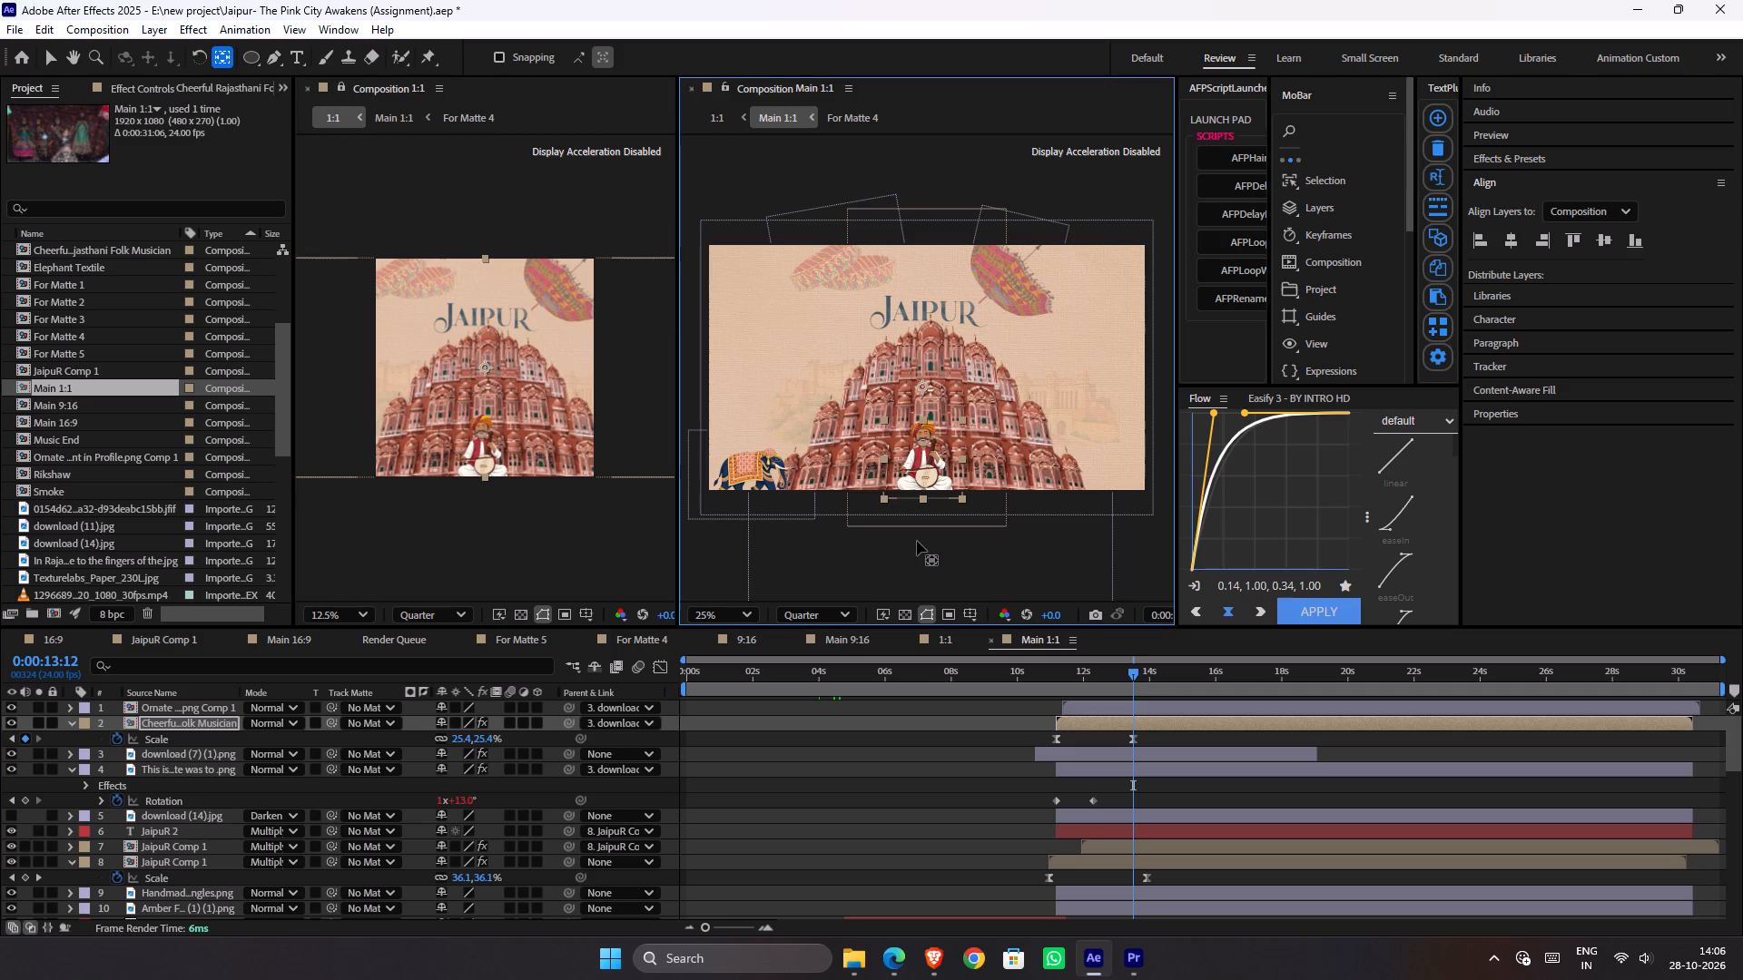
drag(917, 541, 922, 387)
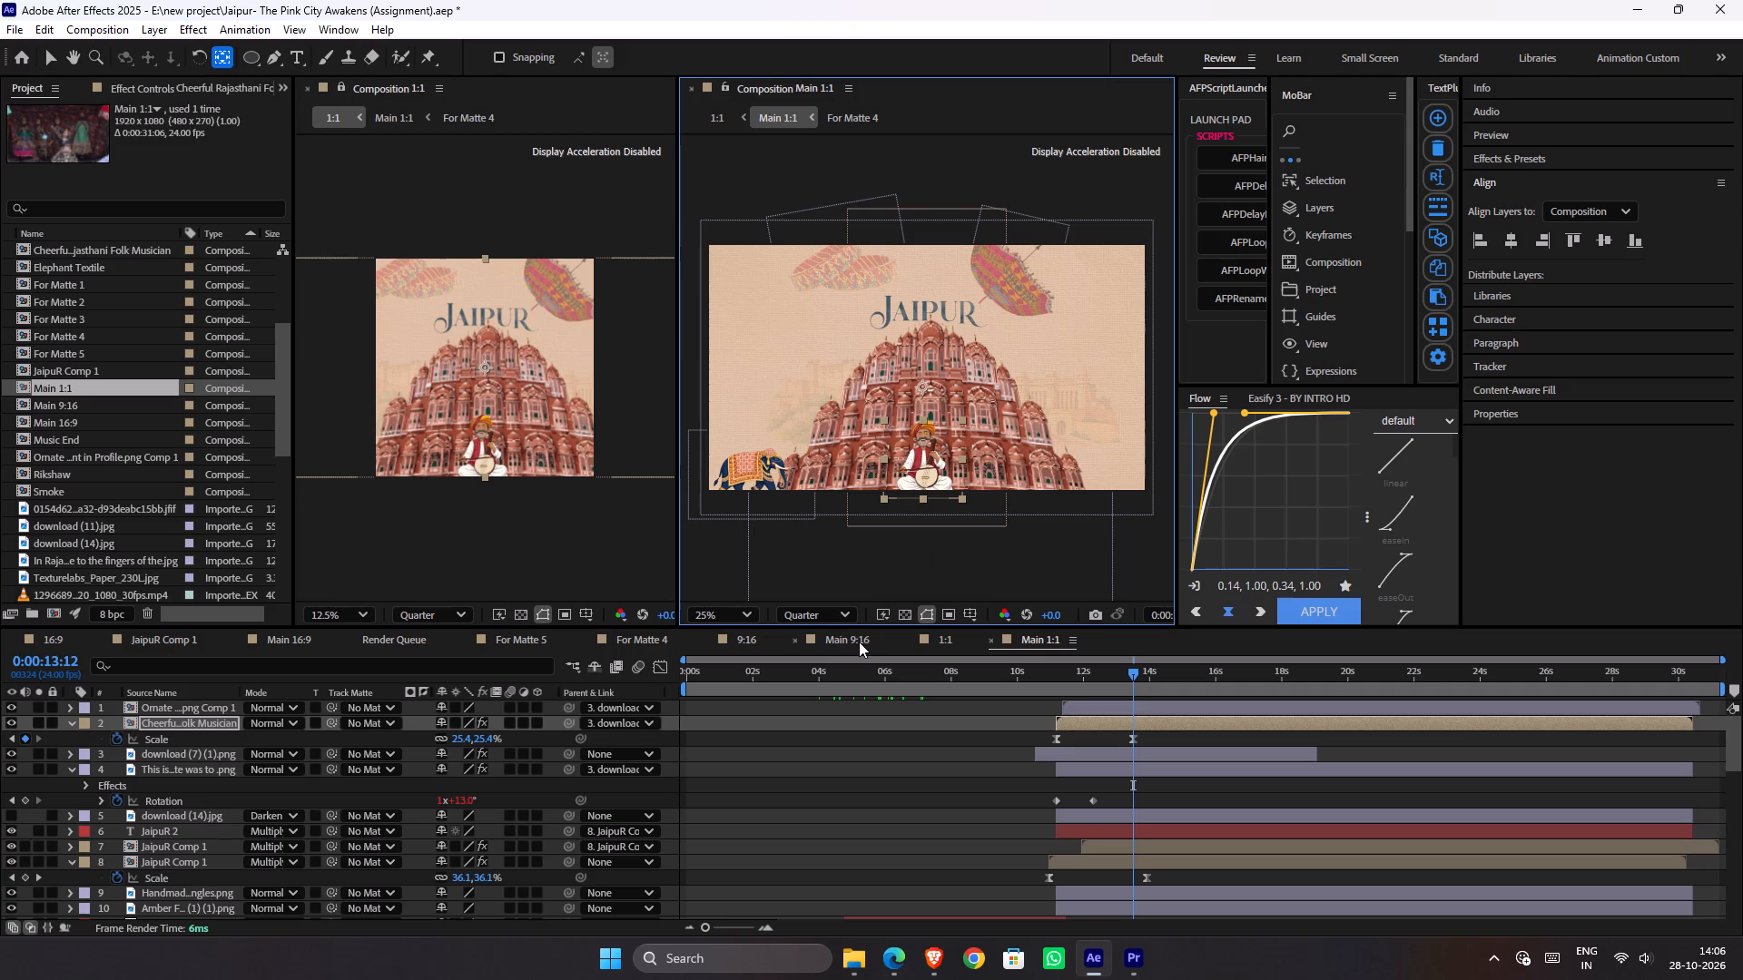
key(ctrl+s)
Open the Main 9:16 composition.
click(859, 641)
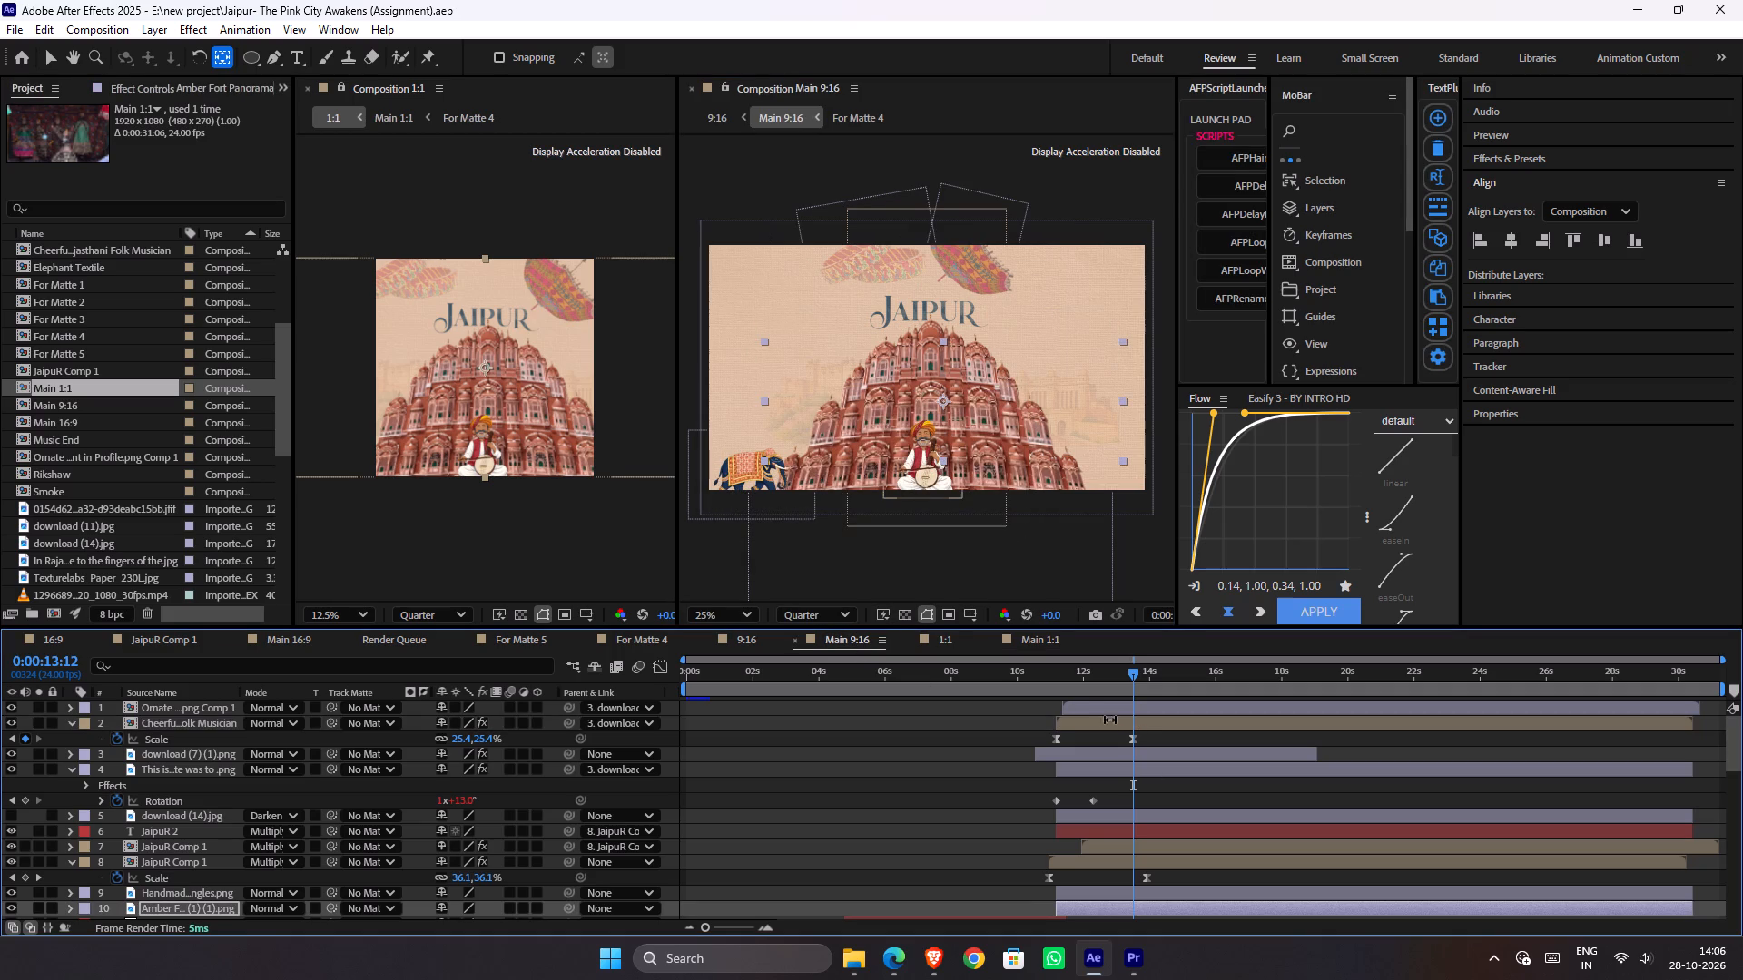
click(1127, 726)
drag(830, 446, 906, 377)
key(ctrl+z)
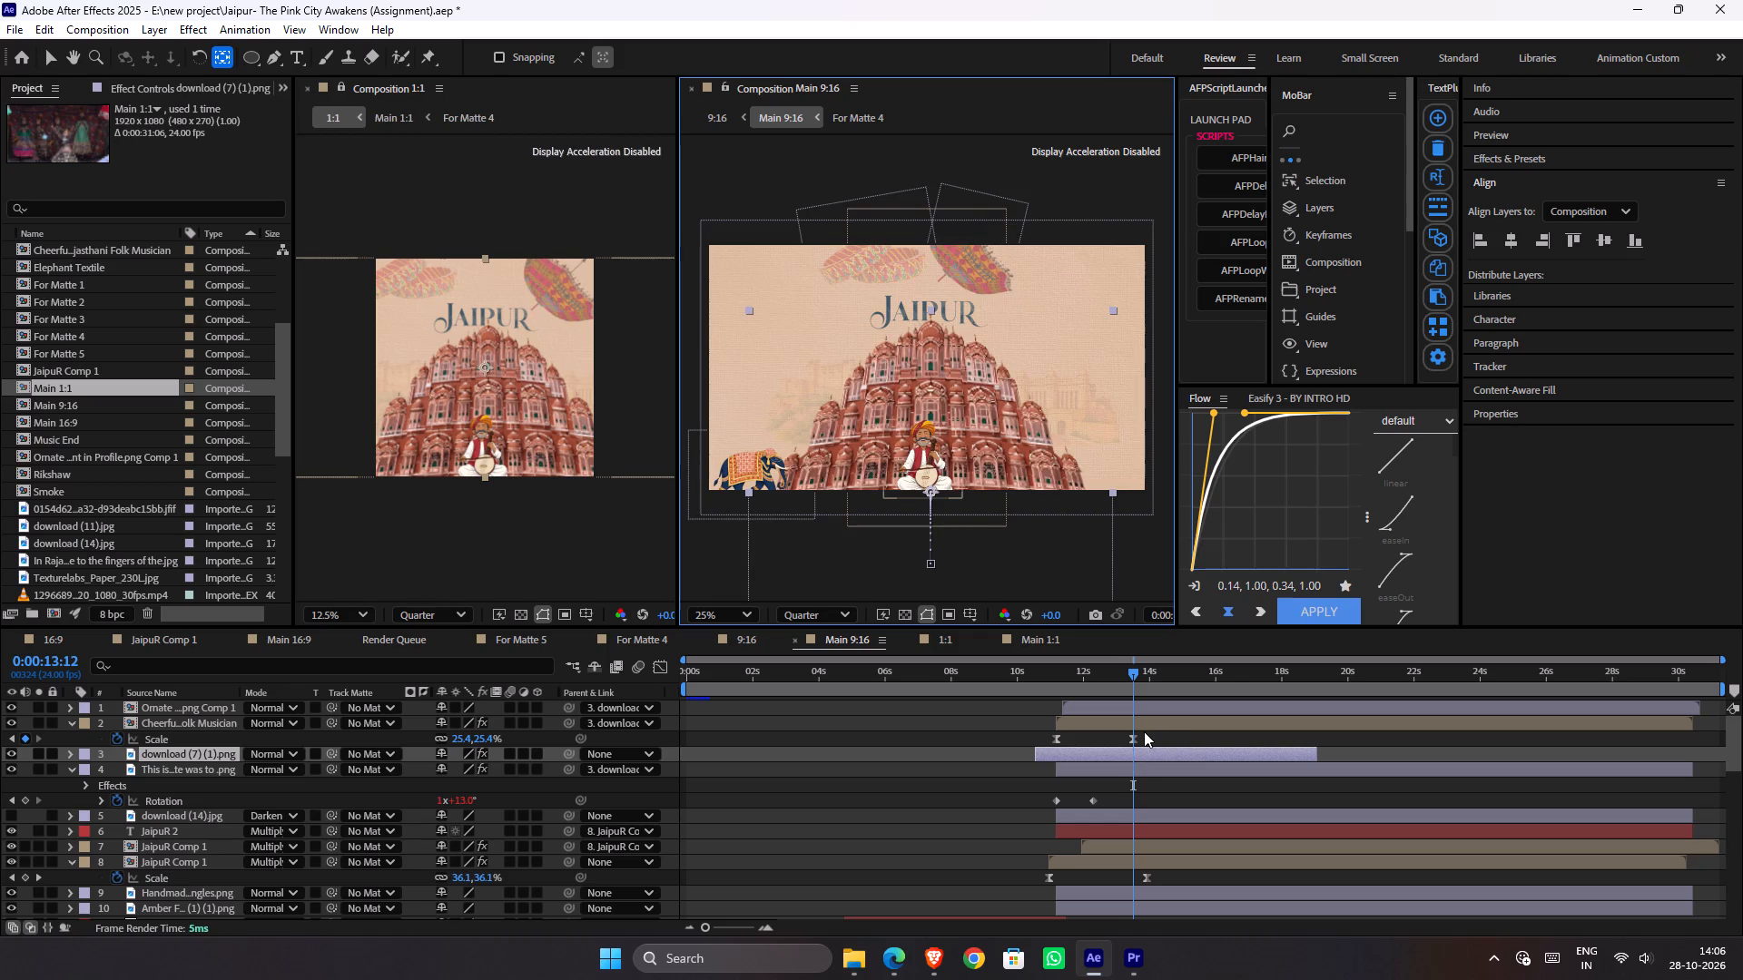
Move the folk musician layer's anchor point onto the palace centre in Main 9:16, check the scene at 0:00:16:19 and save.
click(1144, 727)
drag(828, 452, 922, 385)
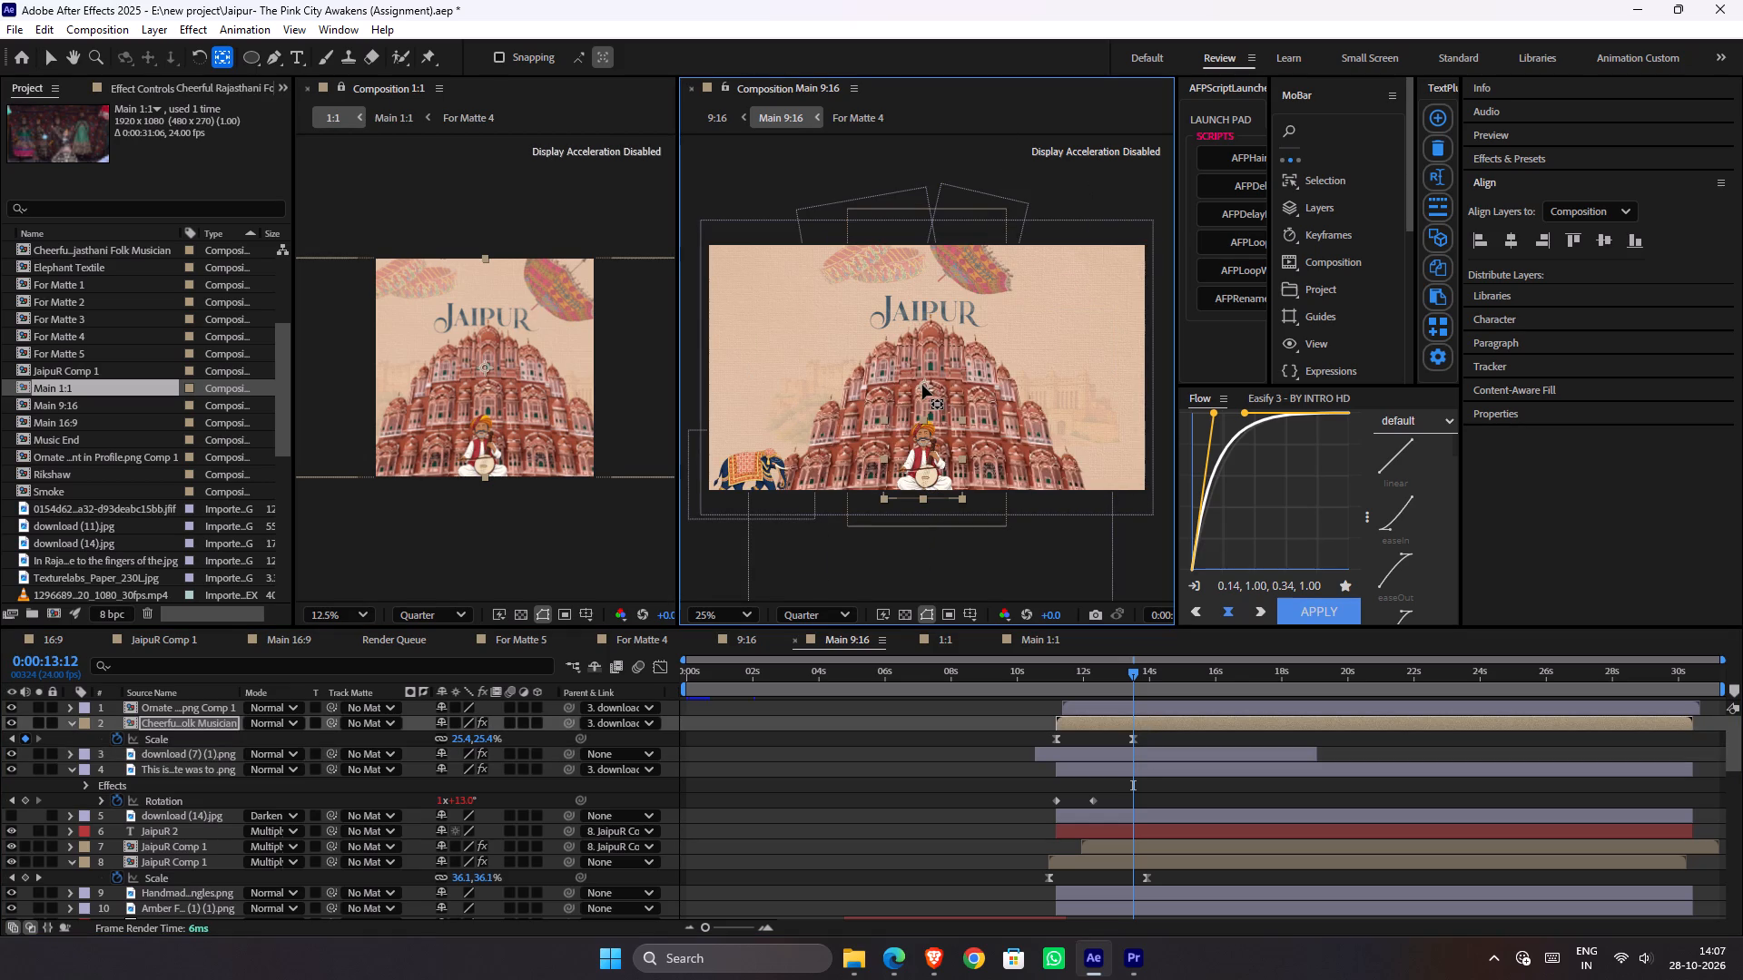
key(ctrl+s)
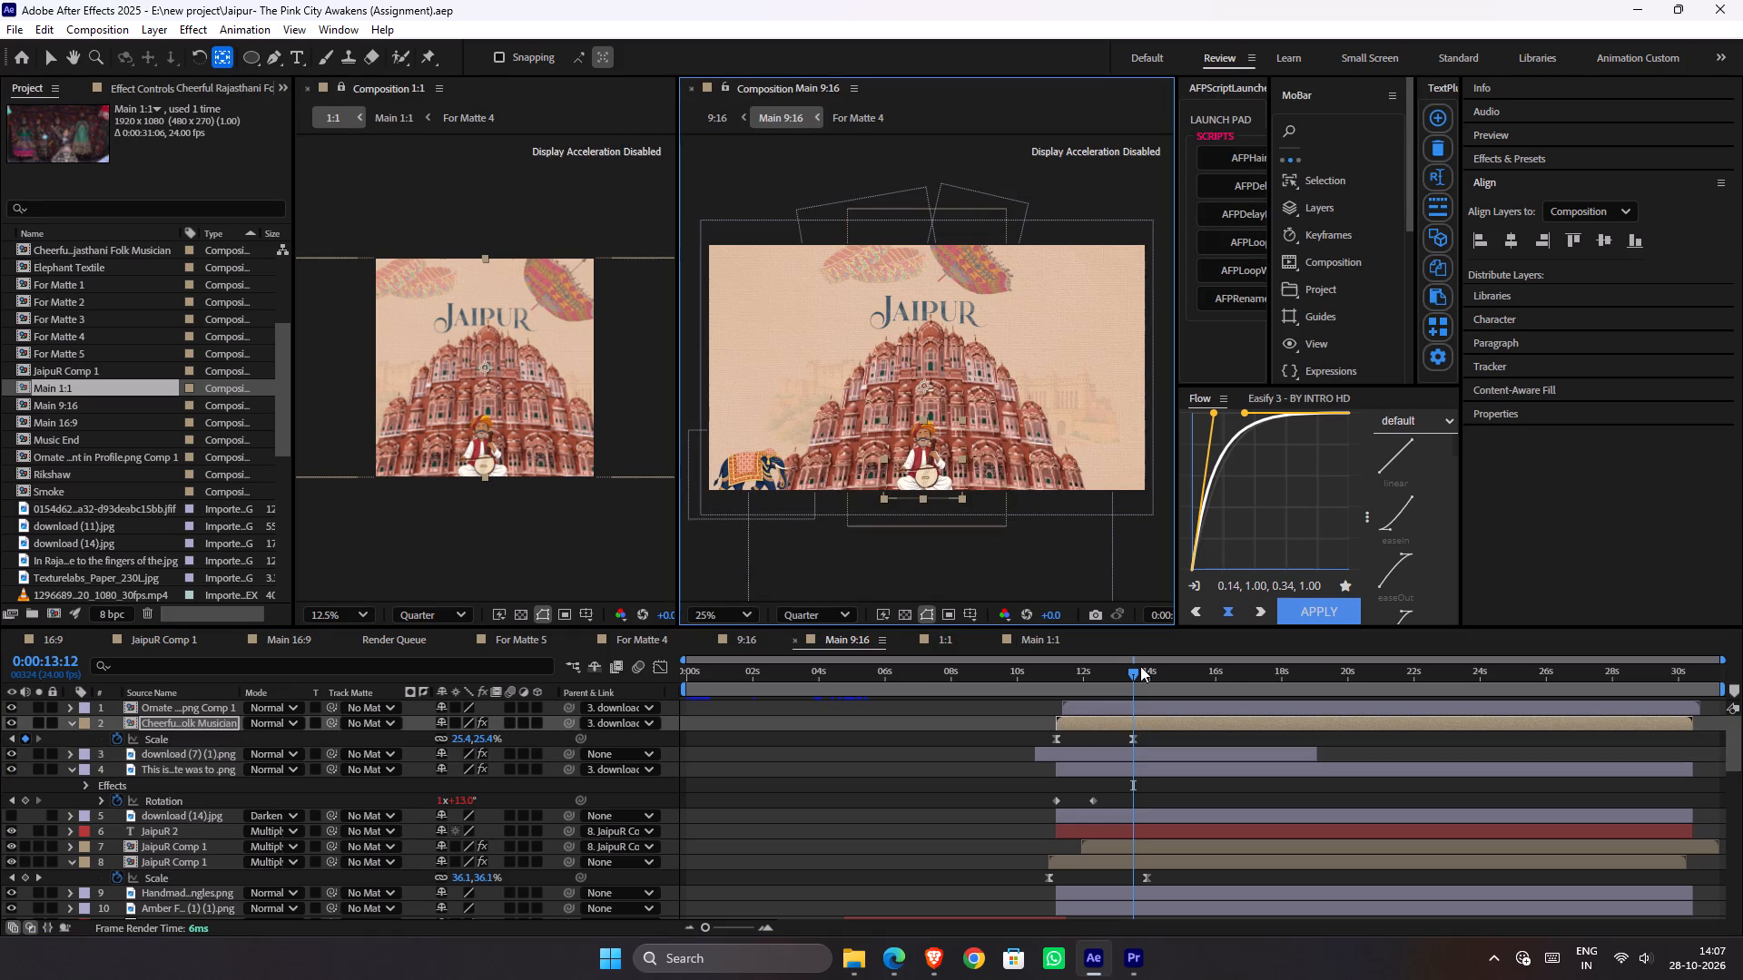
drag(1133, 668, 1242, 668)
key(ctrl+s)
key(v)
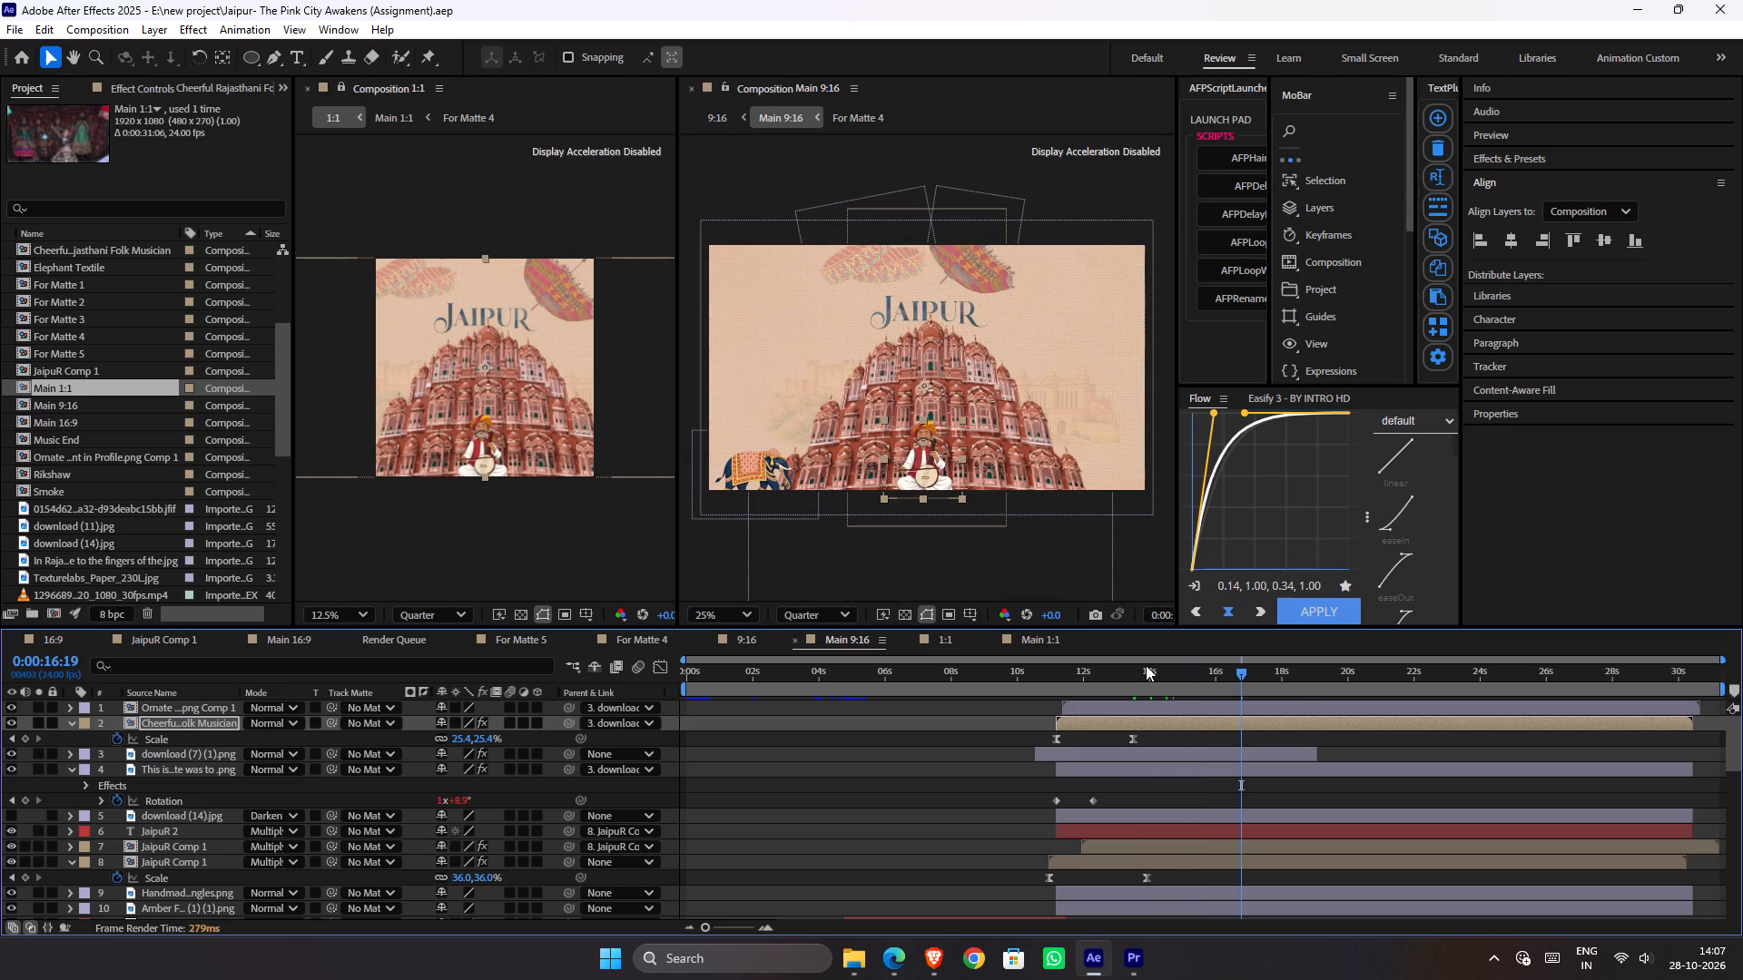
Switch to Premiere Pro, save the project and duplicate the 16:9 sequence.
click(1623, 1)
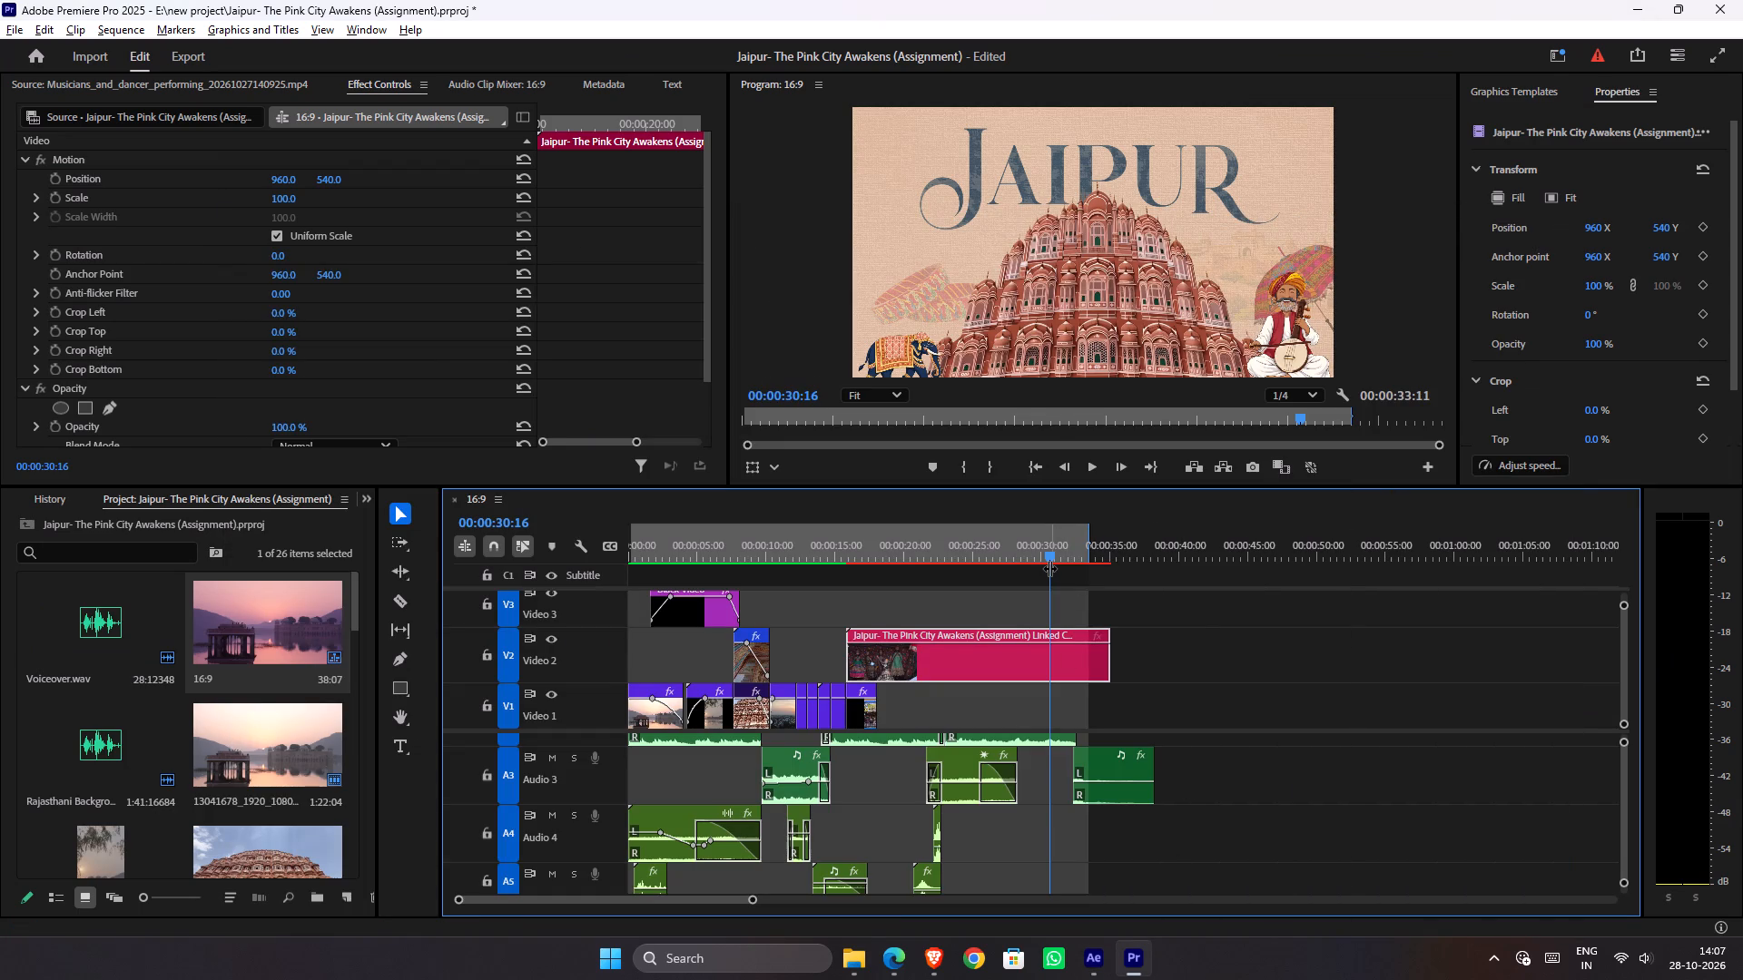
key(ctrl+s)
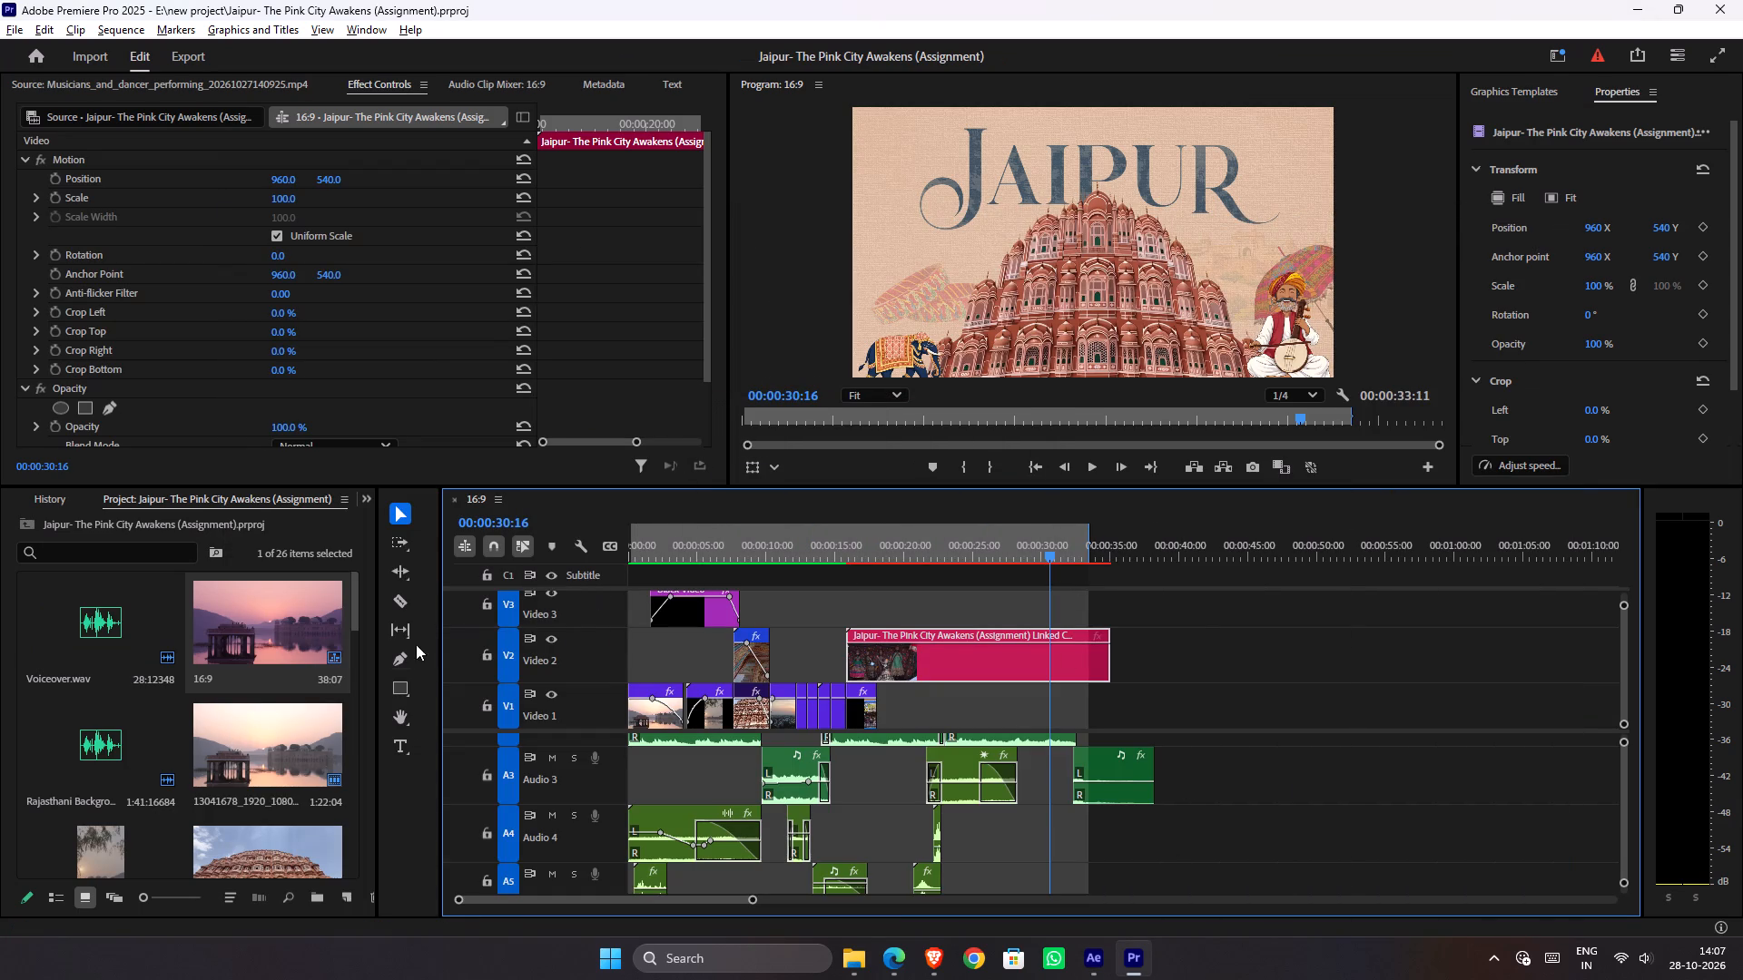
click(293, 623)
right_click(293, 623)
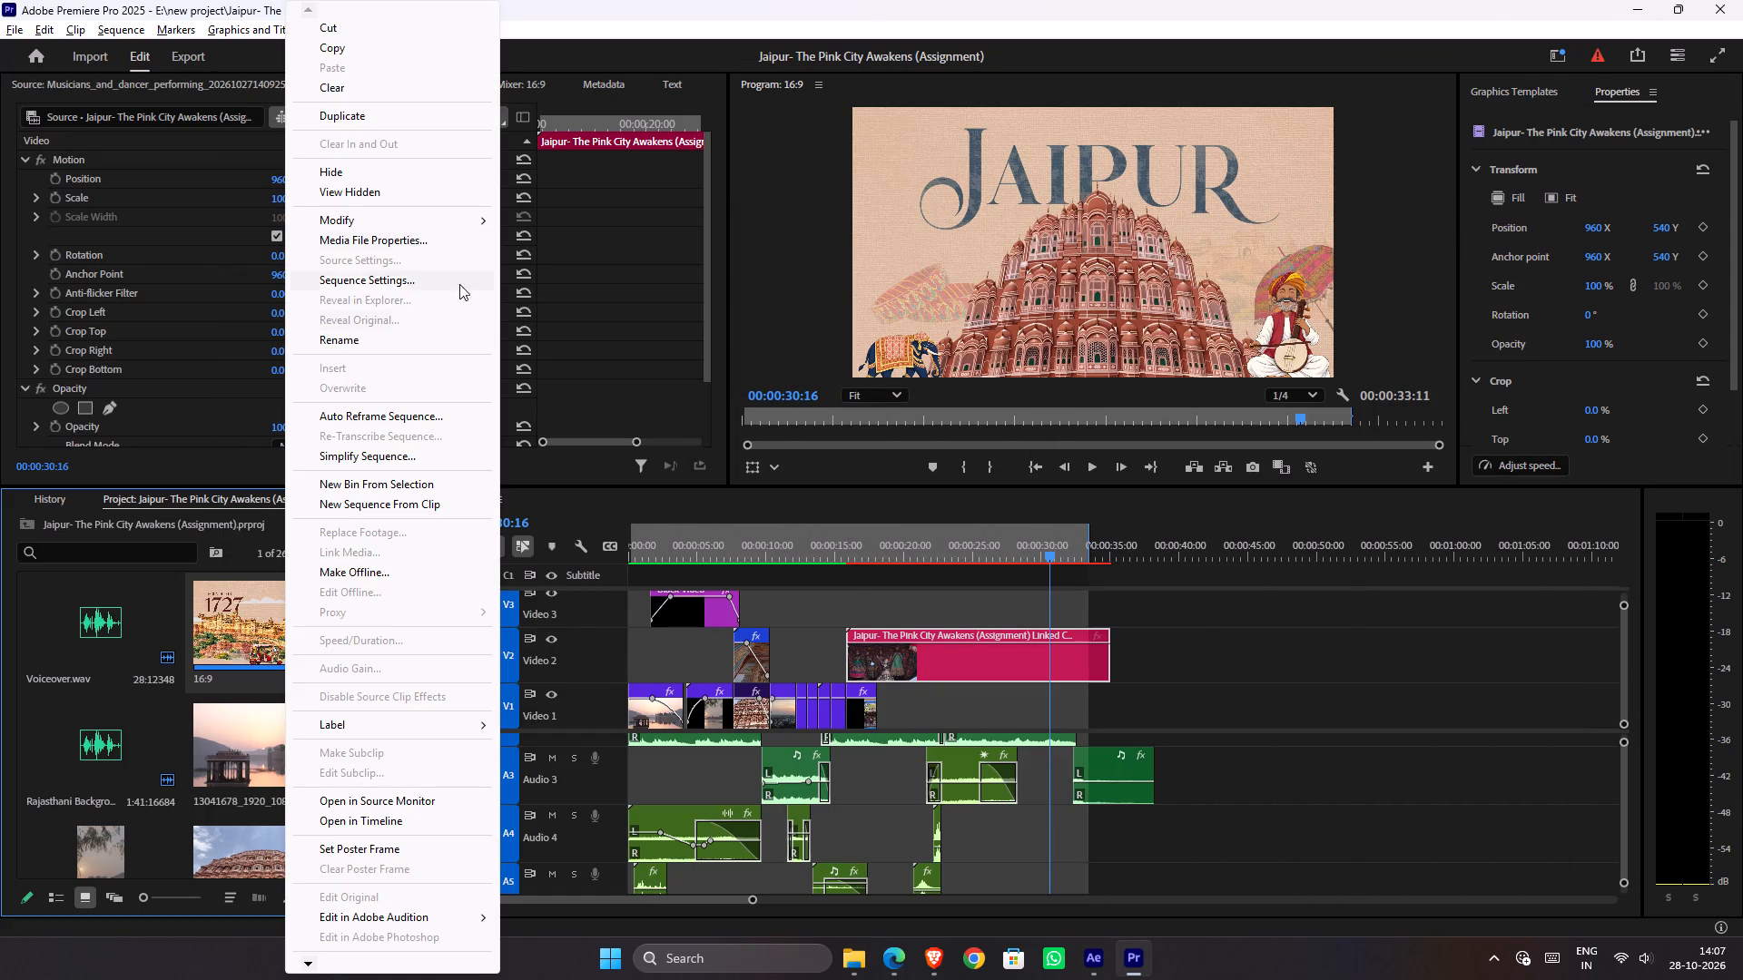
click(388, 118)
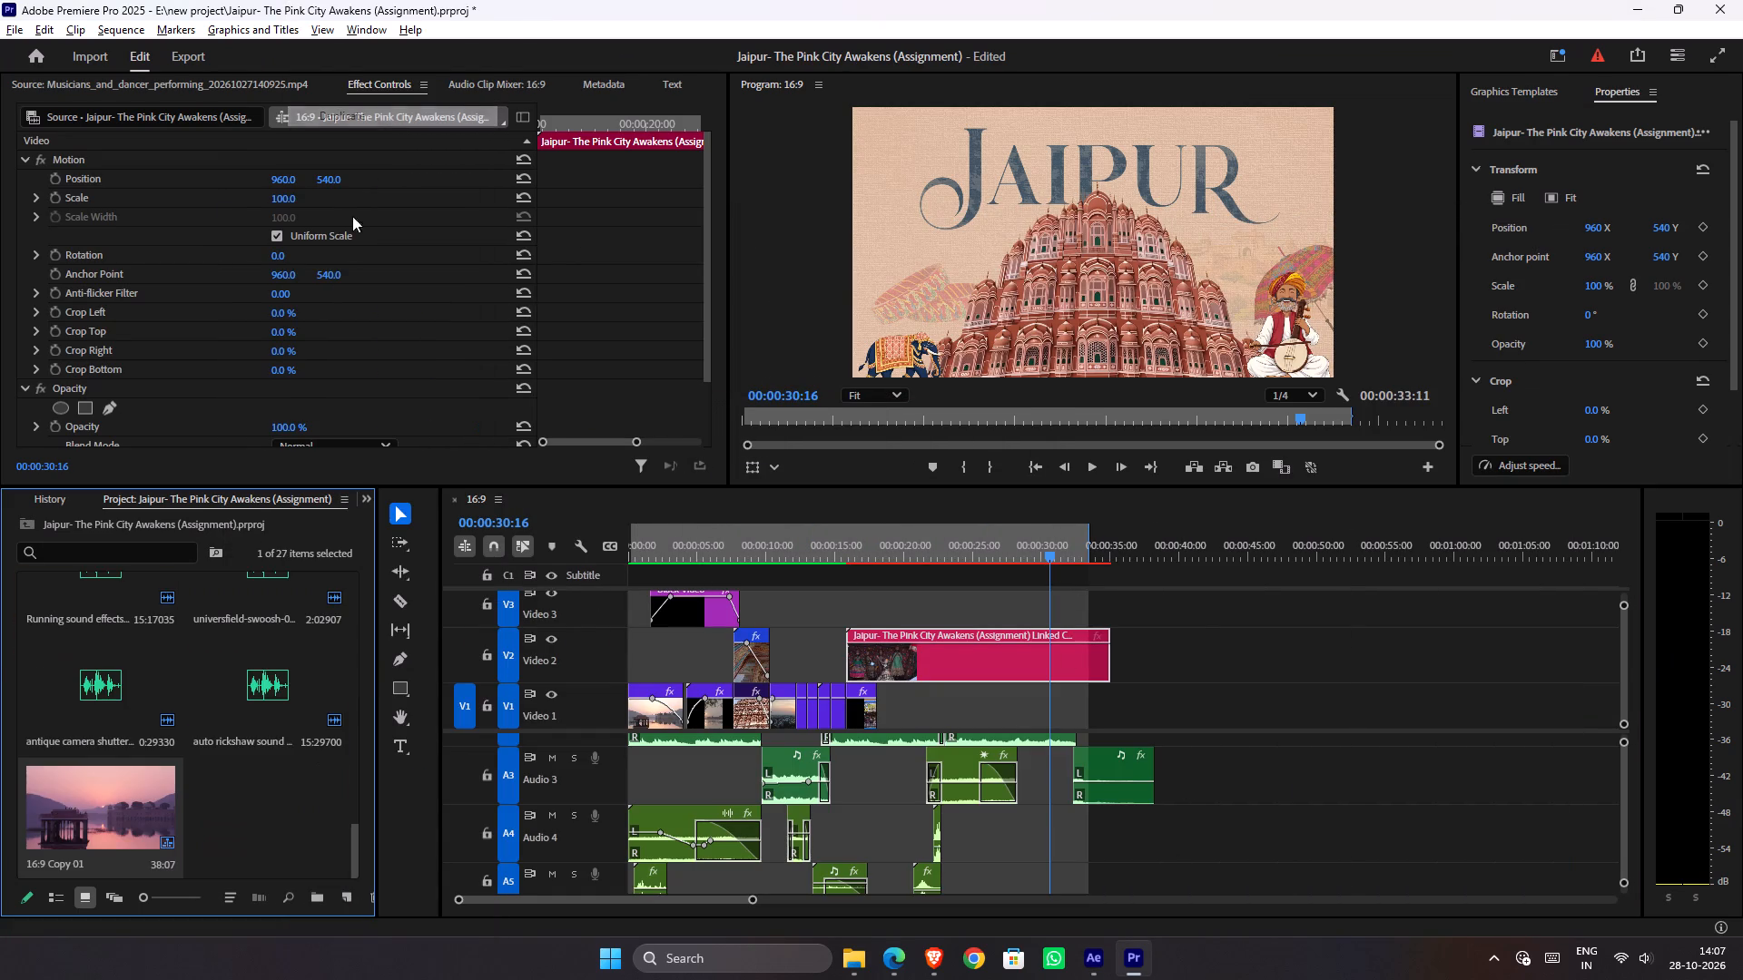
Rename the duplicated sequence as 9:16, open it in the timeline and save the project.
right_click(131, 825)
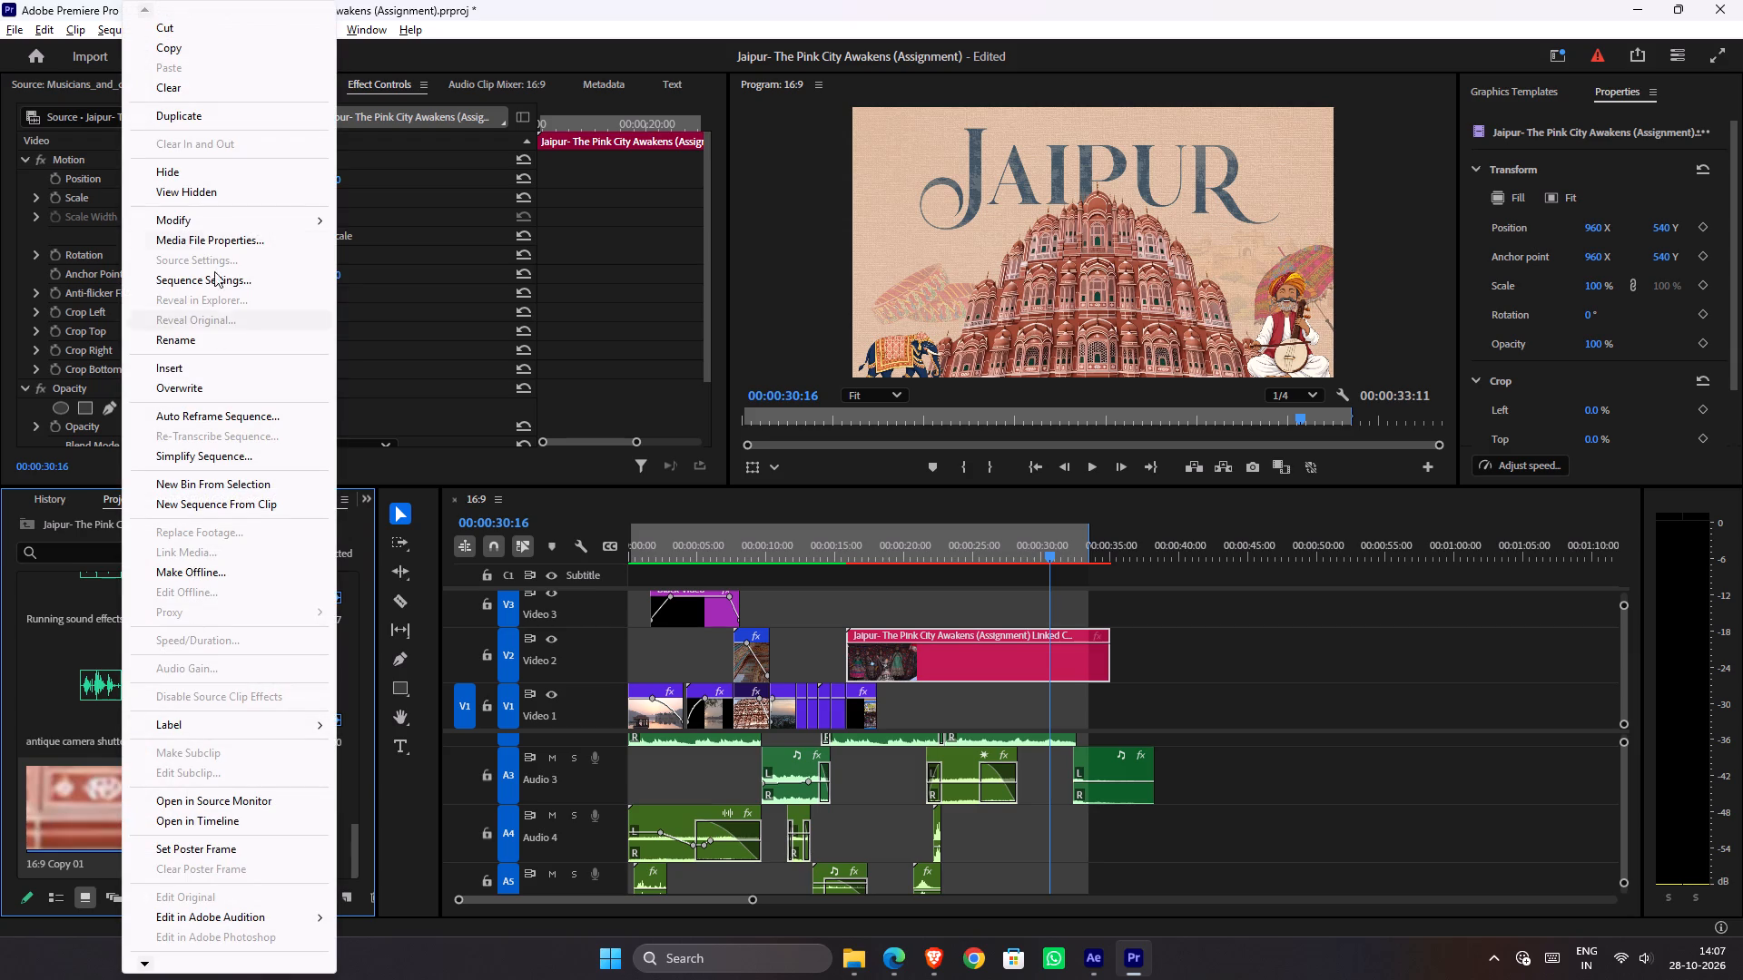
click(172, 349)
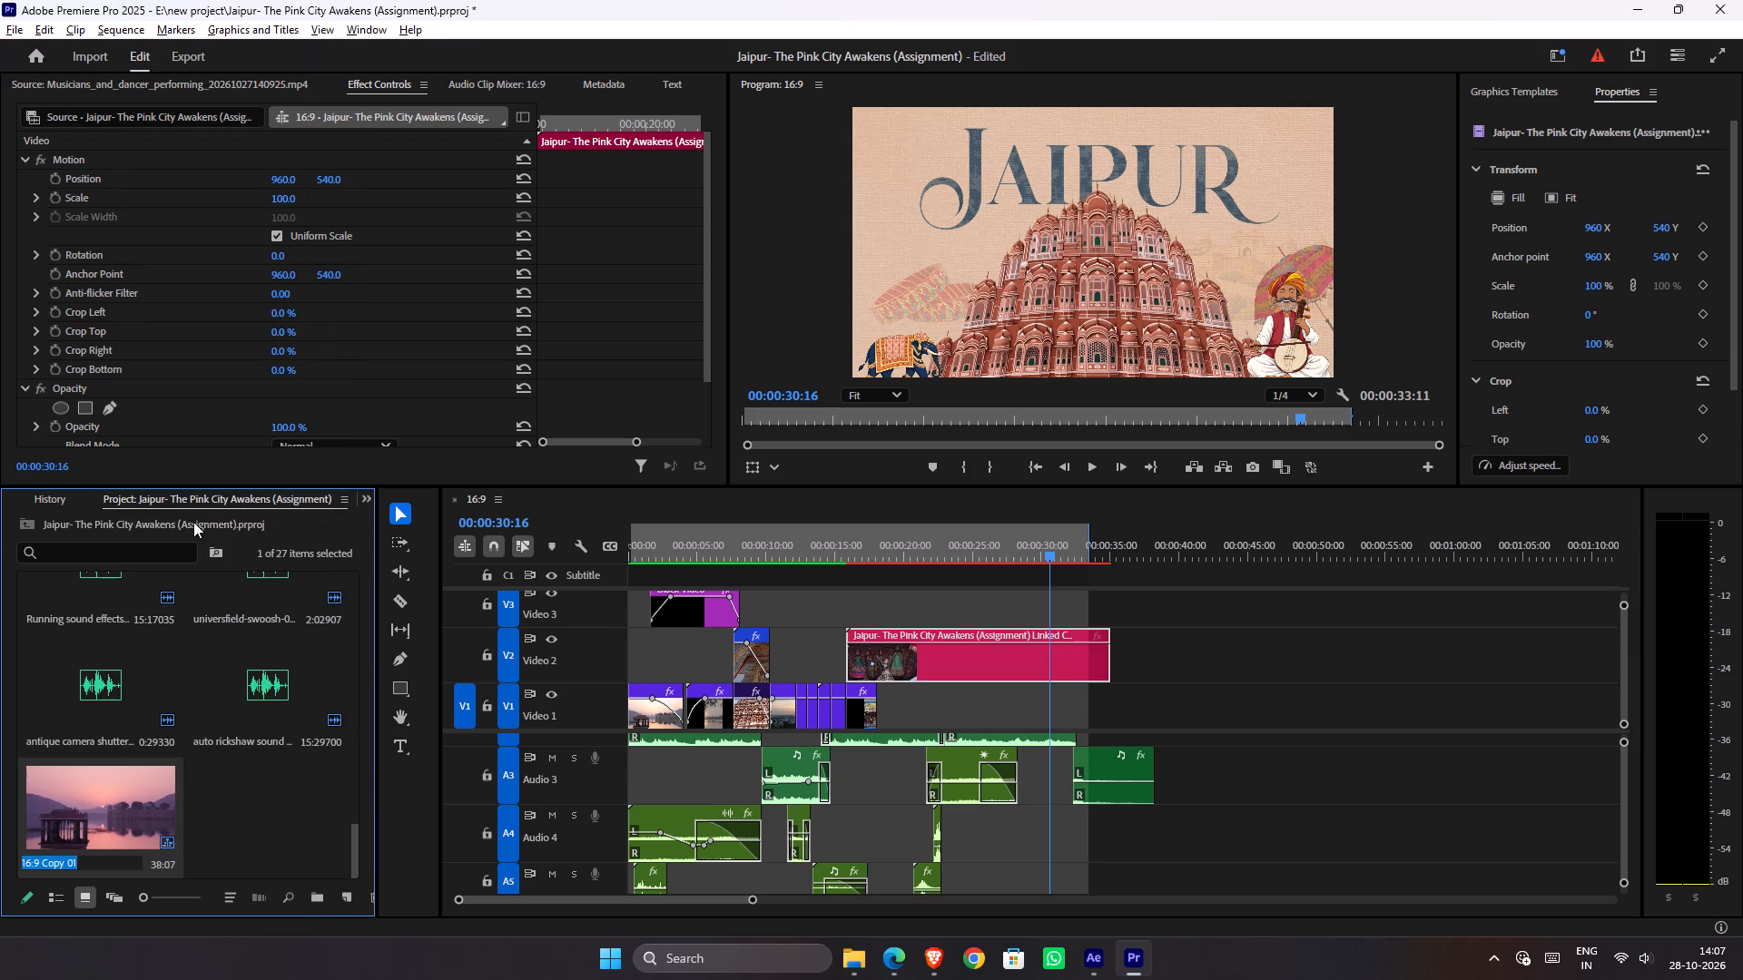
key(9)
text(:16)
key(Return)
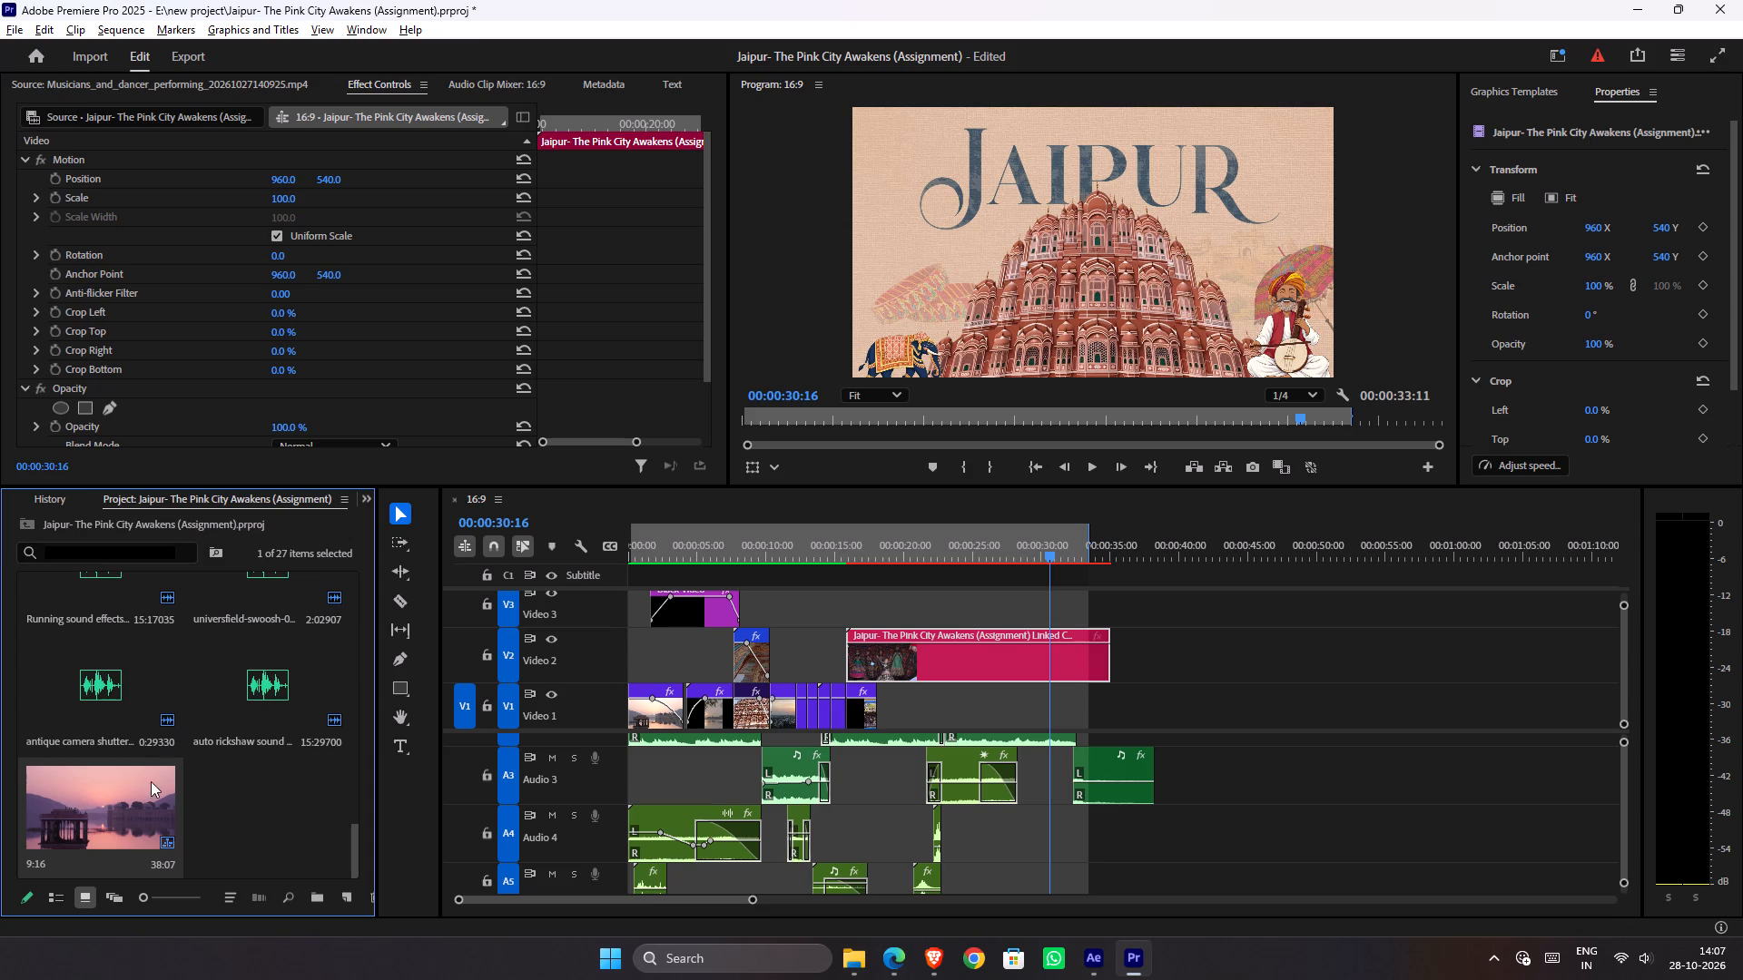
double_click(142, 791)
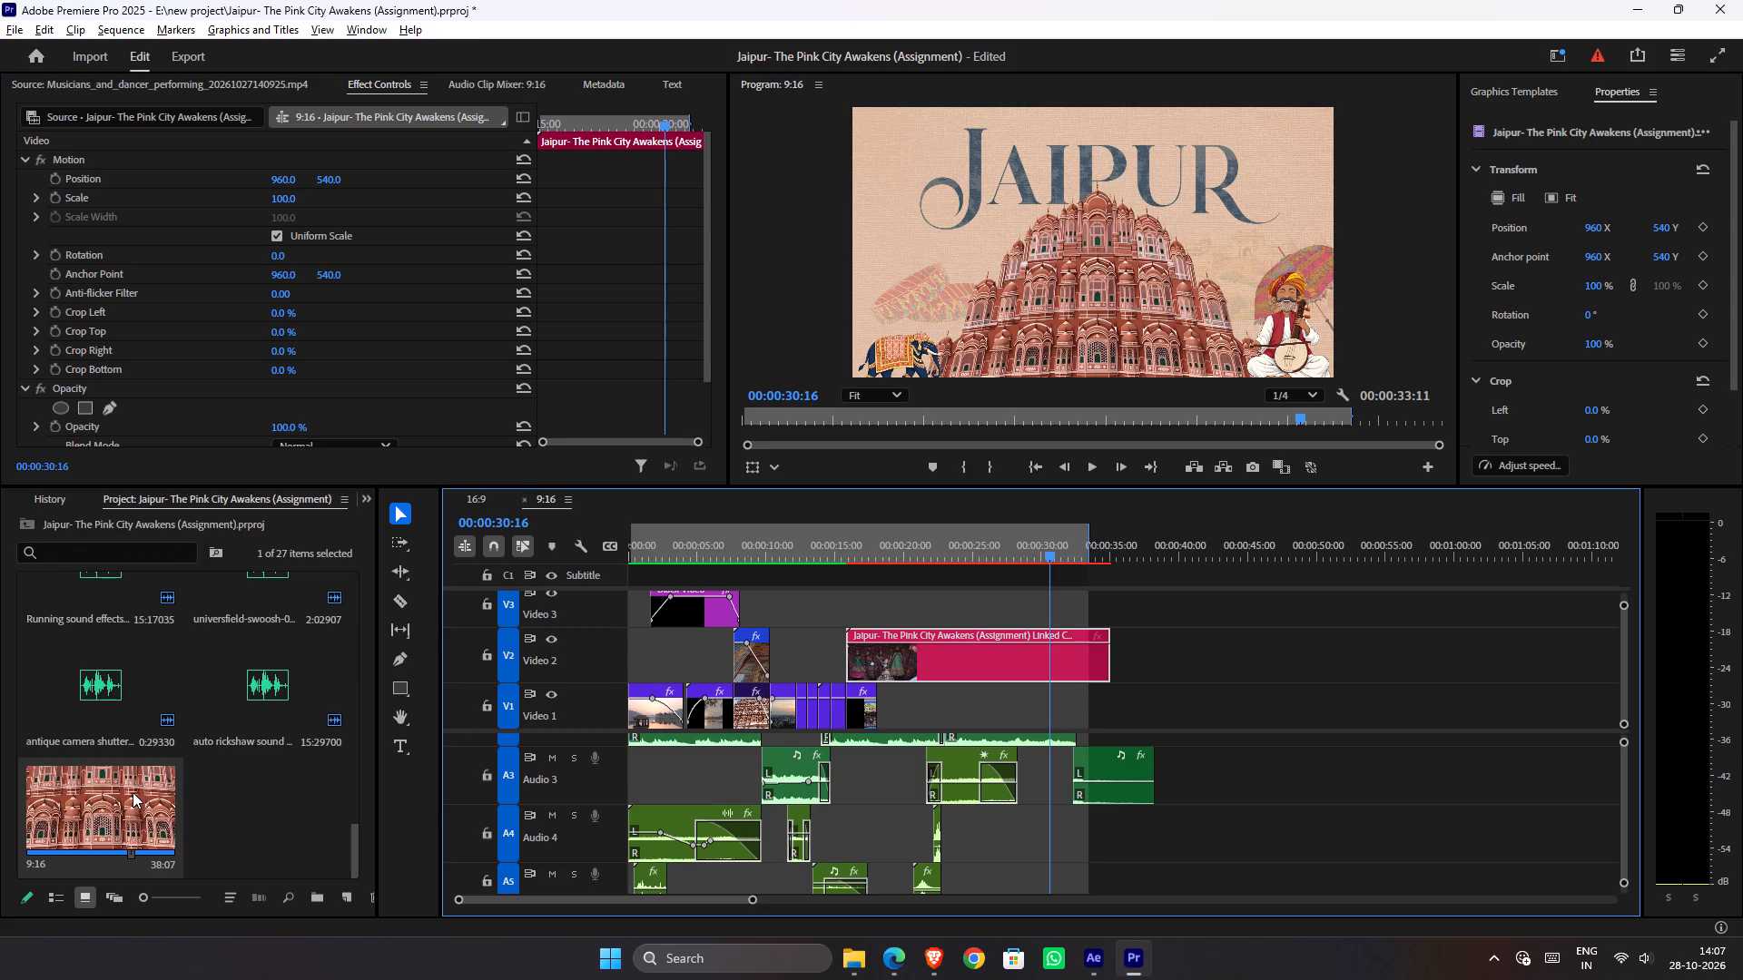
key(ctrl+s)
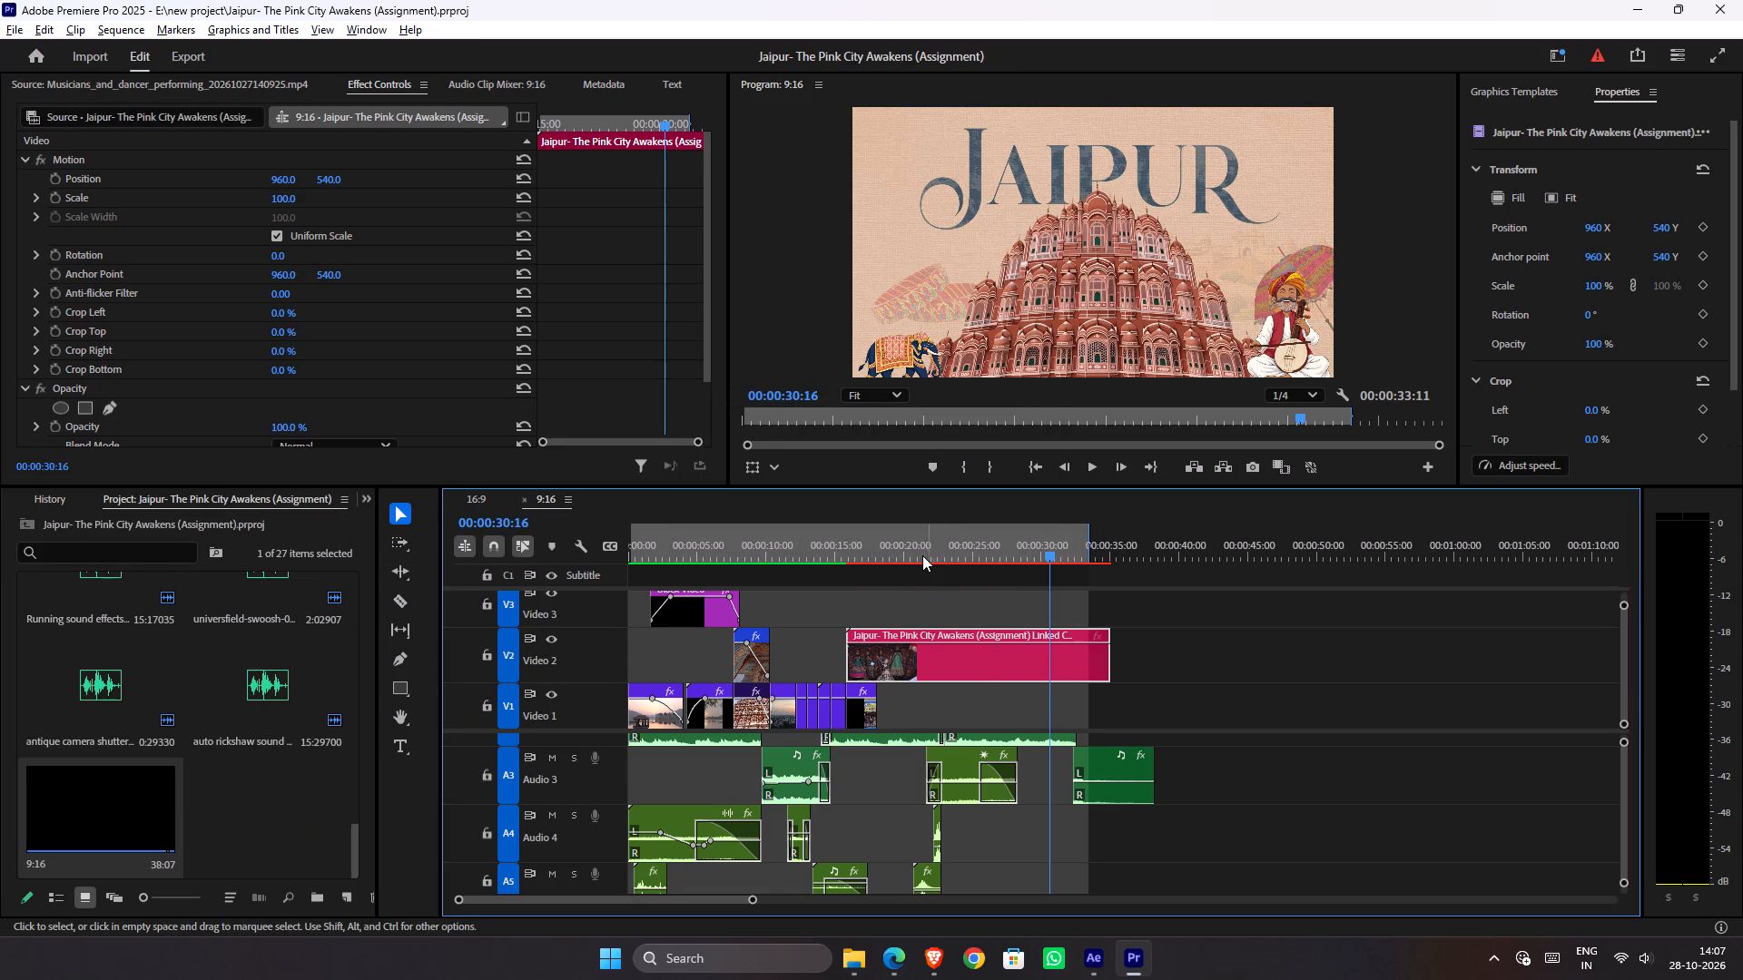
Set the 9:16 sequence's frame size to 1080 by 1920 with proportional motion scaling off, accept deleting its previews and save the project.
right_click(138, 833)
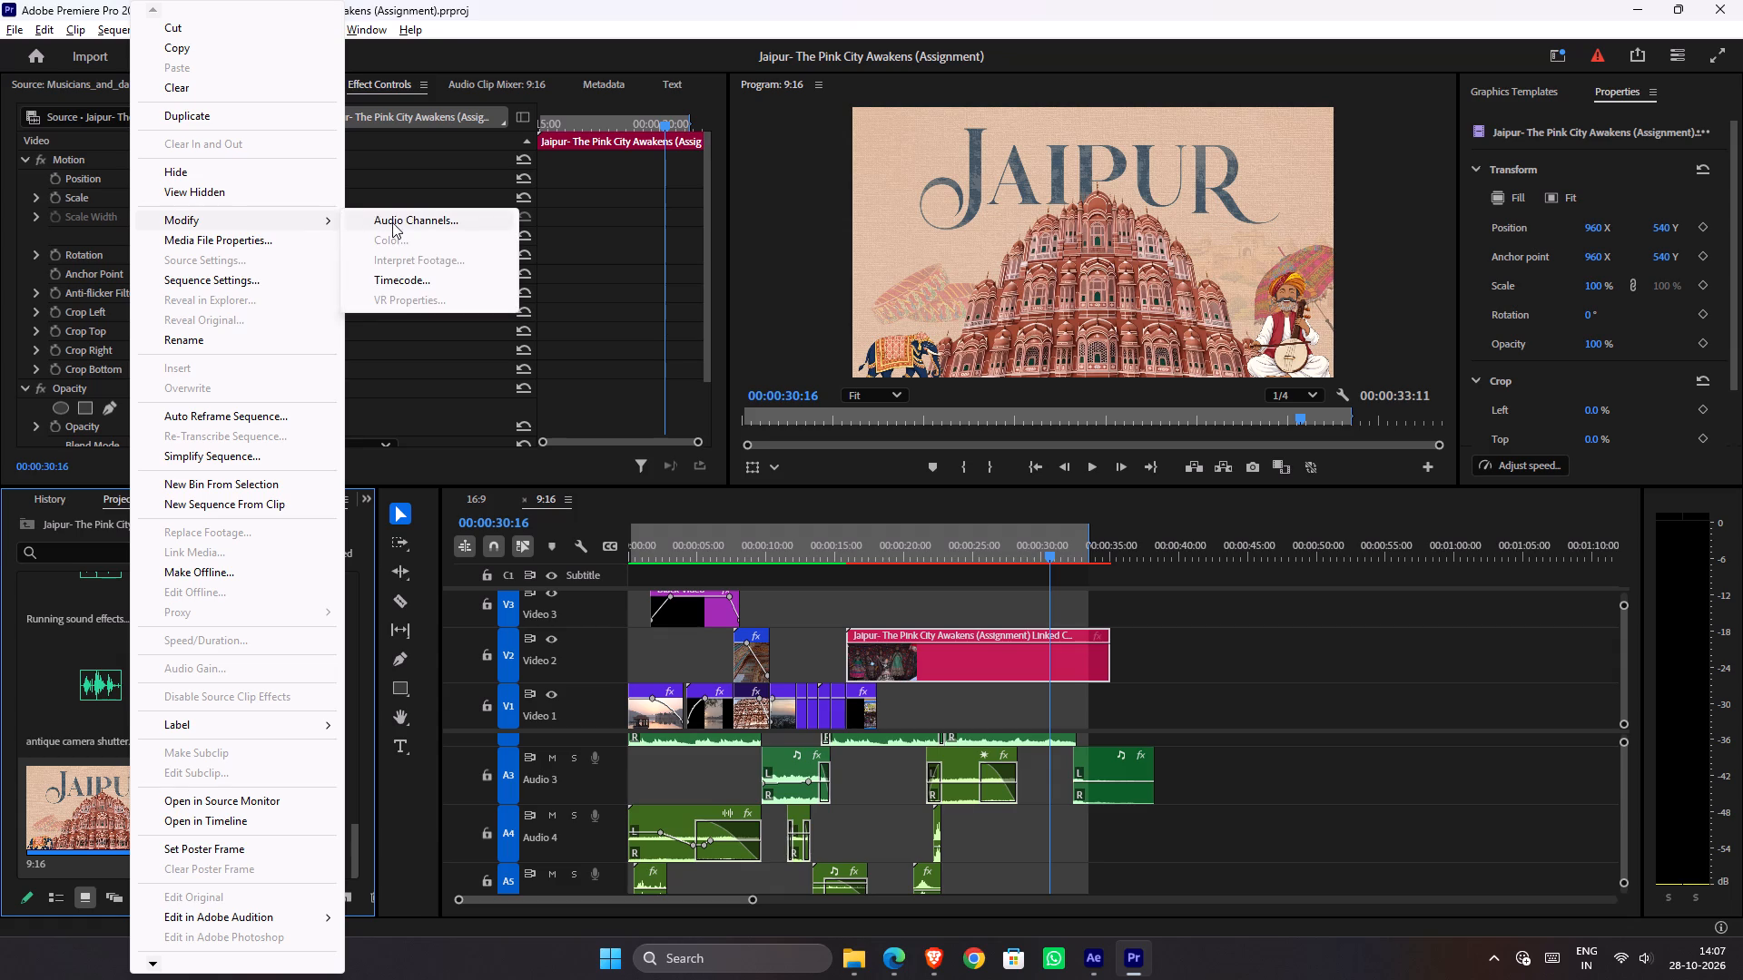
click(307, 283)
click(251, 282)
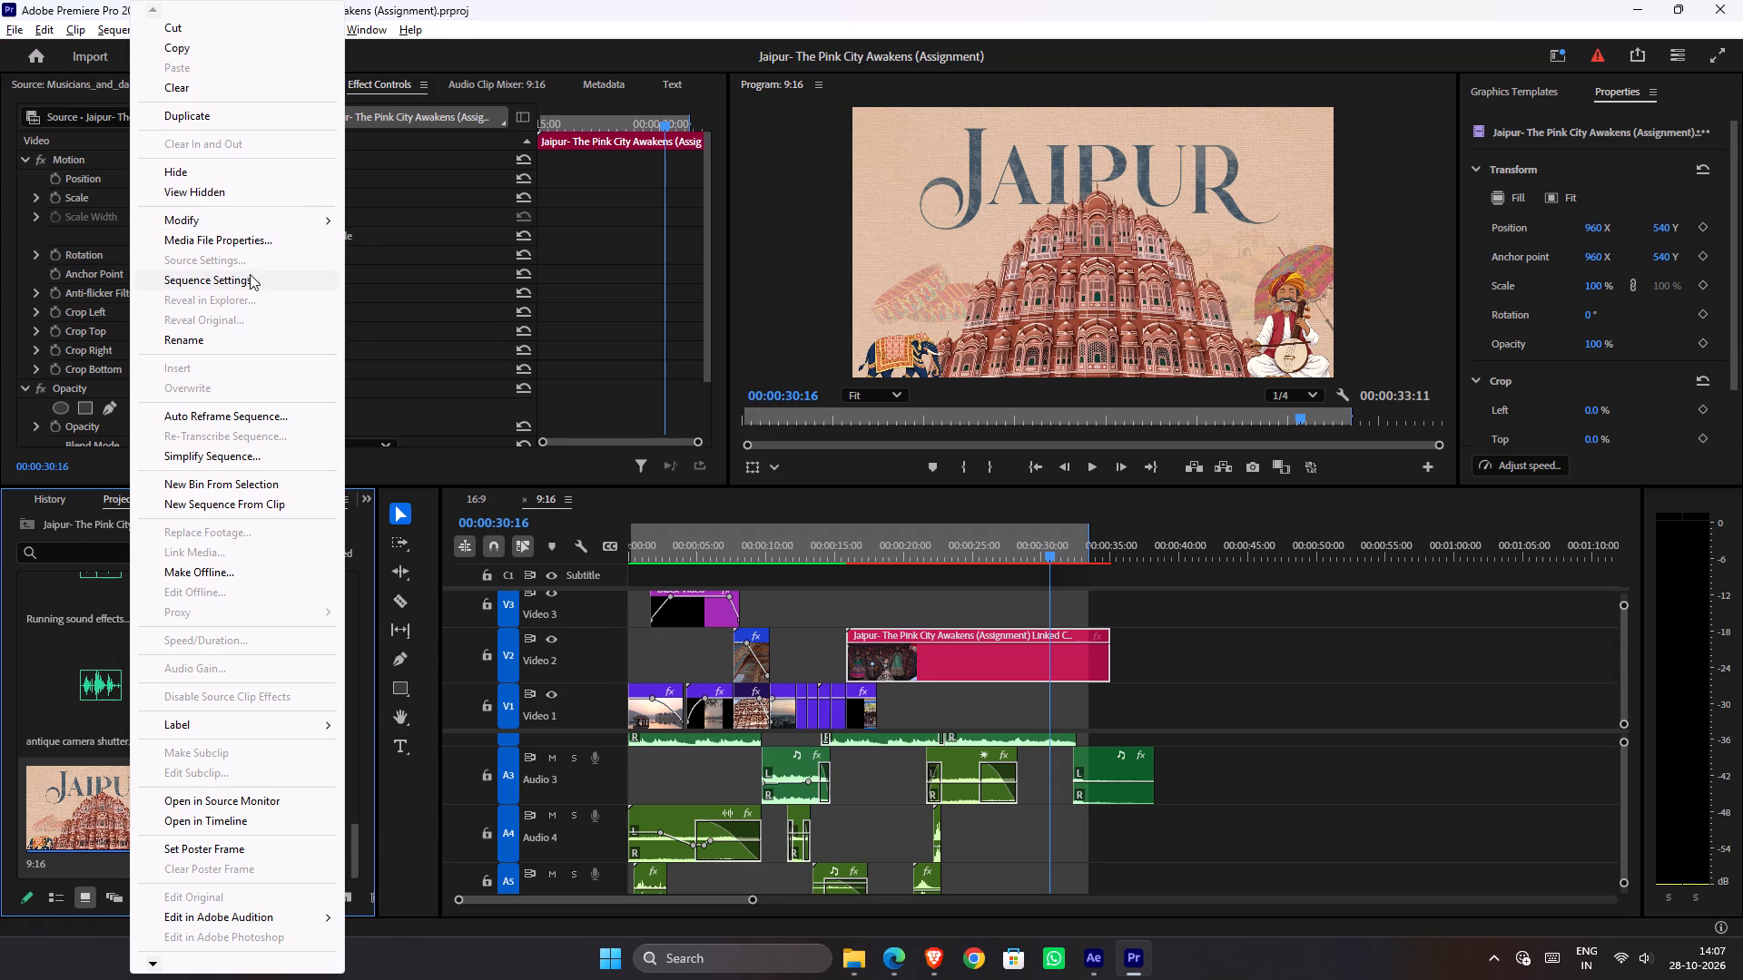
click(250, 277)
drag(742, 284, 718, 284)
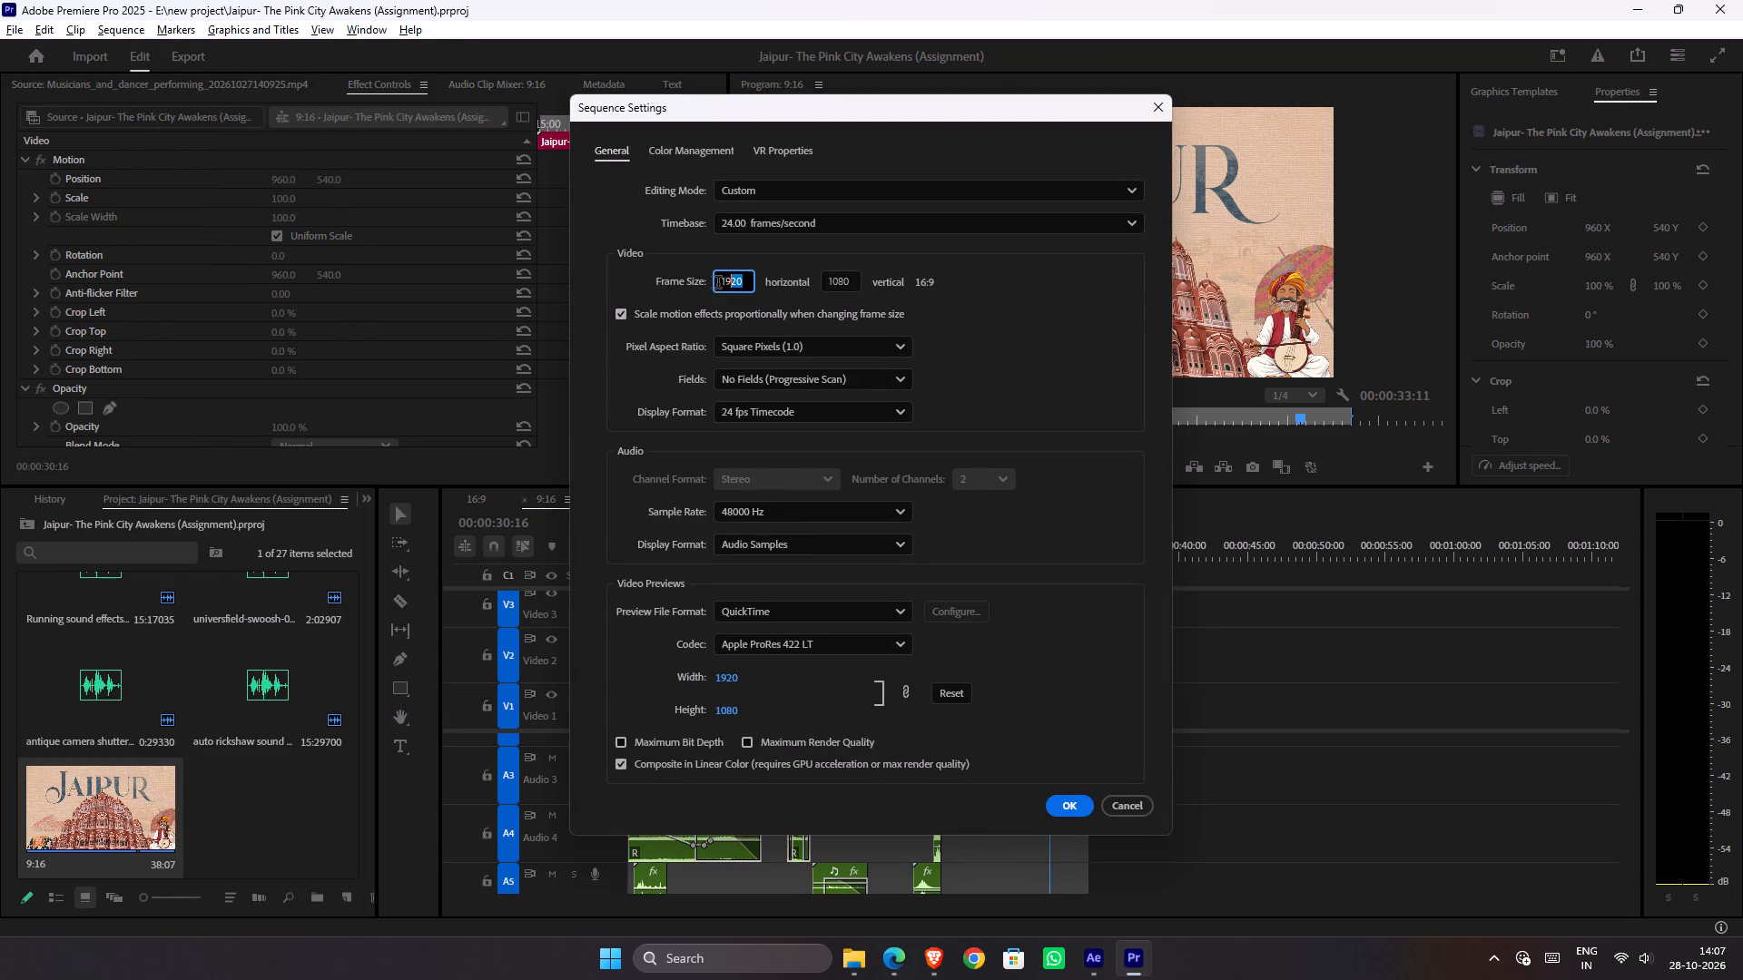
drag(718, 284, 704, 284)
text(1080)
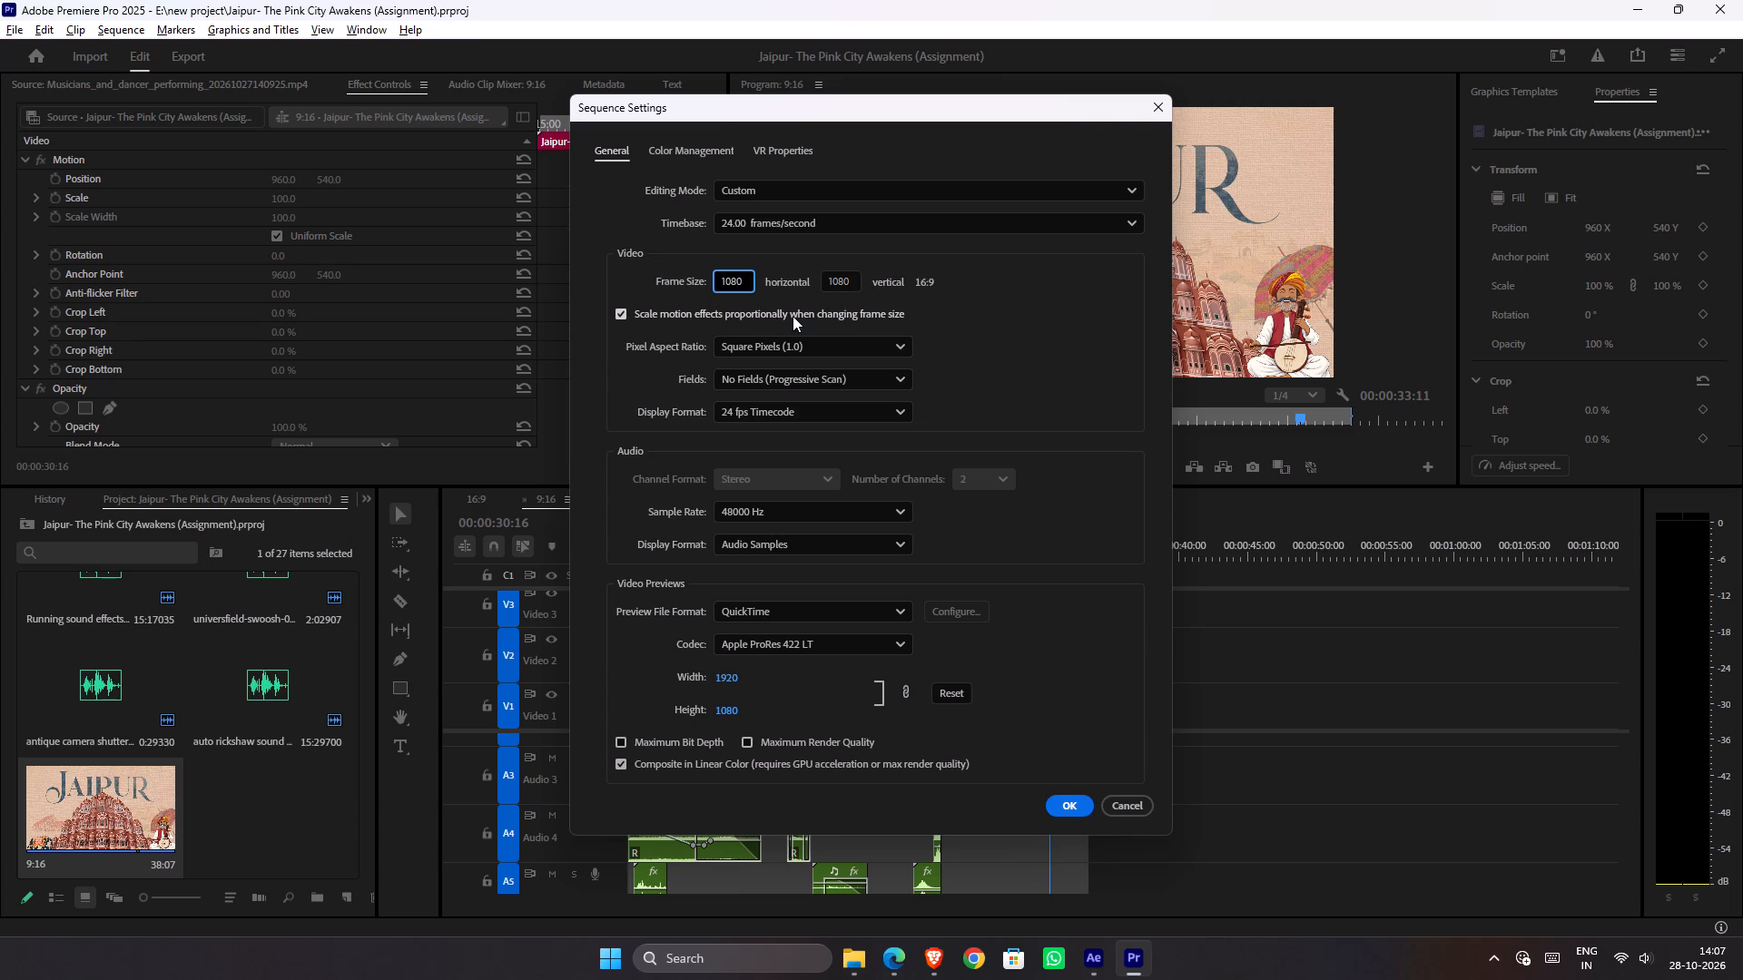
click(793, 316)
drag(849, 283, 803, 289)
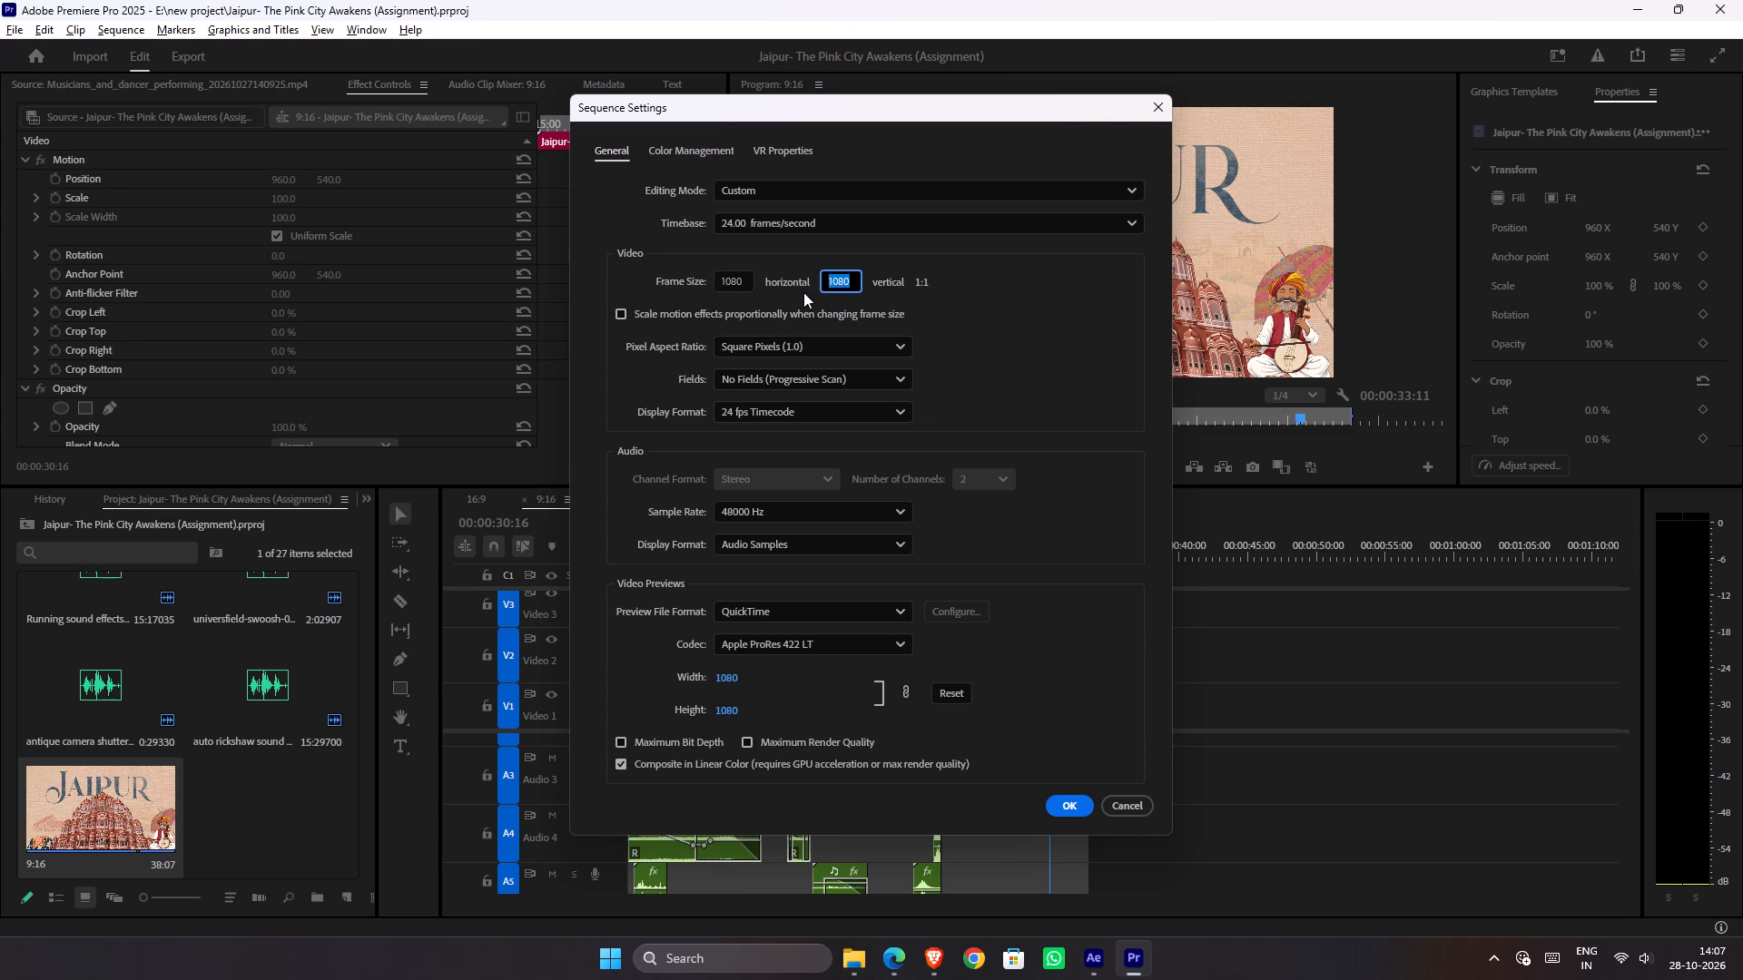
text(1920)
click(947, 291)
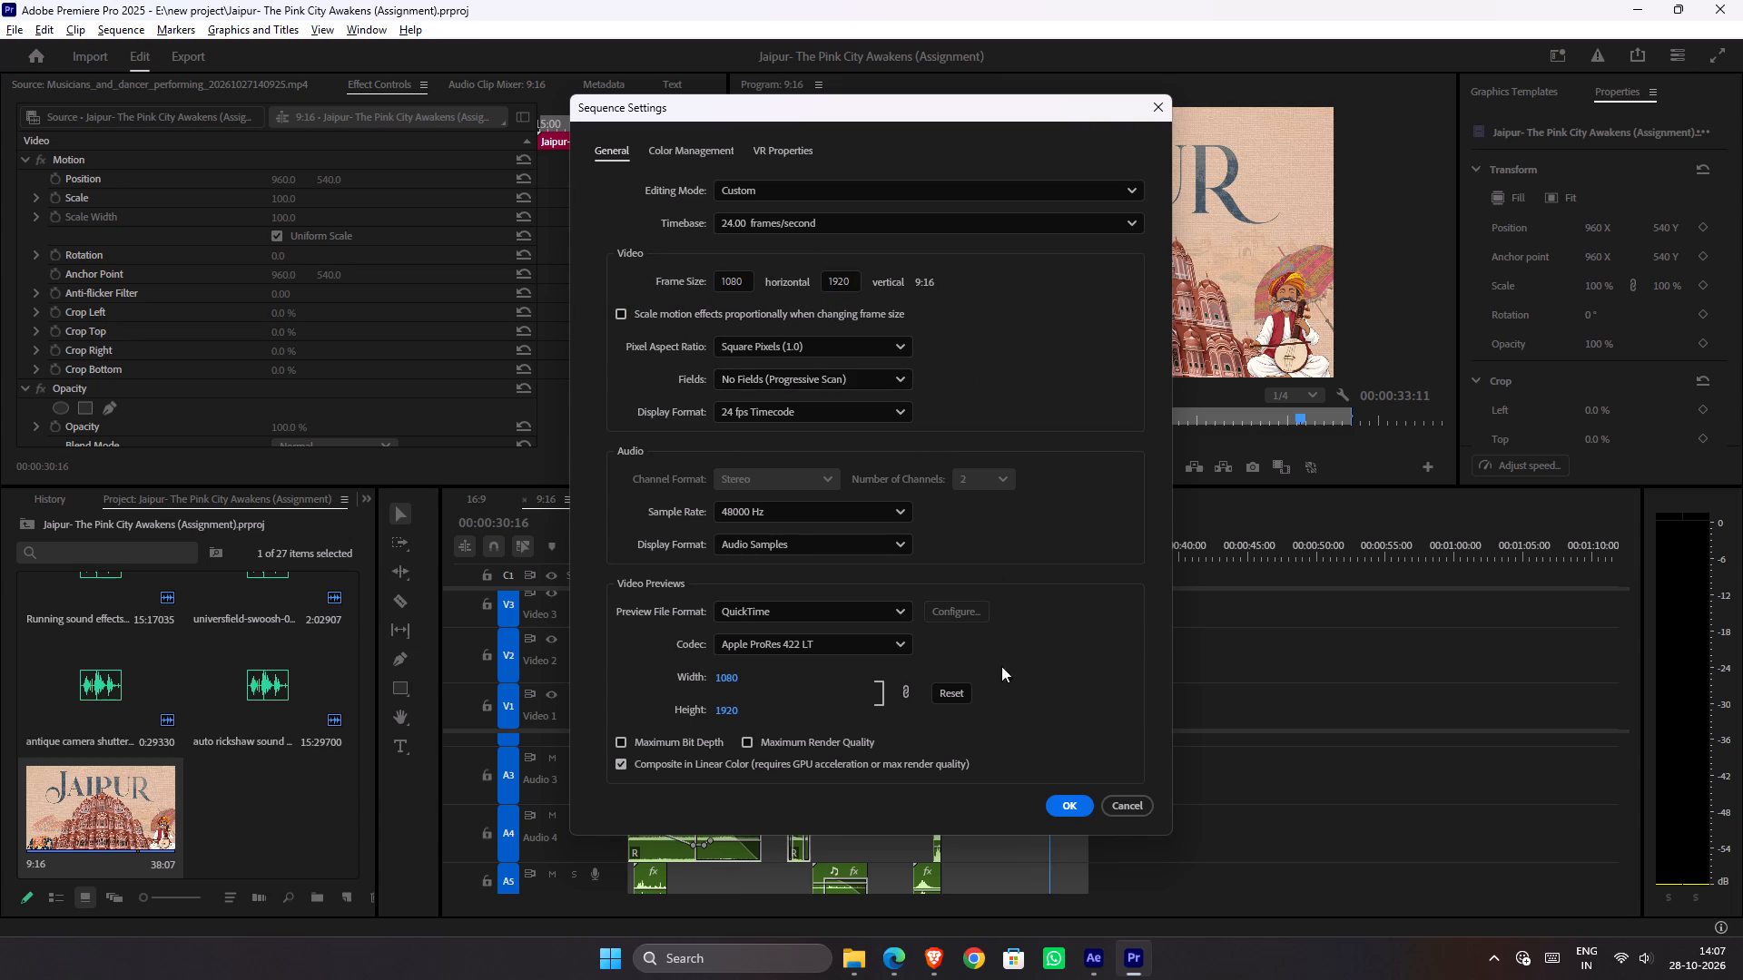
click(1075, 800)
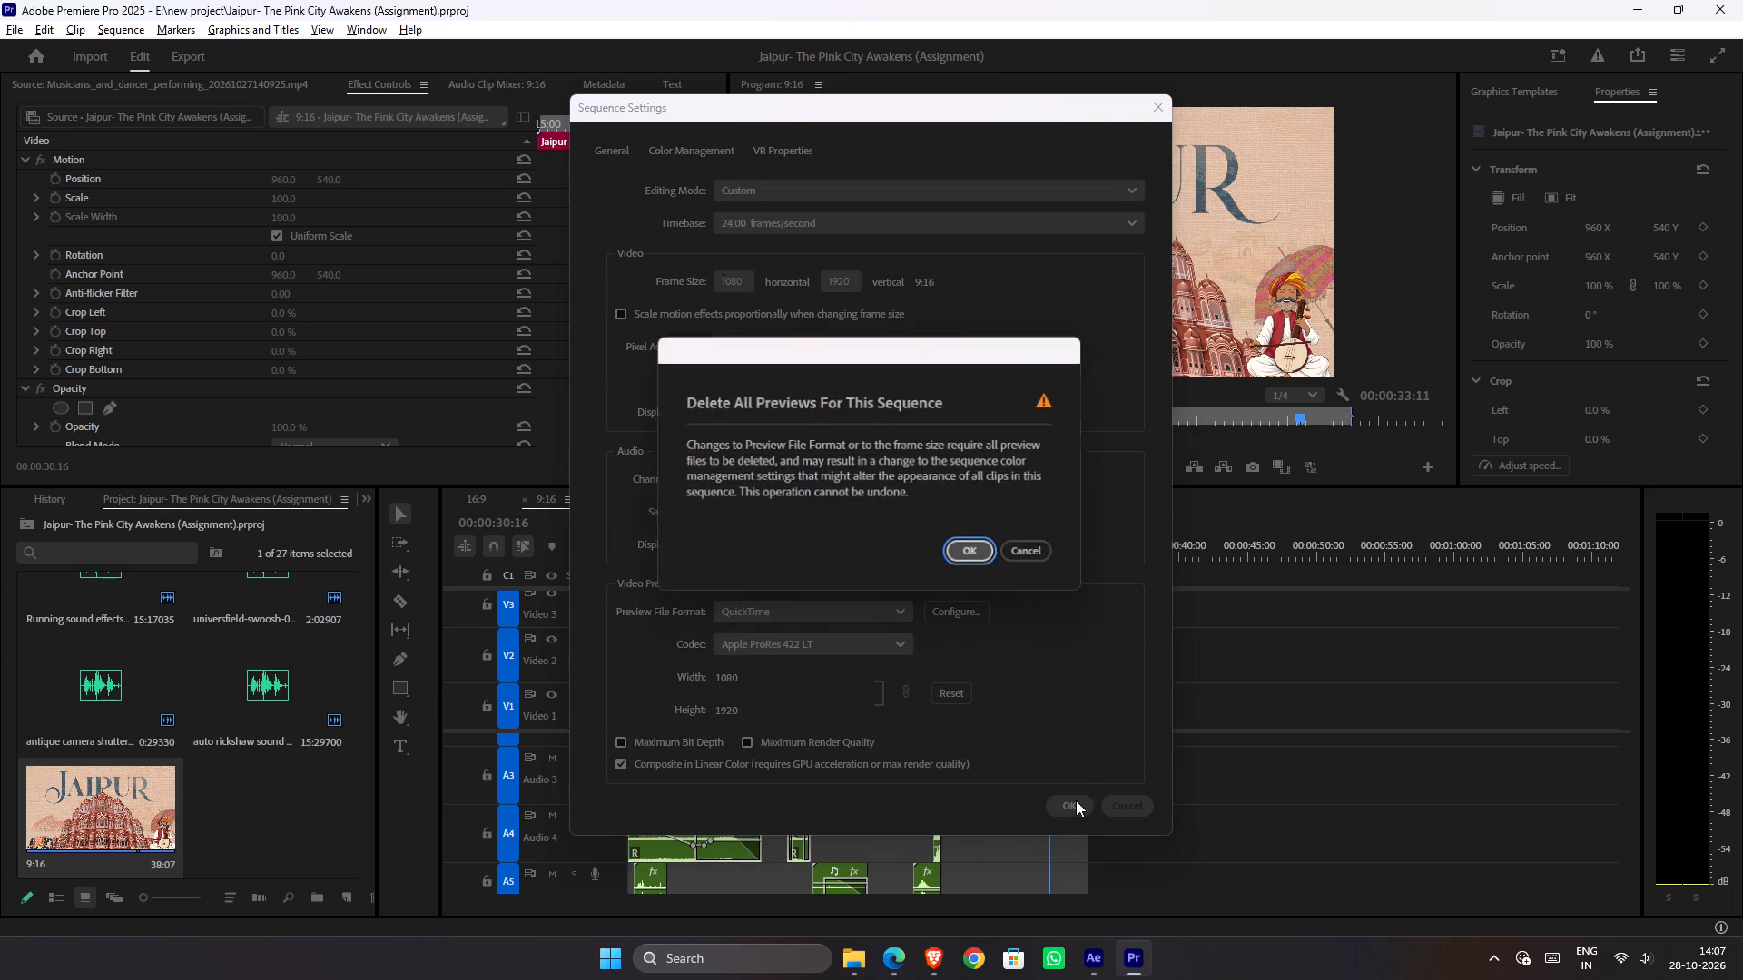
click(1028, 554)
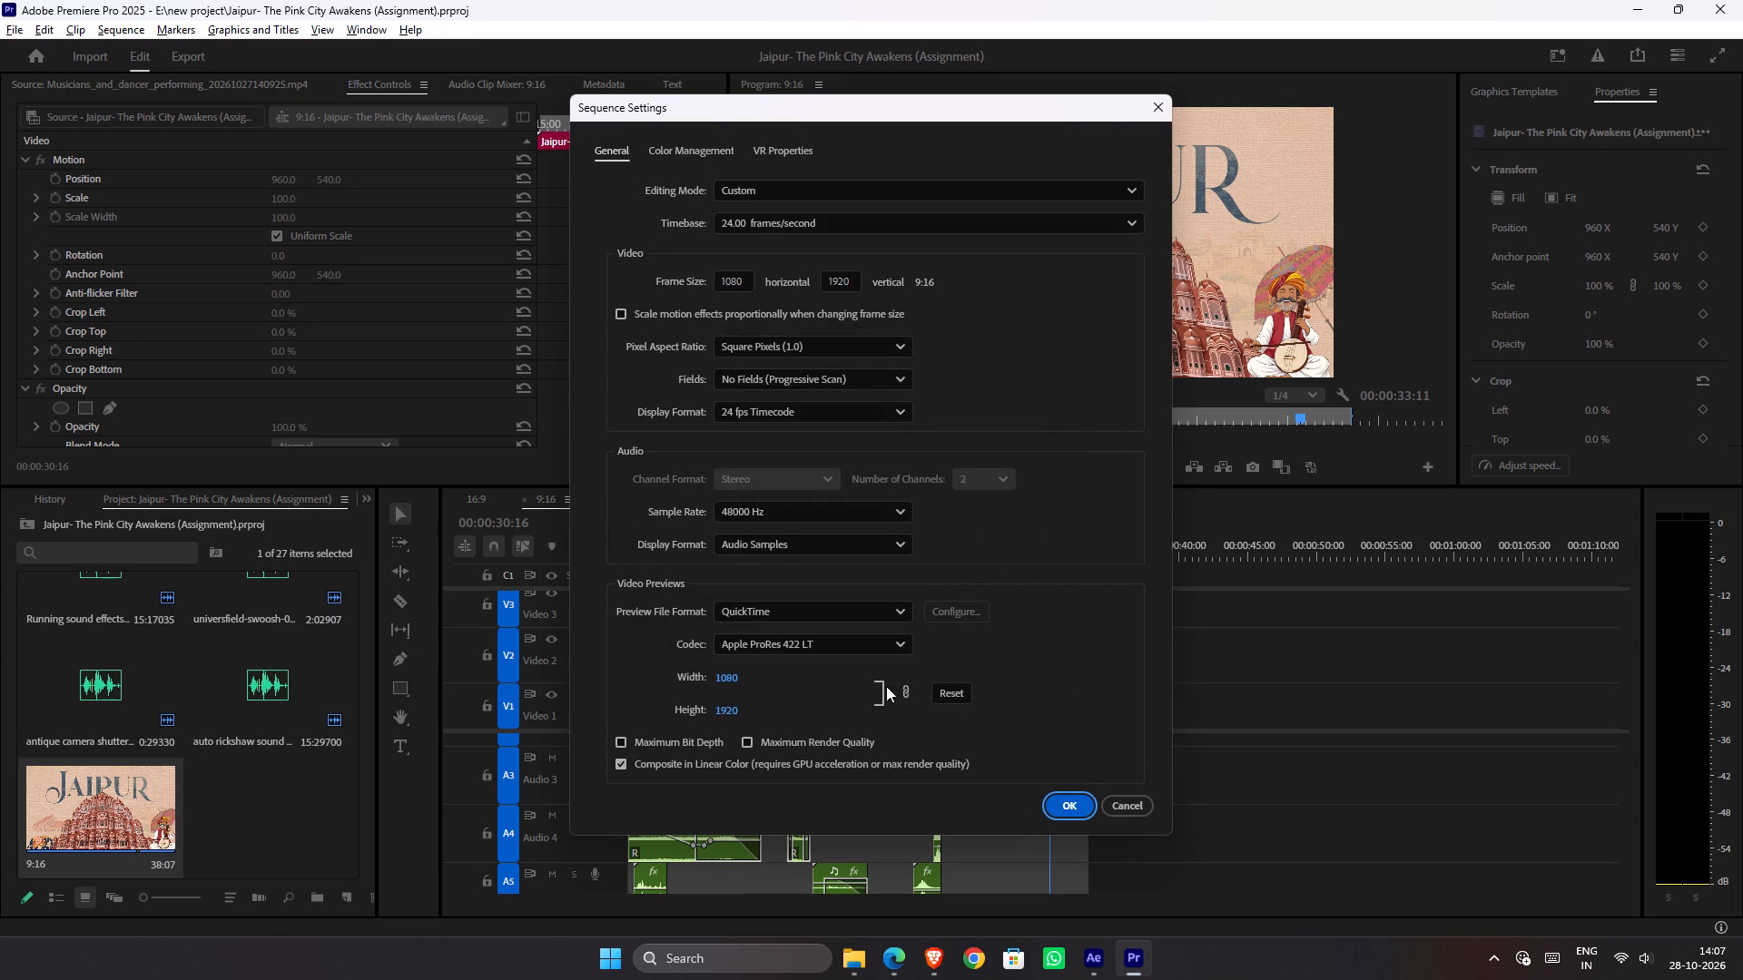
click(1067, 811)
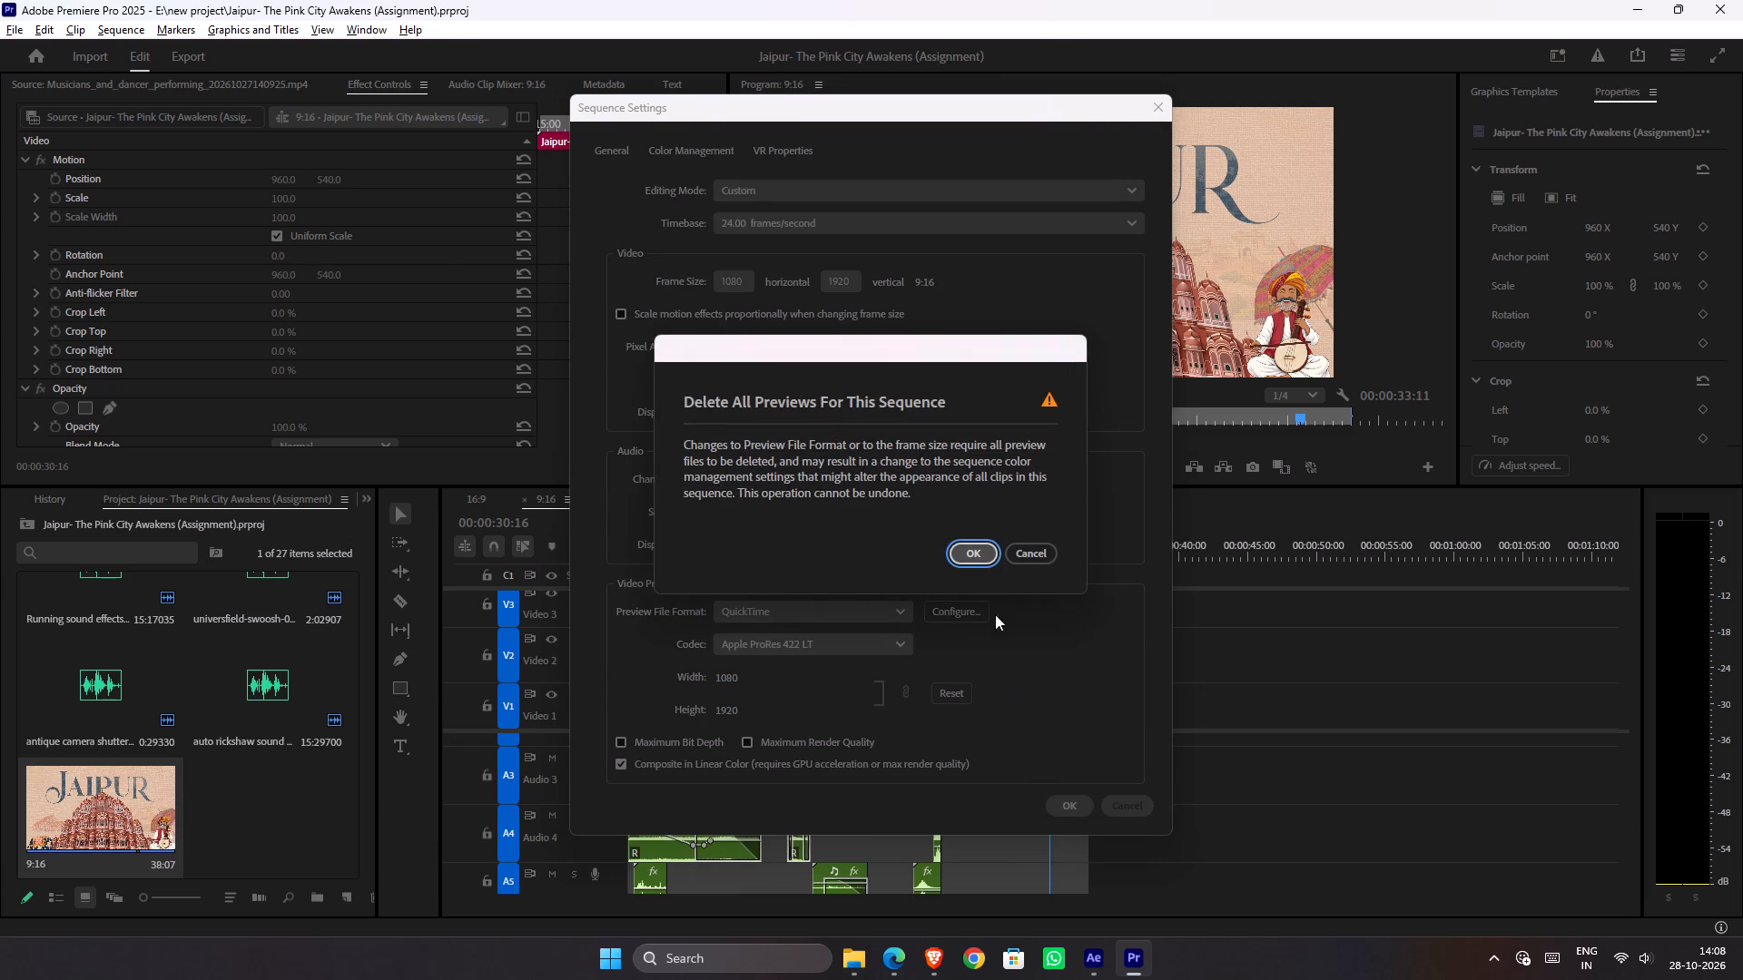
click(970, 563)
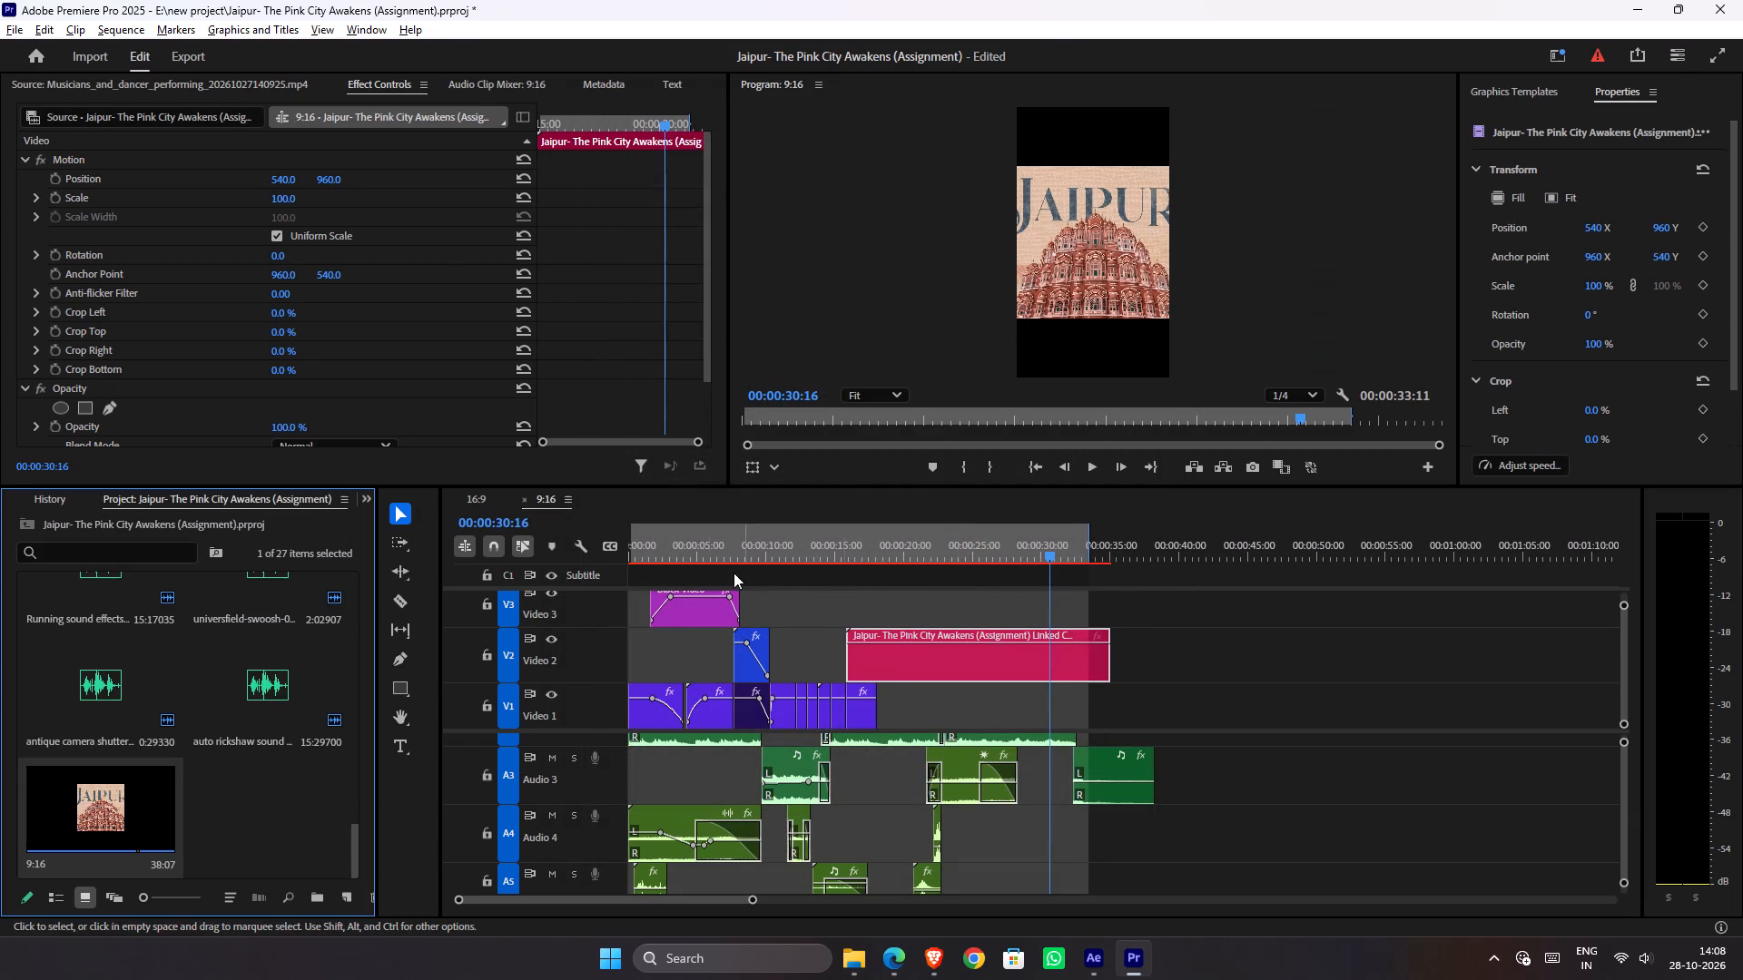
drag(699, 531, 451, 556)
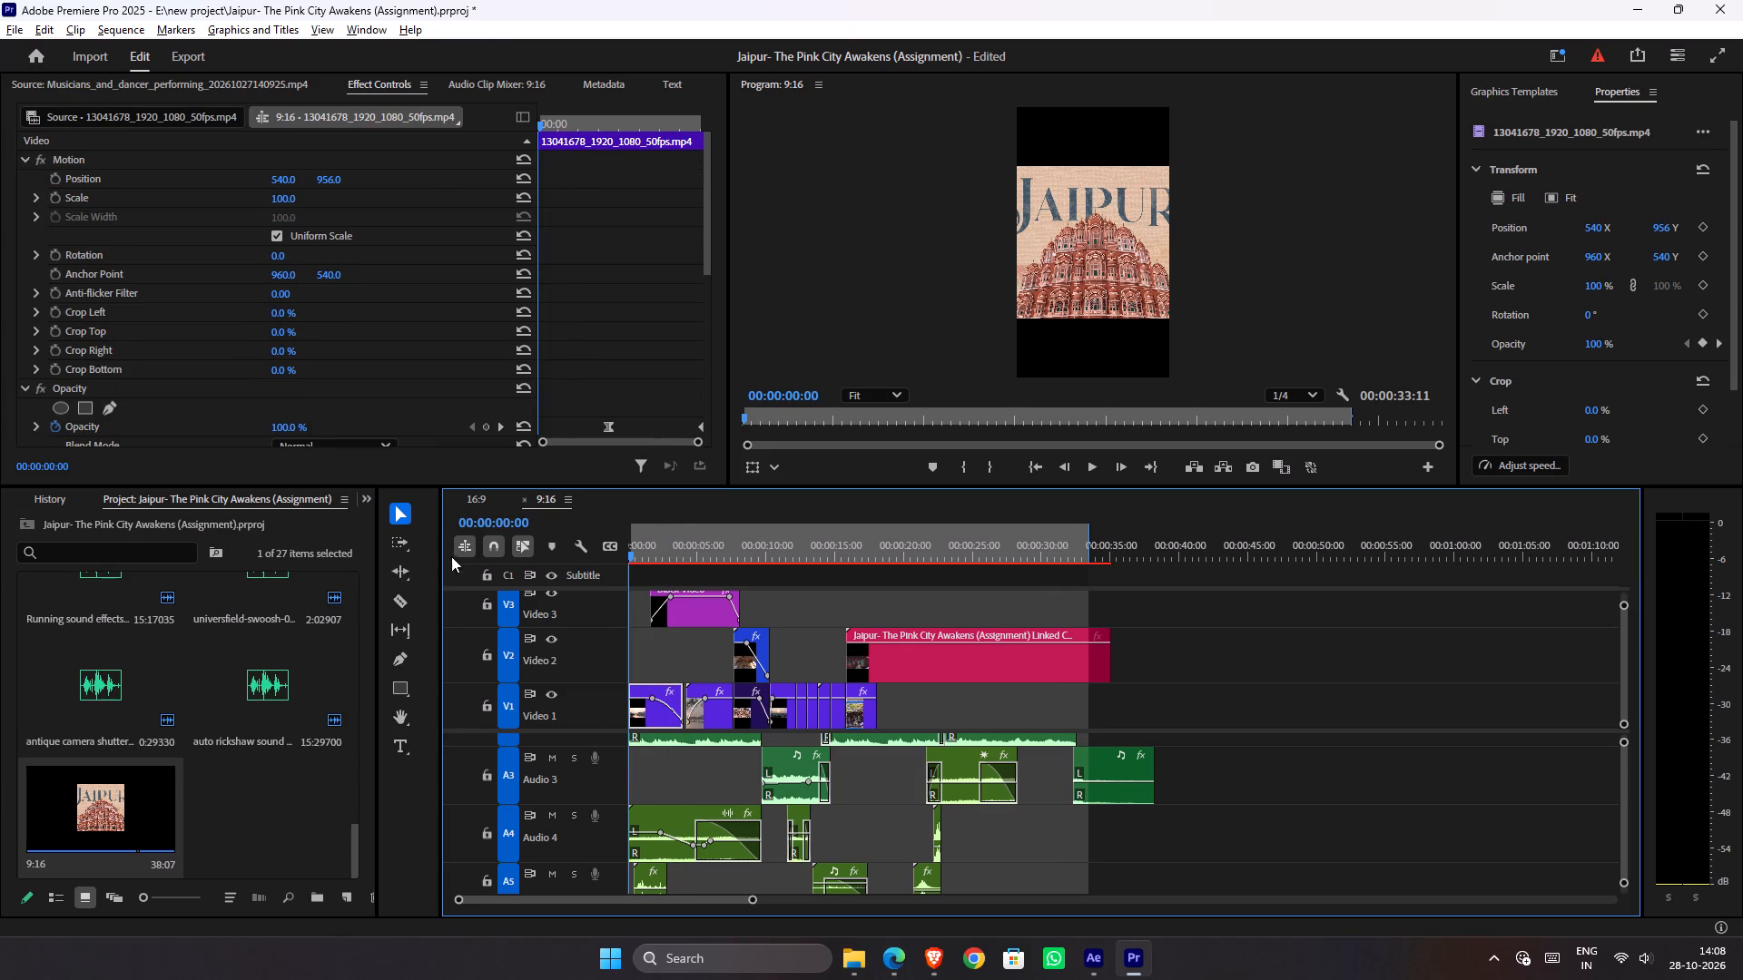
drag(451, 556, 645, 551)
key(ctrl+s)
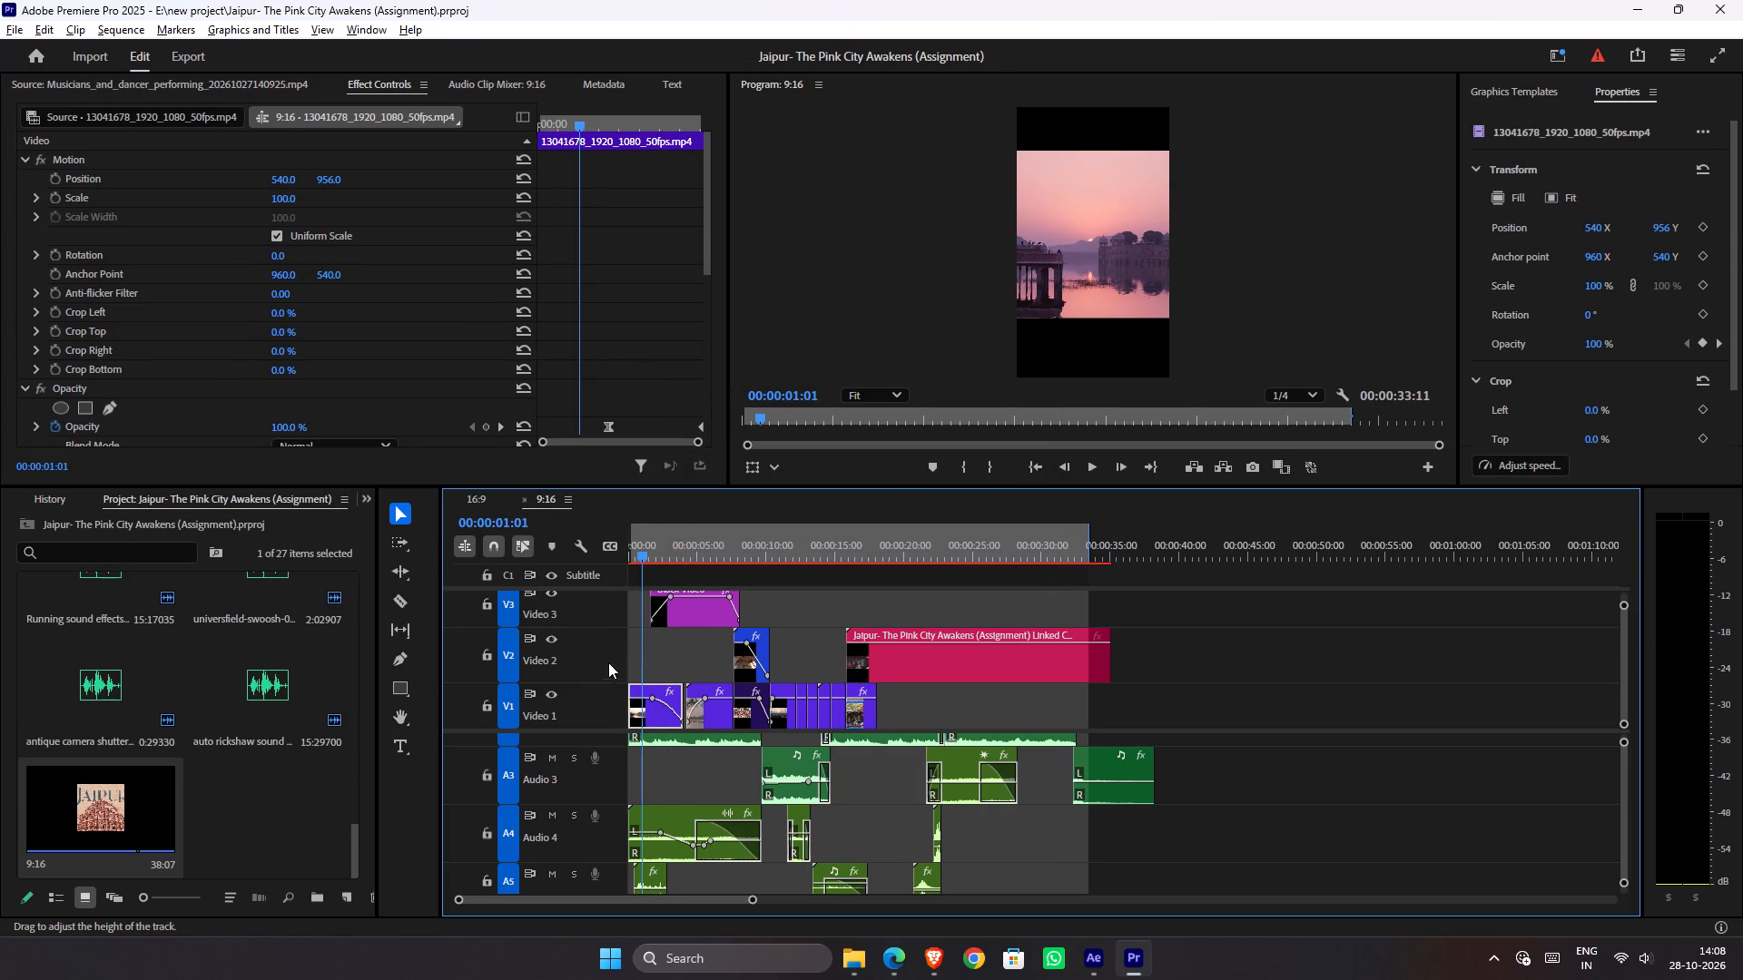
Scale the opening lake sunset clip on V1 to 174 and set its vertical position to 1025.
click(646, 720)
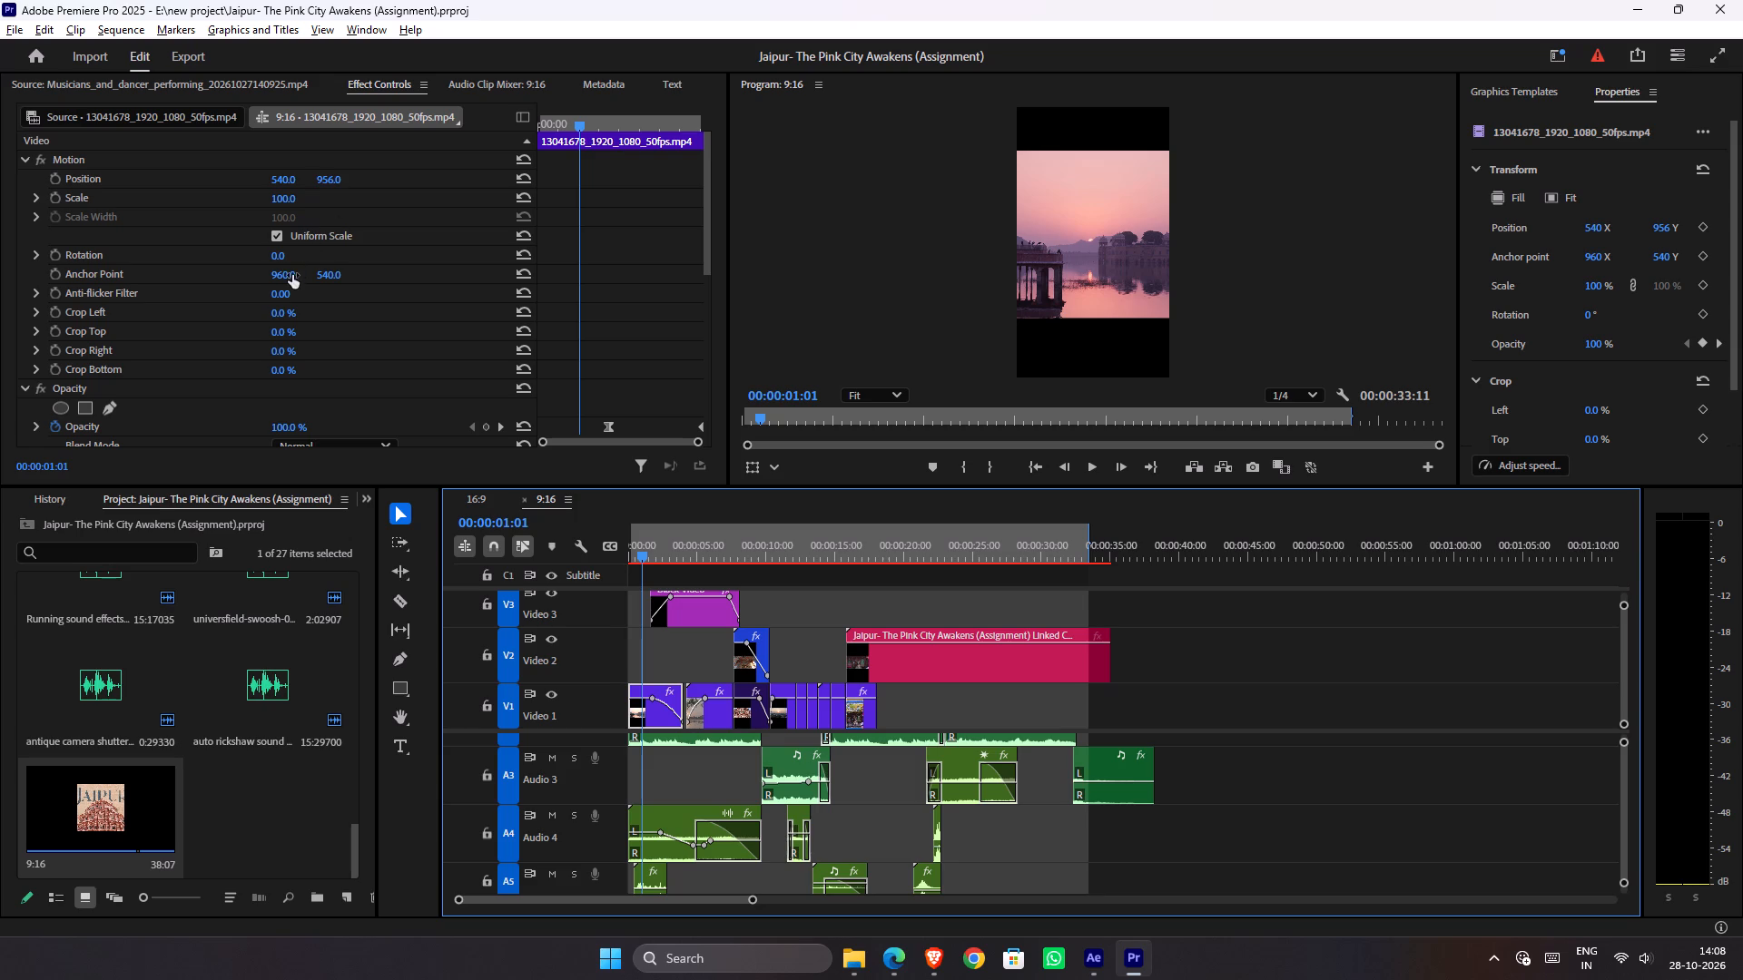
scroll(290, 318, down, 10)
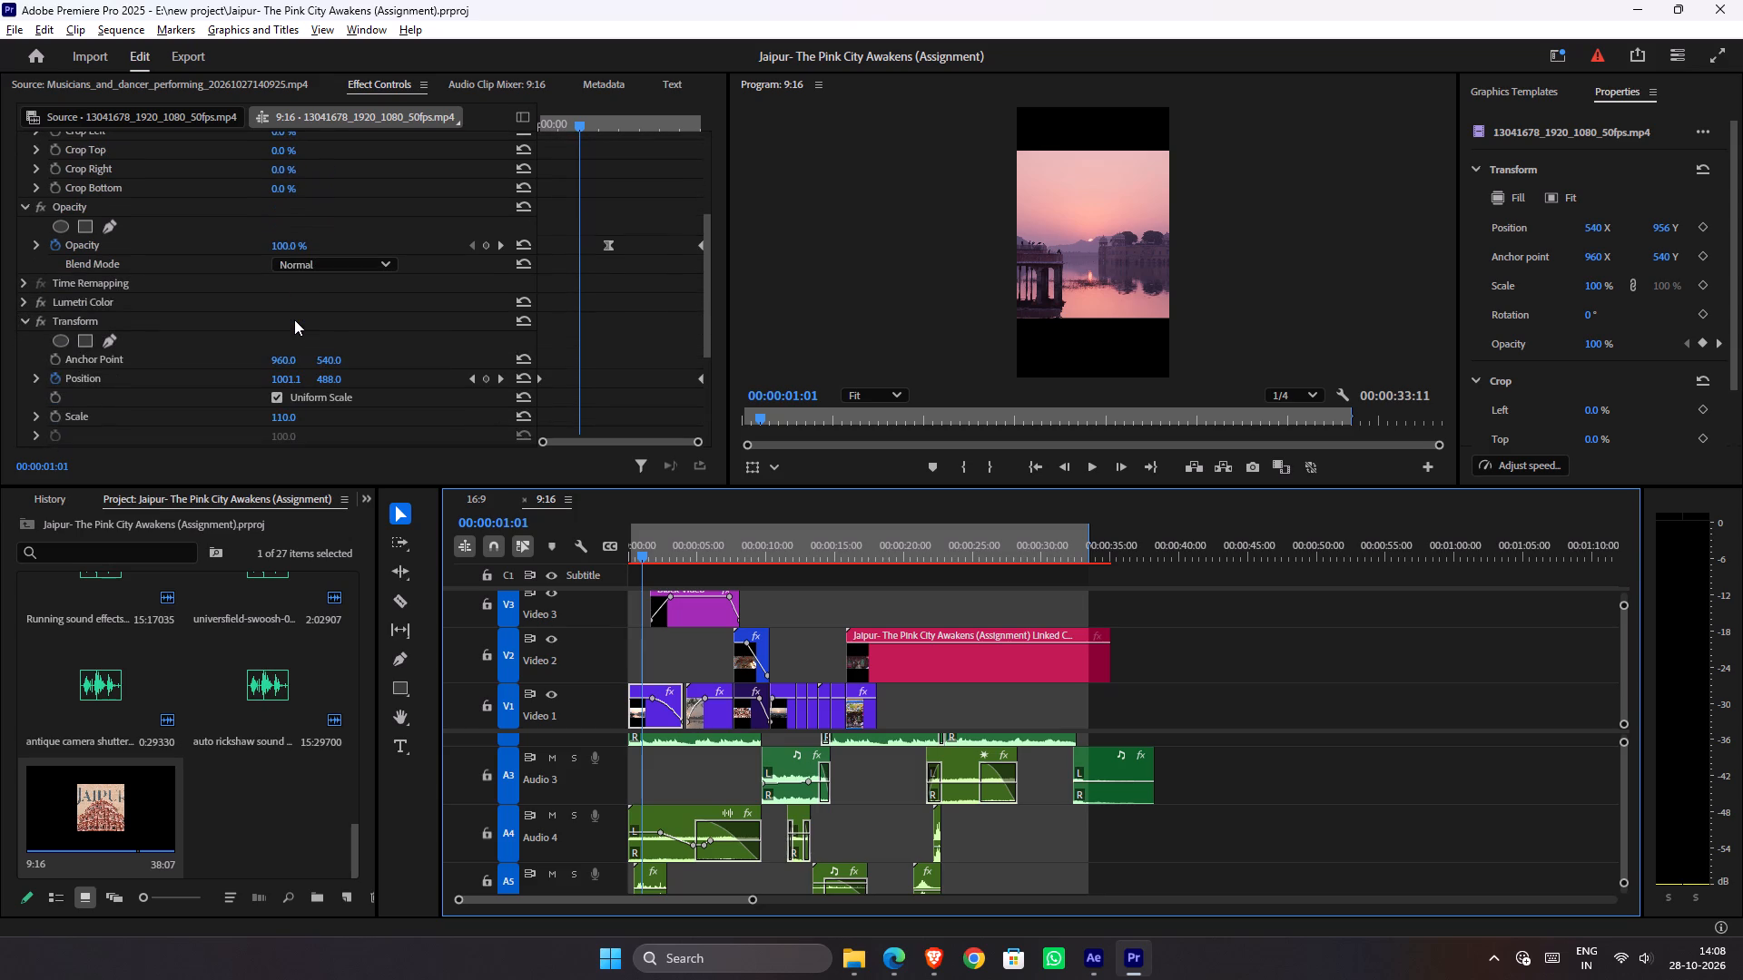
scroll(292, 395, up, 3)
scroll(292, 390, down, 1)
scroll(292, 389, up, 6)
scroll(291, 323, down, 1)
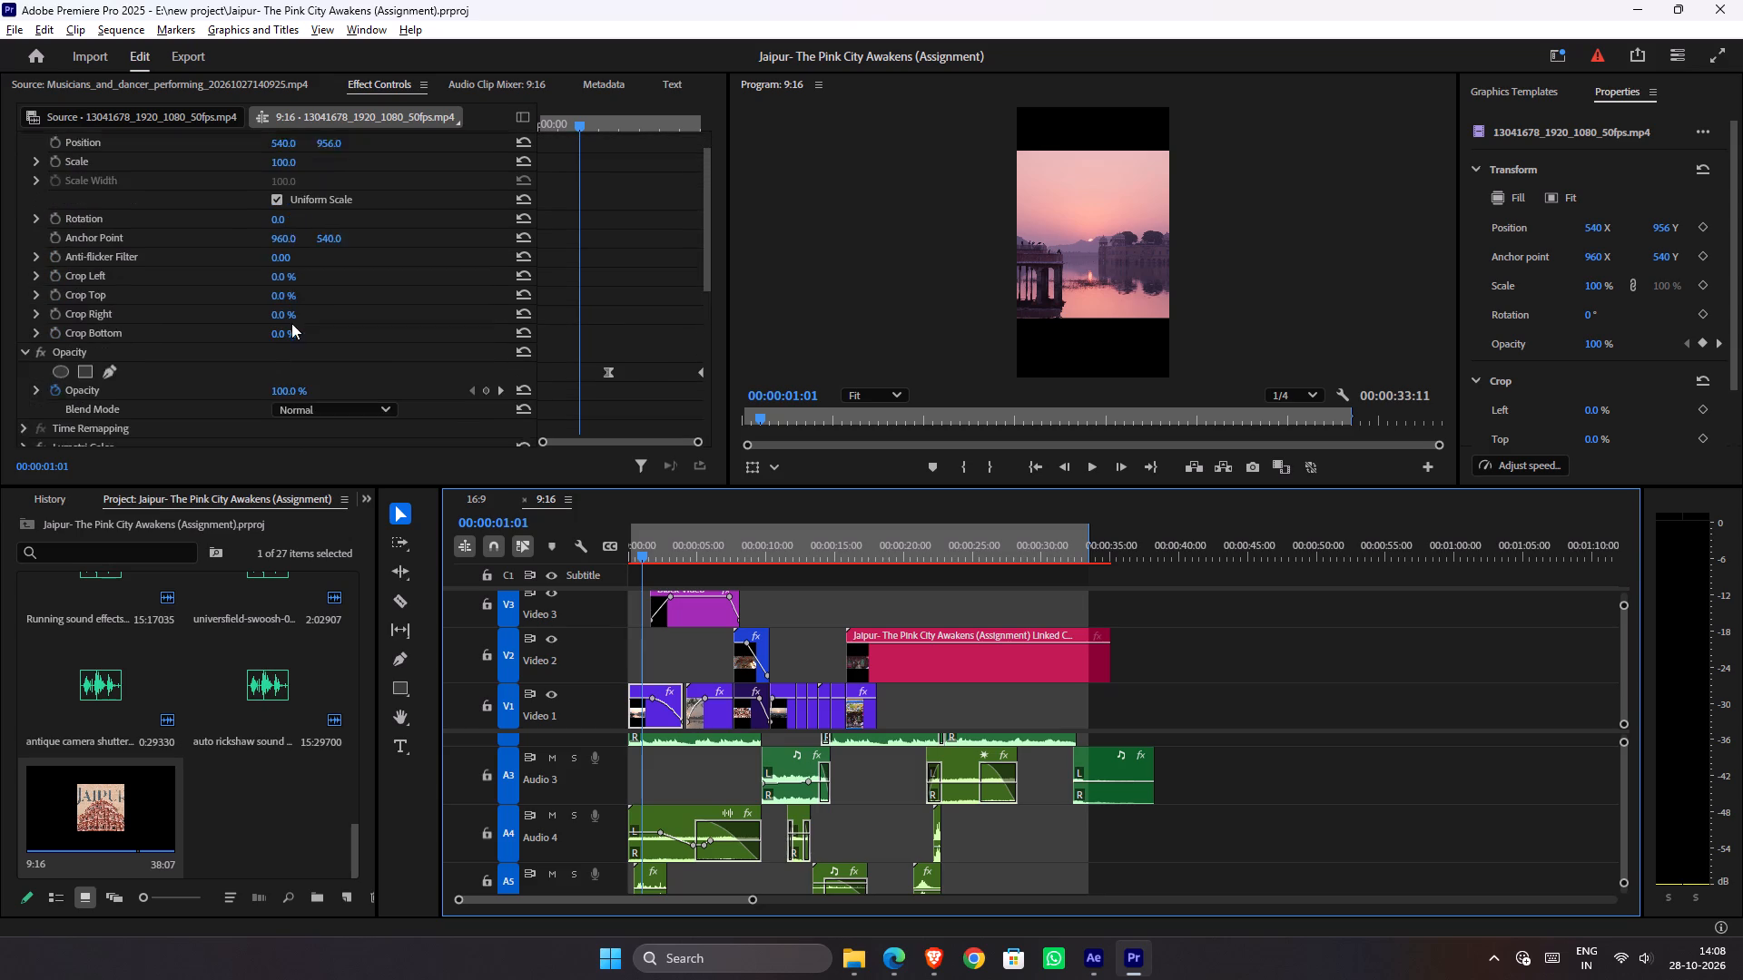
scroll(291, 321, up, 6)
drag(281, 198, 310, 199)
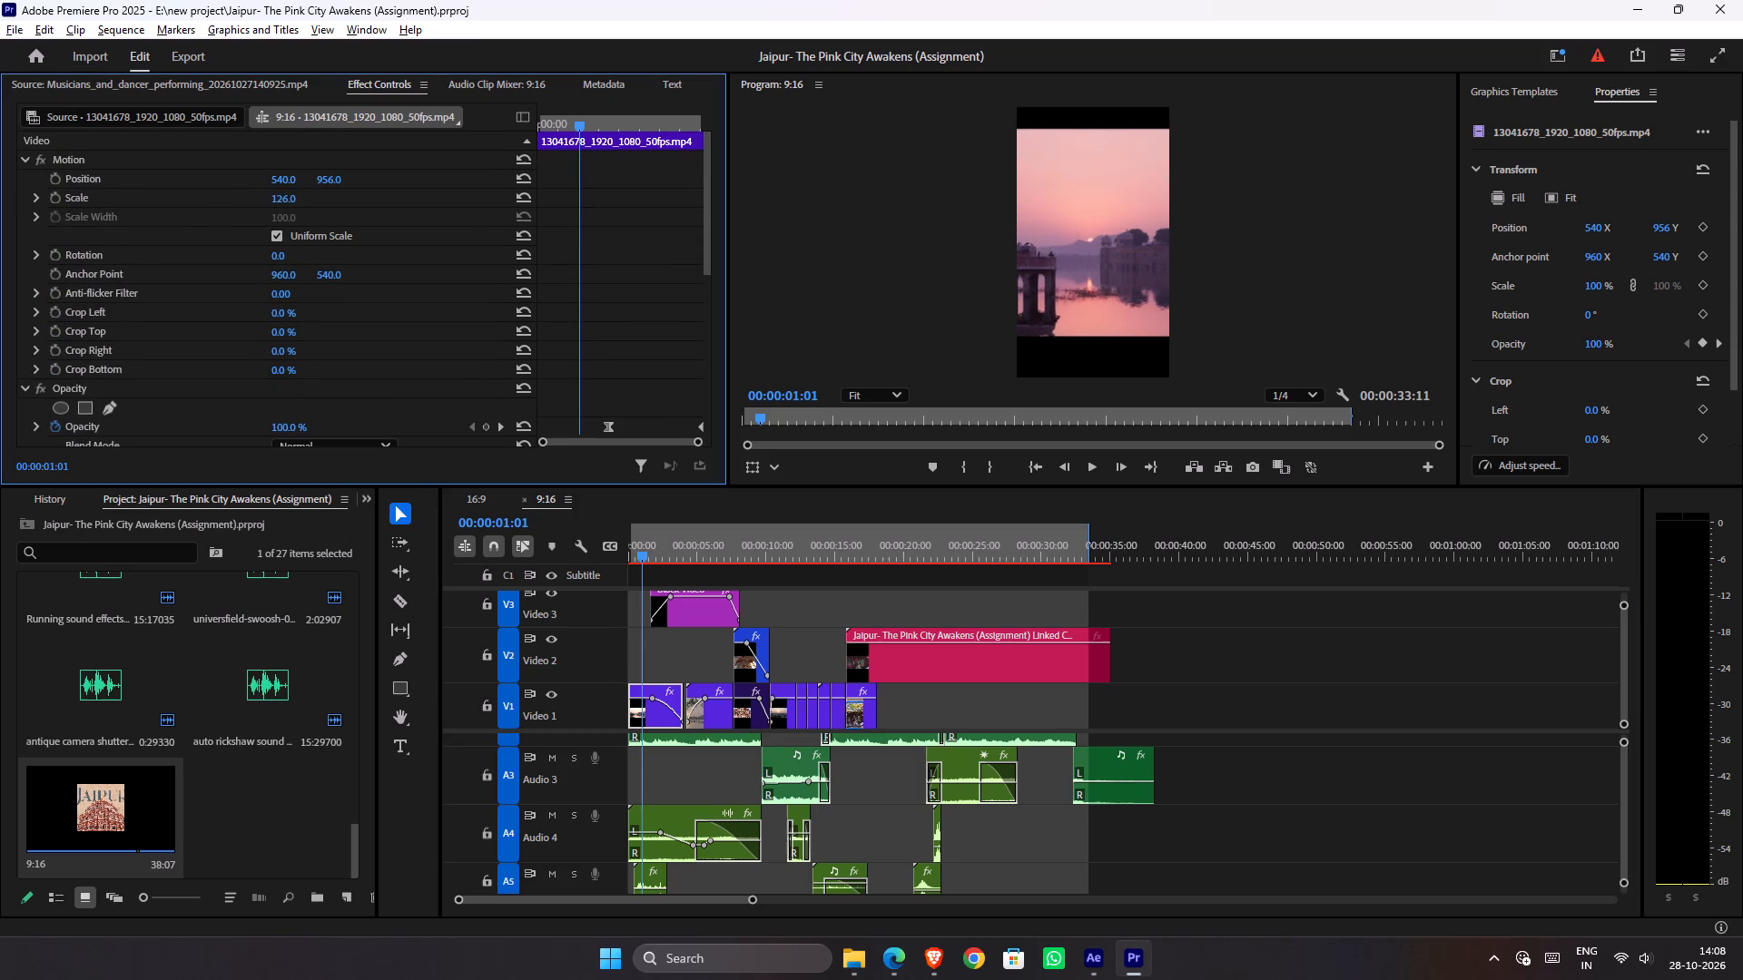
drag(310, 199, 315, 210)
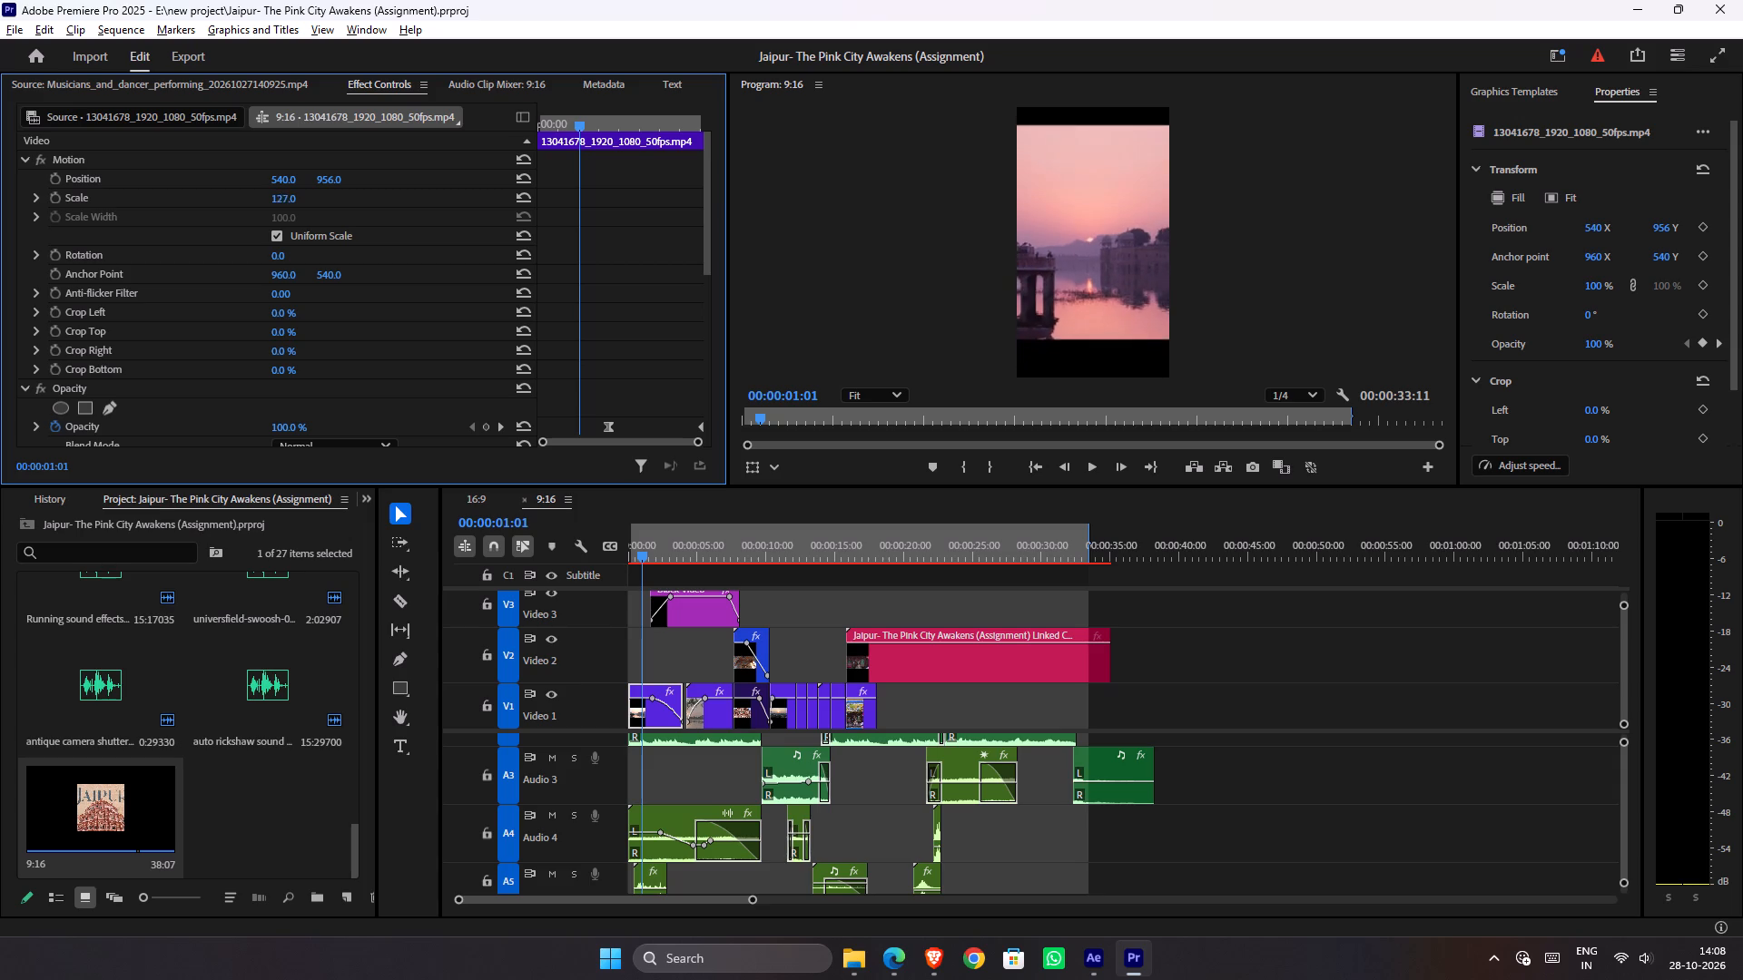
drag(315, 210, 338, 208)
drag(324, 179, 390, 180)
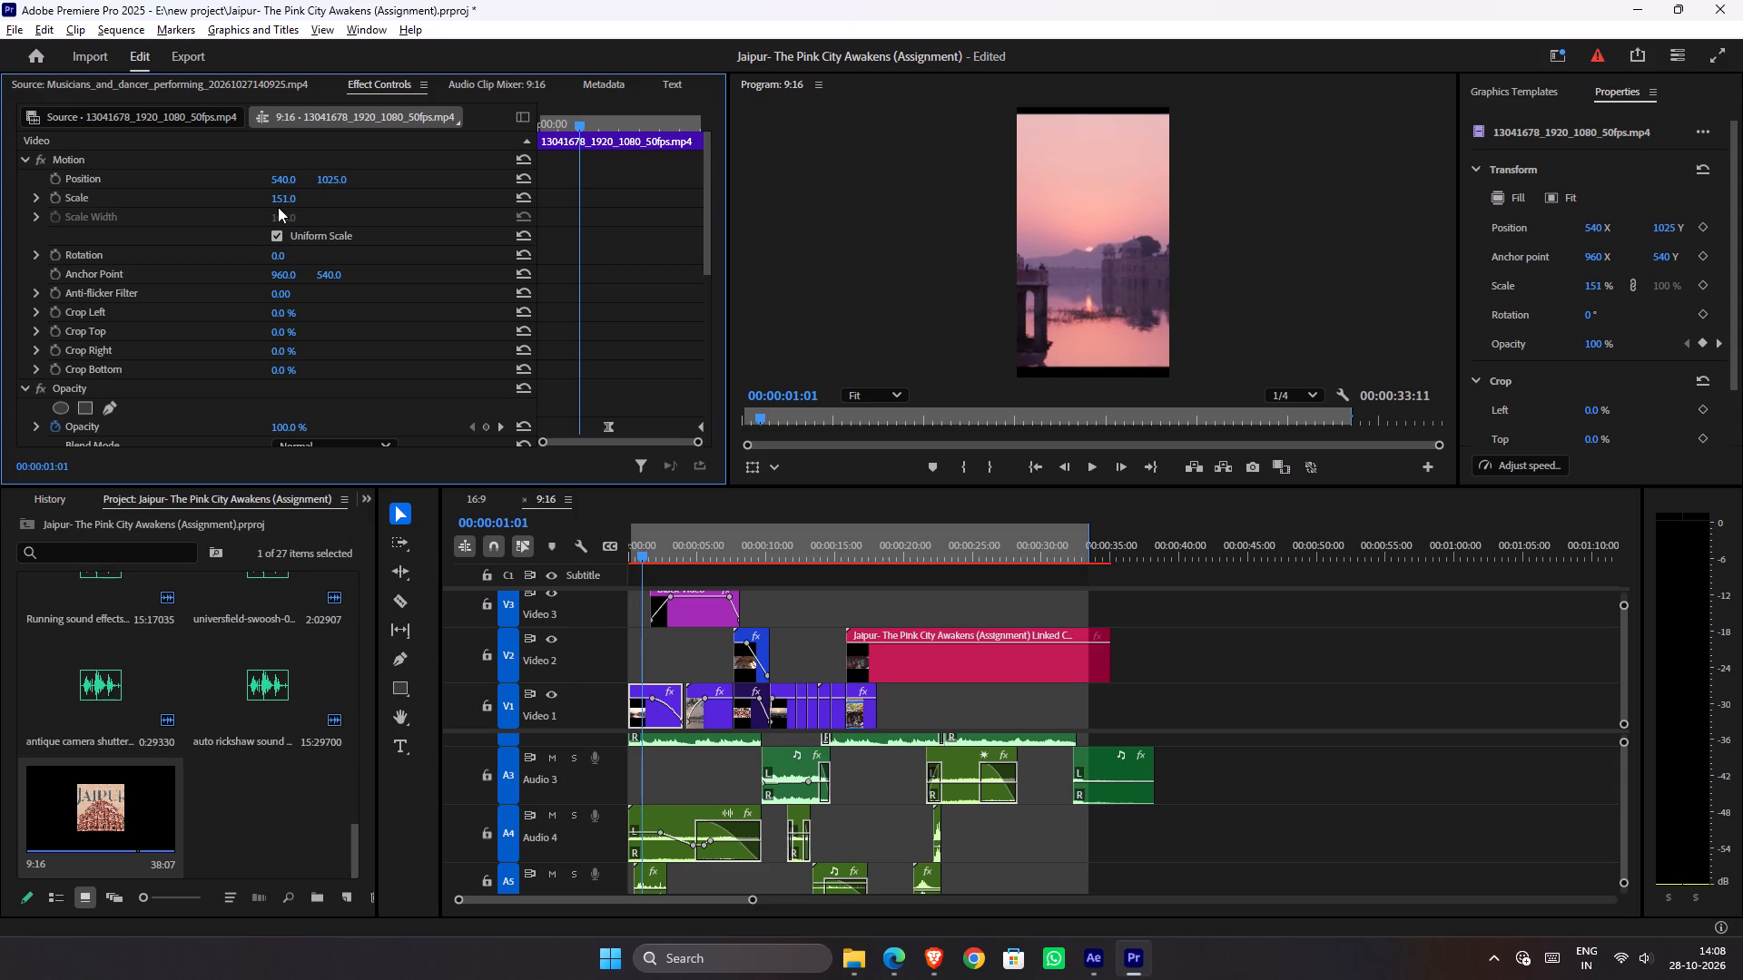
drag(282, 201, 306, 204)
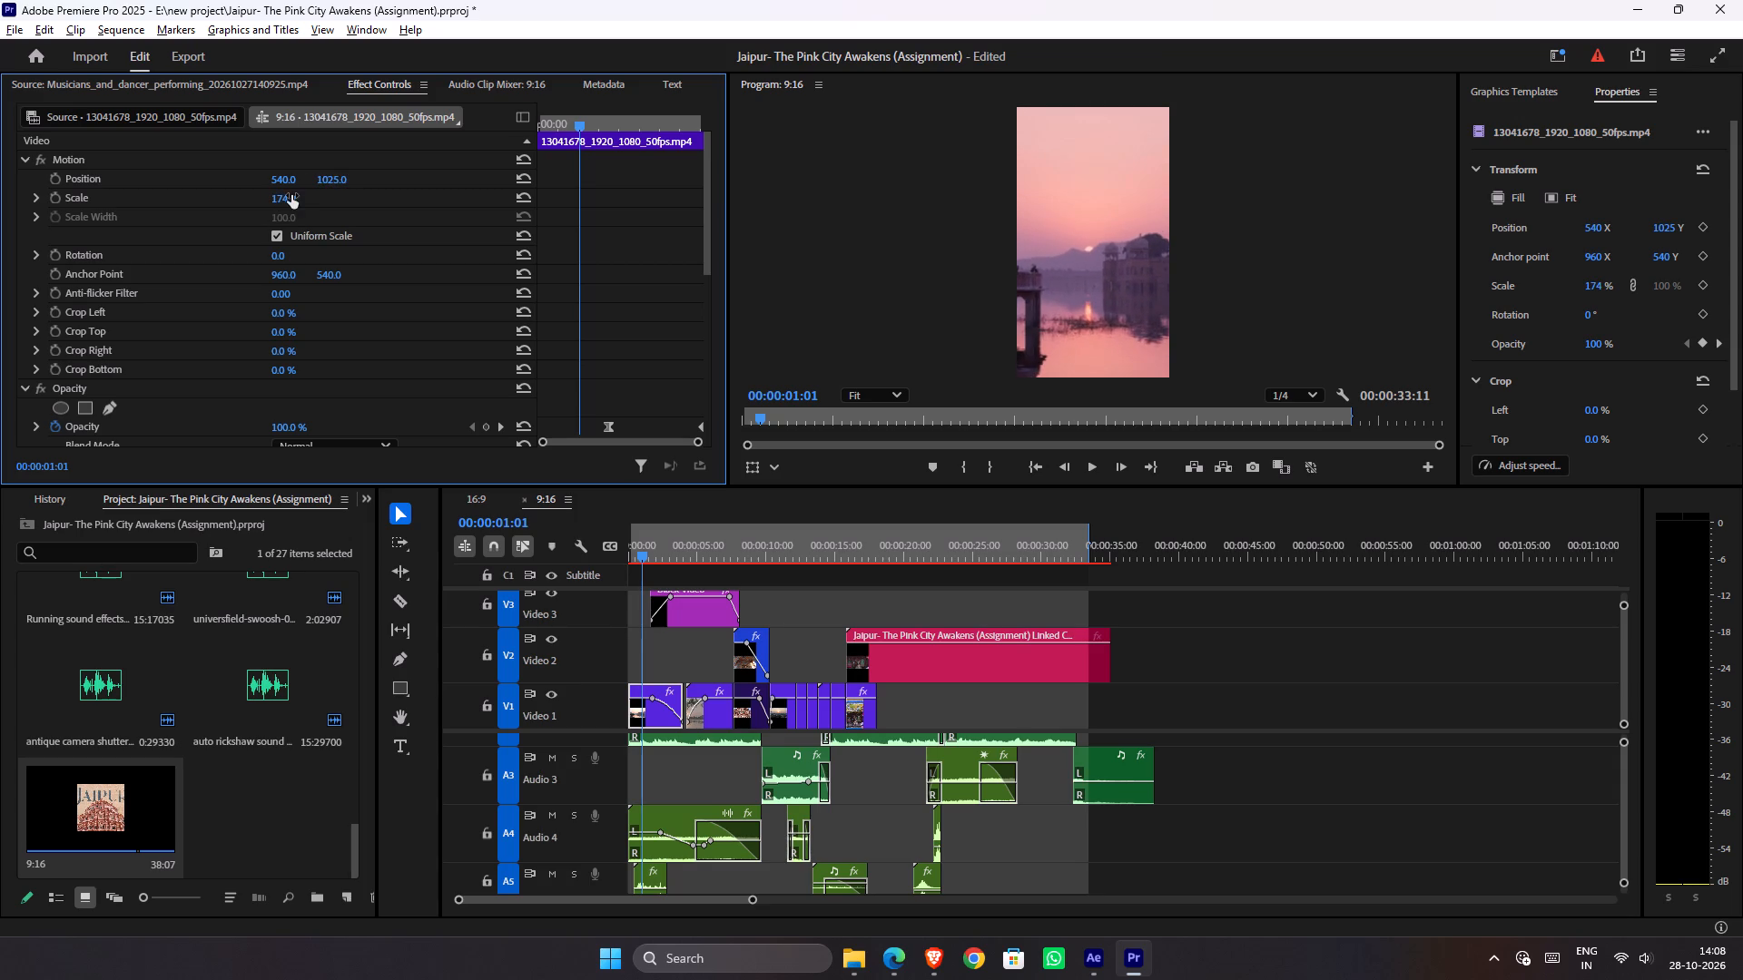
Shift the lake sunset clip's horizontal position to 936 and play the sequence on into the palace interior shot to check it.
drag(277, 181, 251, 181)
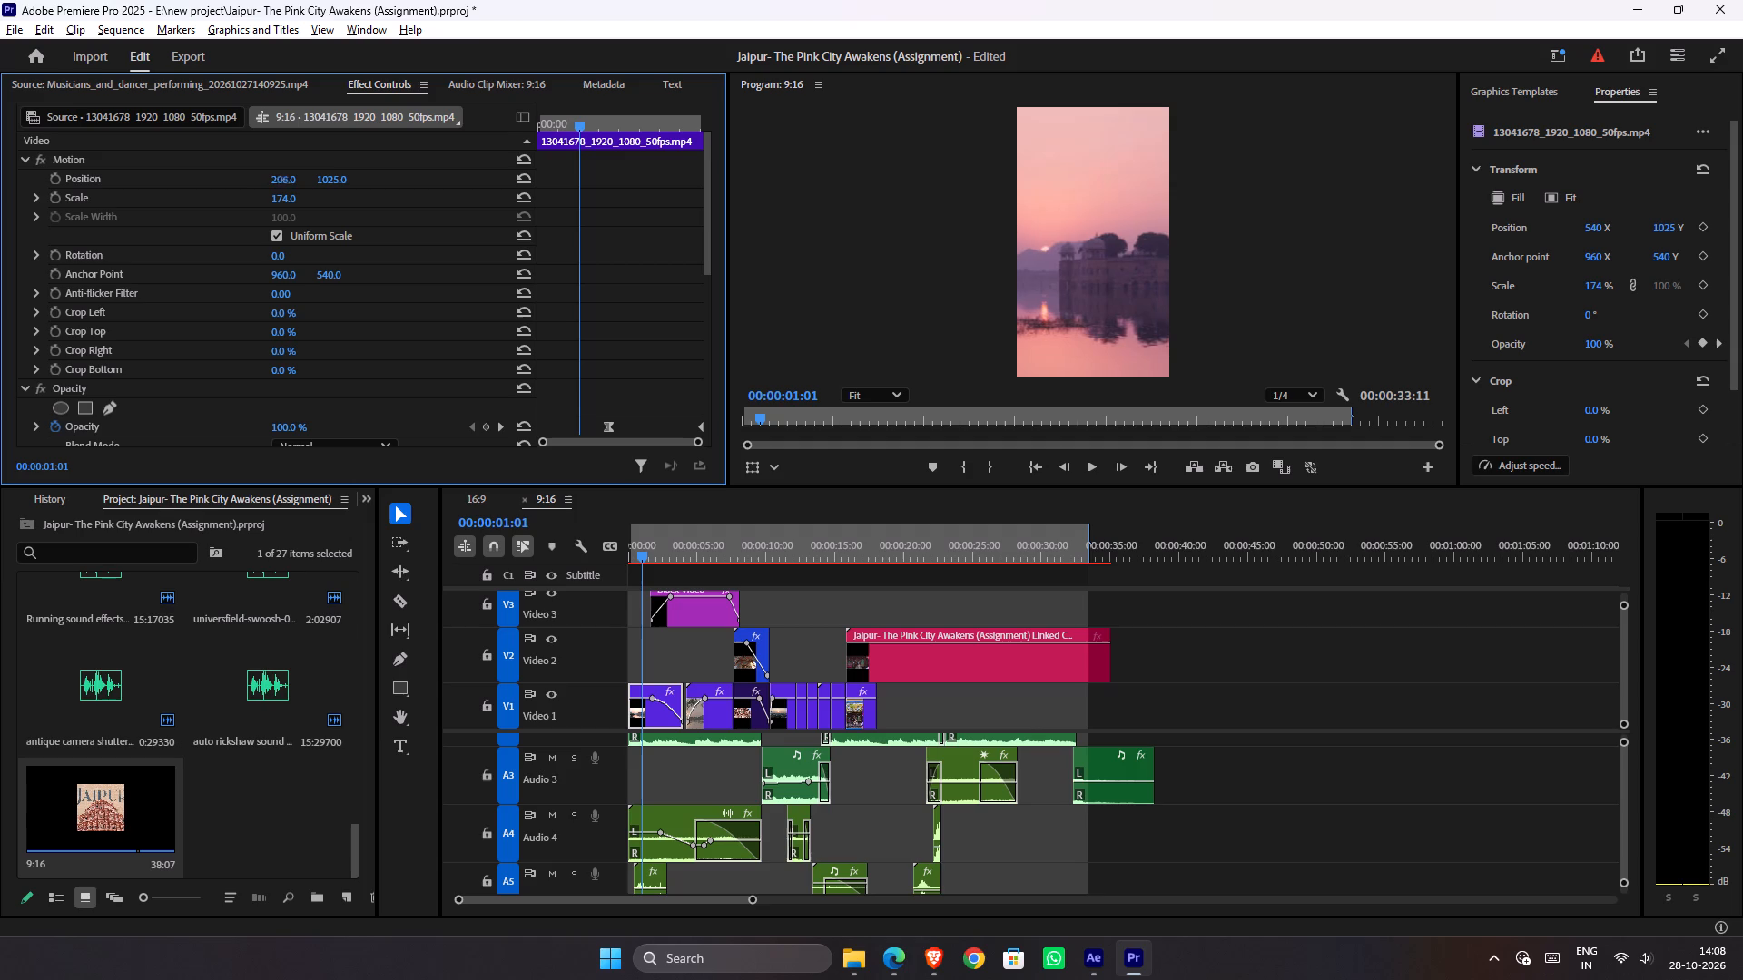
drag(251, 181, 833, 177)
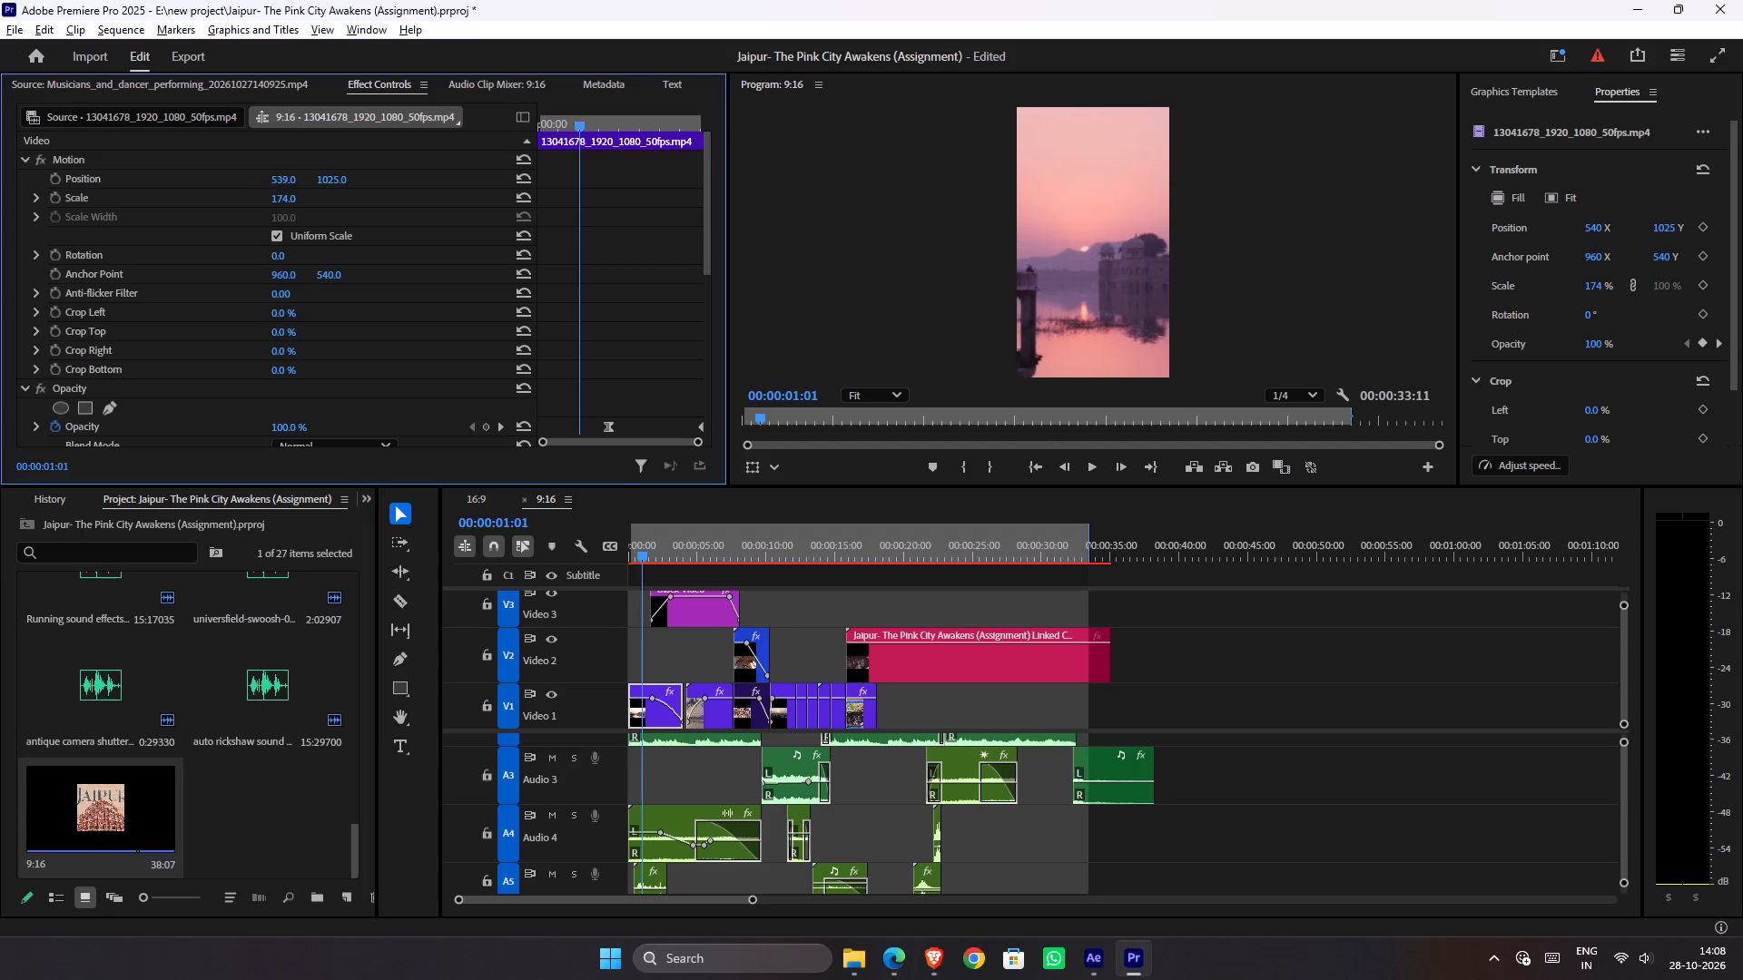
drag(833, 177, 1145, 226)
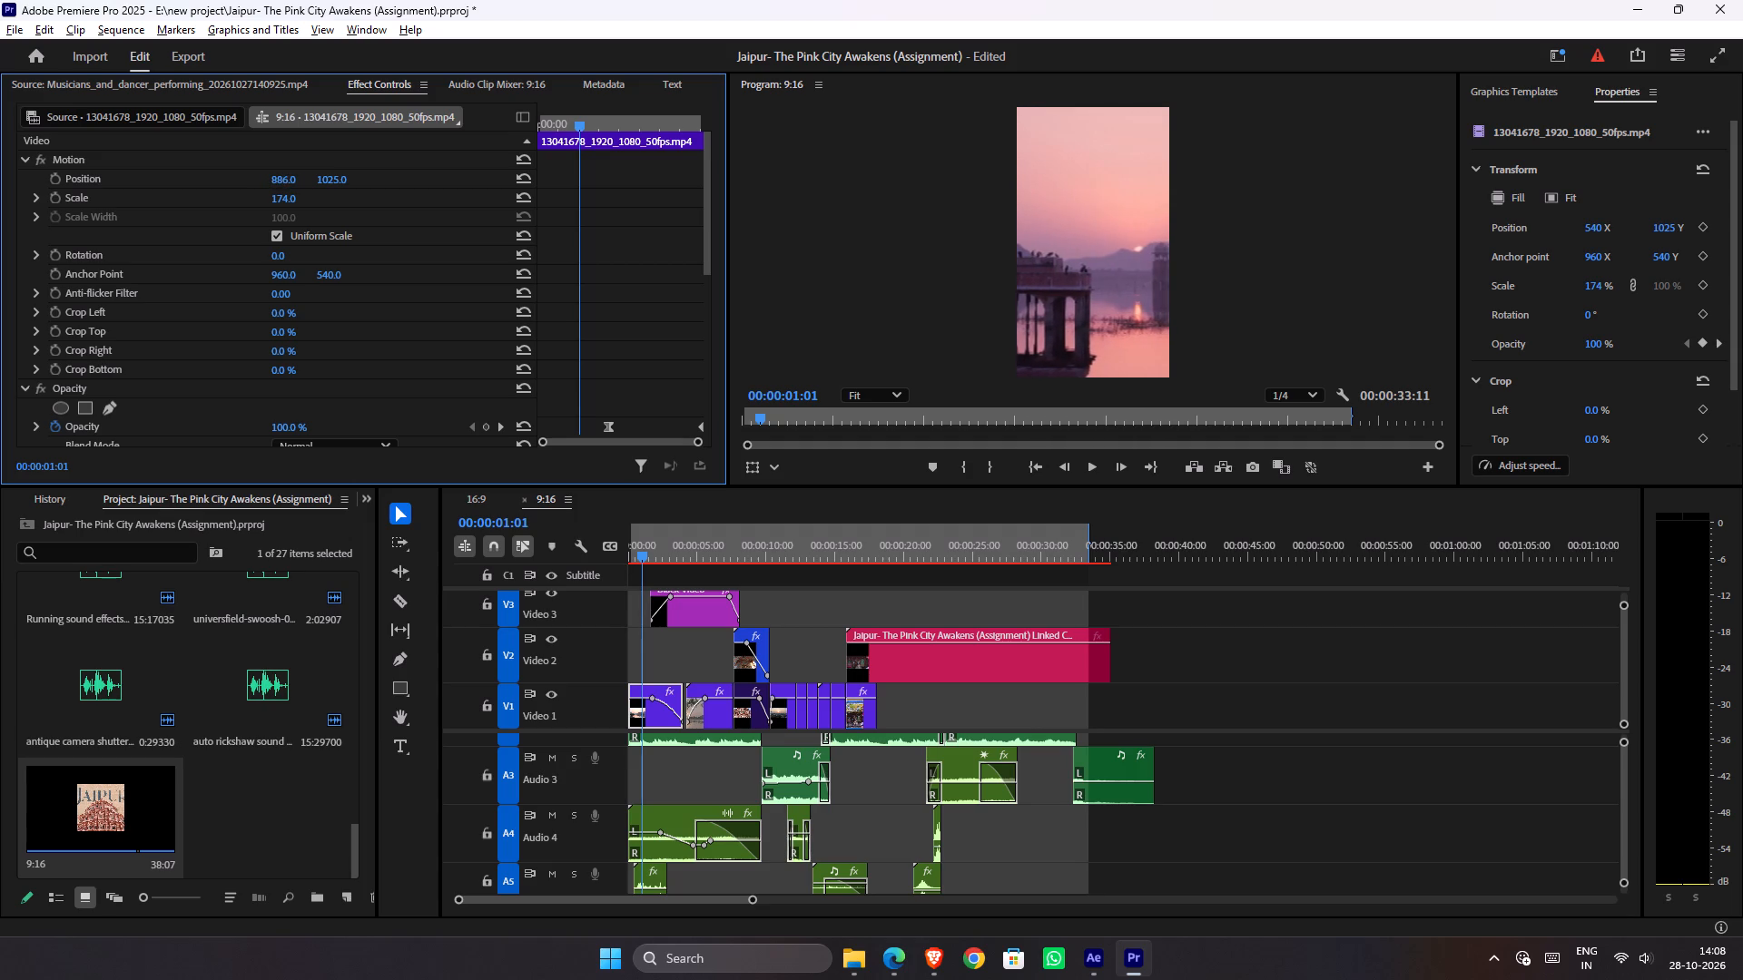
drag(1145, 226, 1190, 230)
key(space)
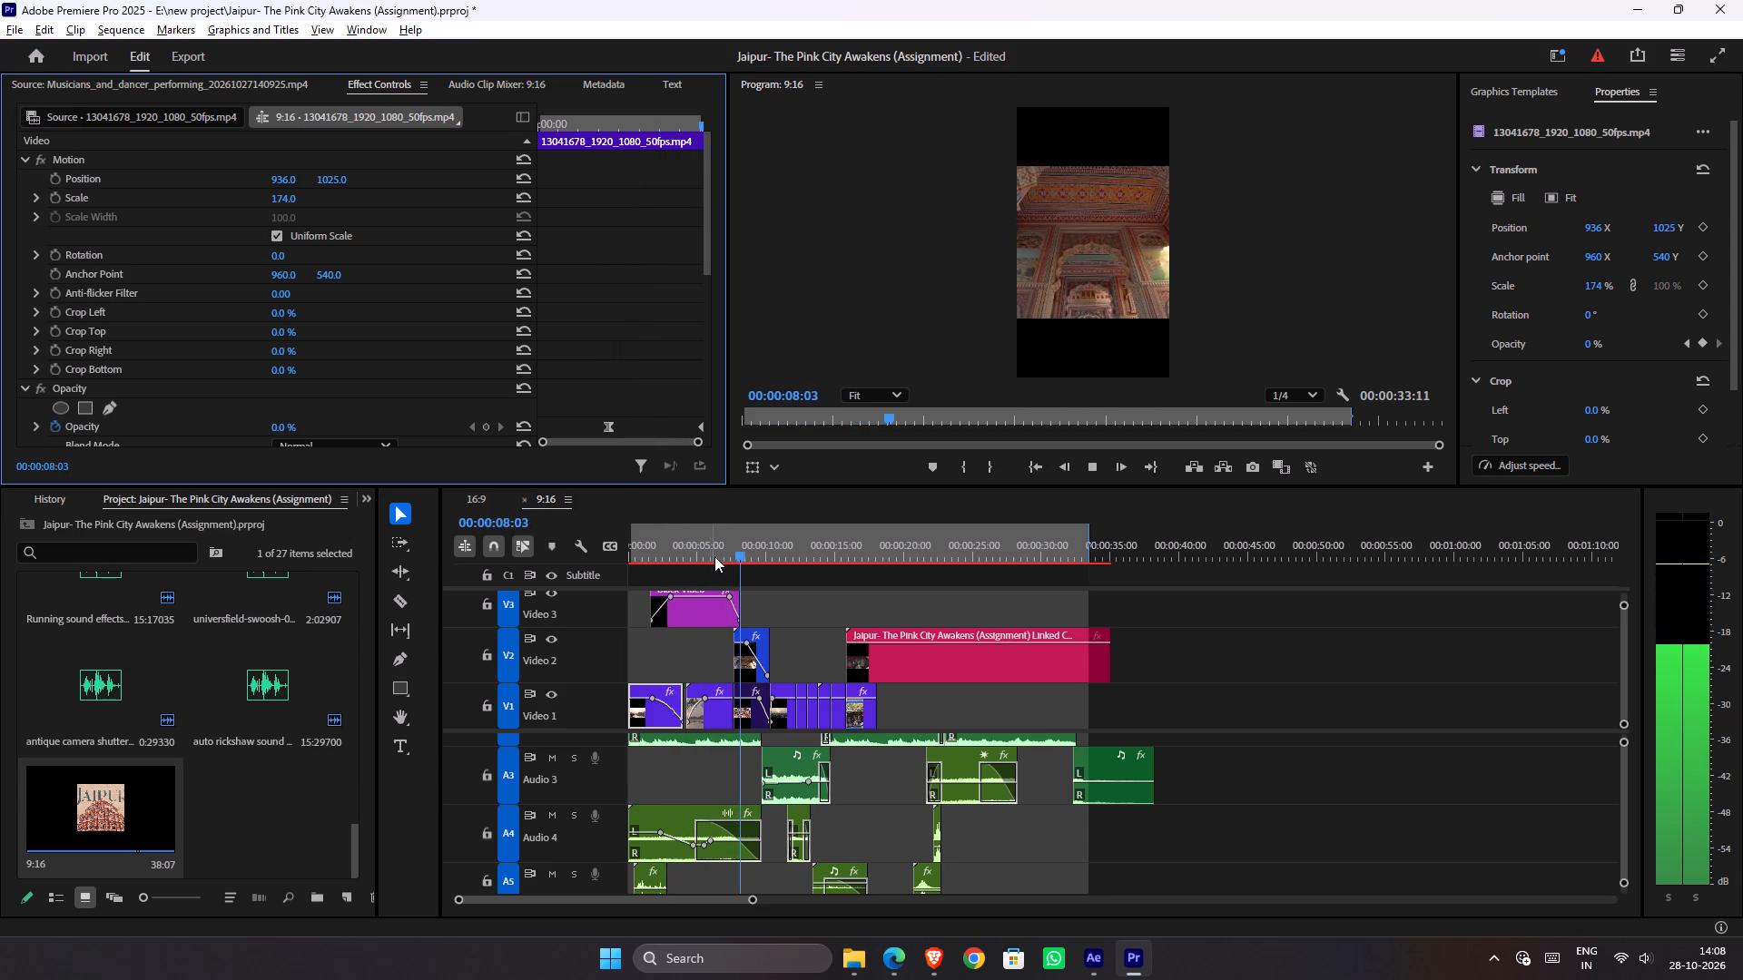
key(space)
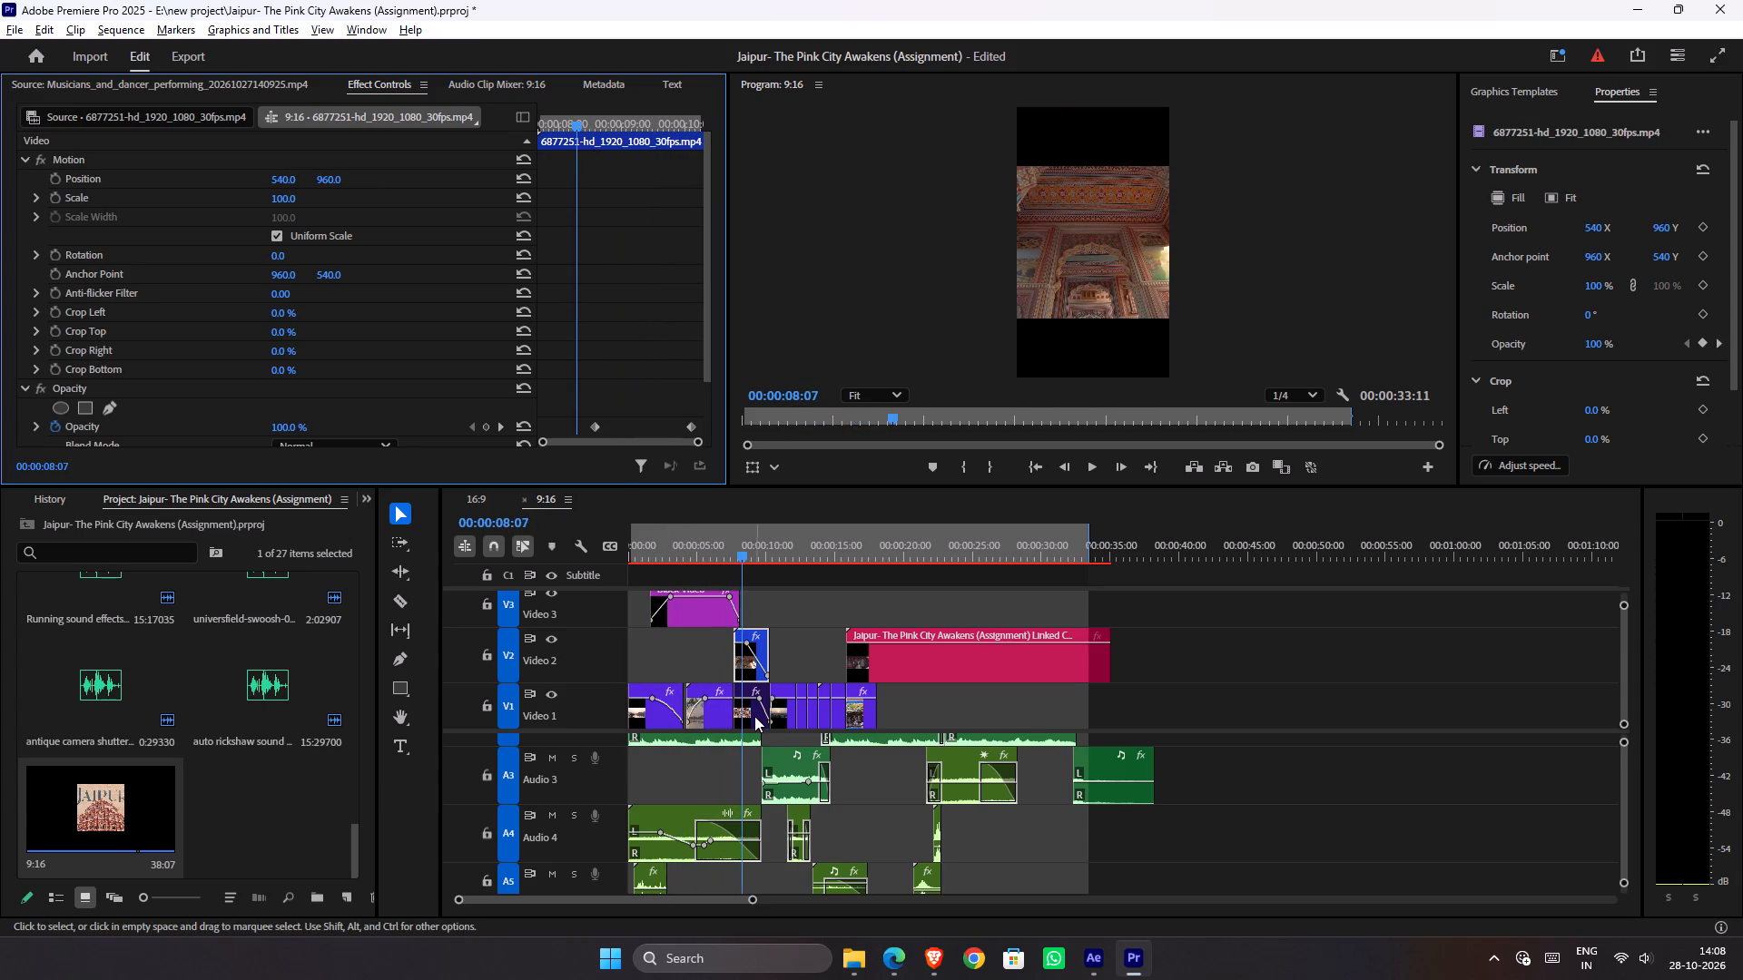
At 0:00:06:00, scale the second V1 clip, the lake with trees, to 111.8 and set its vertical position to 784.
drag(725, 552, 706, 558)
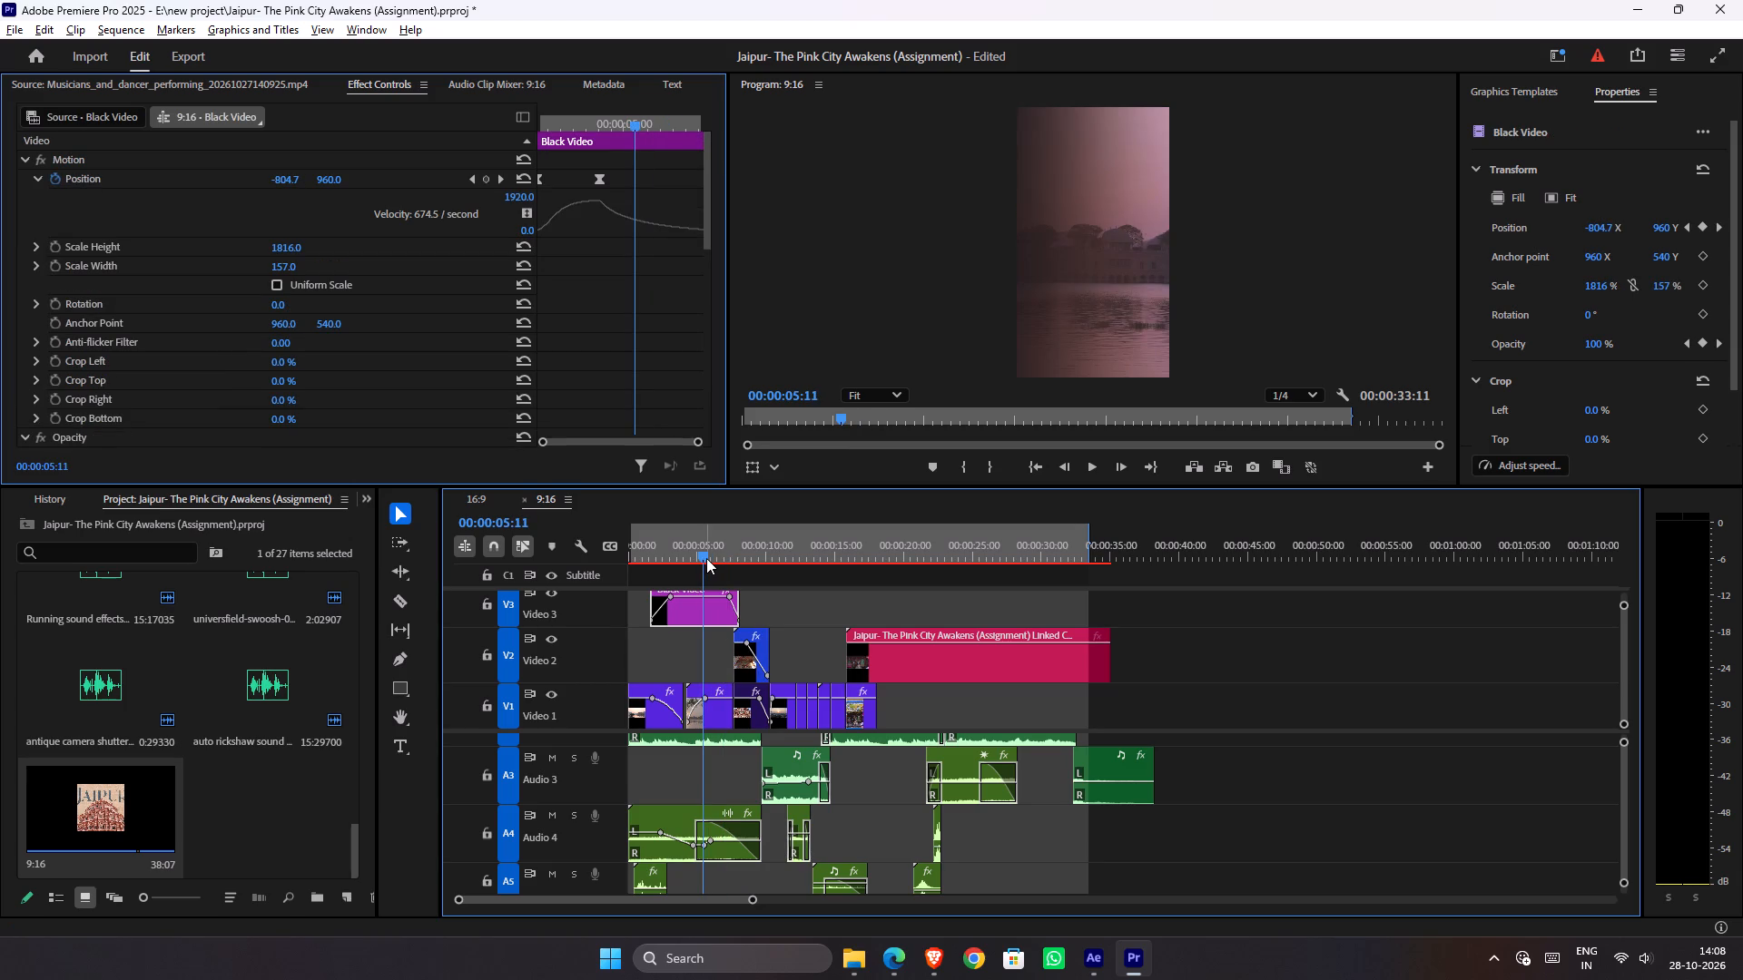
drag(706, 558, 714, 569)
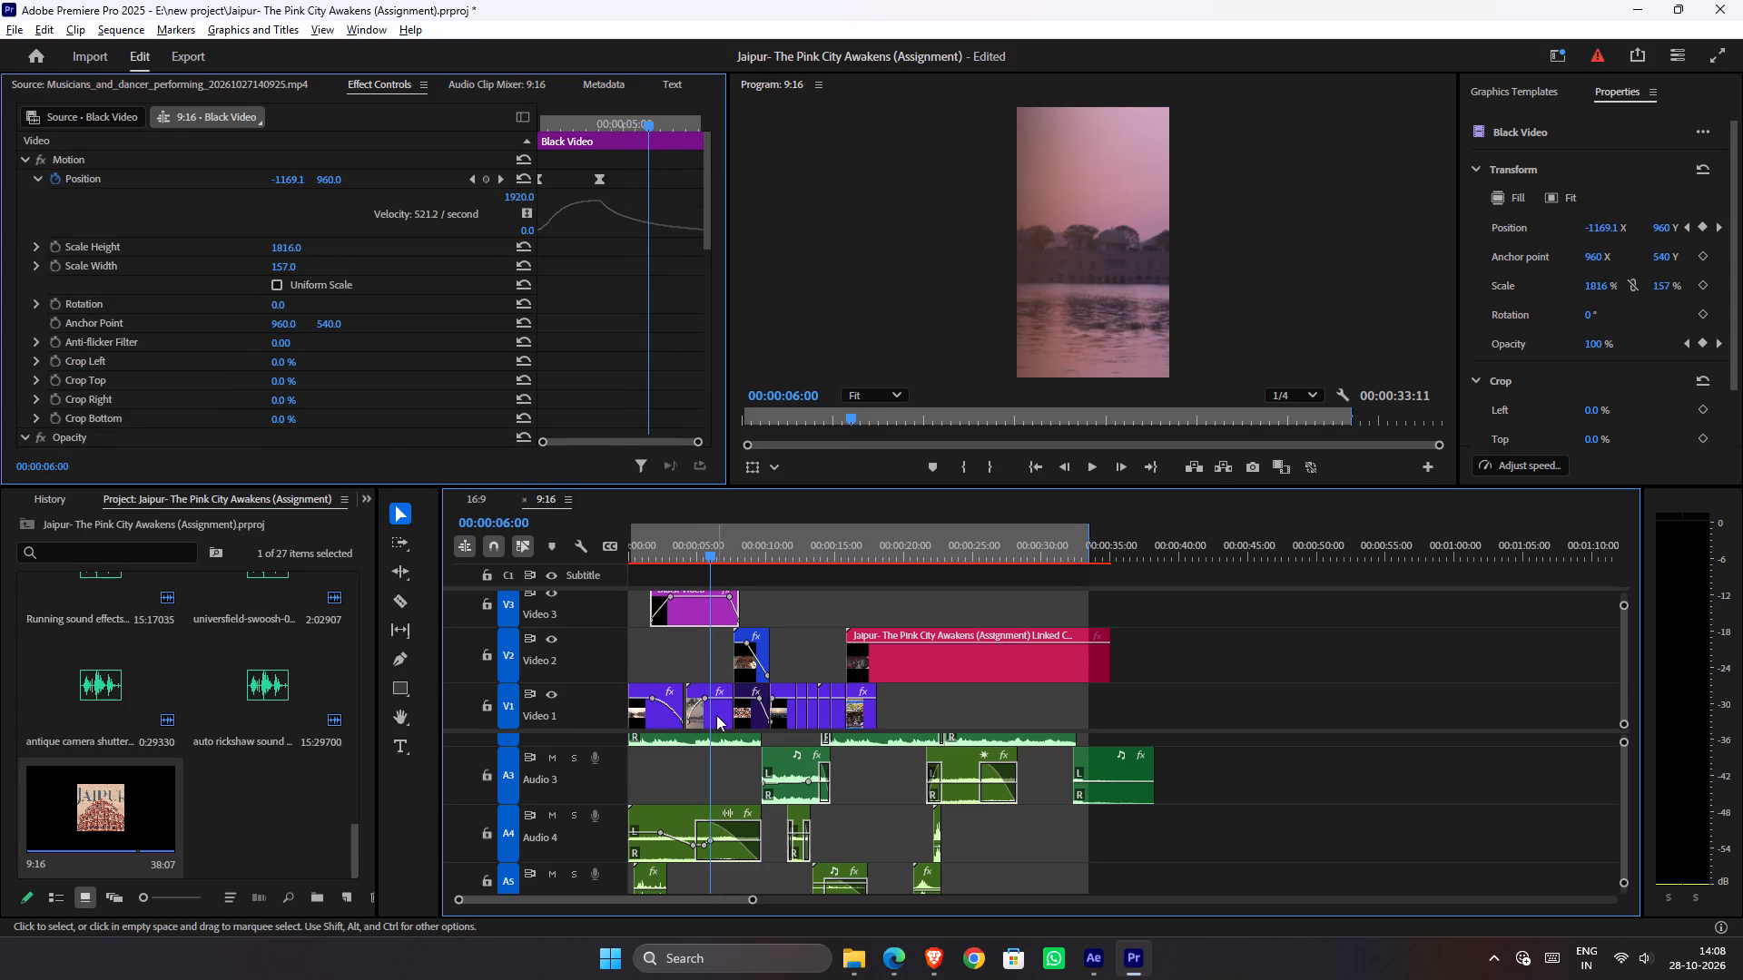
click(716, 715)
drag(284, 203, 272, 204)
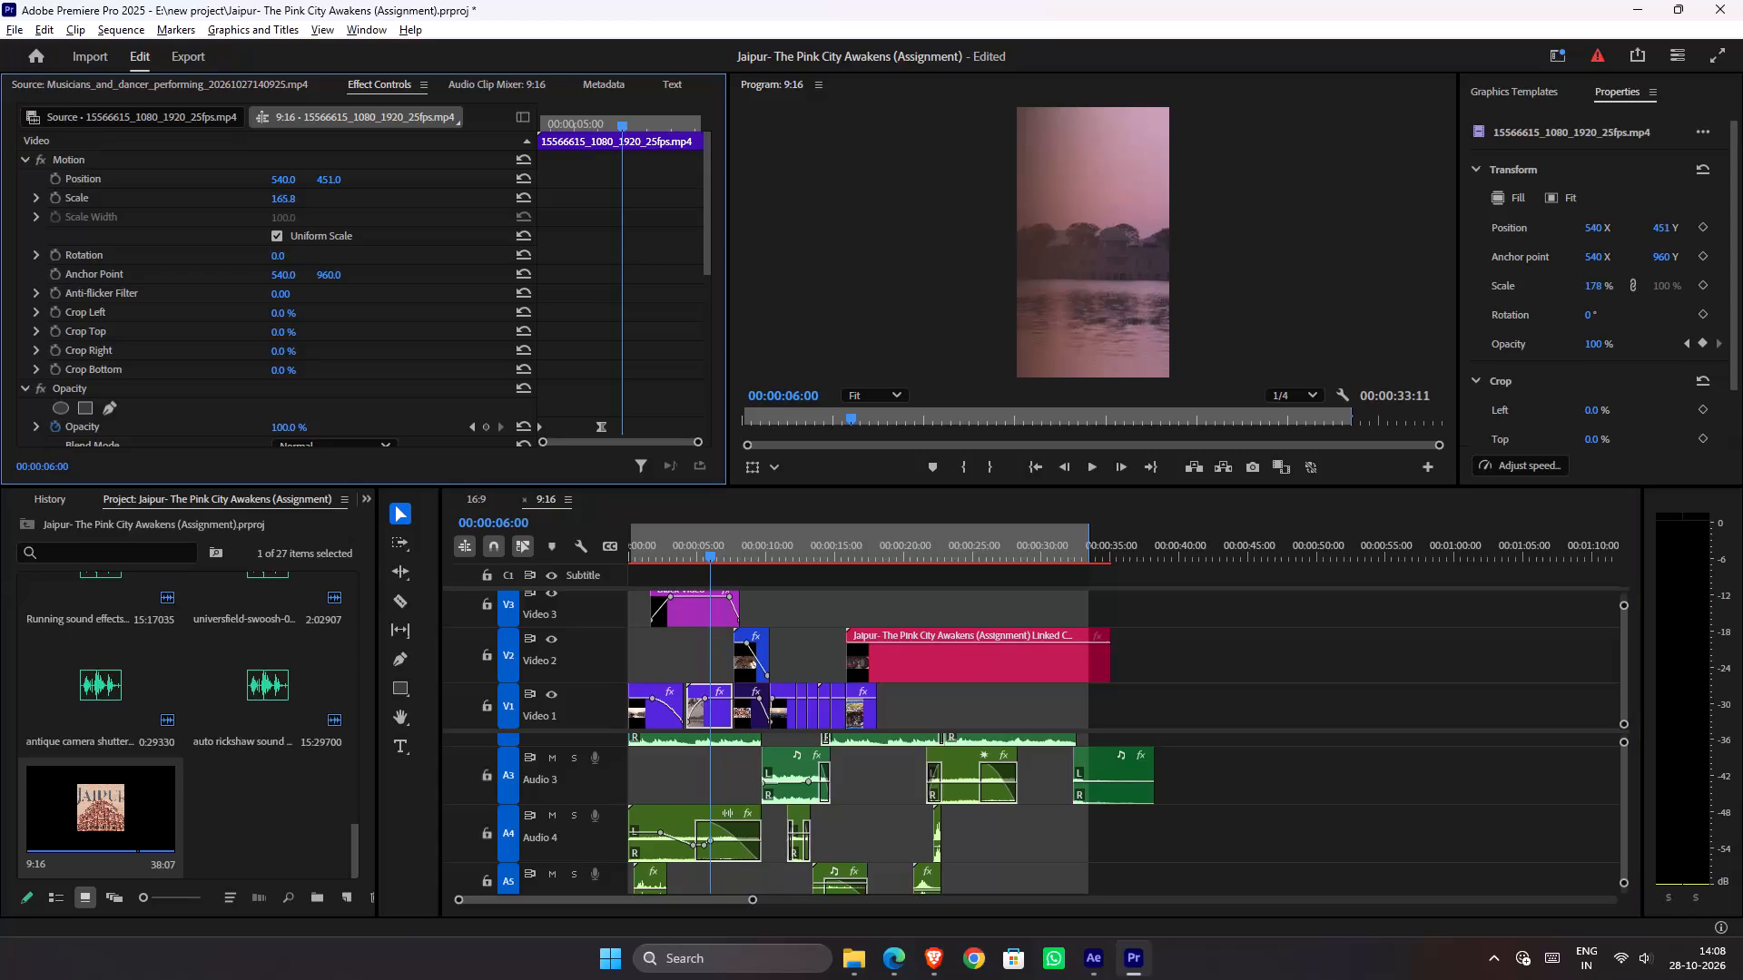
drag(272, 204, 230, 212)
drag(337, 180, 410, 180)
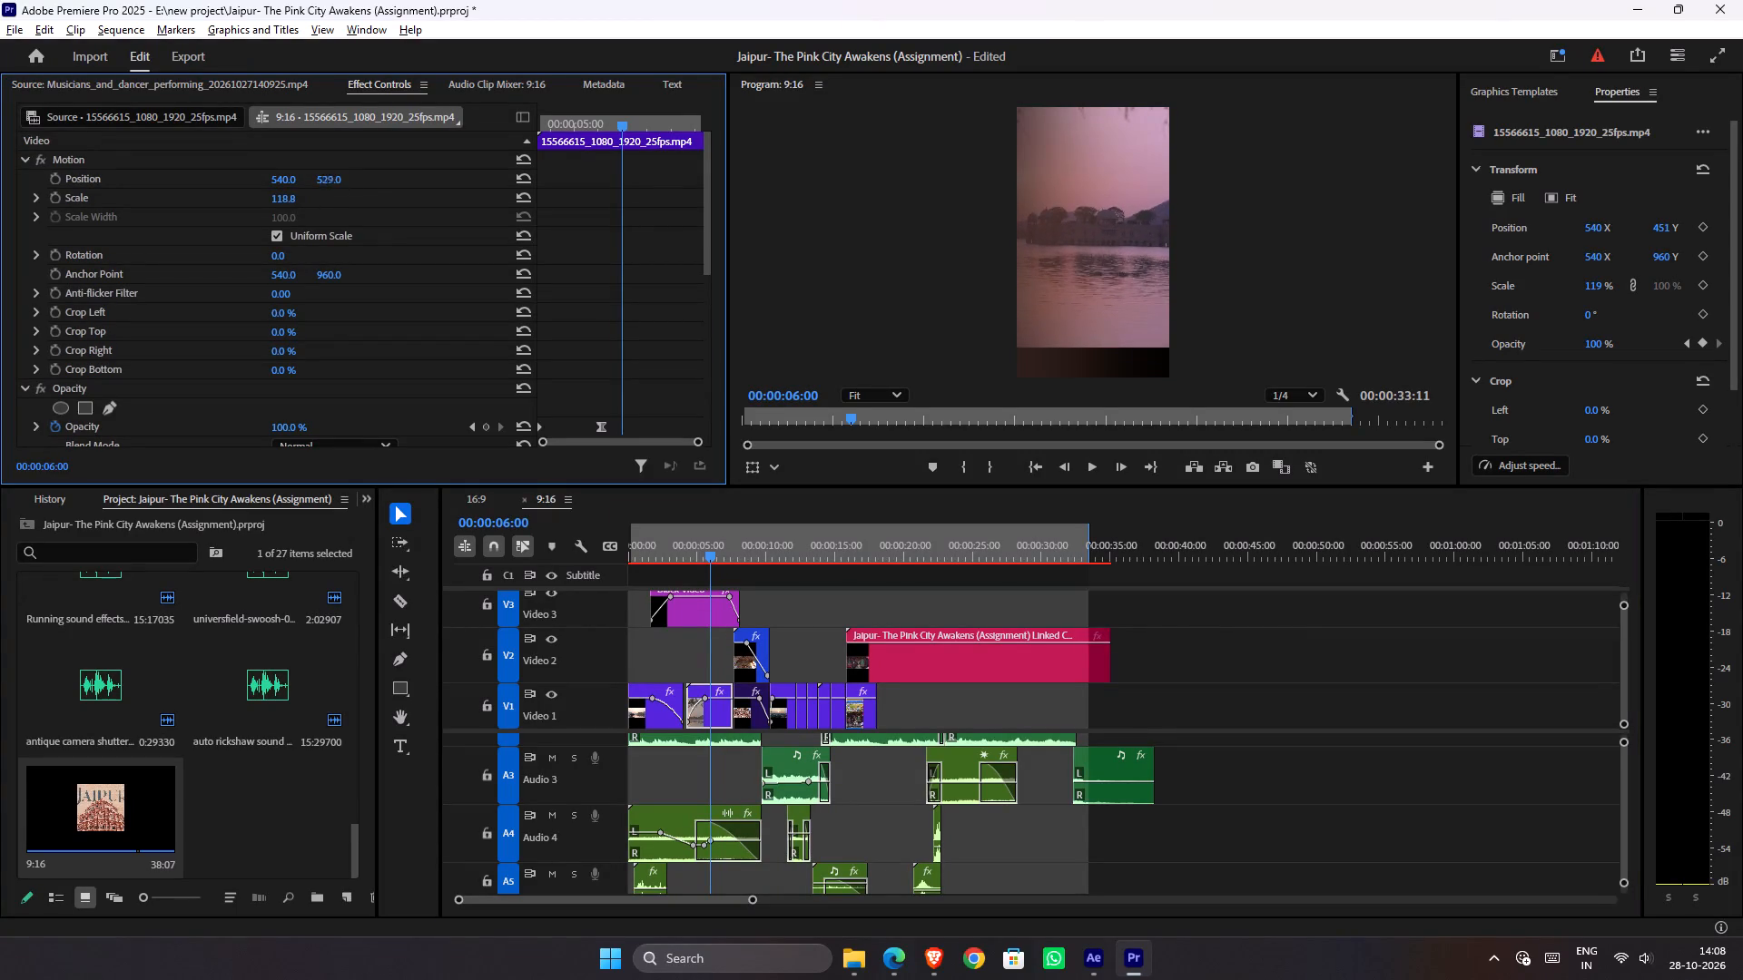
drag(410, 180, 335, 177)
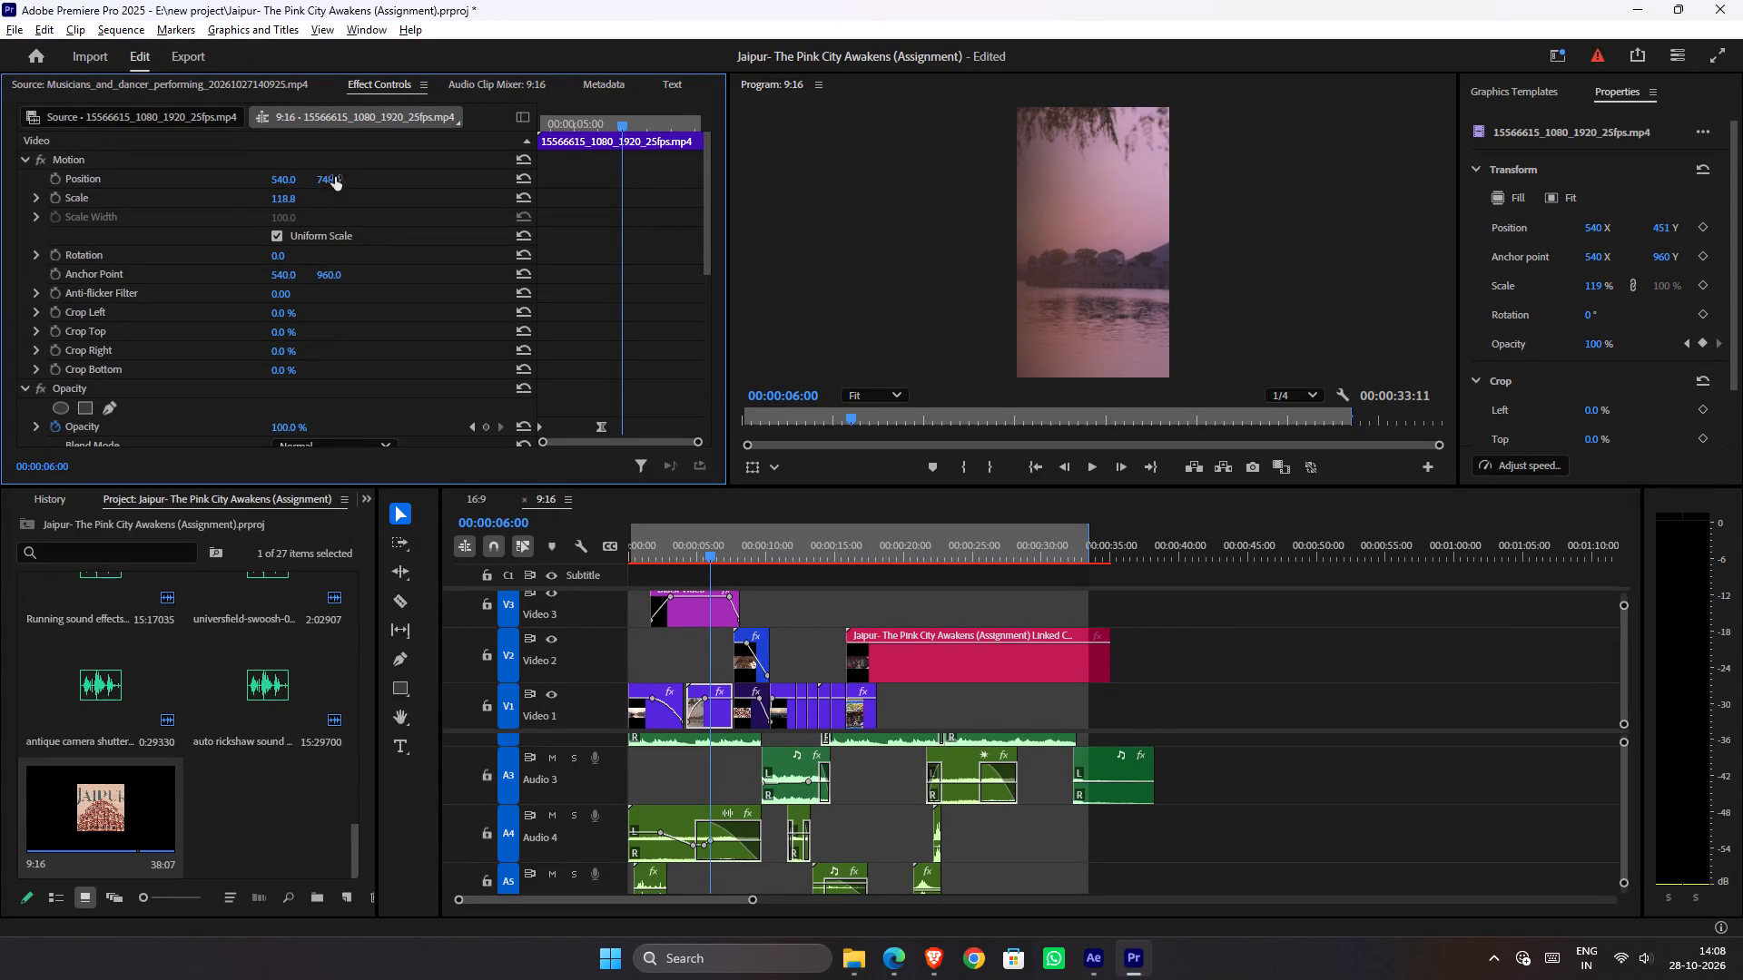
drag(335, 177, 606, 173)
drag(281, 196, 271, 208)
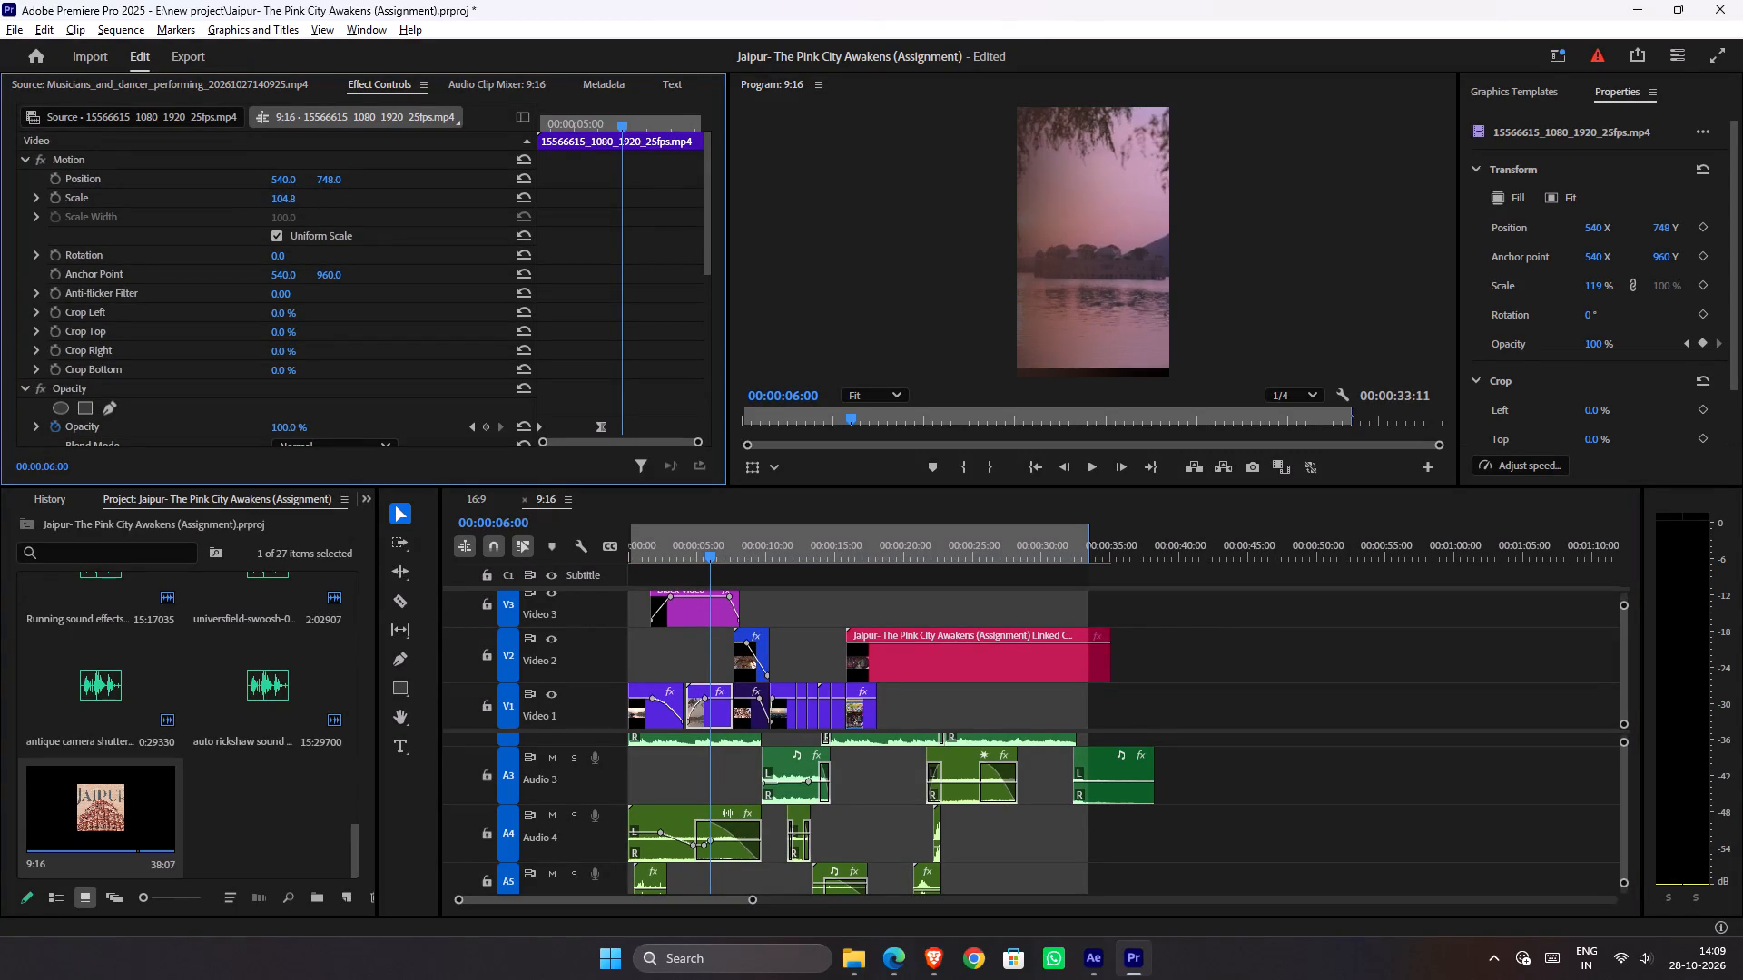
drag(271, 208, 277, 206)
drag(323, 177, 371, 177)
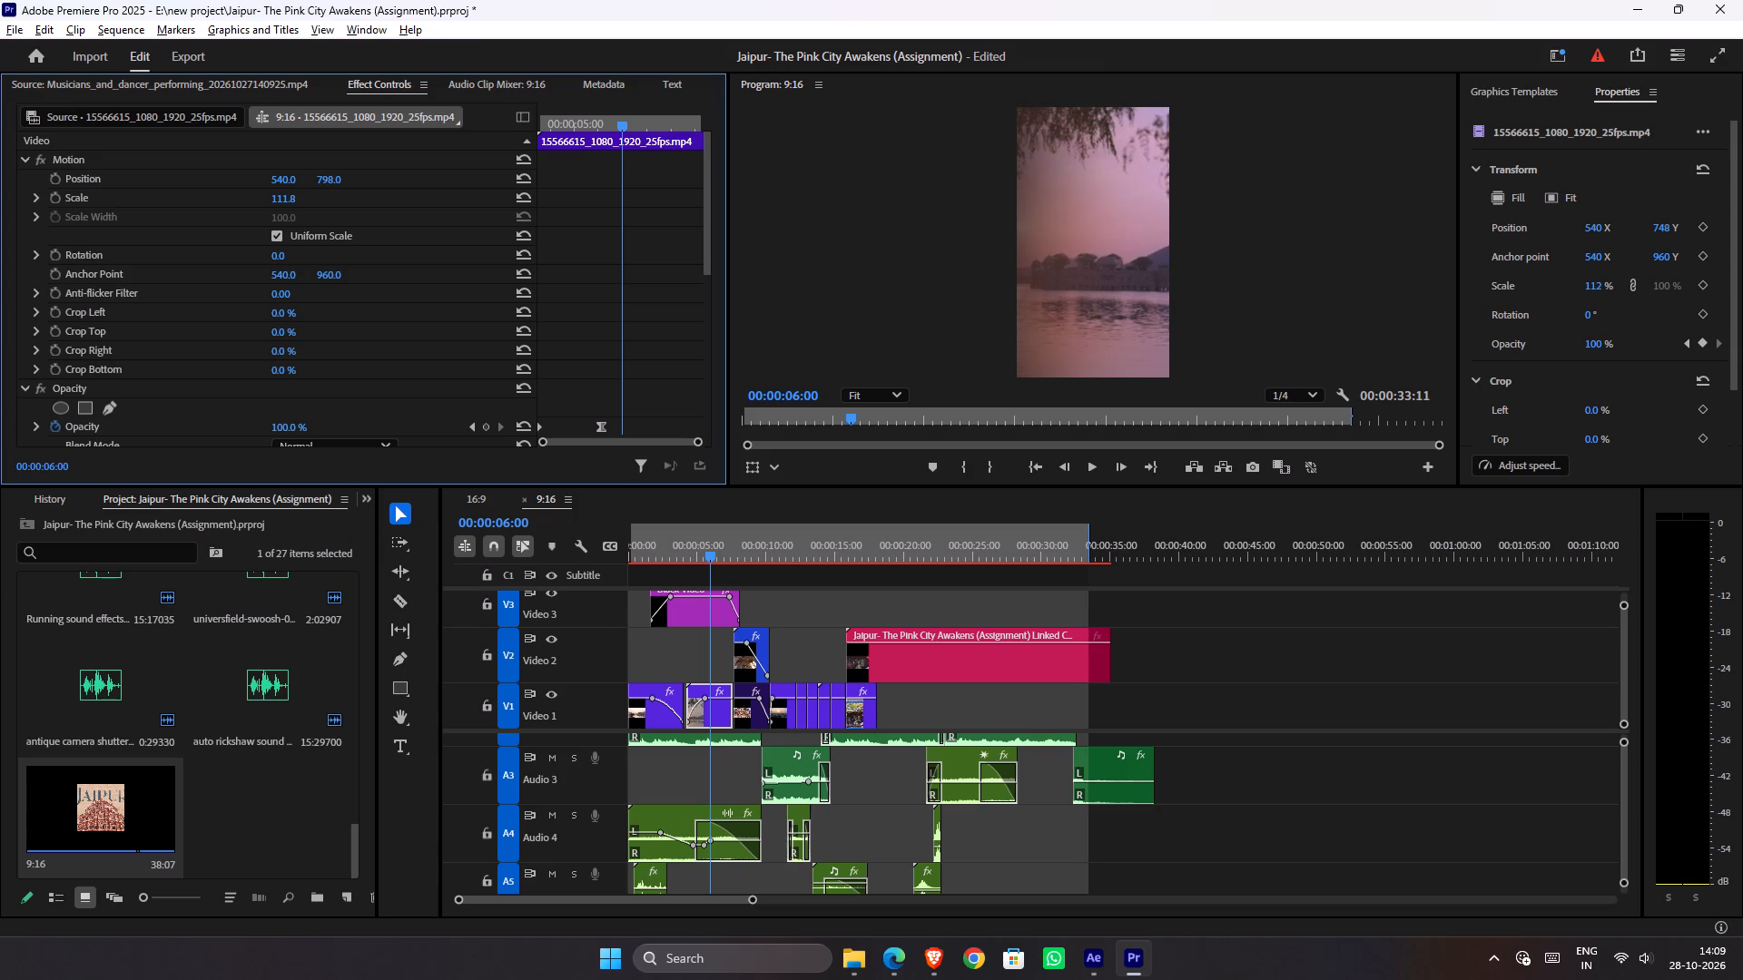
drag(371, 177, 360, 181)
At 0:00:08:15, scale the palace interior clip on V2 to 181 so it fills the vertical frame.
drag(750, 554, 763, 557)
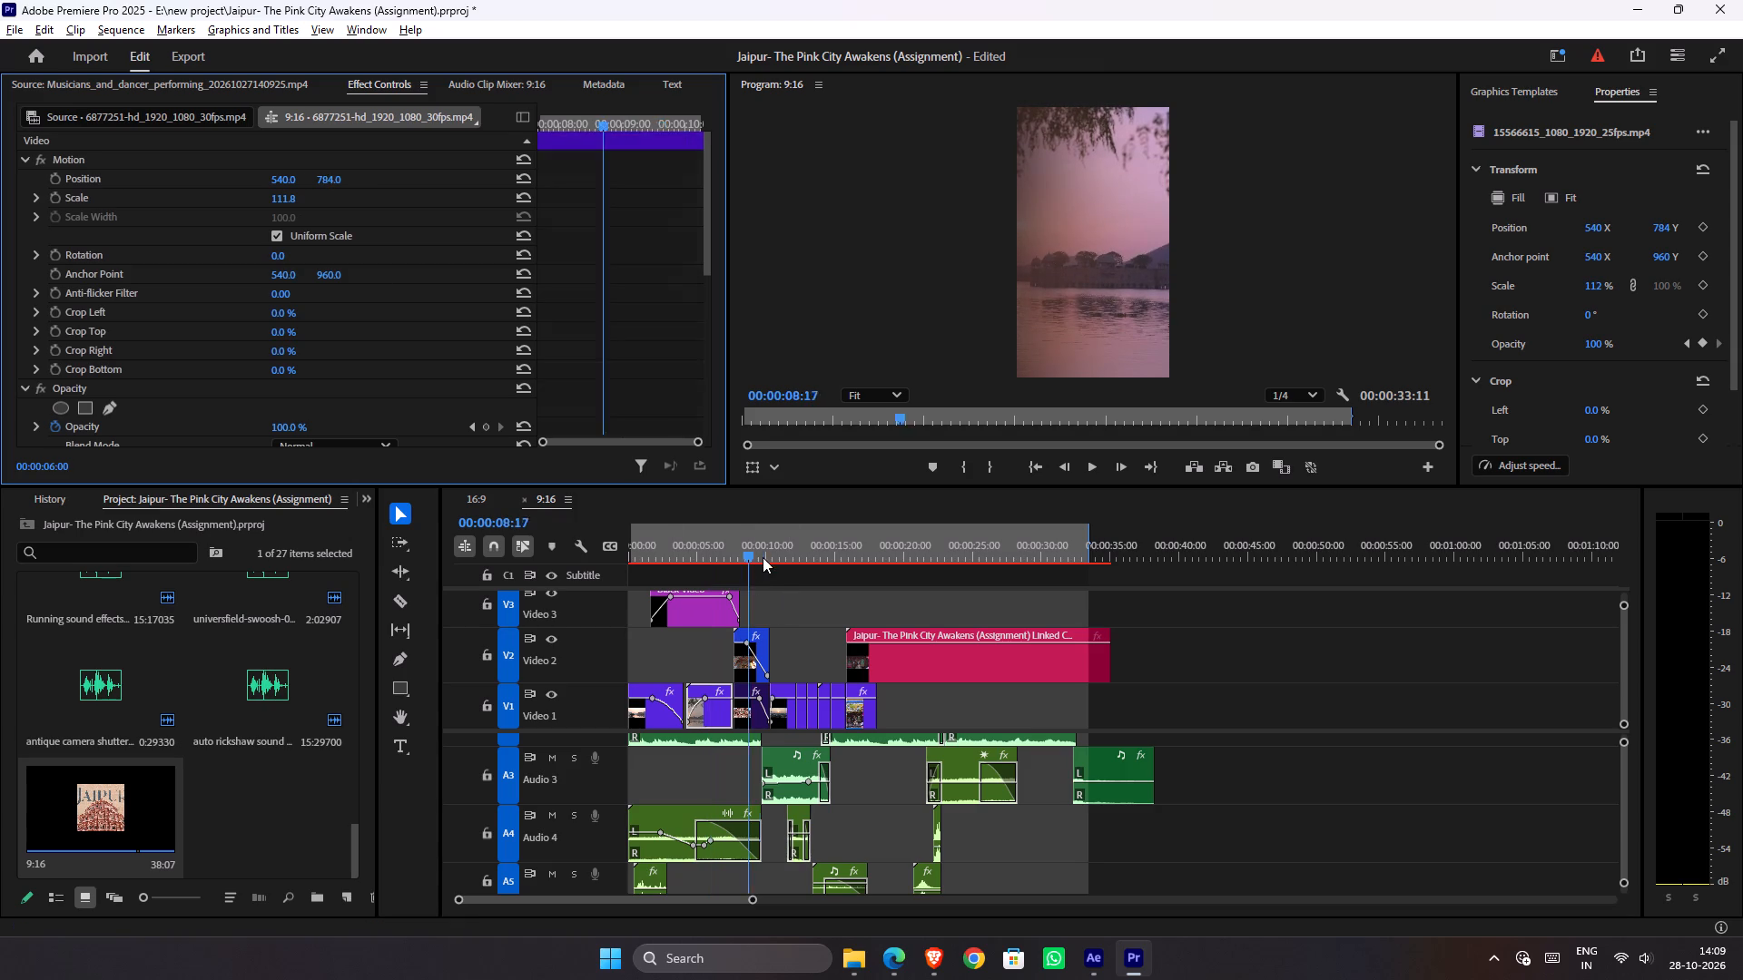
drag(763, 557, 763, 558)
click(746, 660)
click(749, 558)
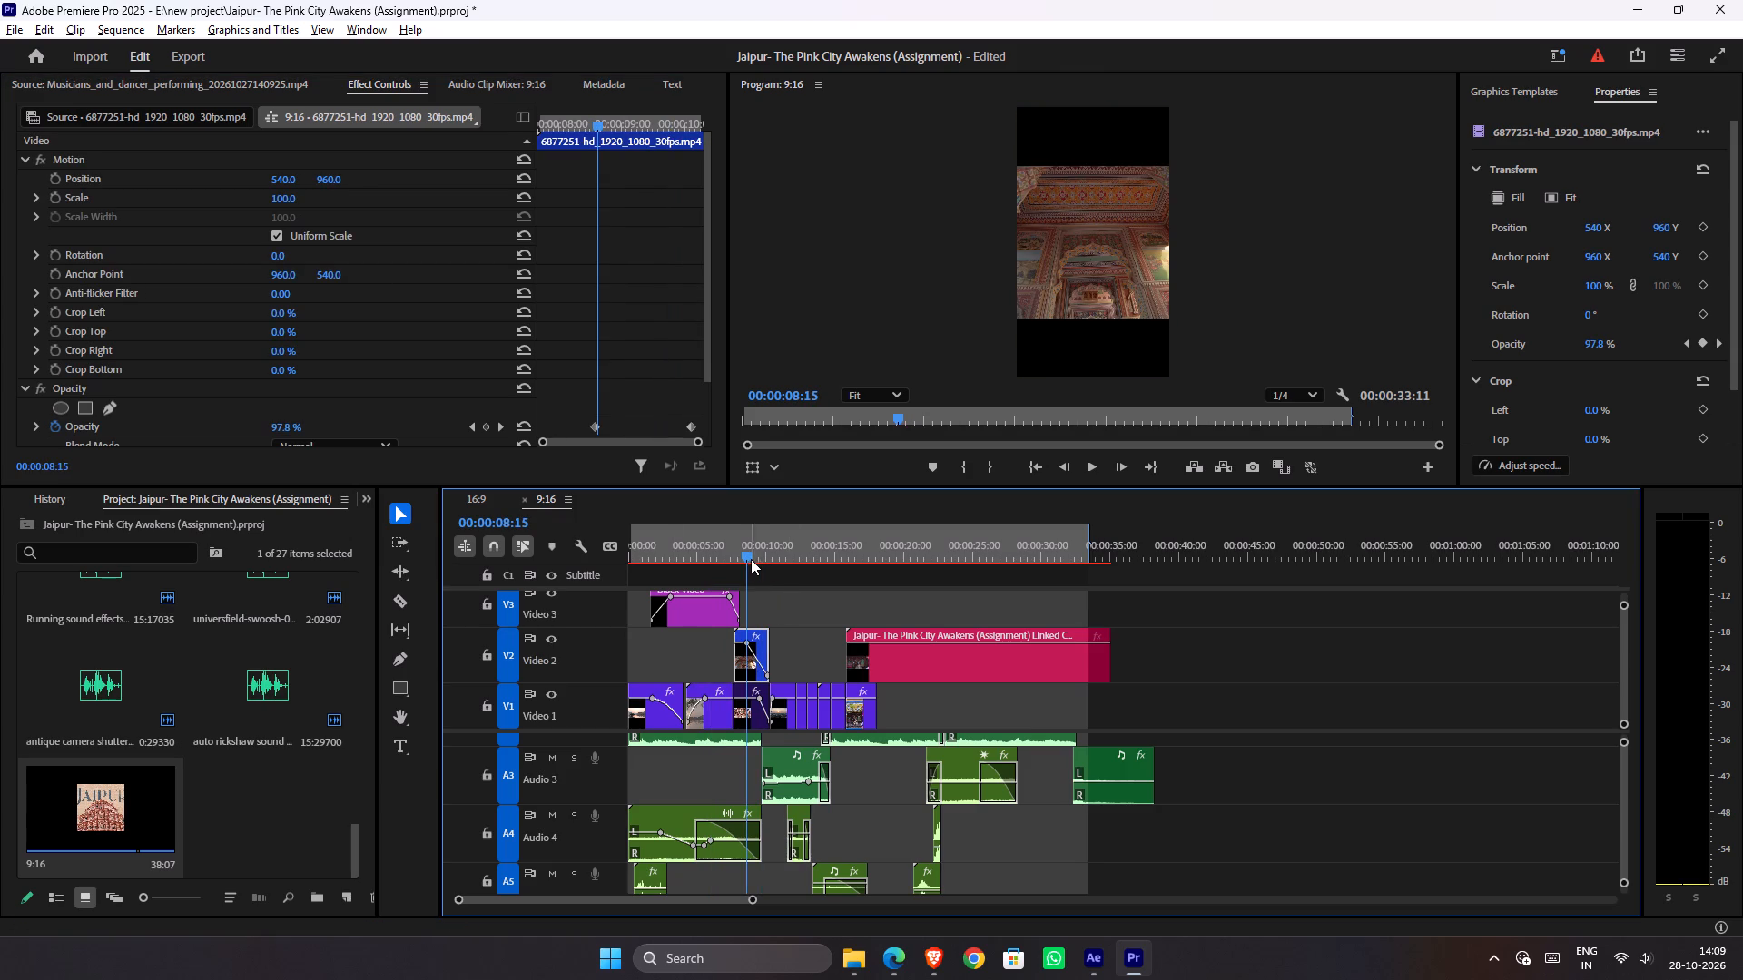
drag(281, 199, 325, 201)
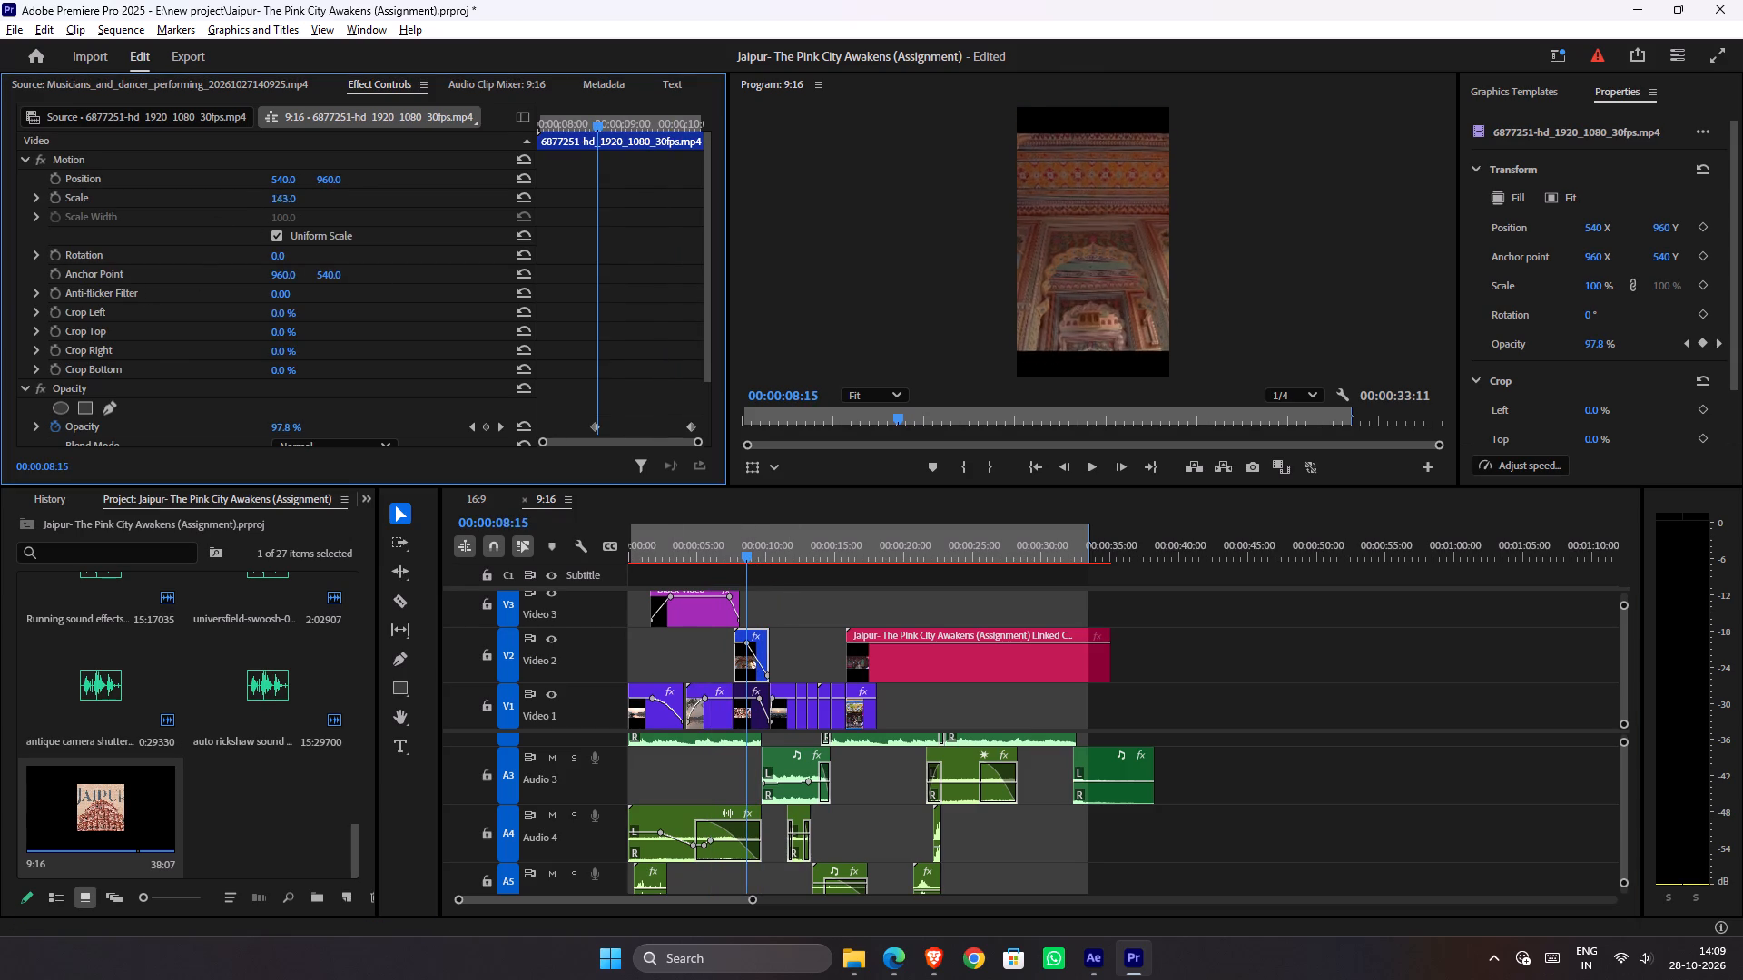
drag(325, 201, 359, 199)
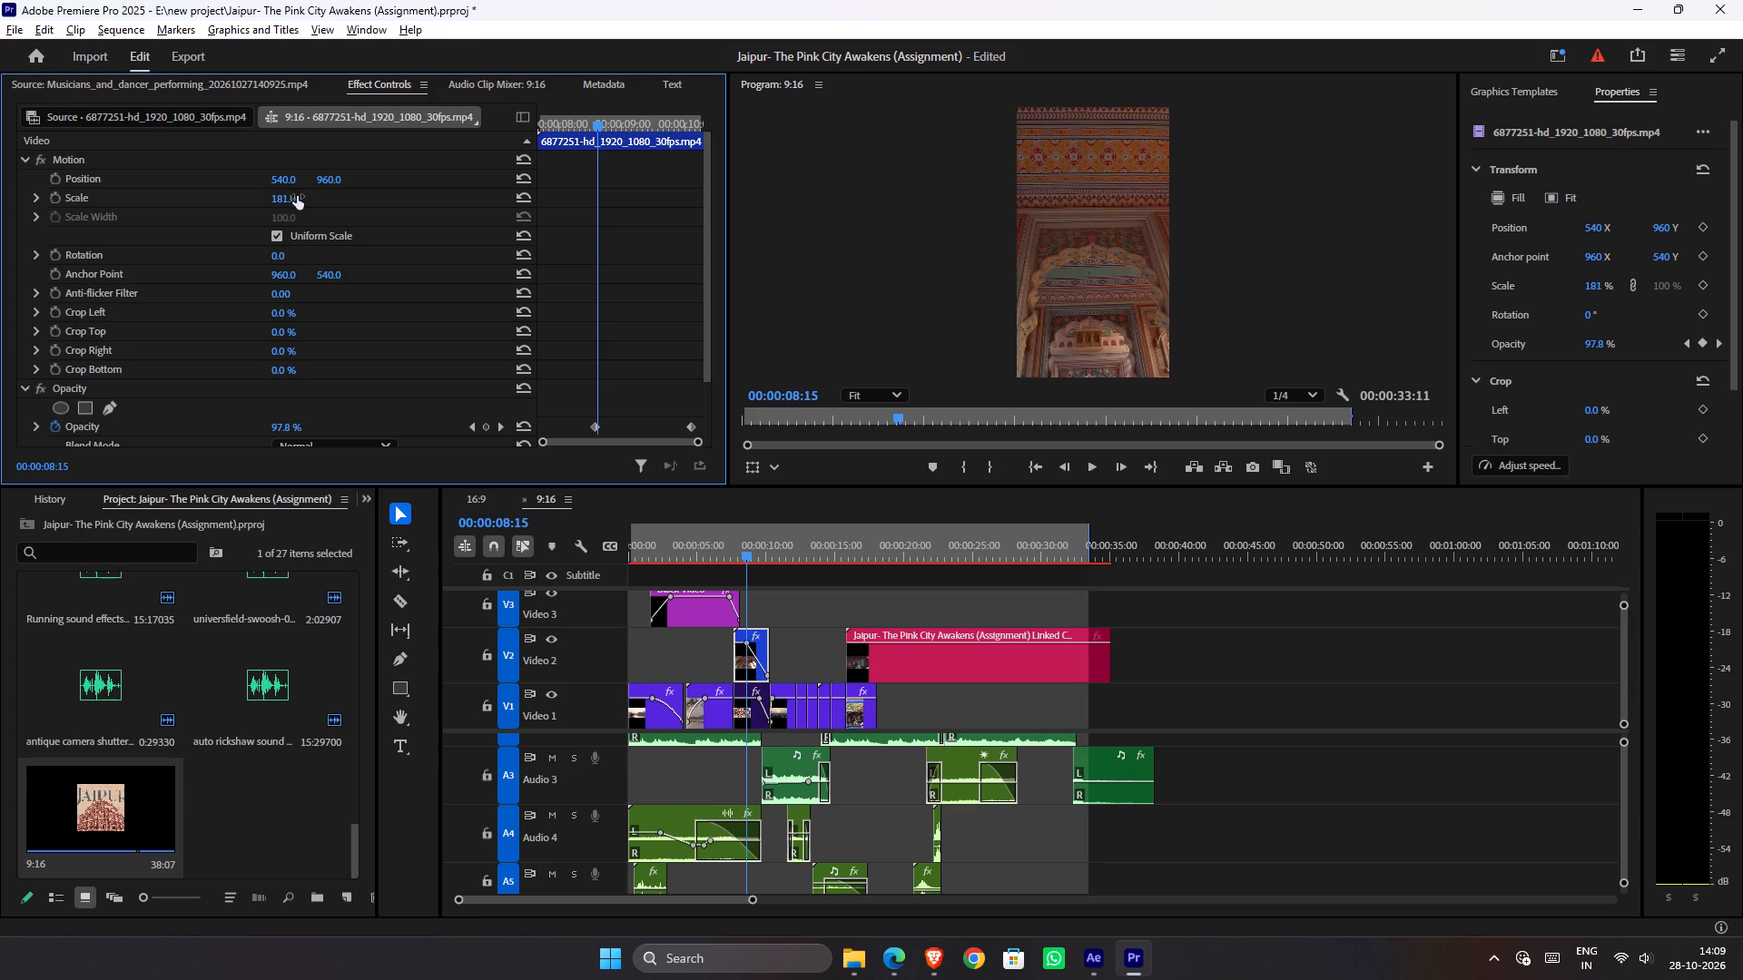
At 0:00:11:07, scale the V1 clip of the sunset over the city to 142.
drag(773, 543, 785, 554)
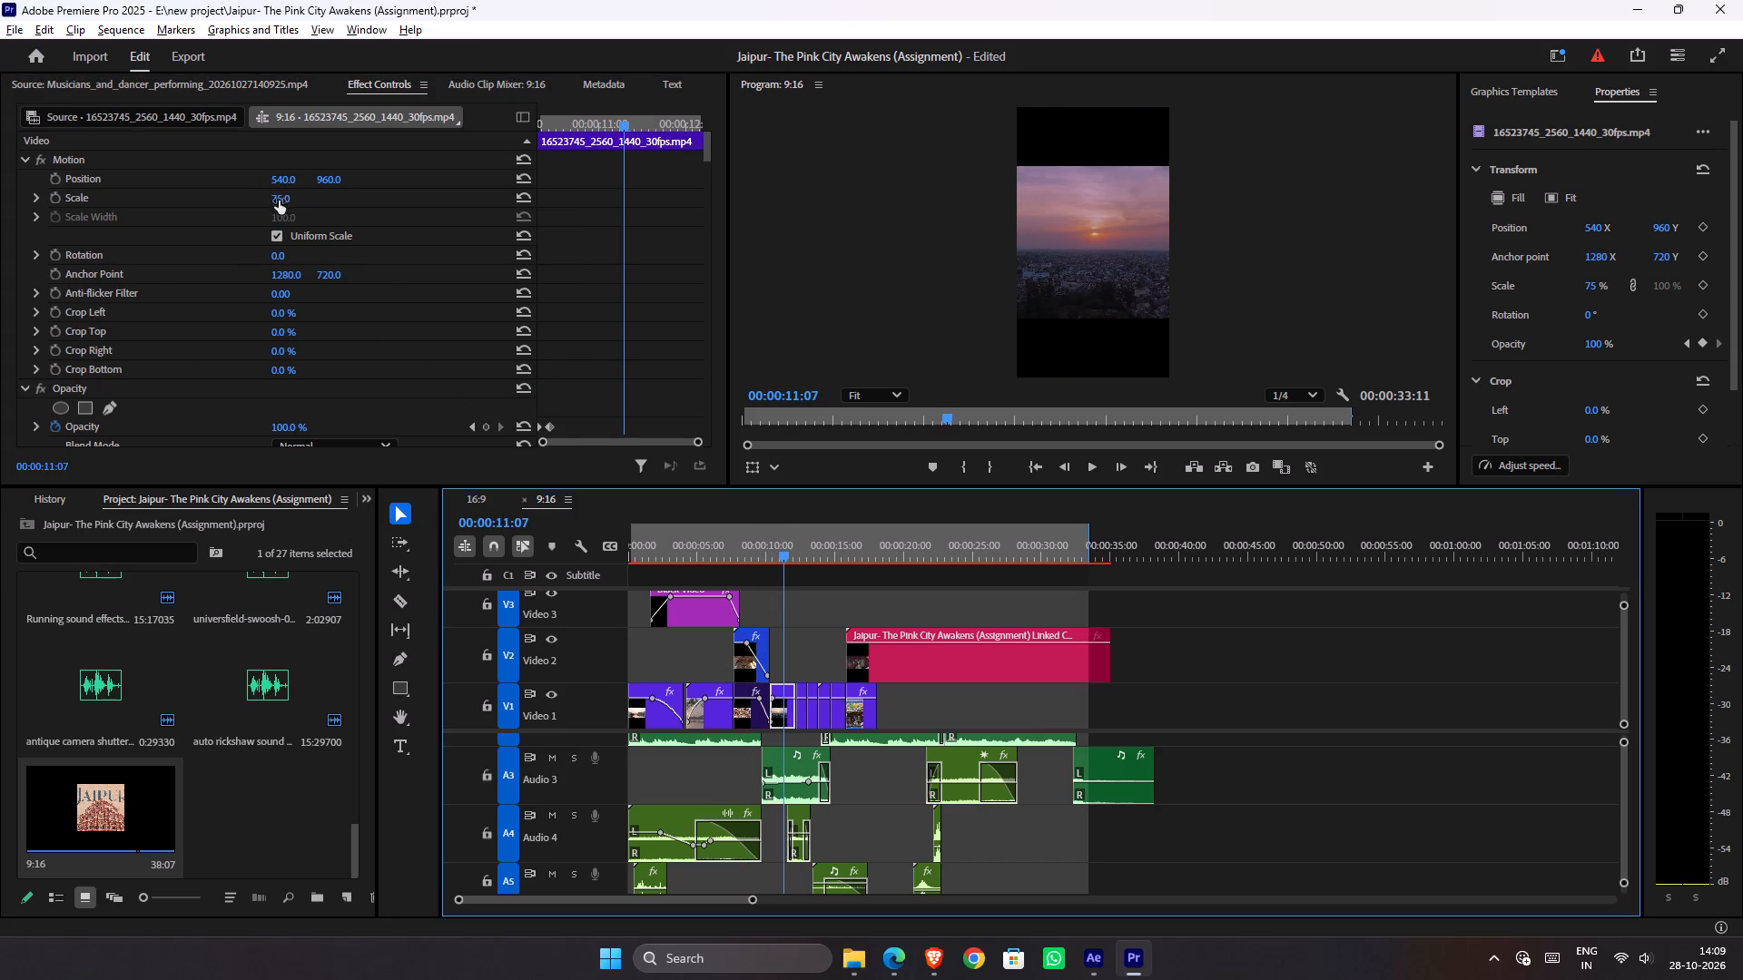
drag(281, 200, 350, 214)
At 0:00:12:14, scale the rotated V1 street clip with the hanging elephant textile to 268.
drag(793, 548, 800, 554)
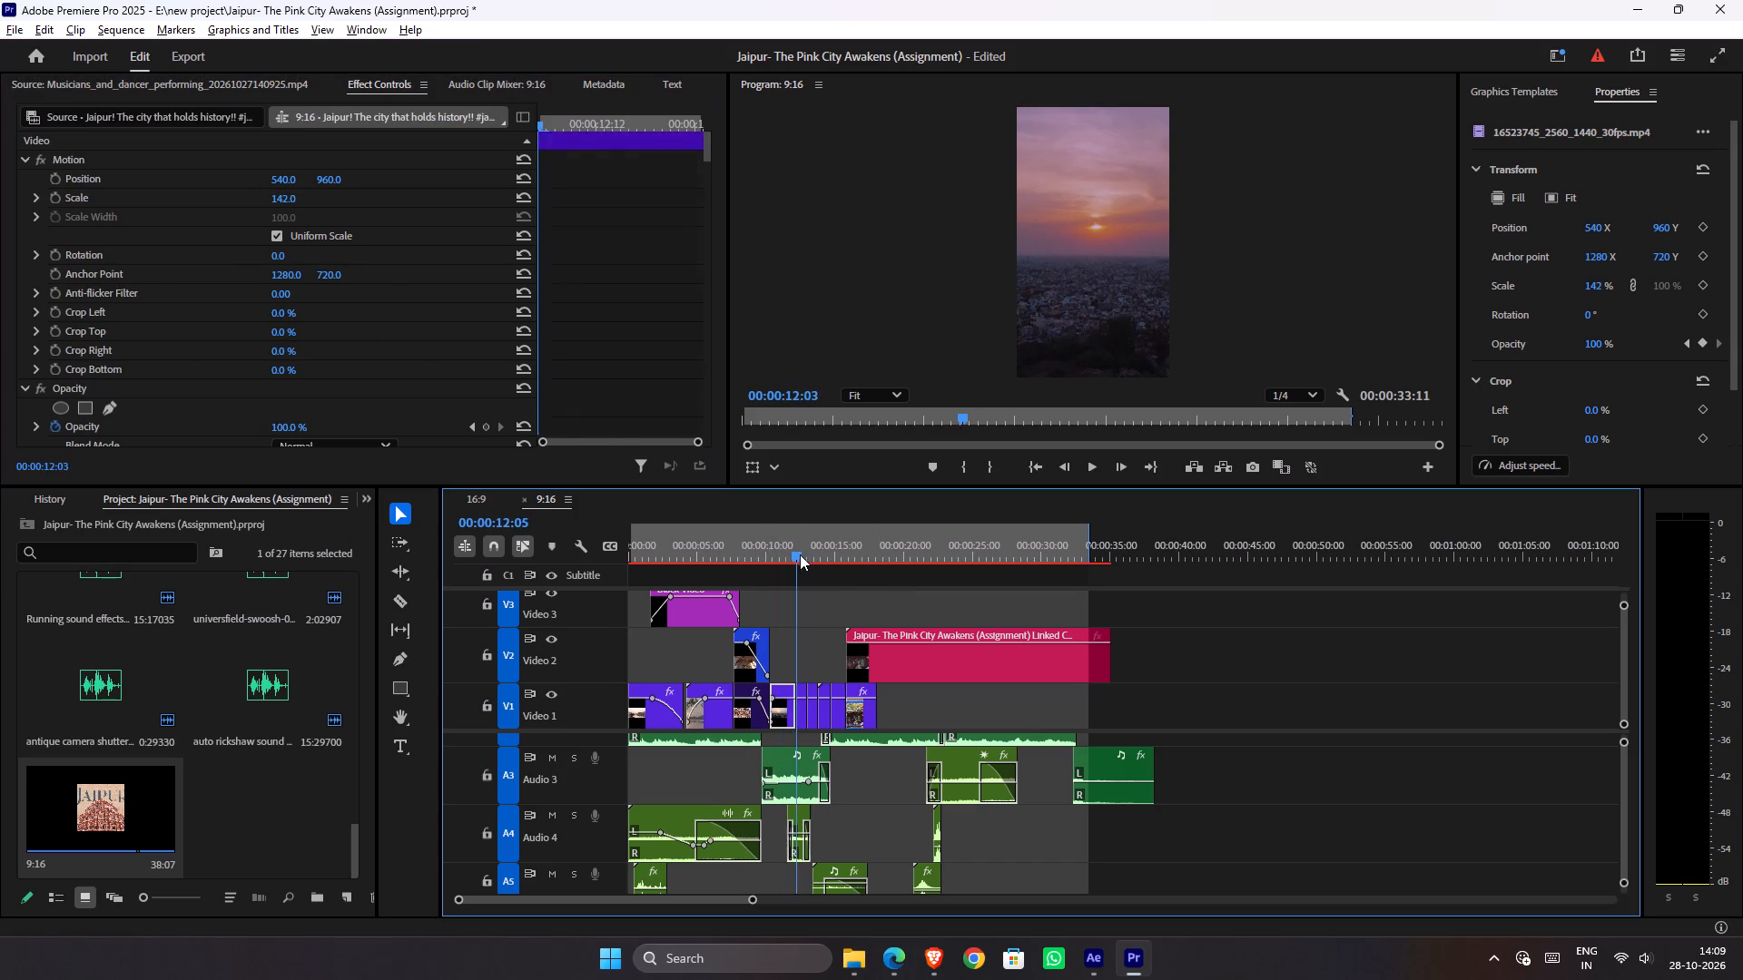
drag(800, 554, 804, 563)
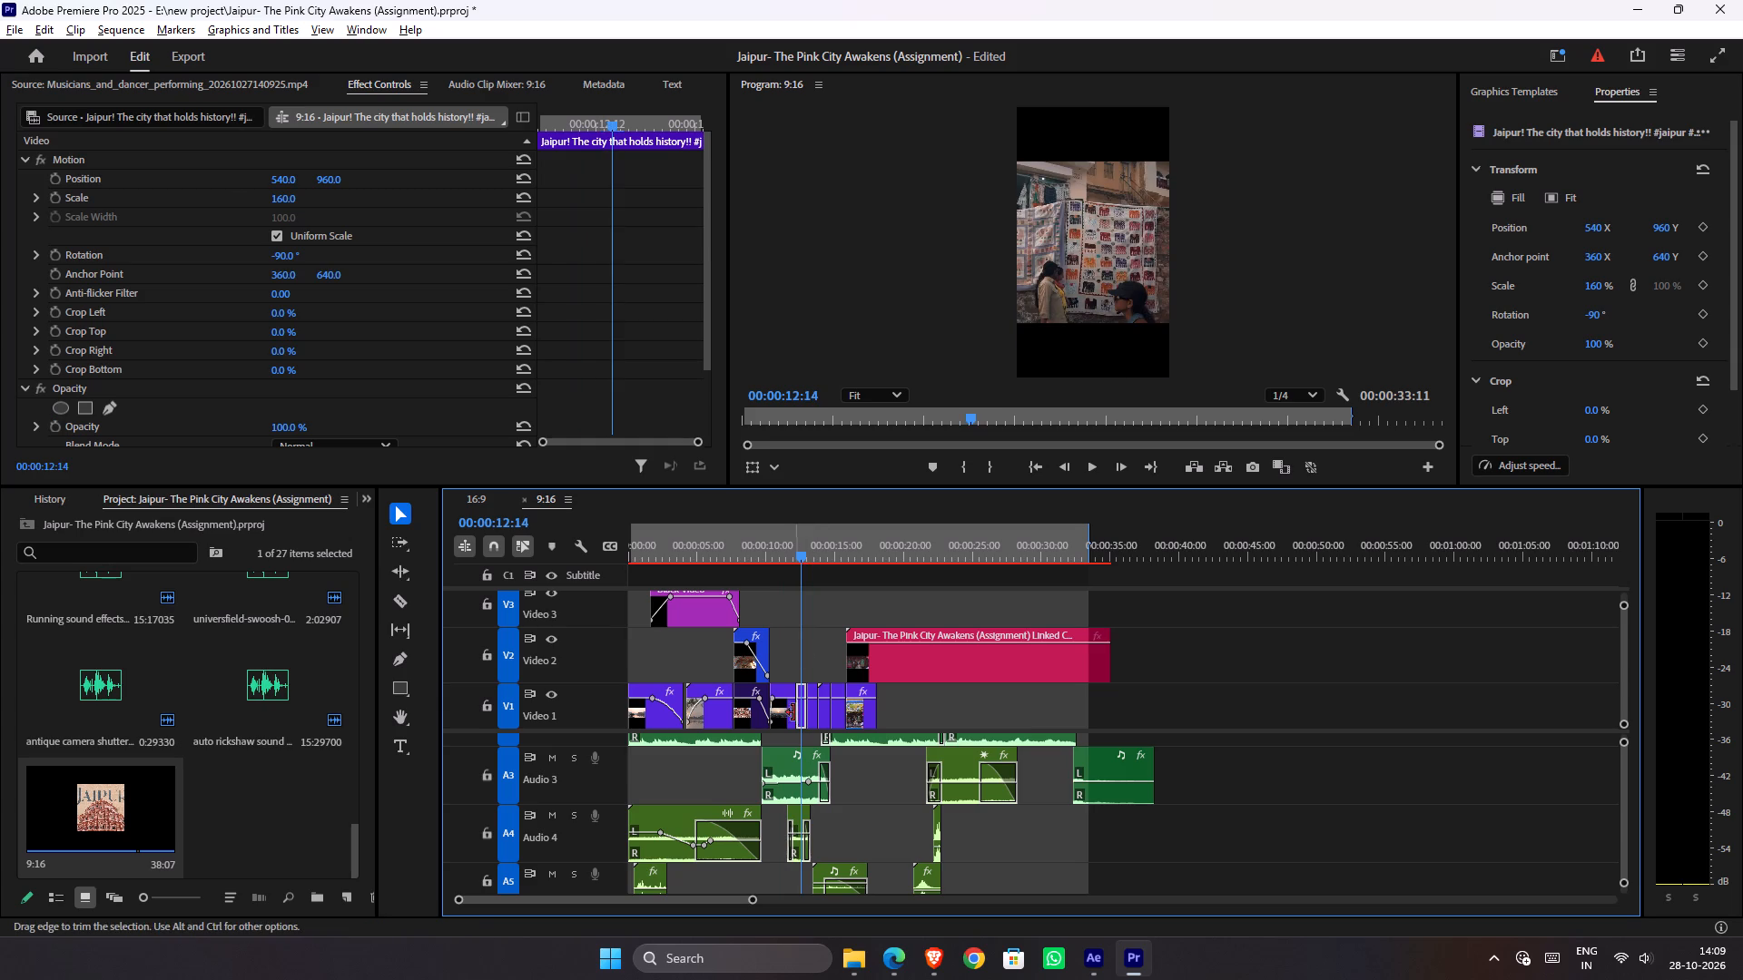
drag(278, 200, 348, 181)
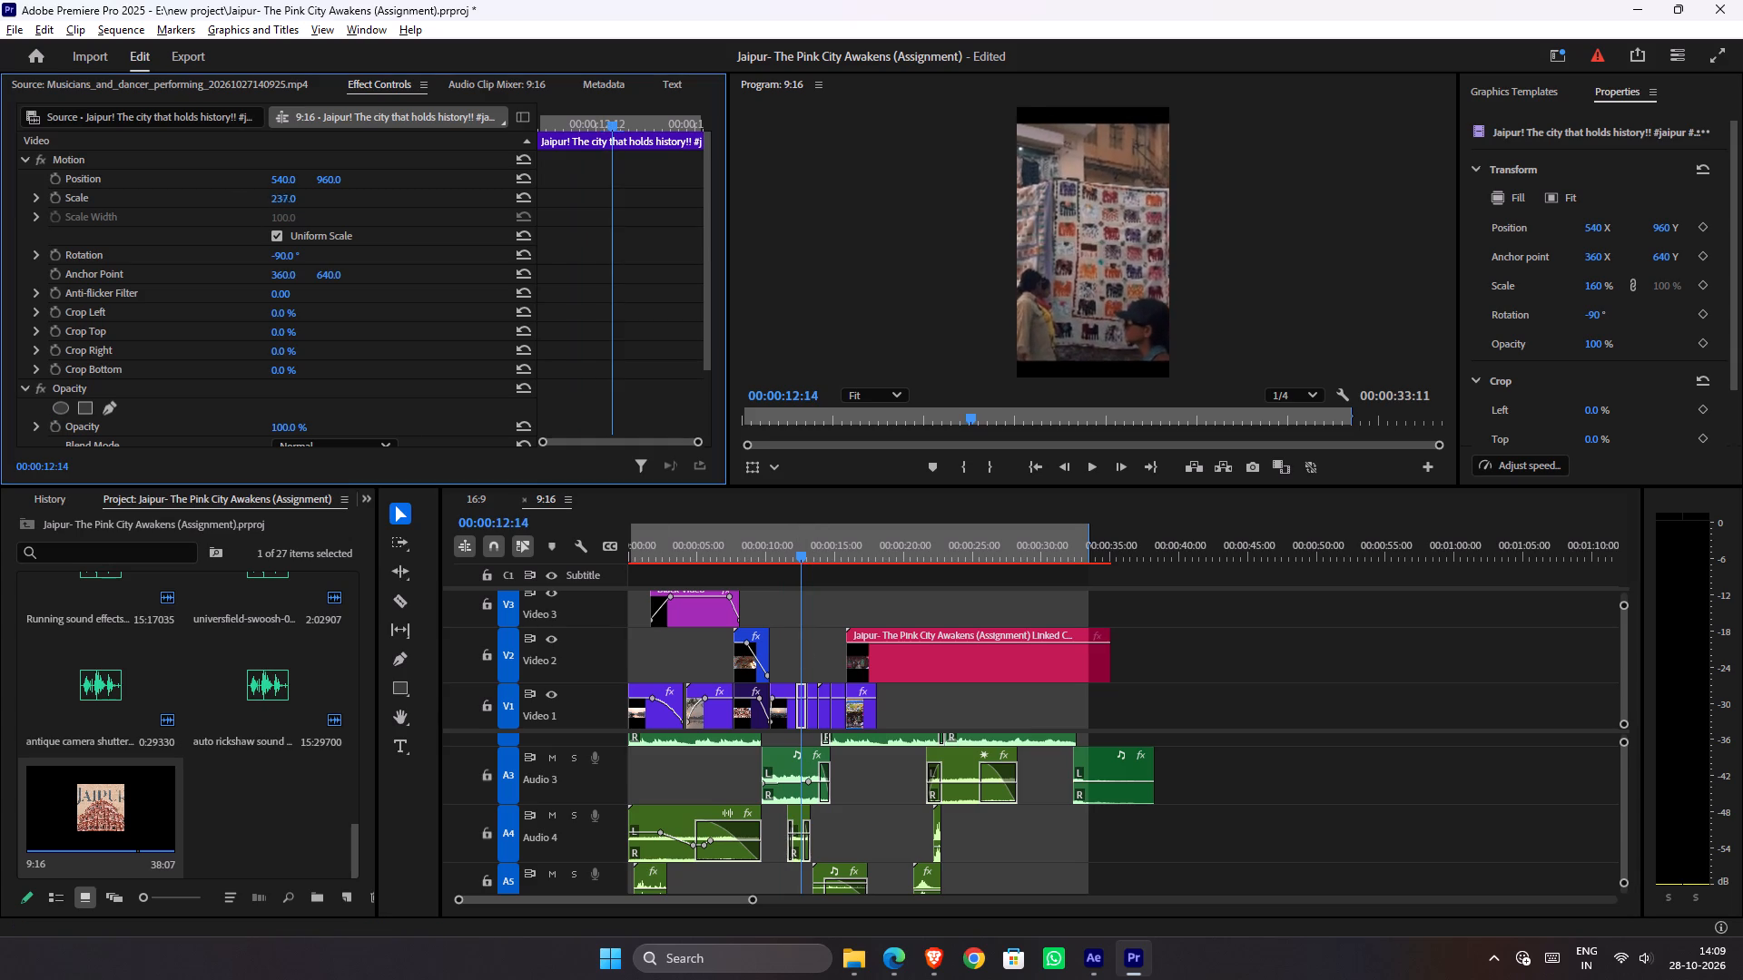
drag(348, 181, 376, 176)
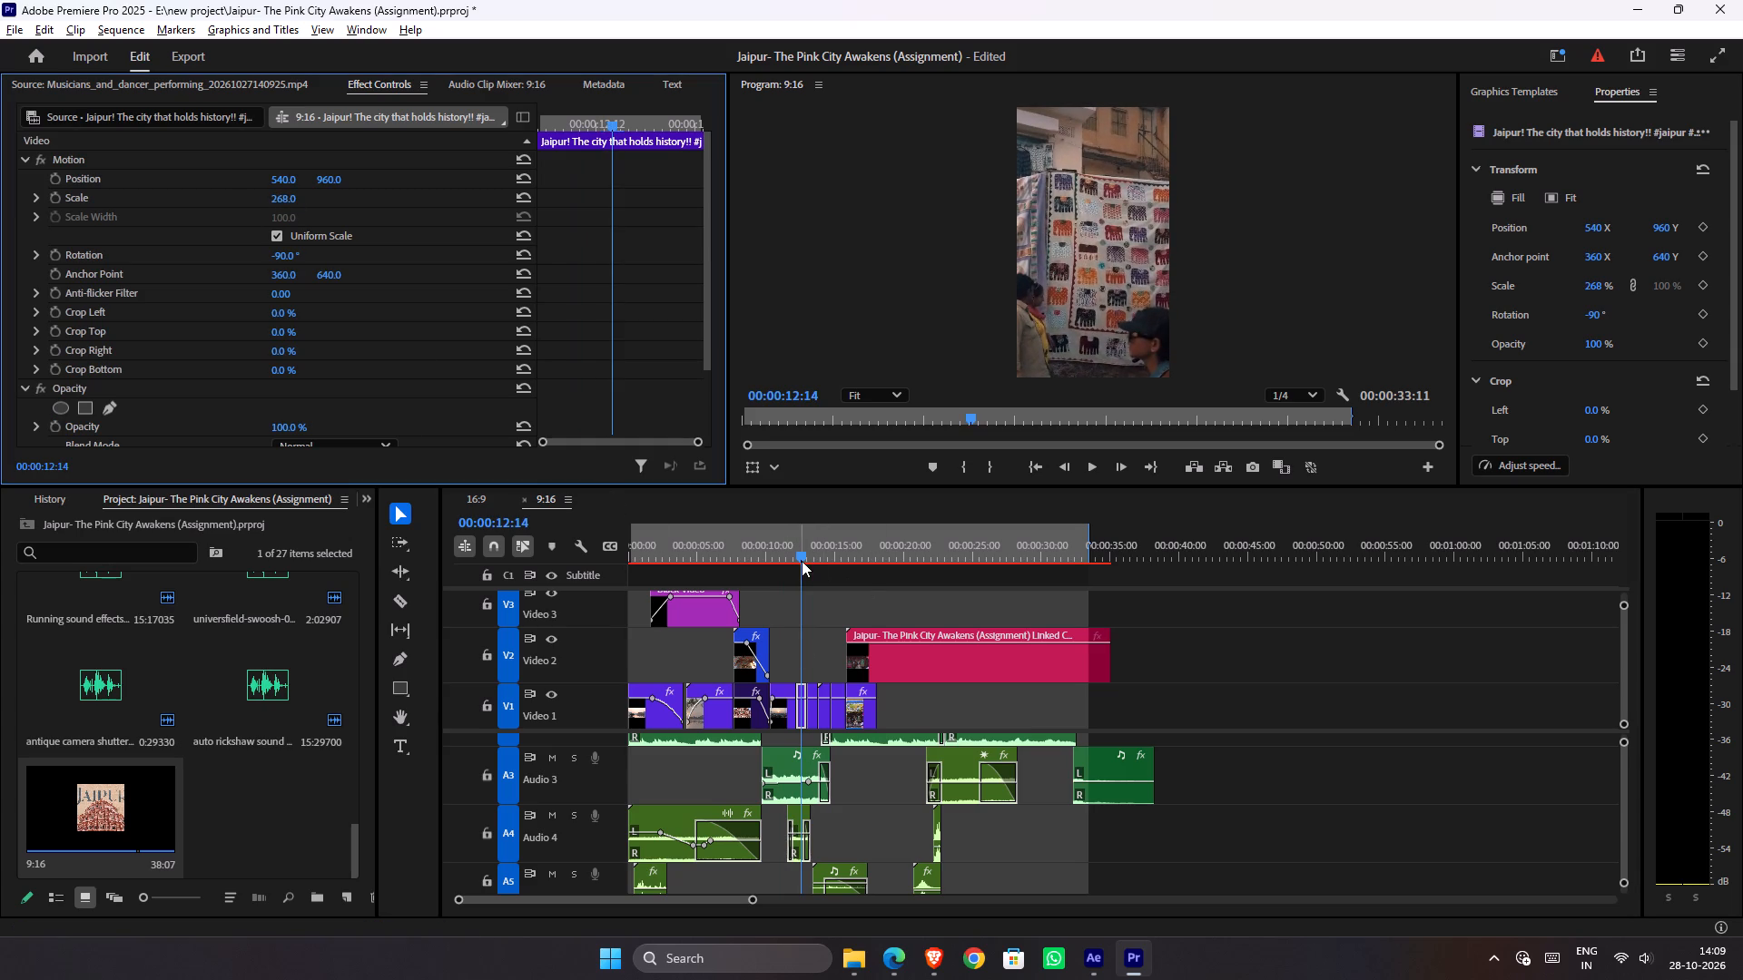
At 0:00:13:12, scale the woman grinding red chilies clip on V1 to 182 and set its position to 240, 951.
drag(802, 561, 817, 574)
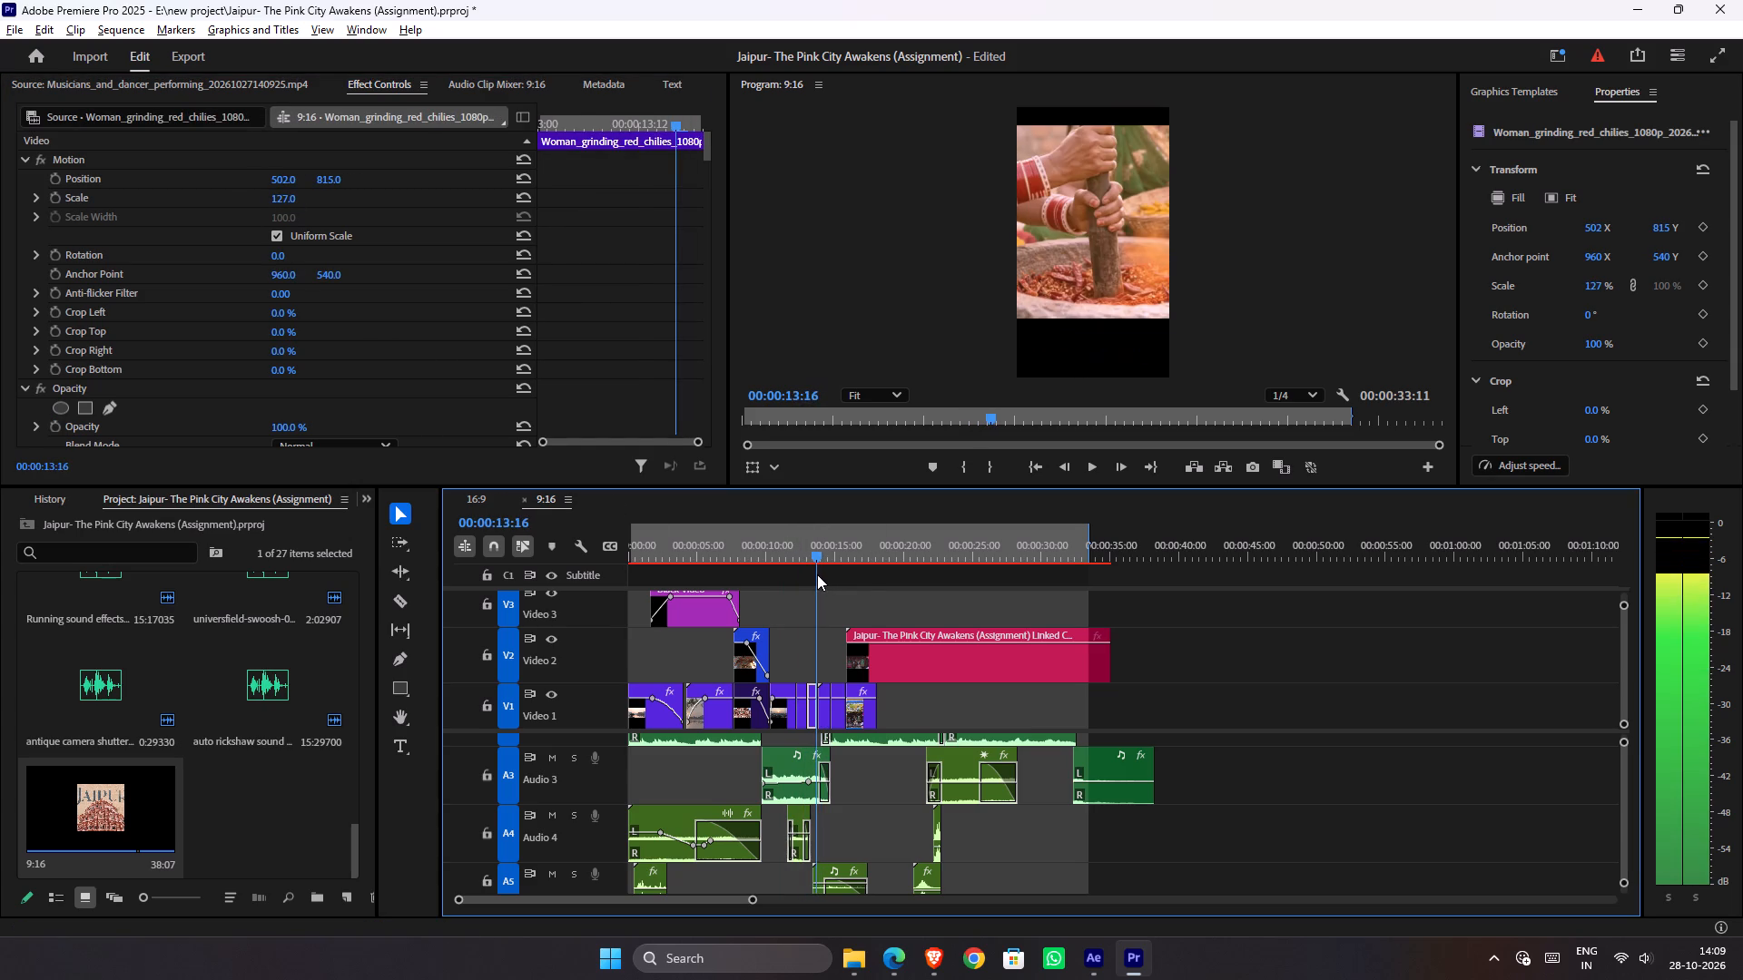
drag(817, 574, 815, 573)
drag(288, 201, 316, 203)
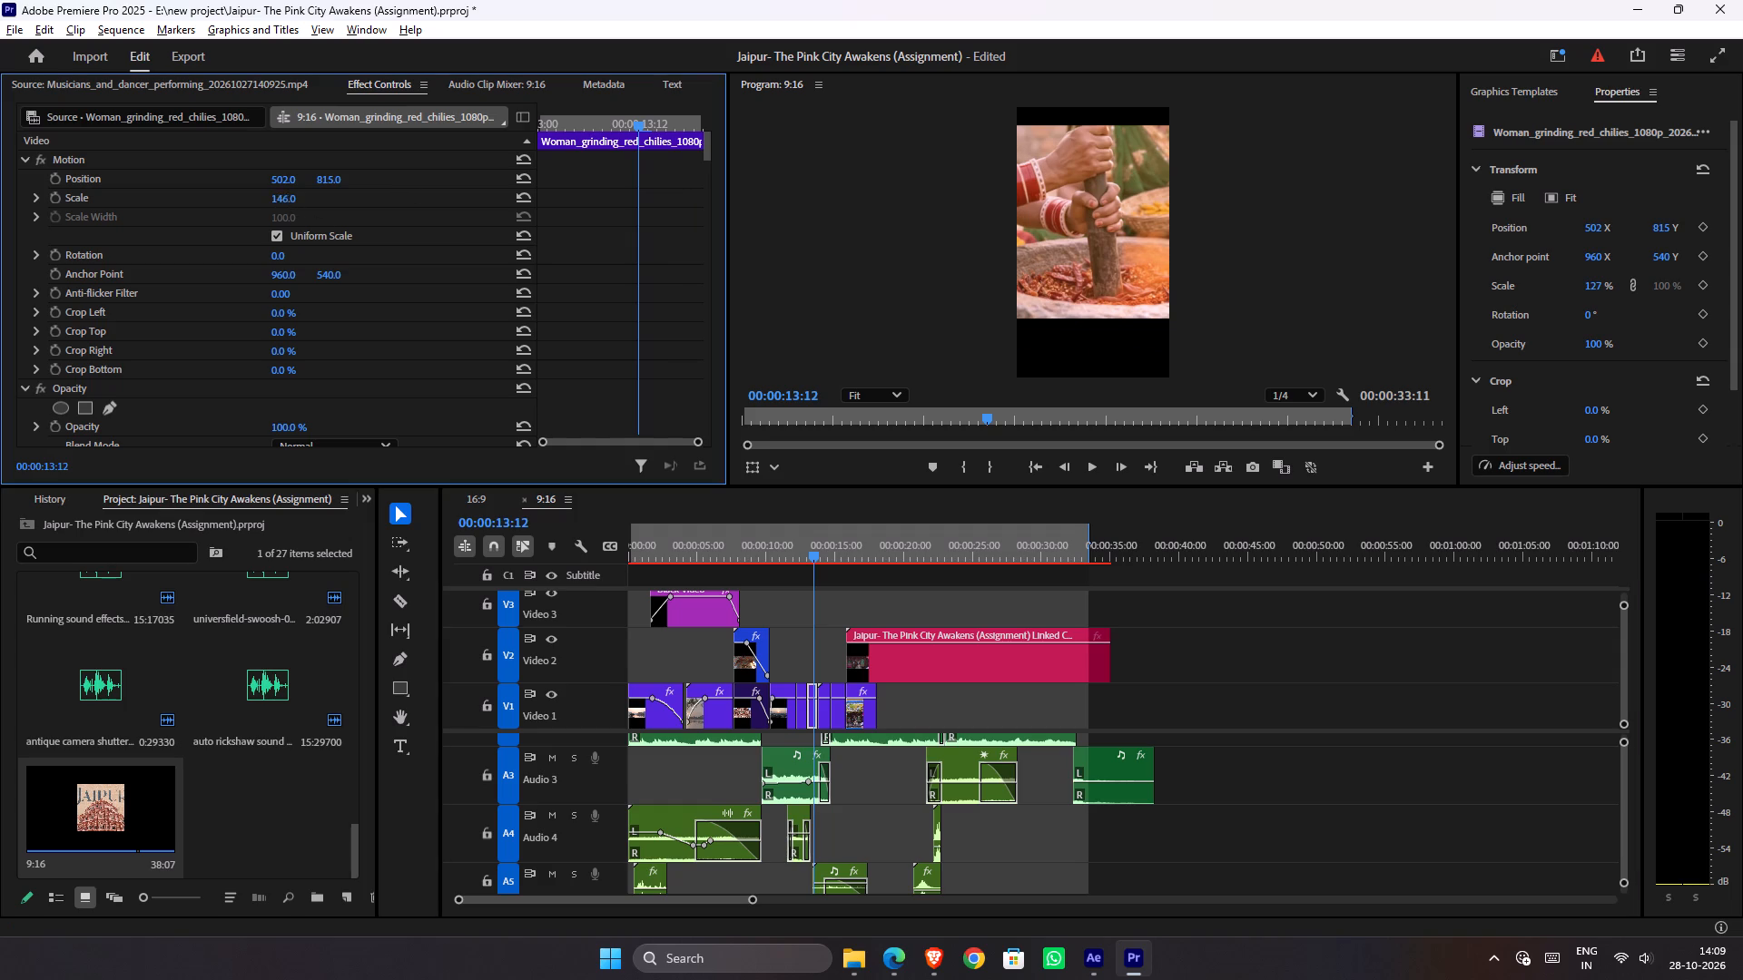
drag(316, 203, 356, 205)
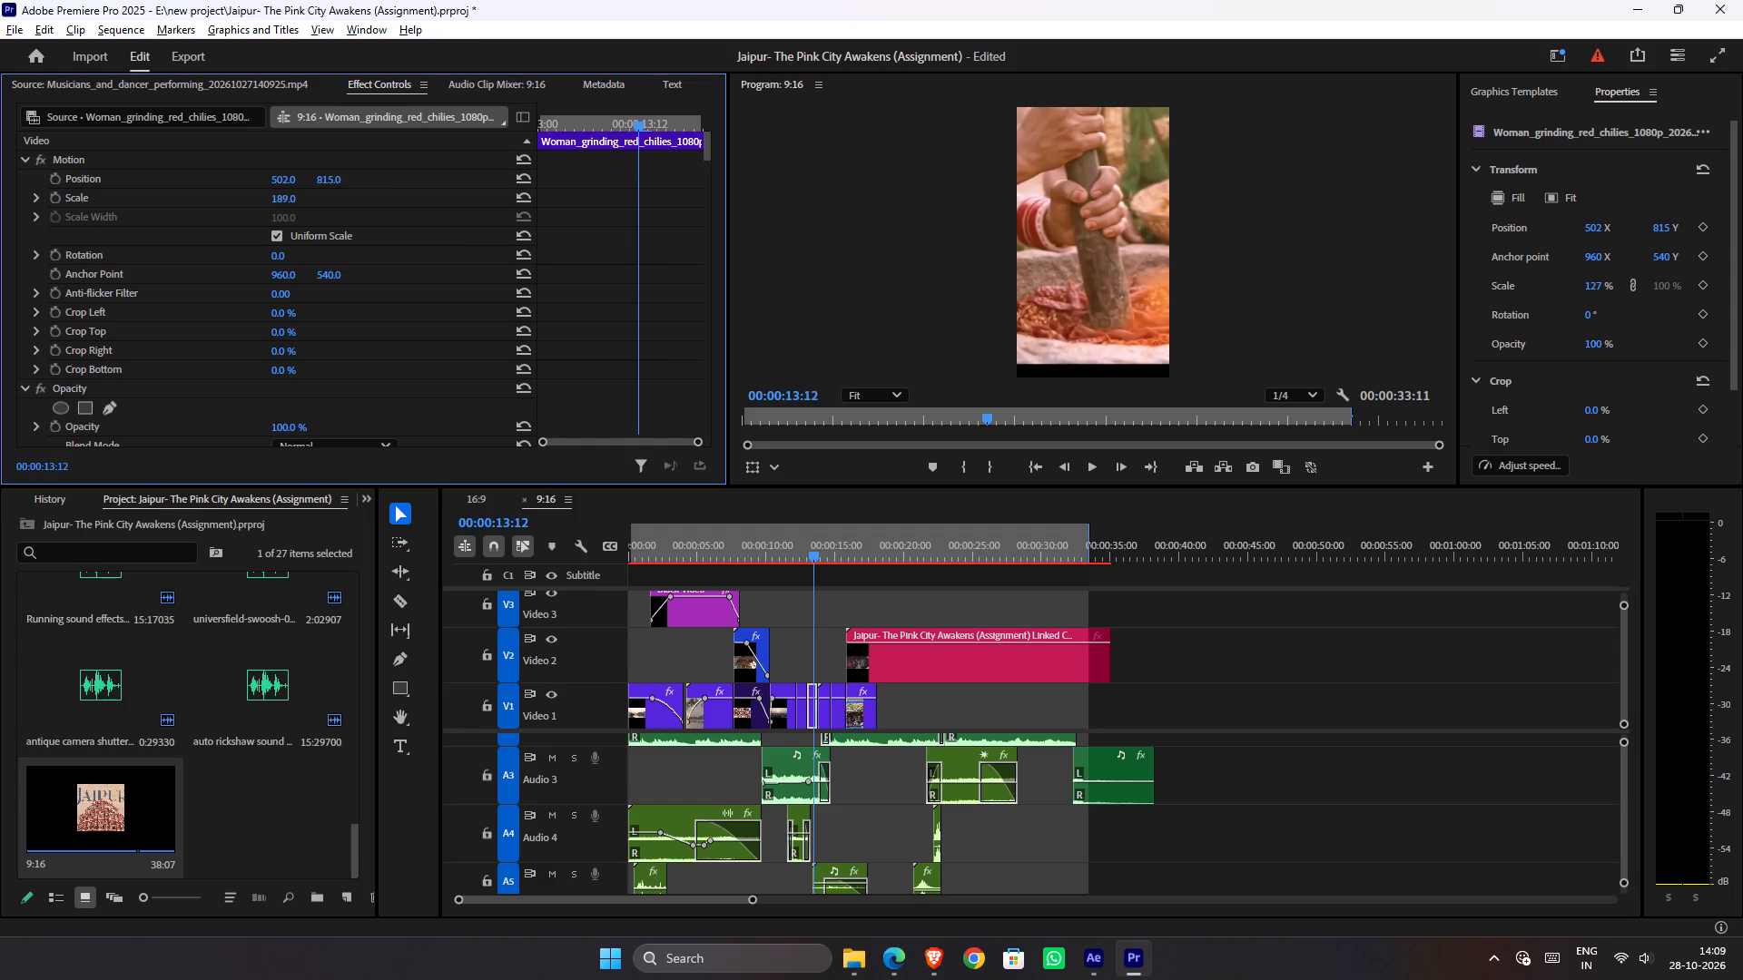
drag(356, 205, 343, 209)
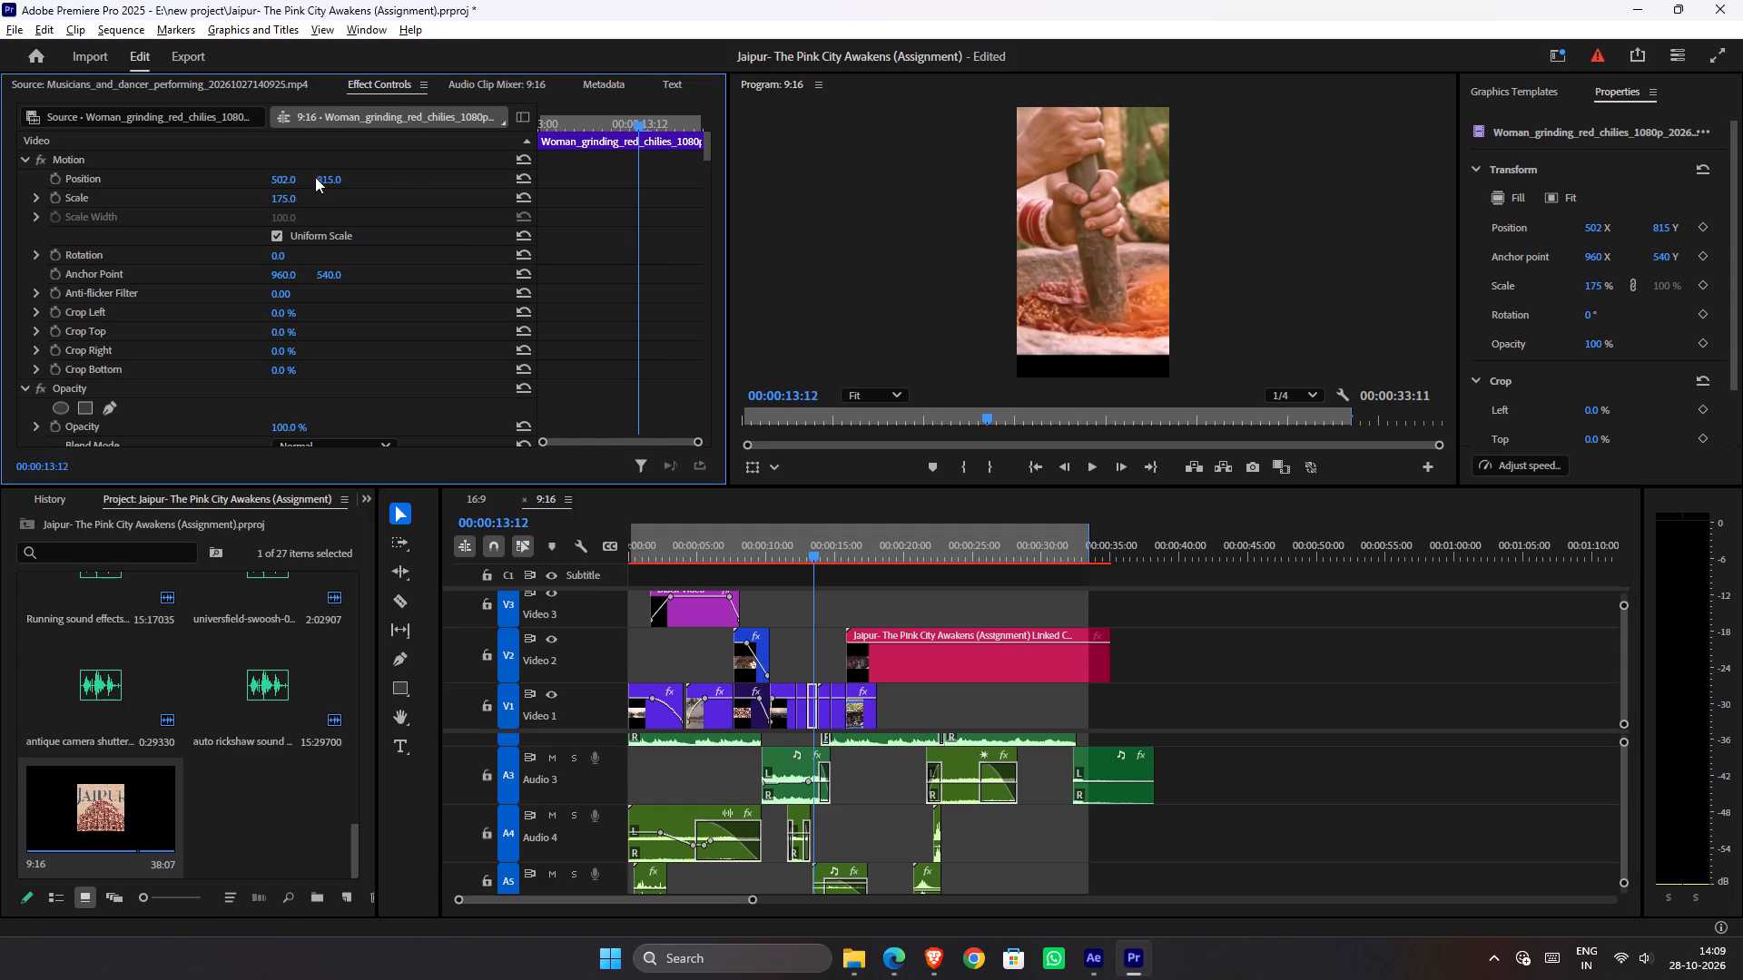
drag(331, 181, 462, 192)
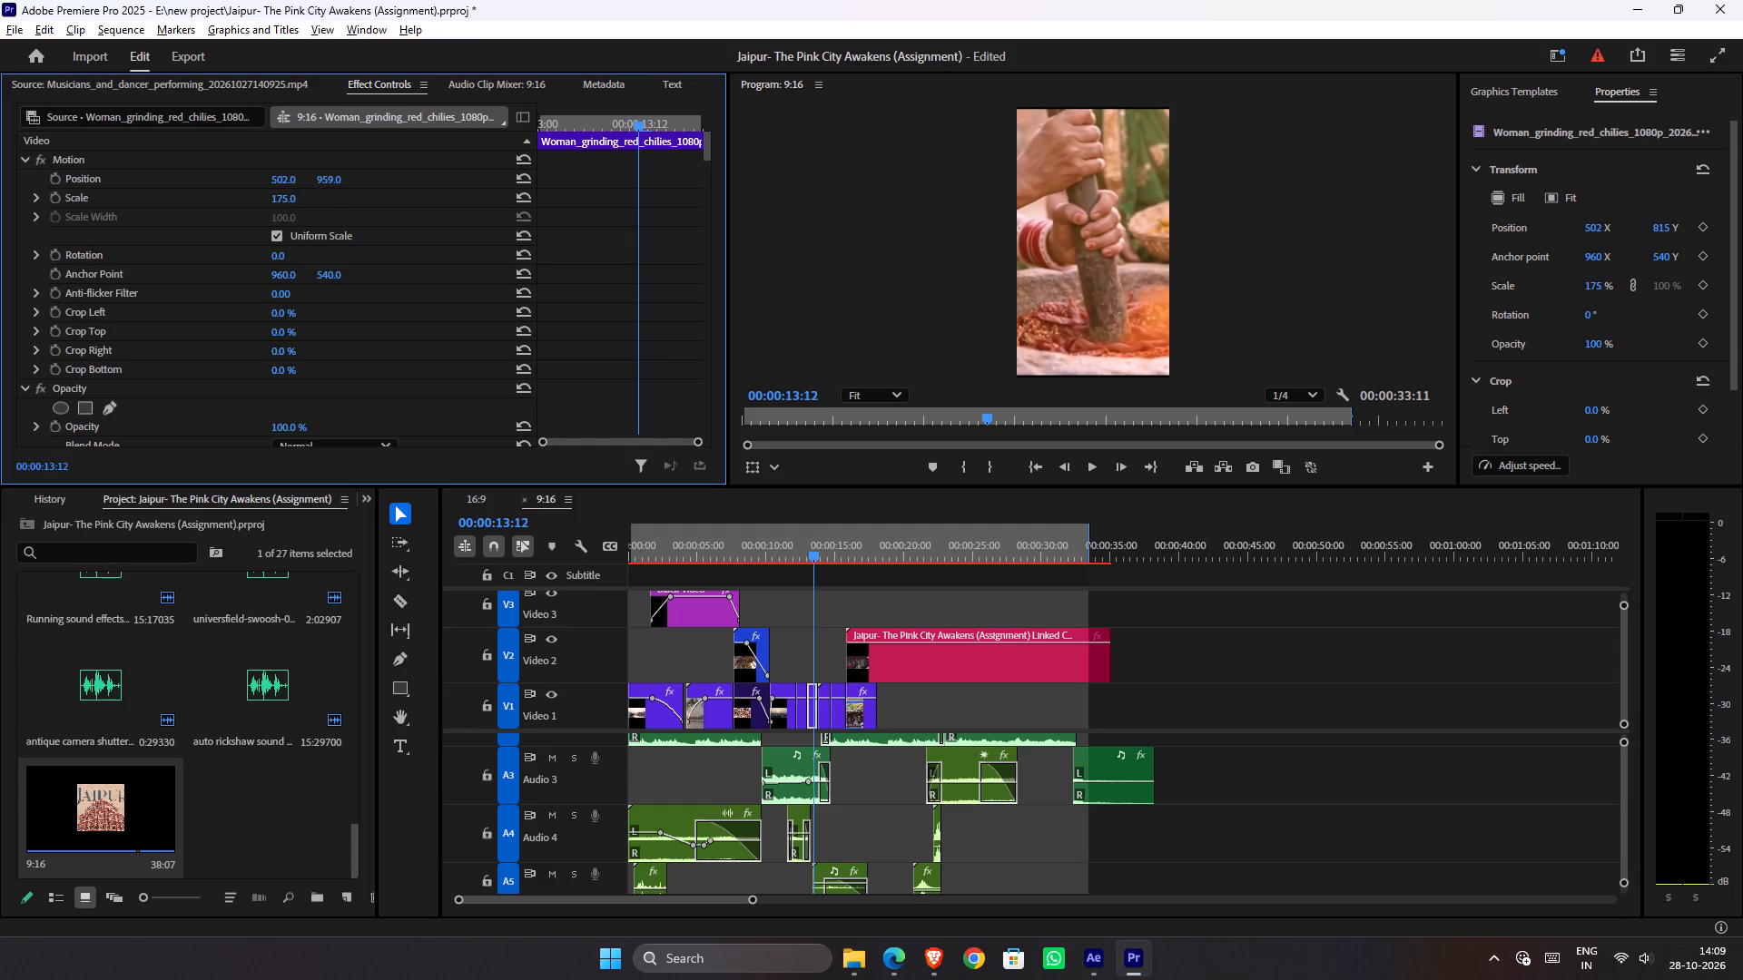
drag(462, 192, 456, 196)
drag(283, 201, 305, 201)
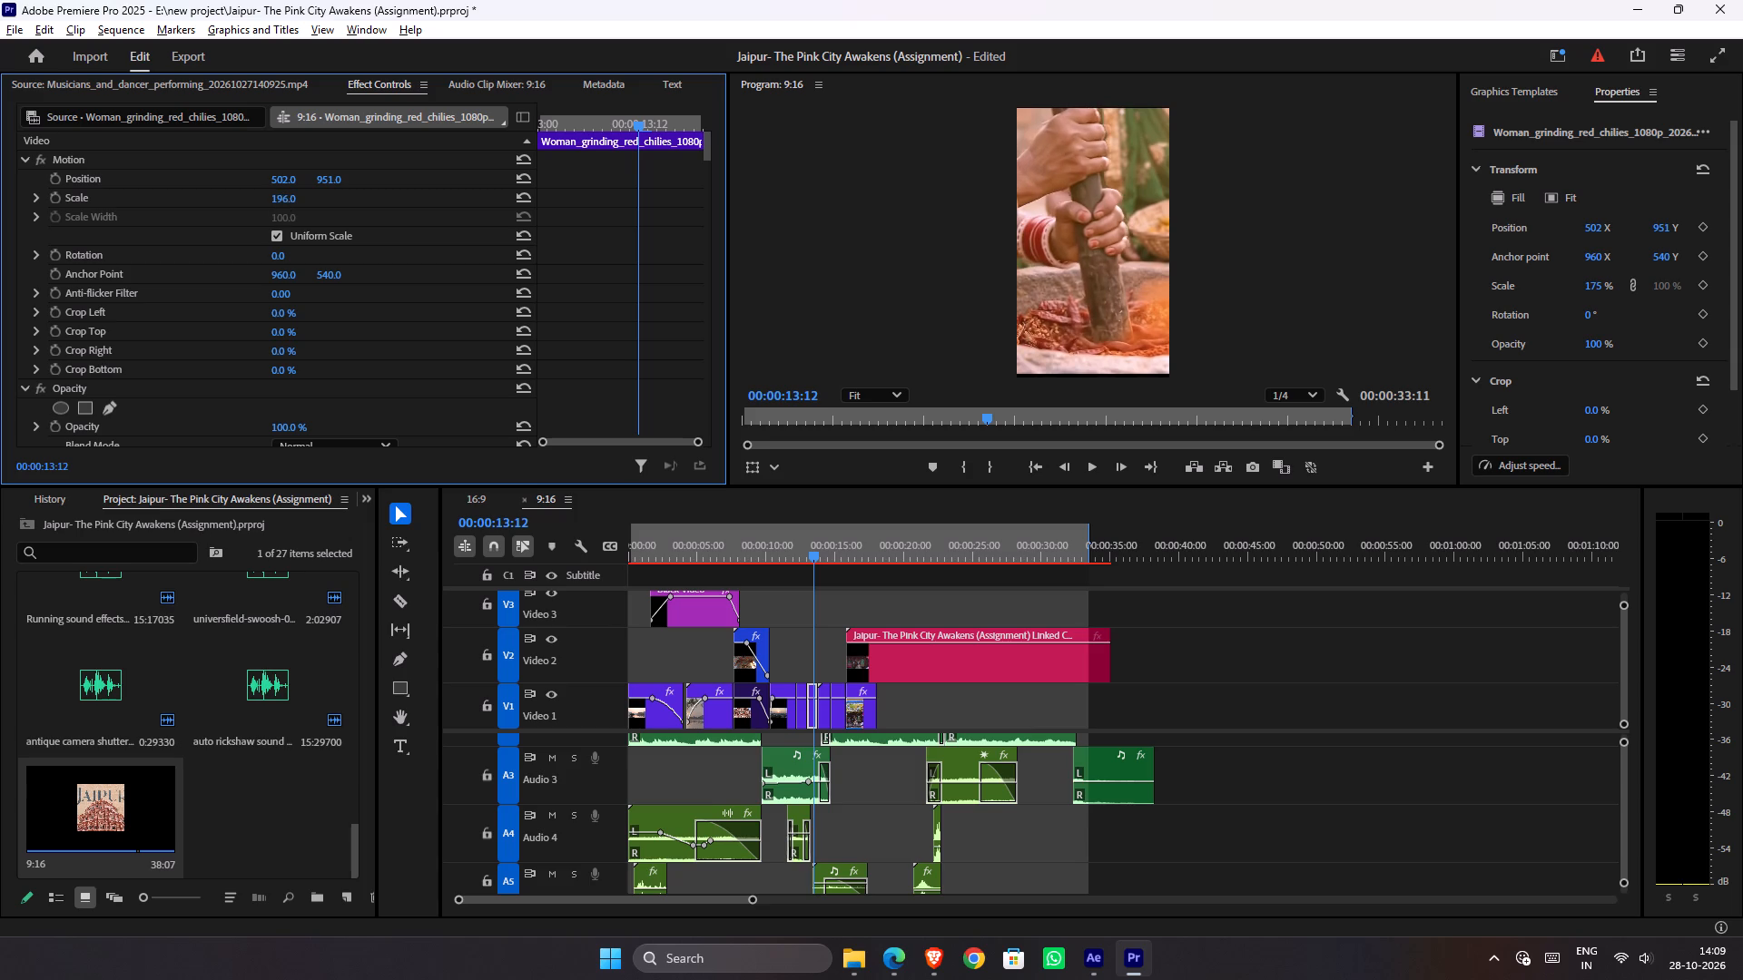
drag(305, 201, 290, 210)
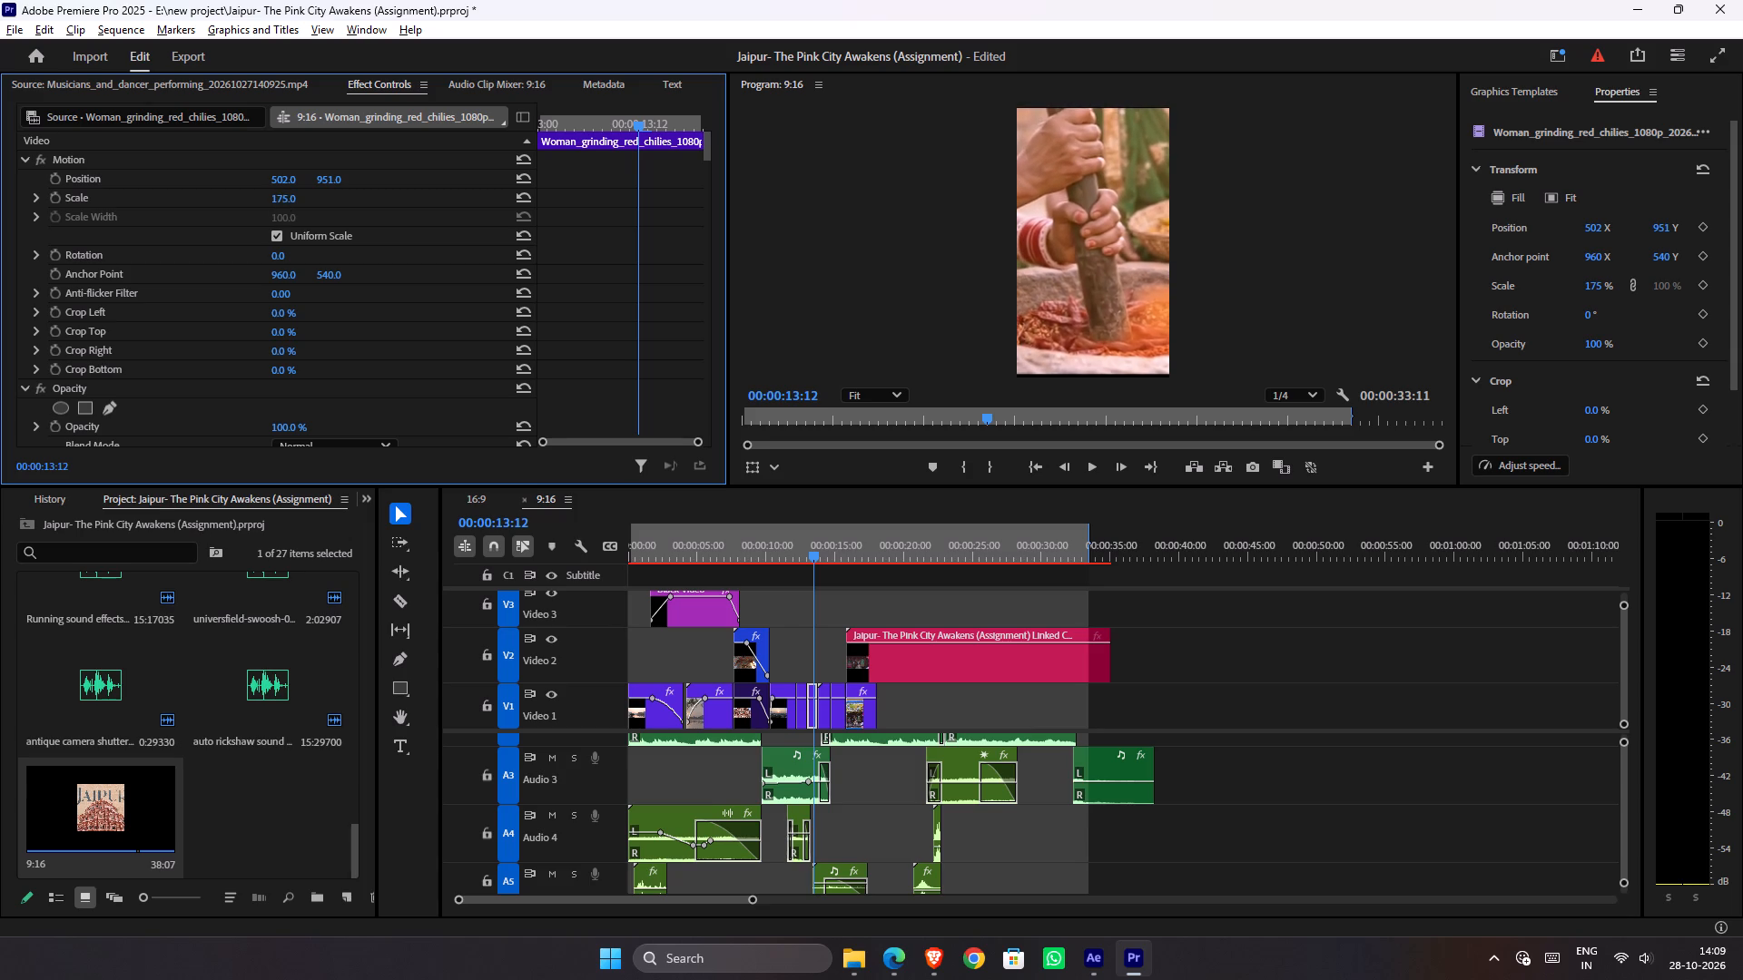
drag(290, 210, 297, 209)
drag(286, 181, 181, 201)
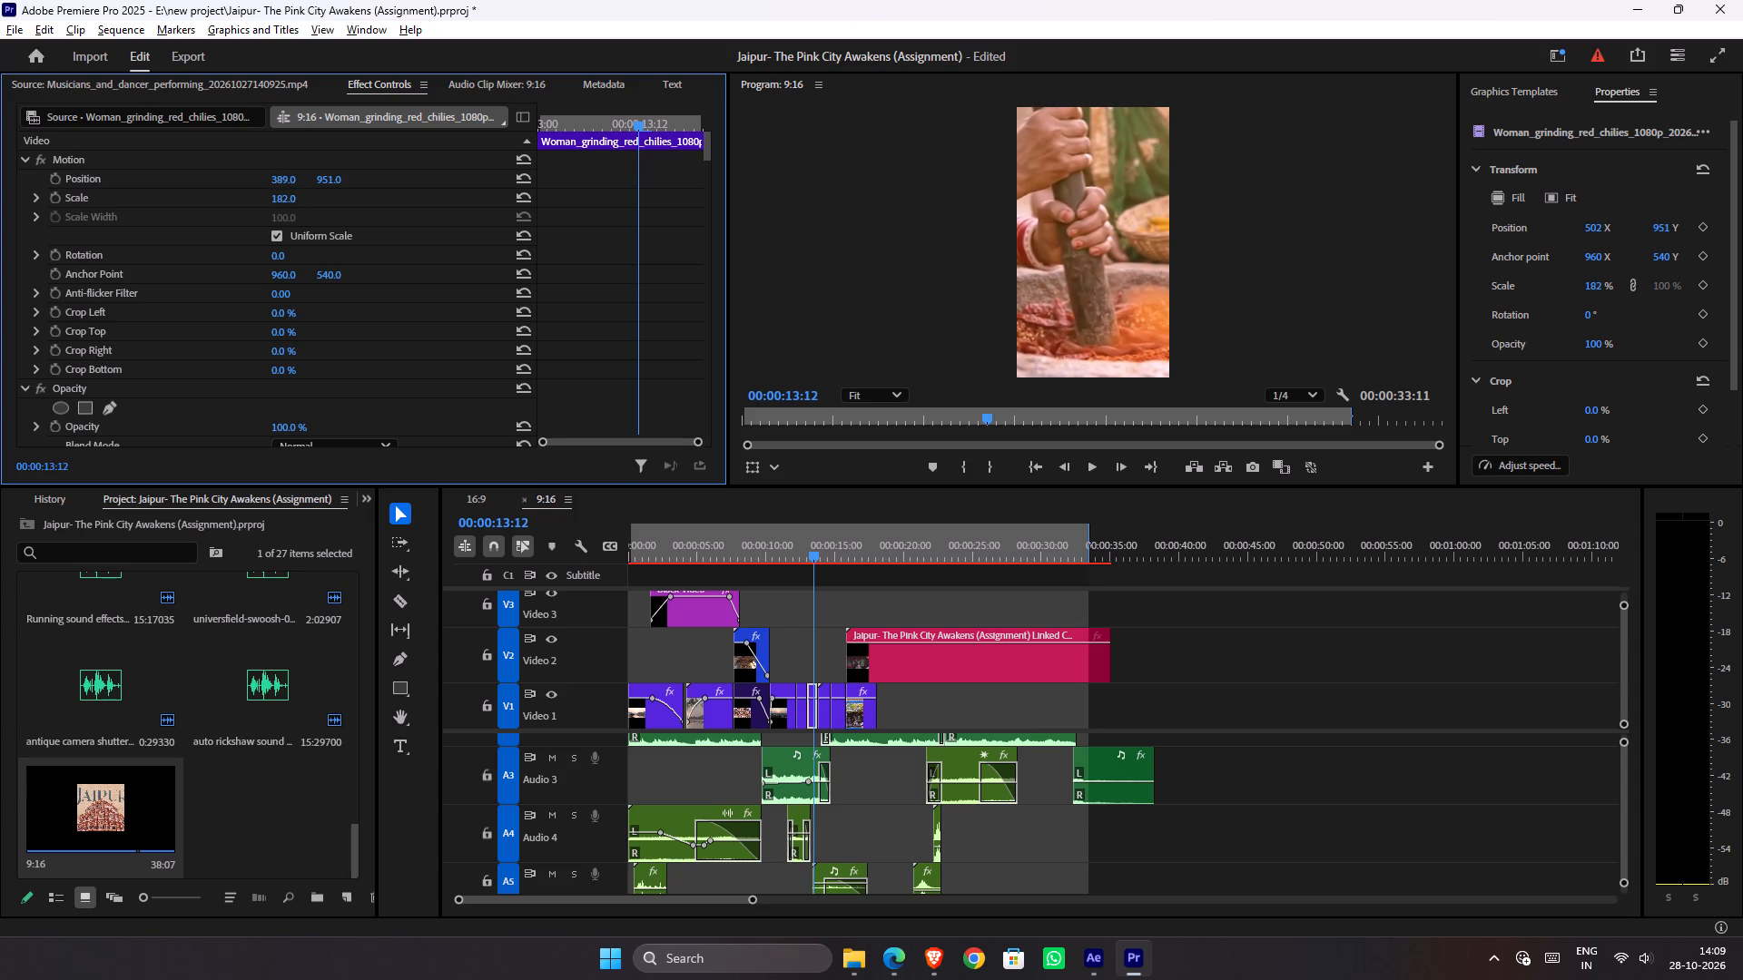
drag(181, 201, 46, 204)
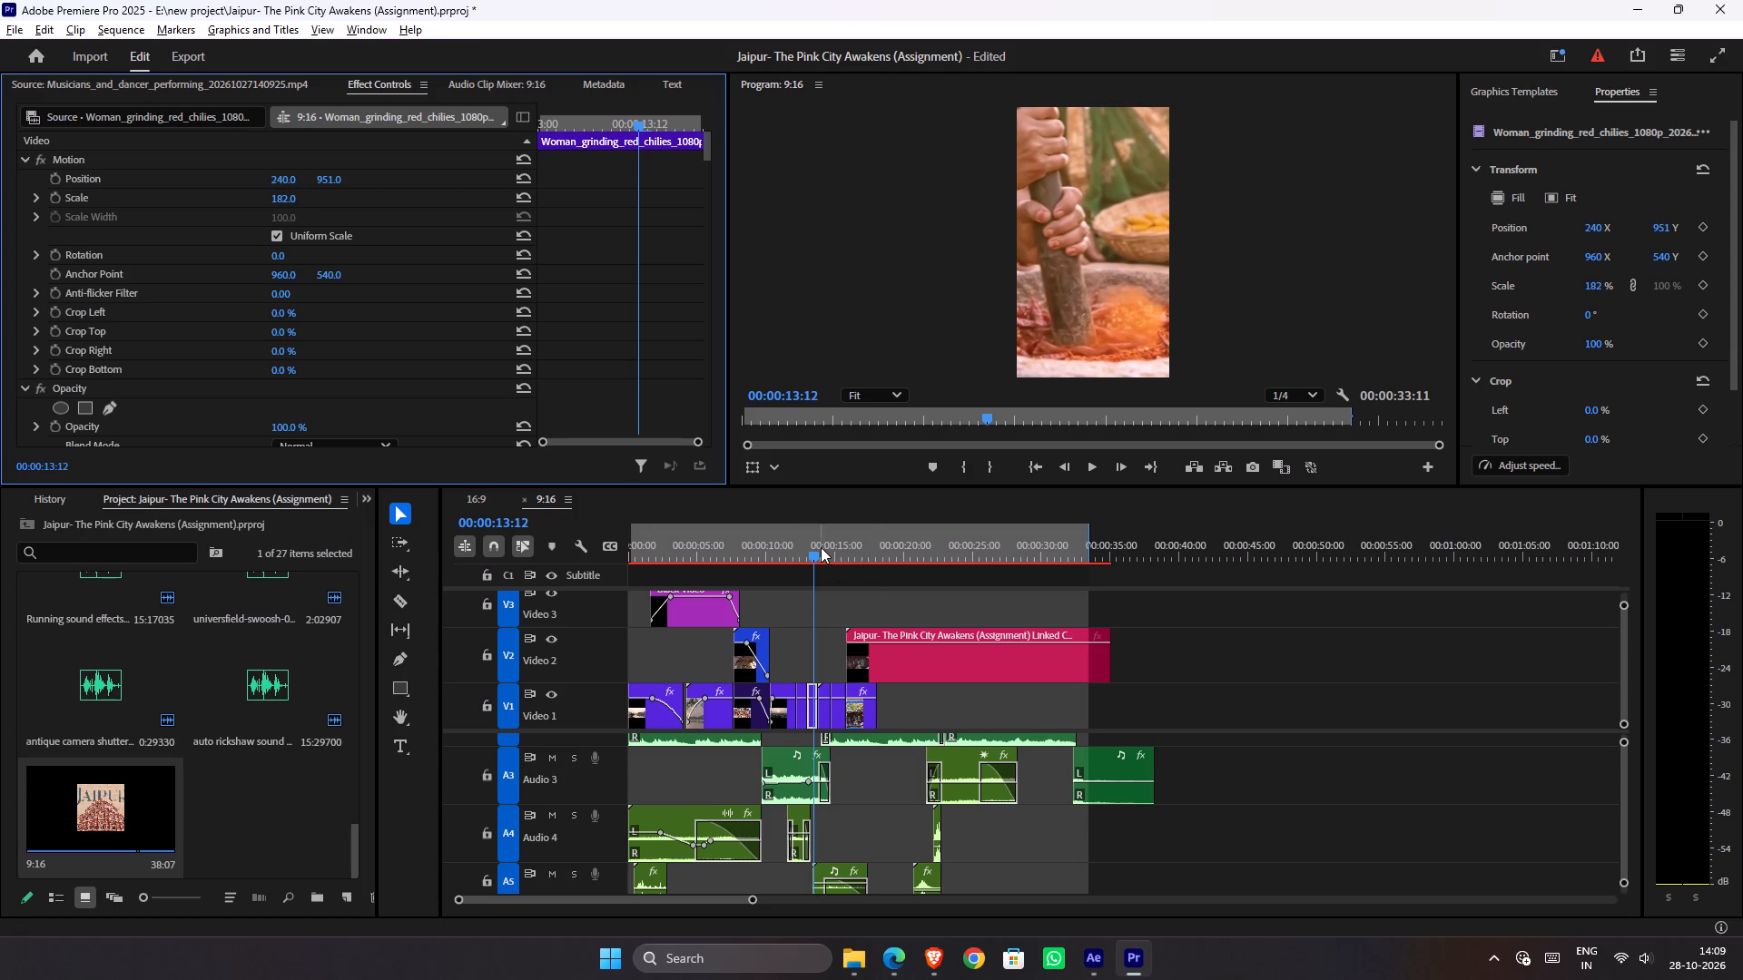
At 0:00:14:06, scale the V1 clip of the man in the white shirt to 113.8 and set its vertical position to 883.
drag(817, 548, 827, 564)
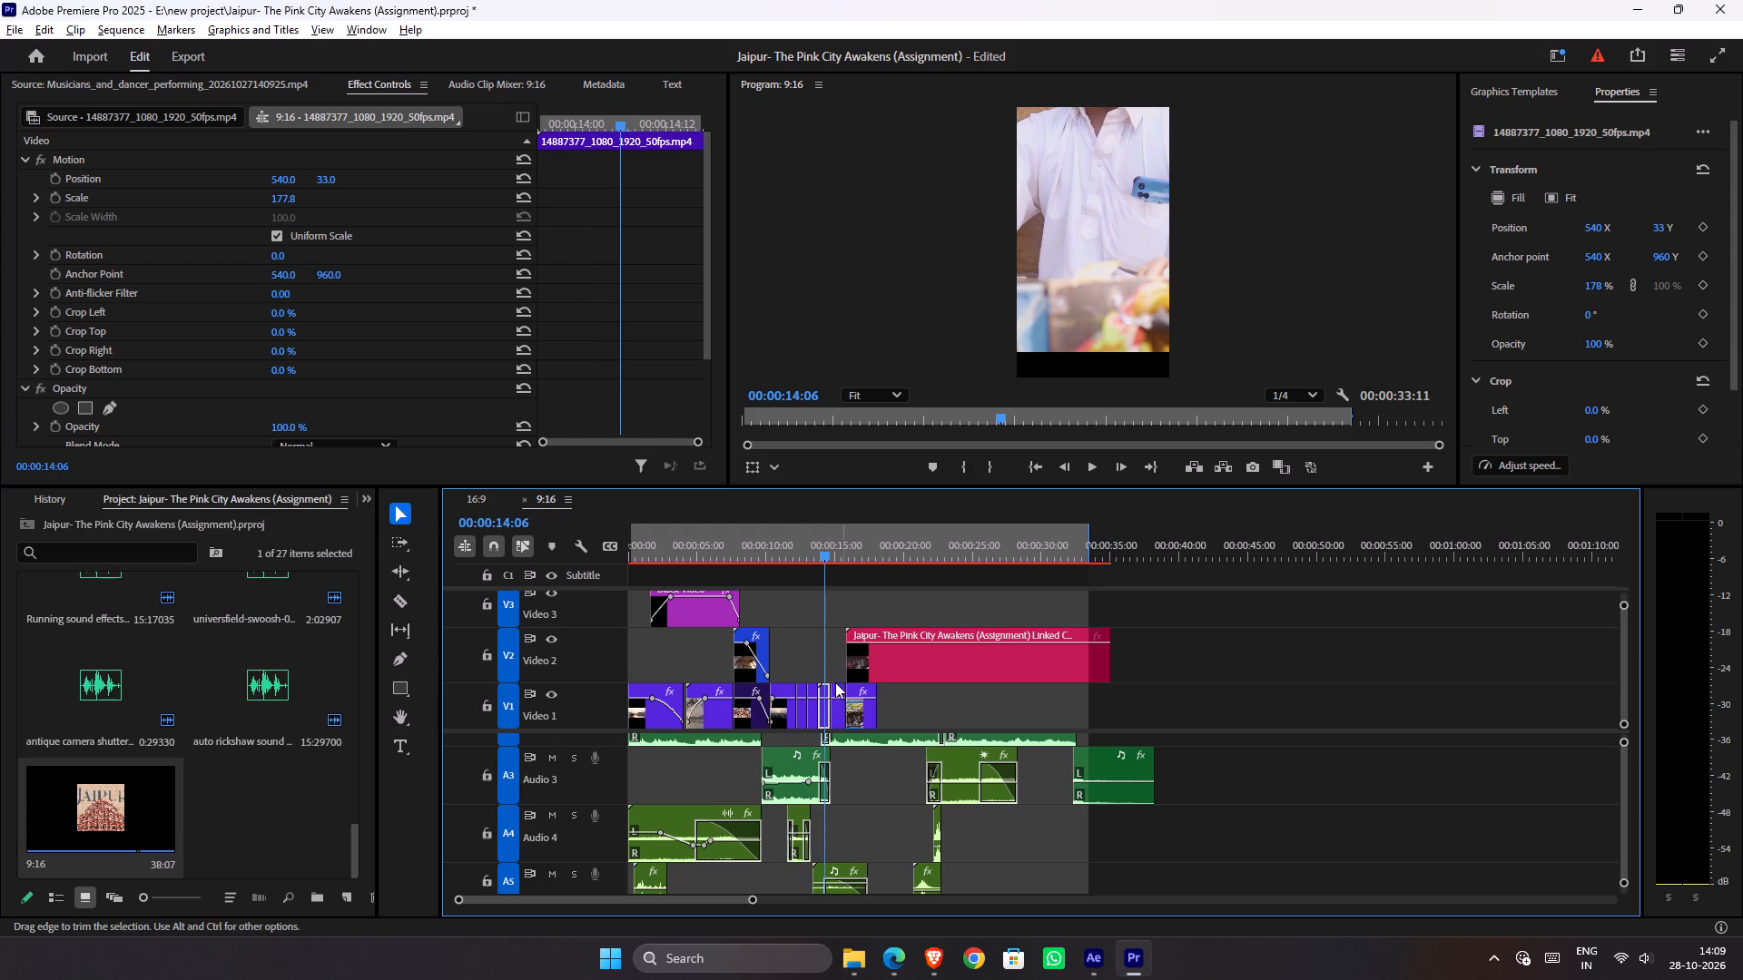
drag(322, 180, 339, 179)
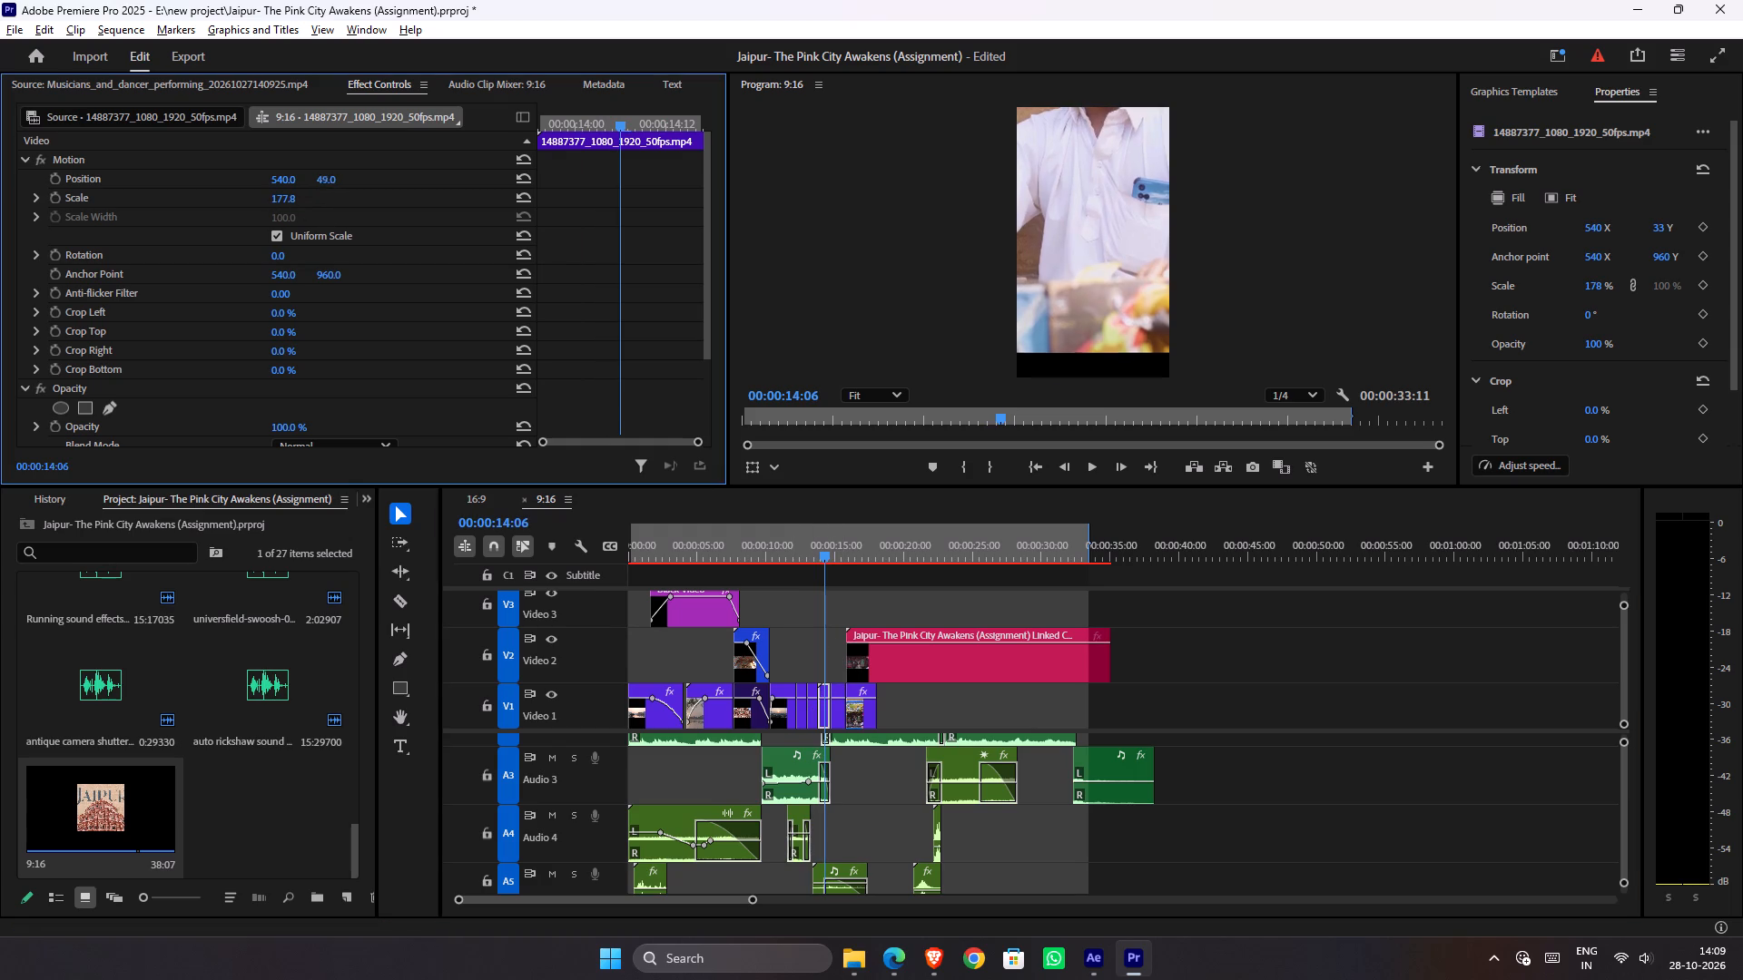
drag(339, 179, 528, 181)
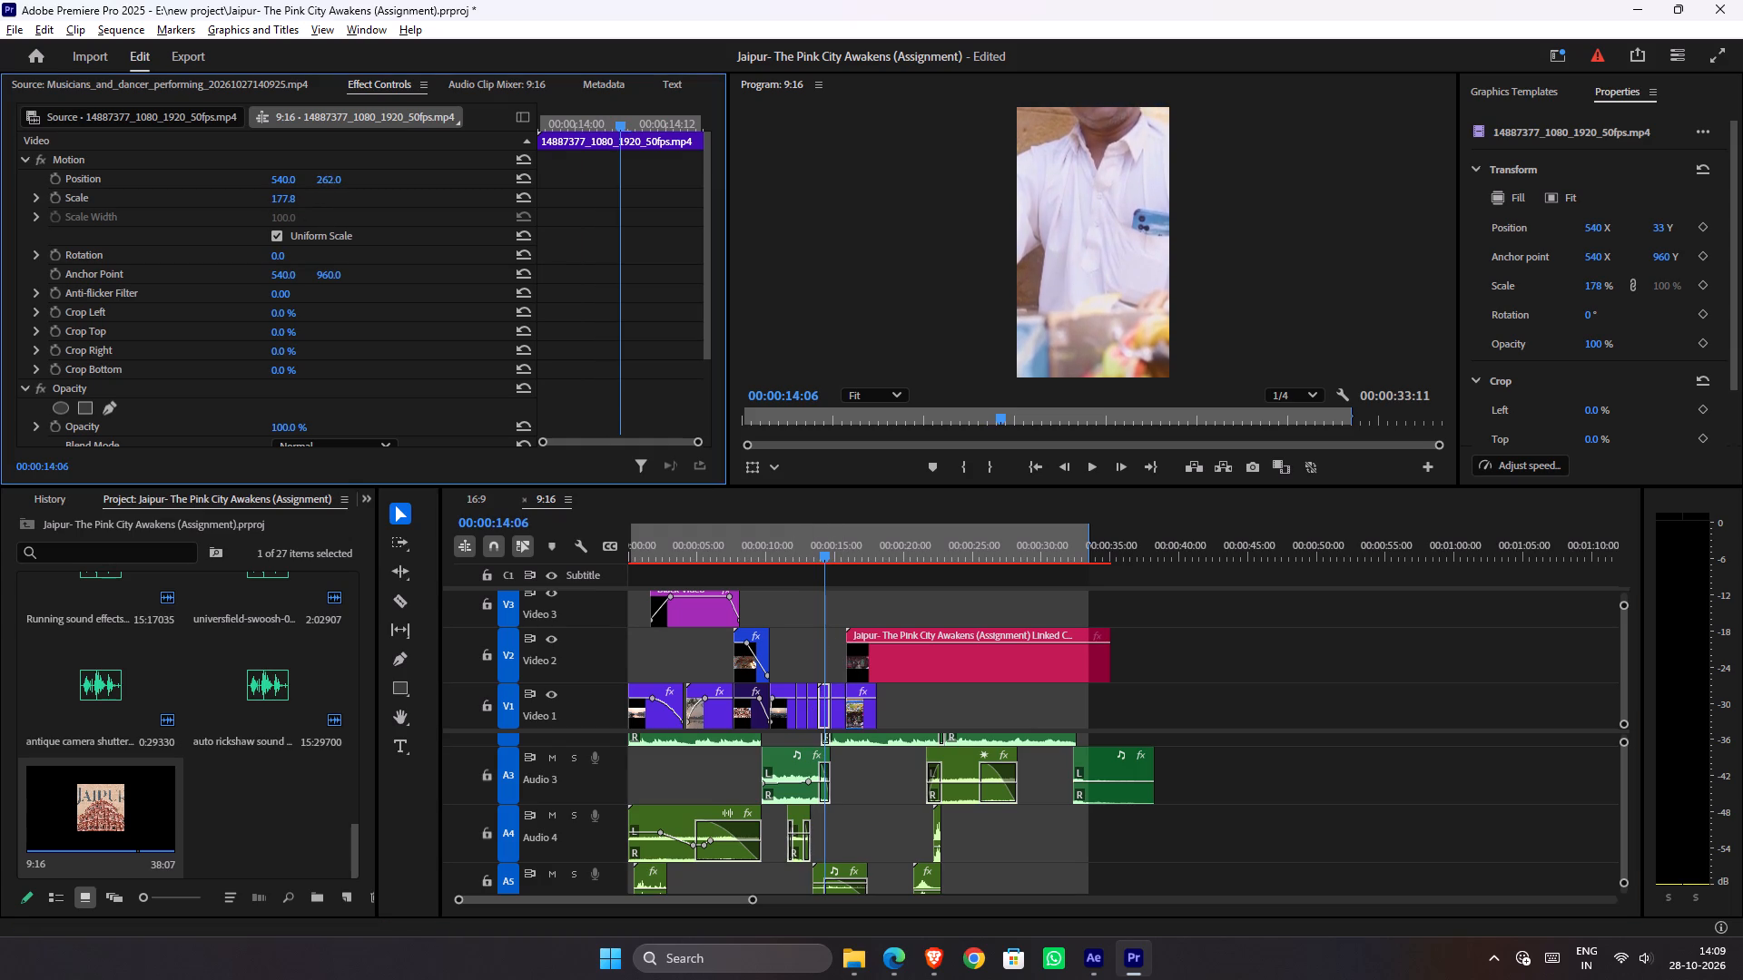
drag(528, 181, 527, 181)
drag(282, 202, 198, 218)
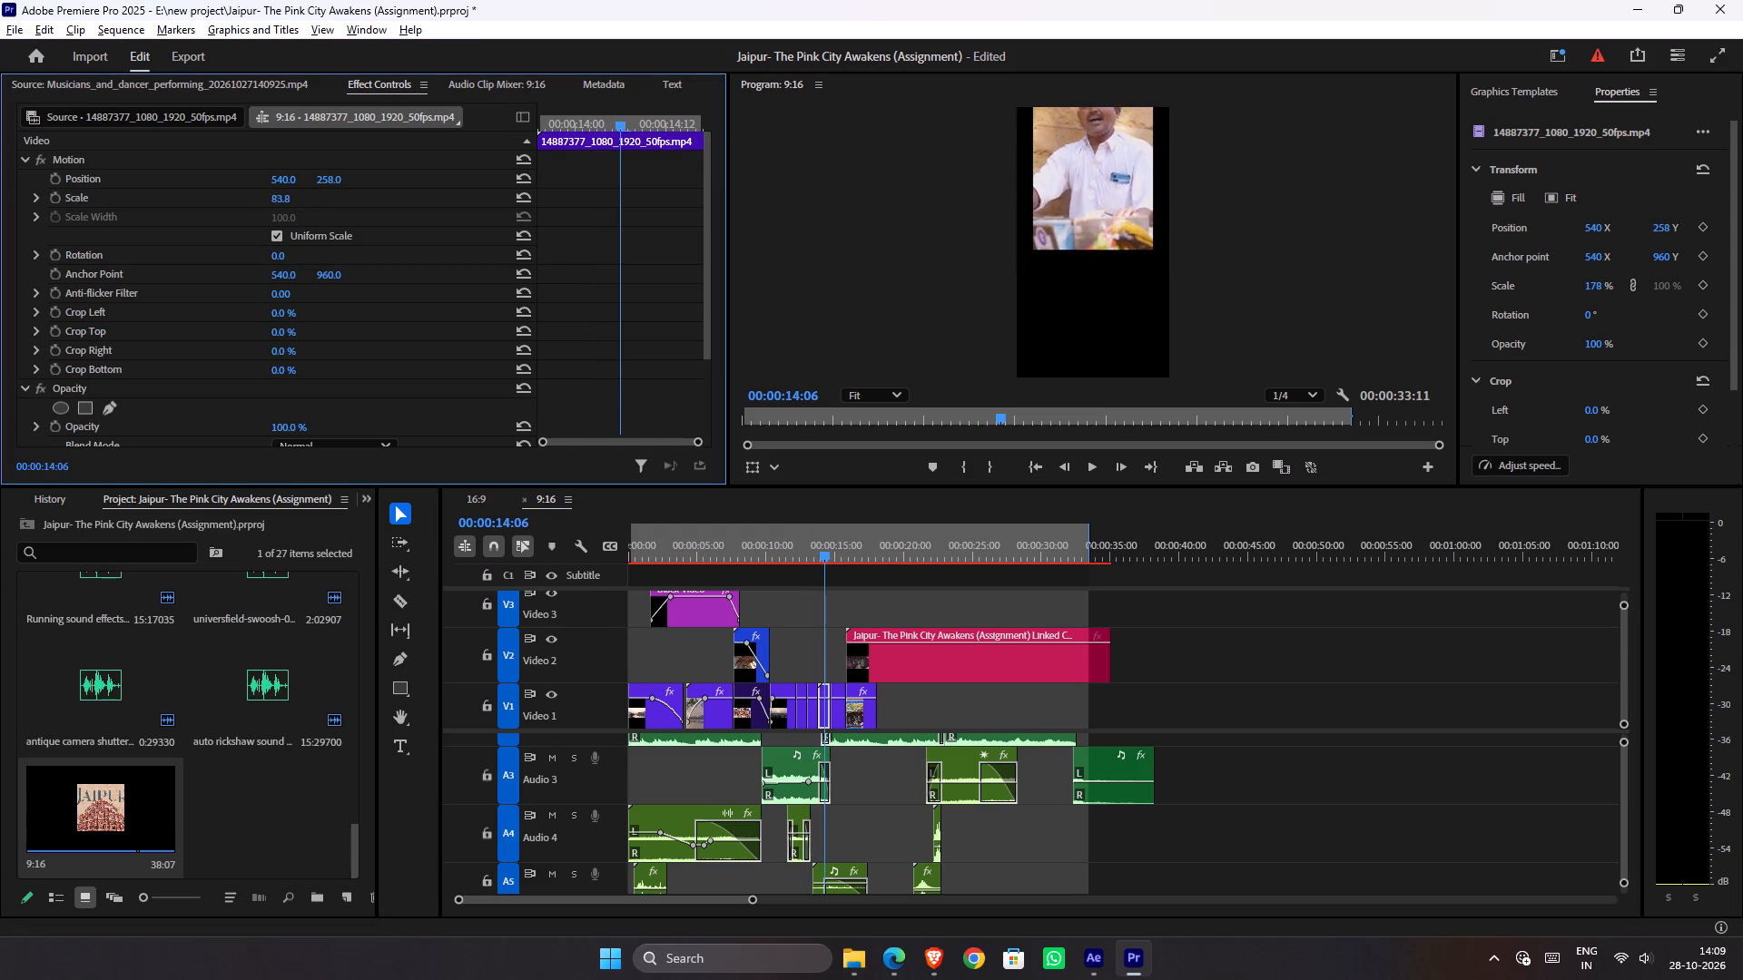
drag(198, 218, 223, 218)
drag(328, 182, 557, 214)
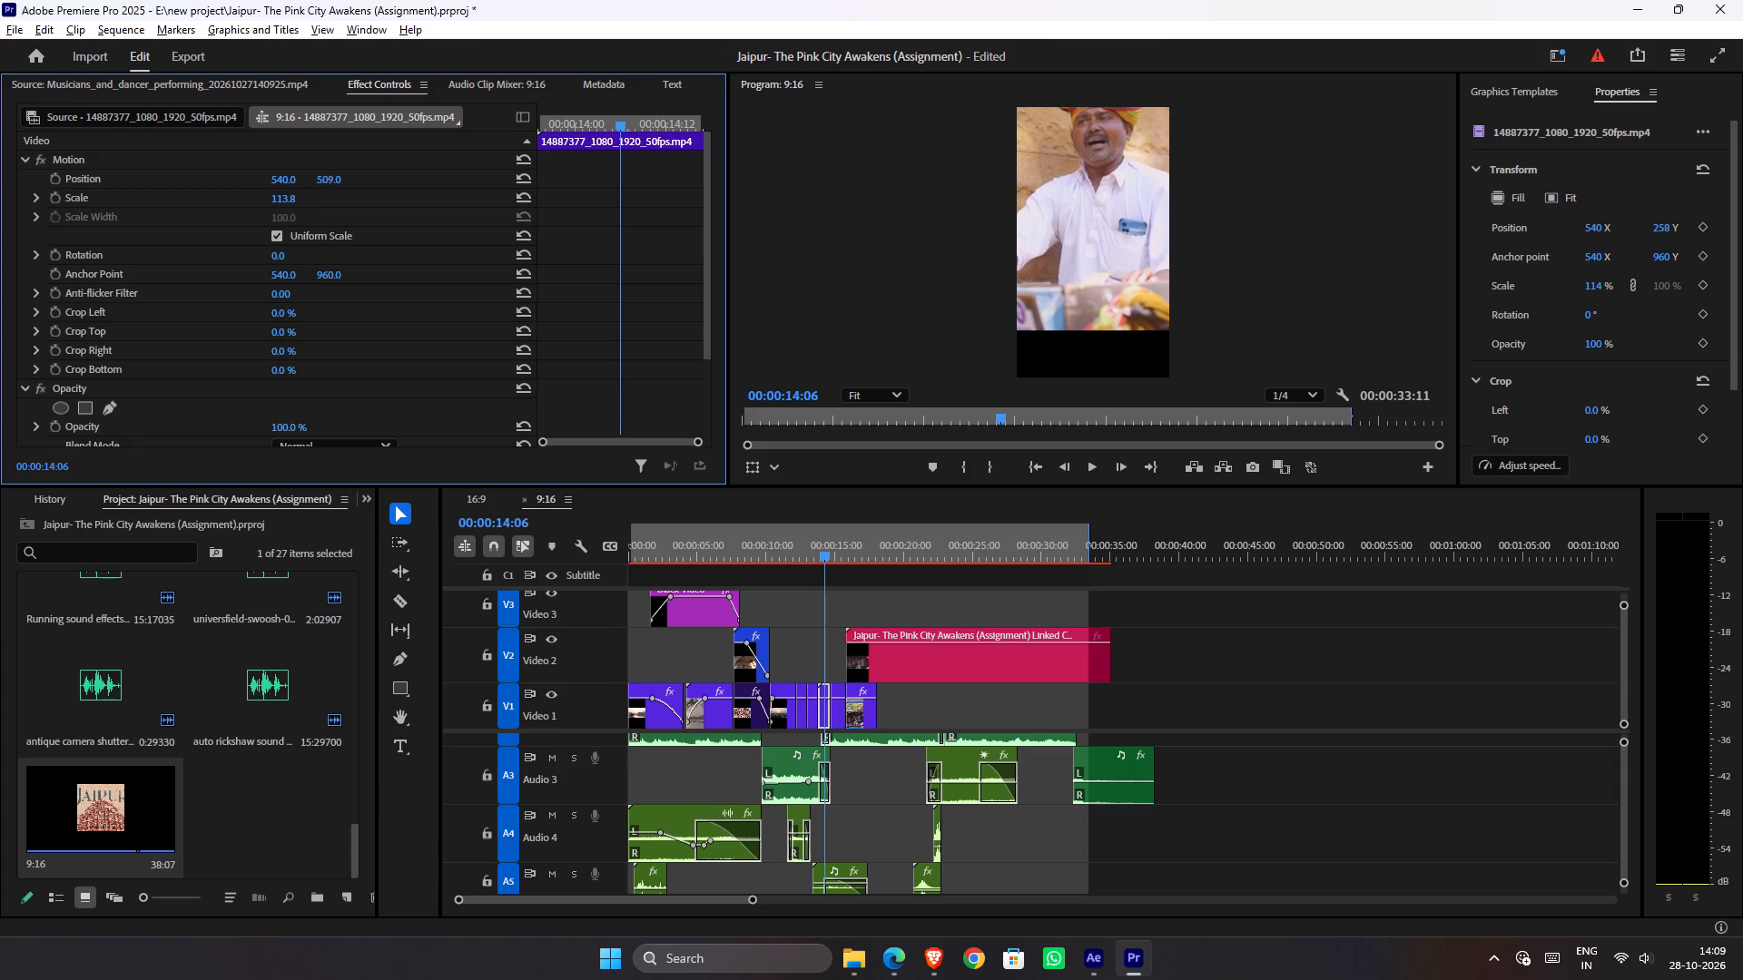
drag(557, 214, 893, 250)
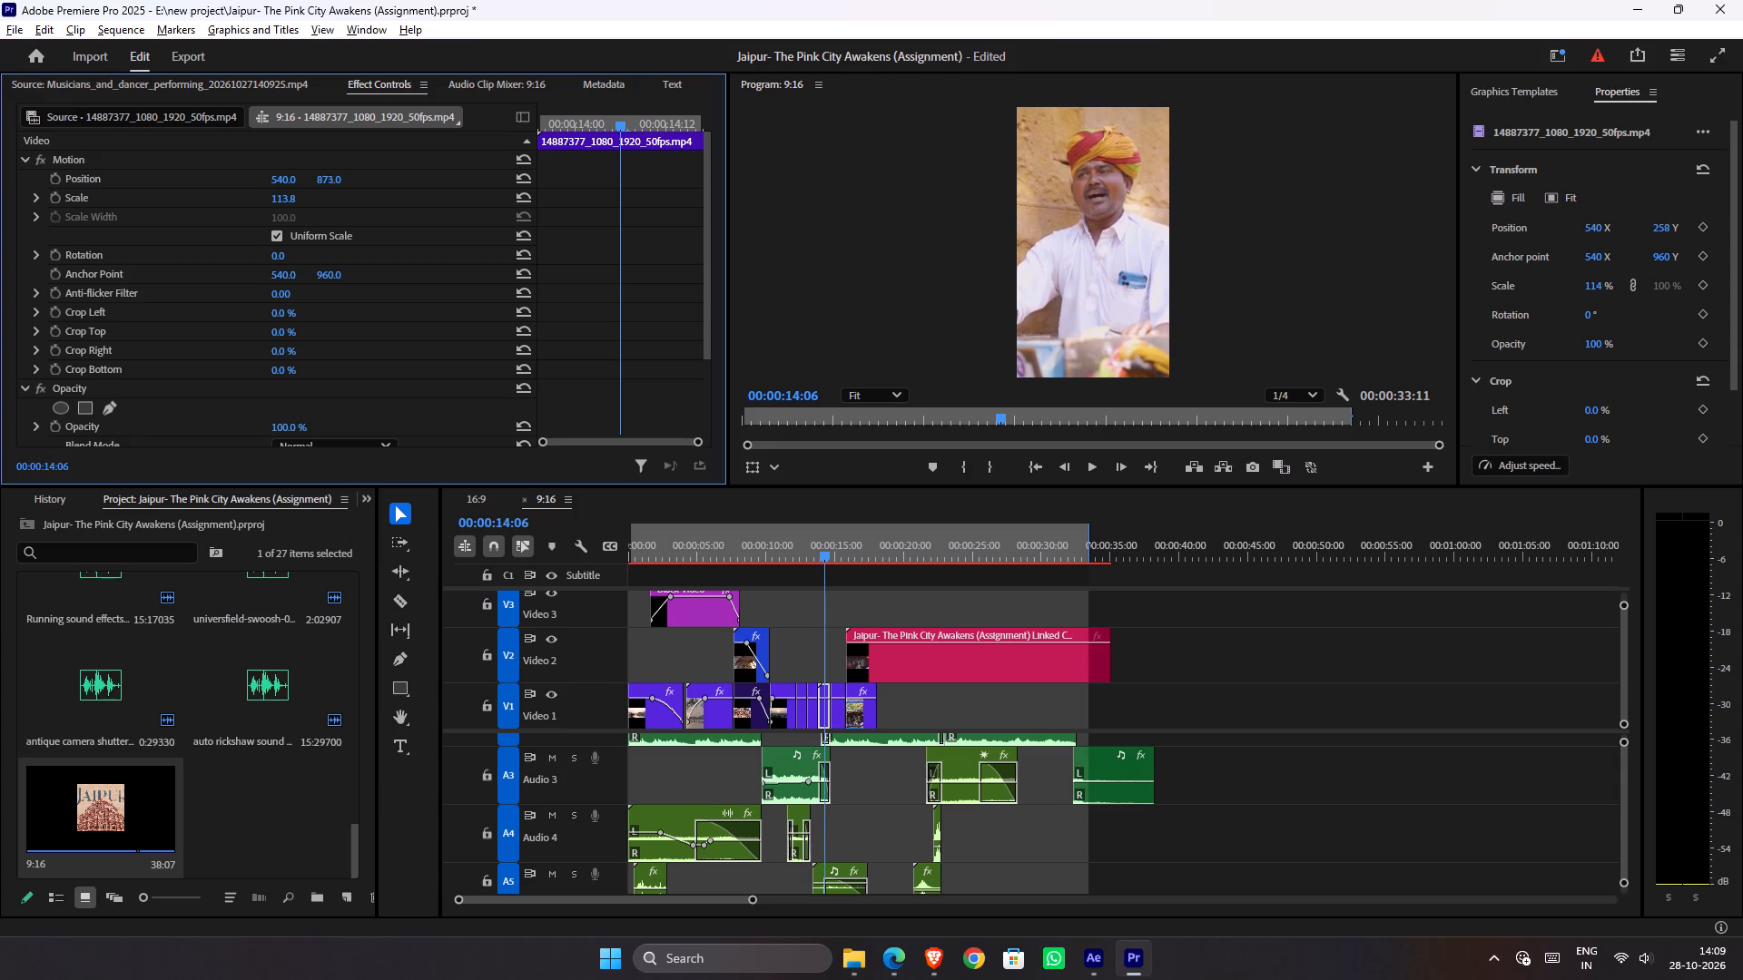
drag(893, 250, 902, 250)
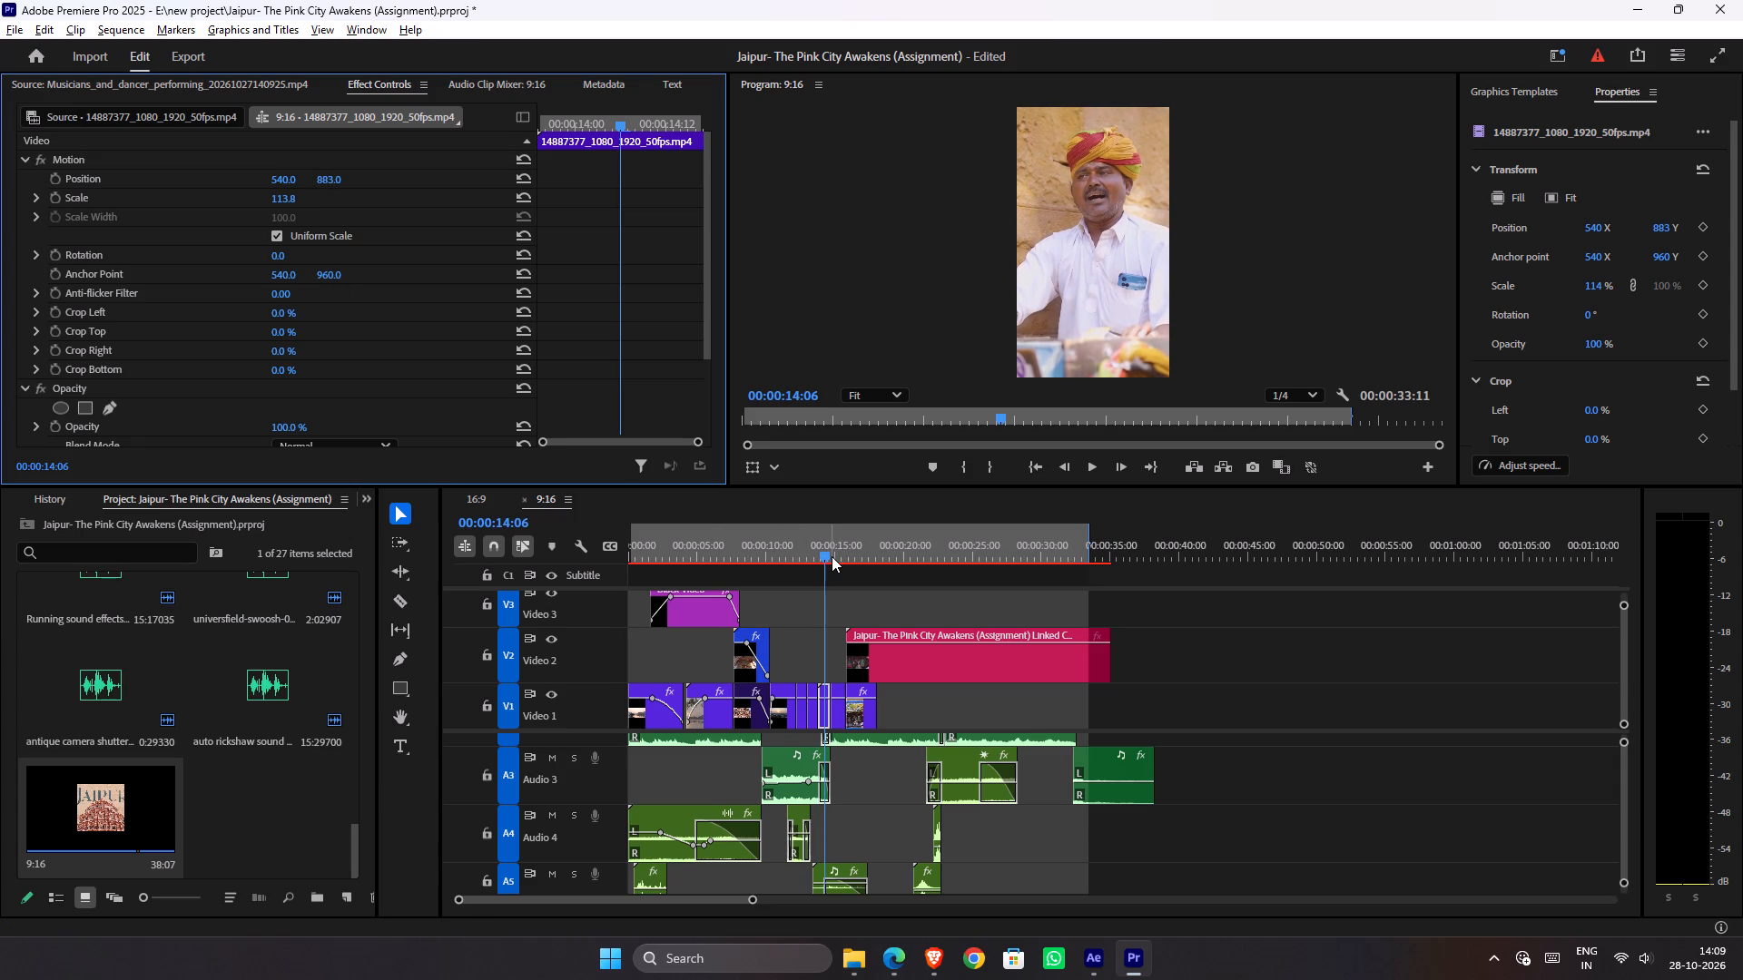
At 0:00:15:04, scale the V1 clip of the seated musician to 133.8 and set its position to 398, 981.
drag(832, 556, 840, 567)
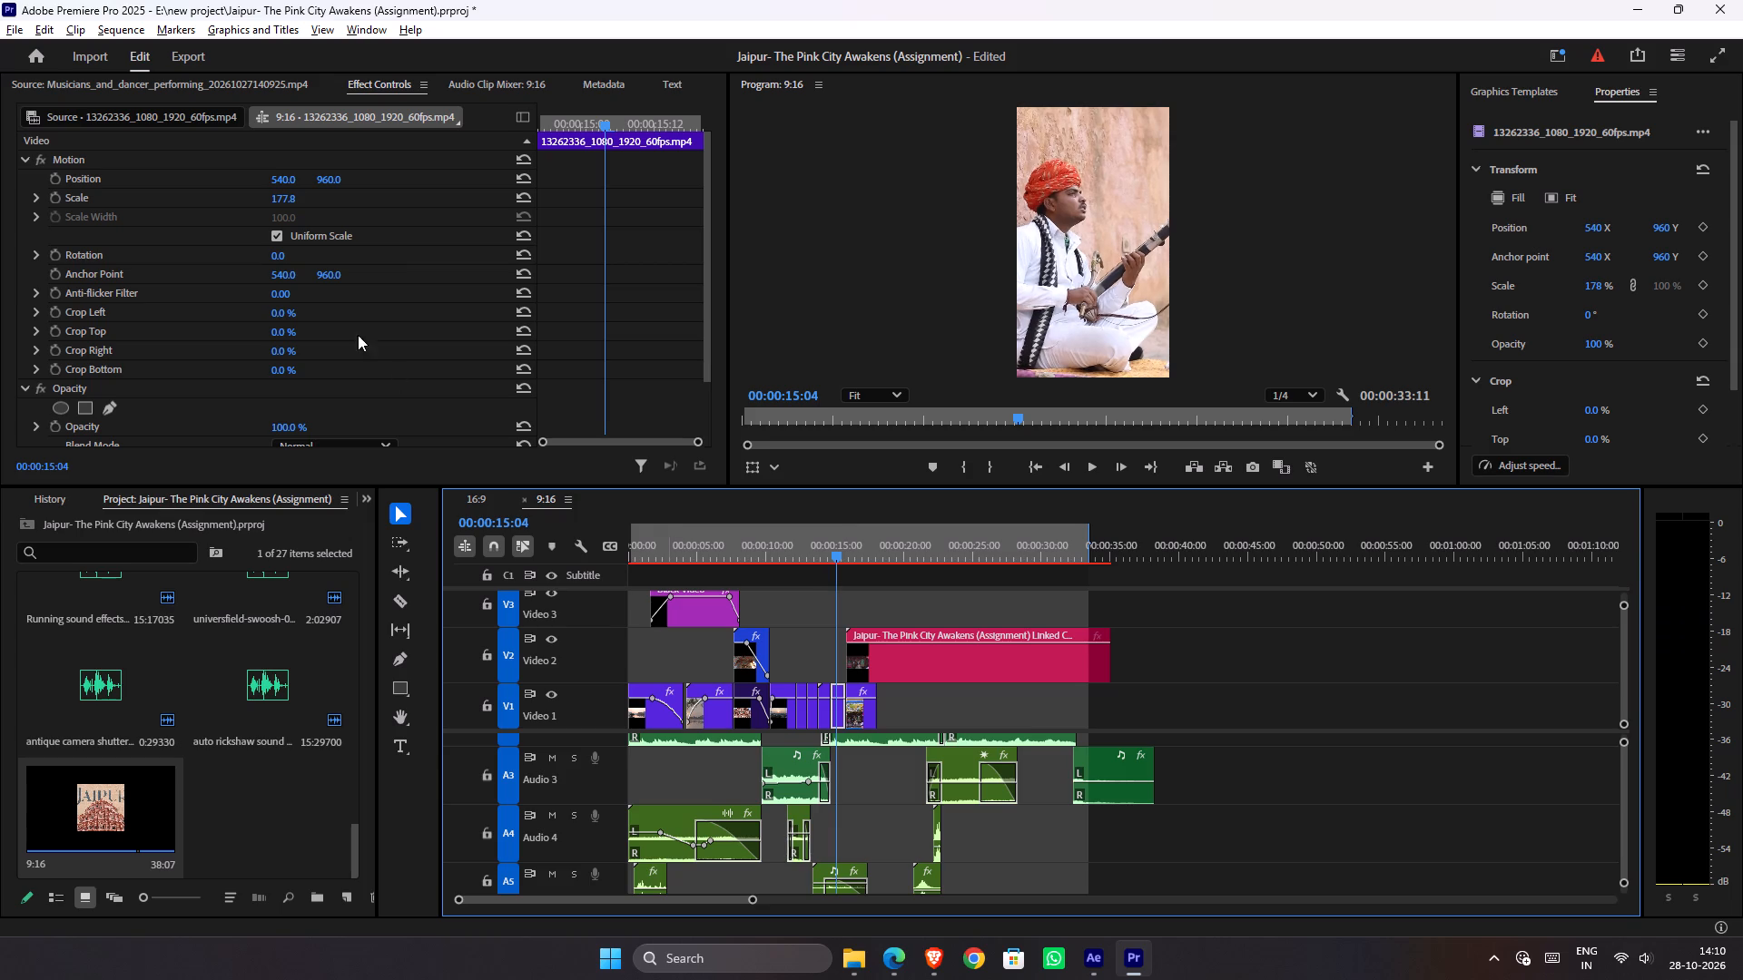
drag(290, 200, 238, 222)
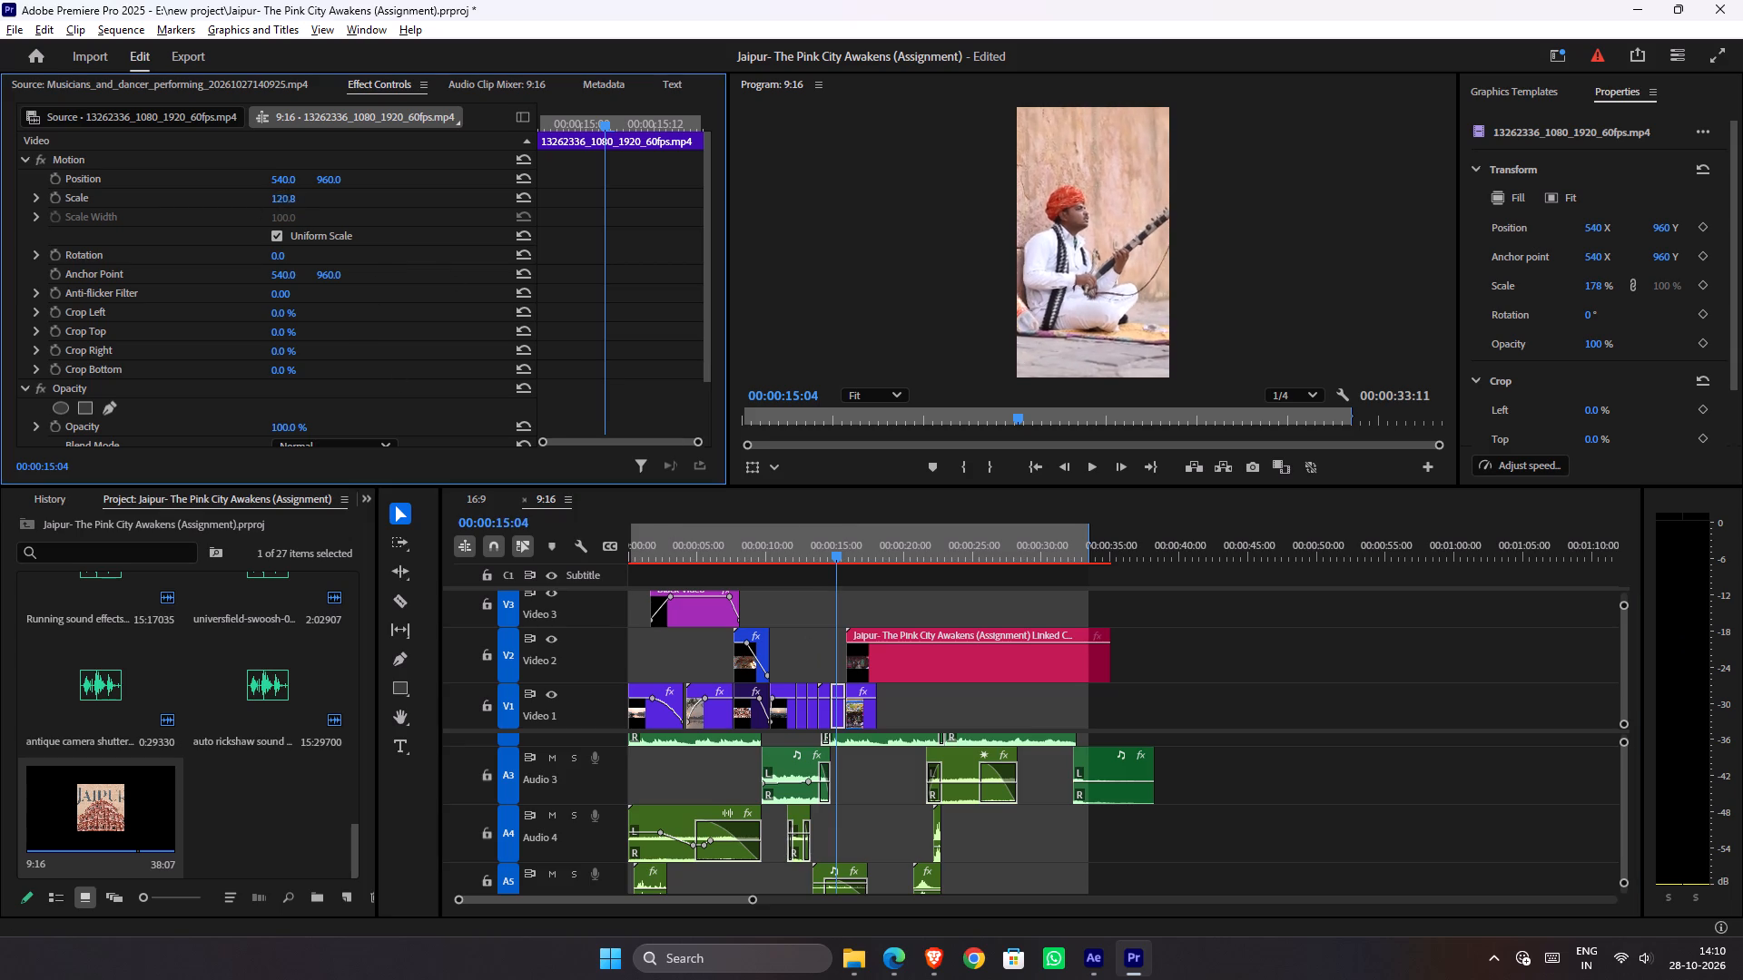
drag(238, 222, 310, 219)
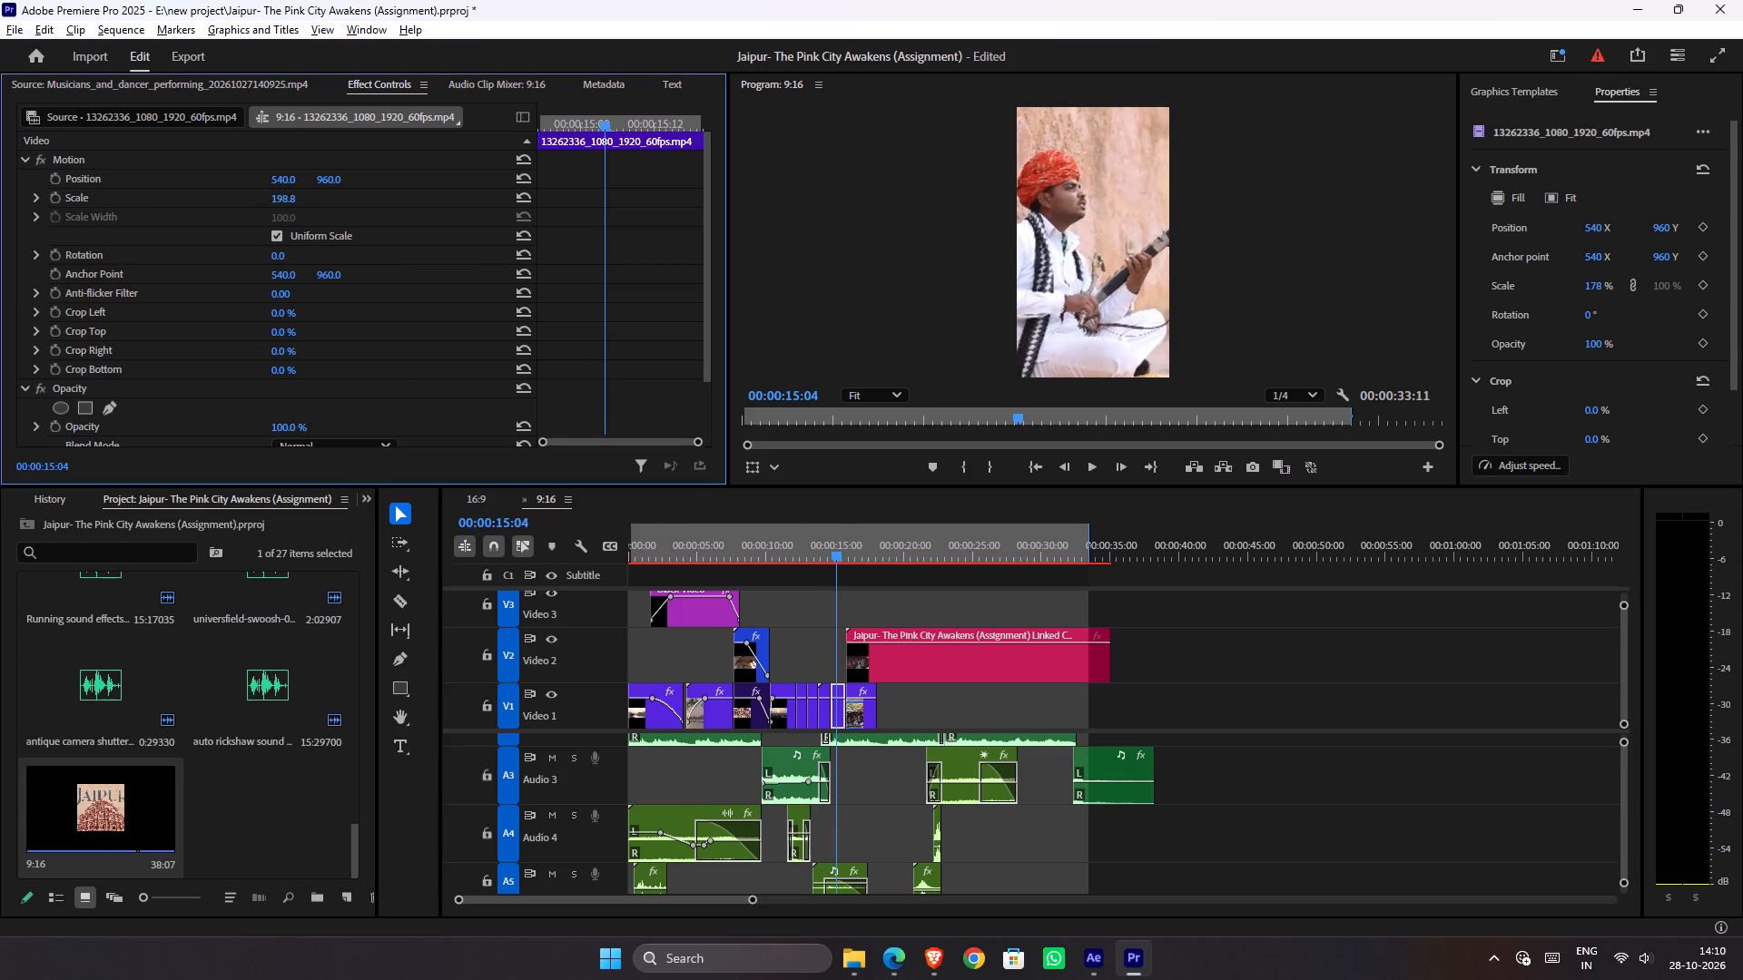
drag(310, 219, 305, 226)
drag(286, 180, 226, 201)
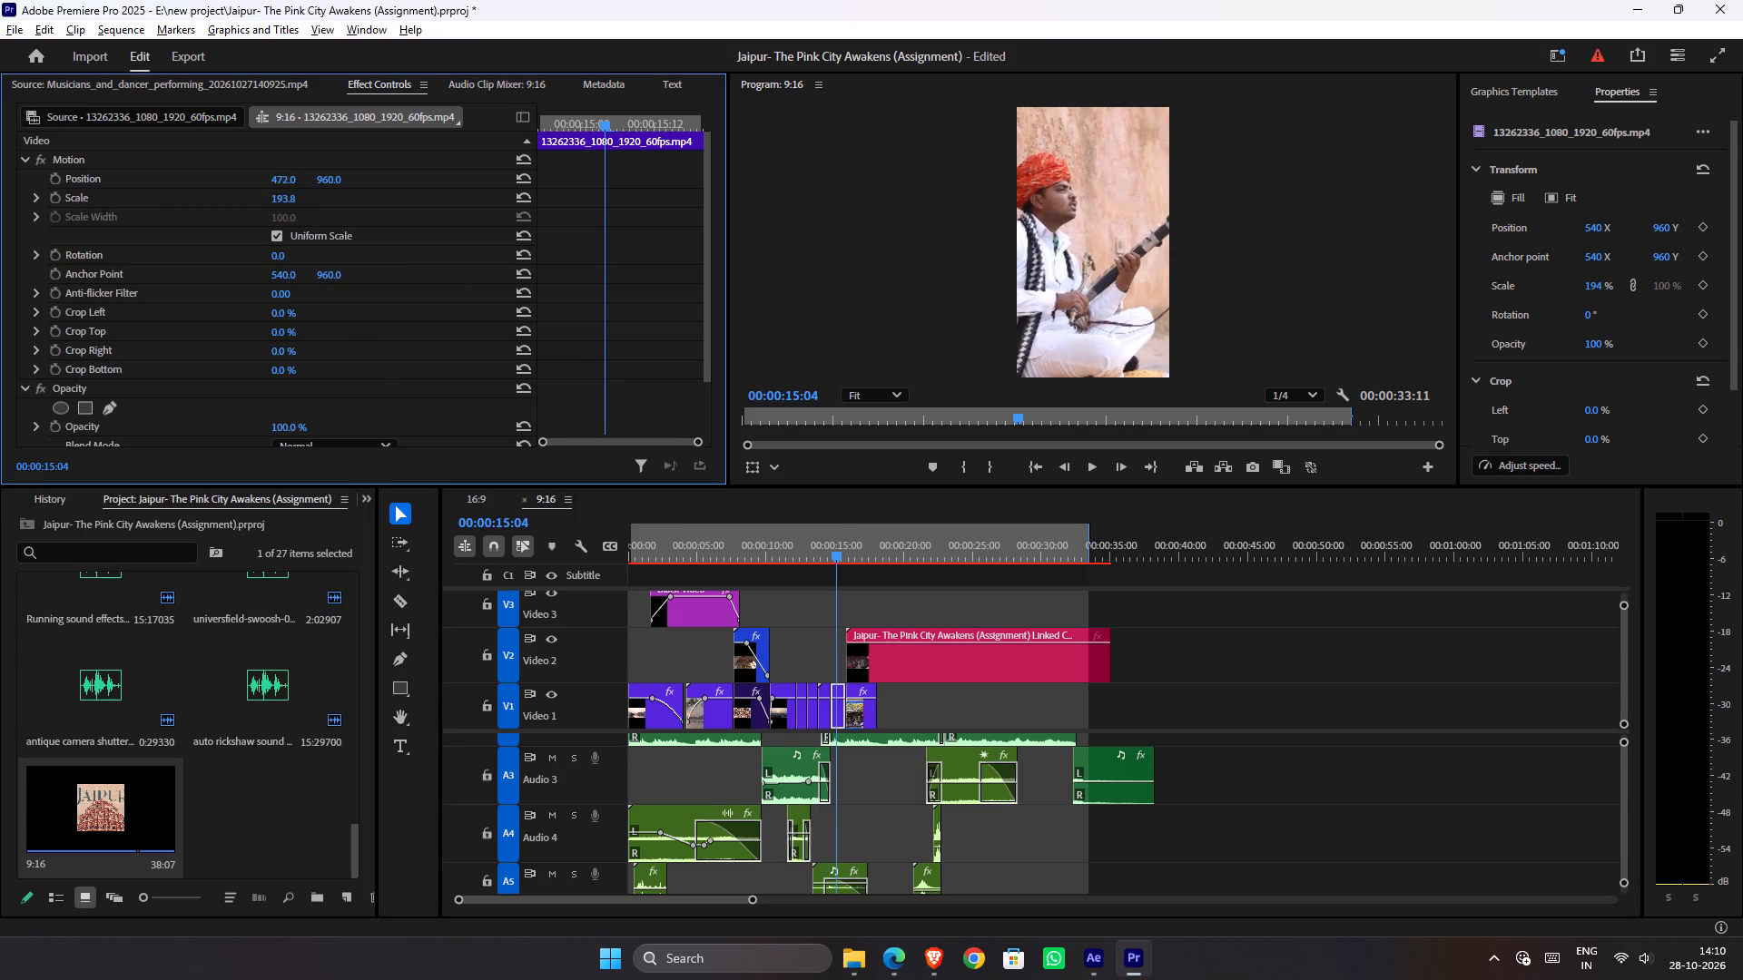
drag(226, 201, 270, 191)
drag(287, 197, 192, 239)
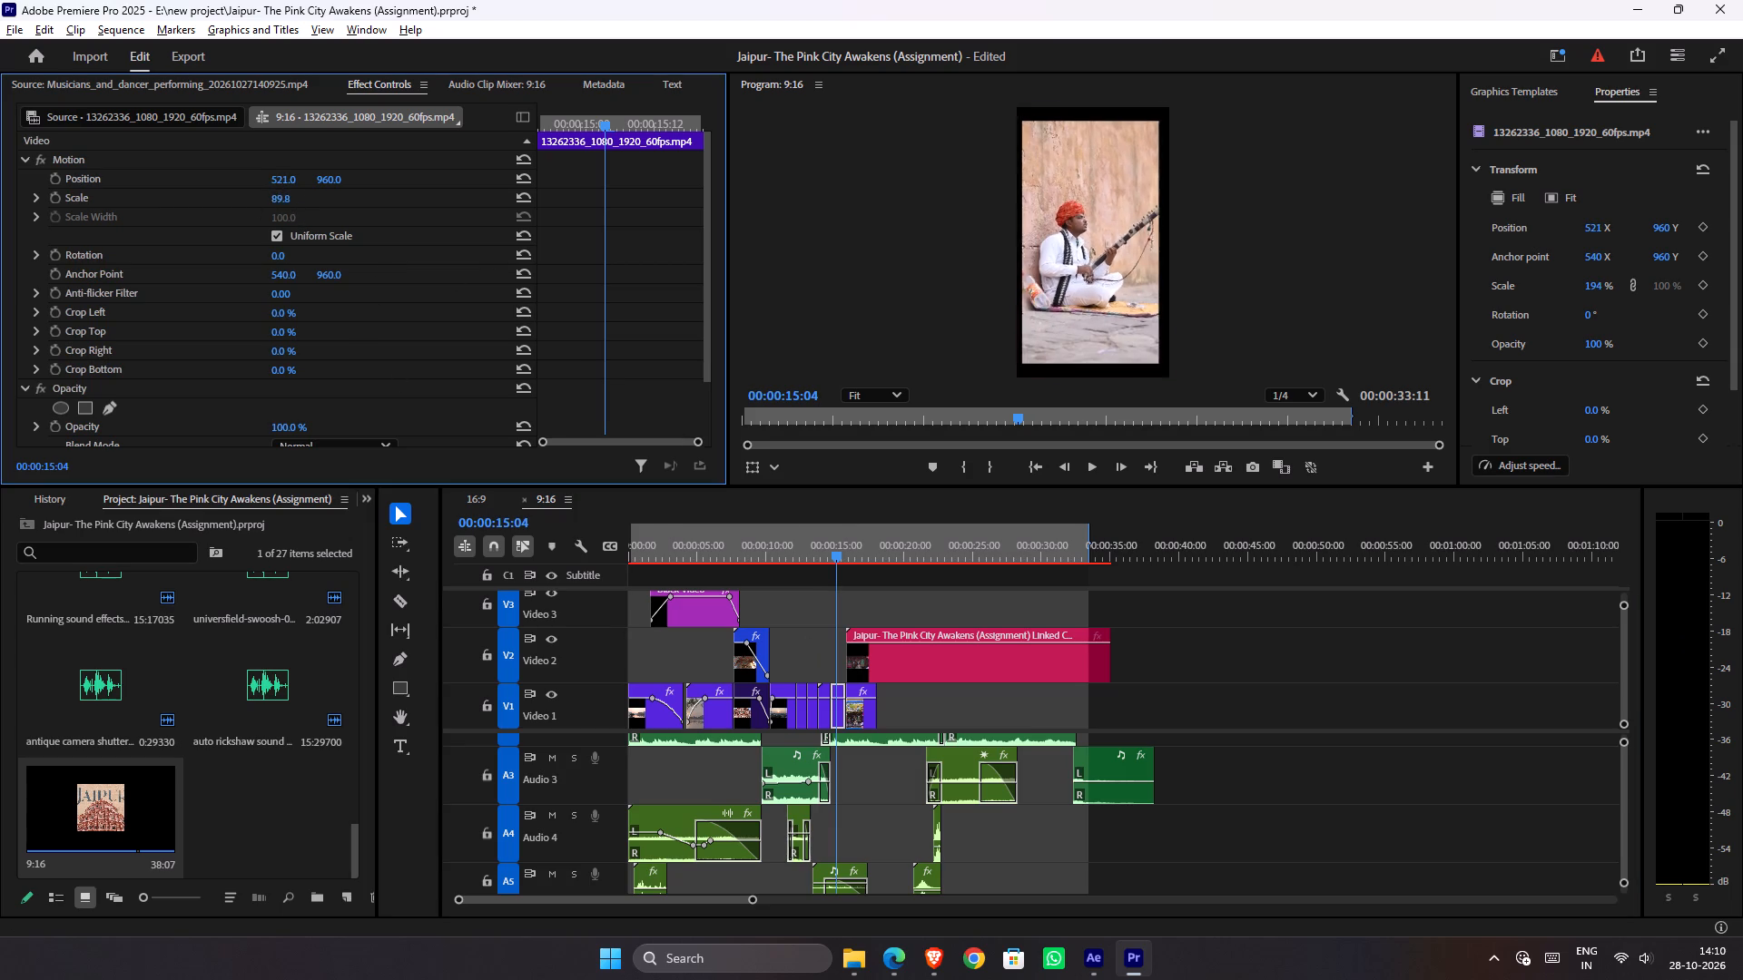
drag(192, 239, 202, 236)
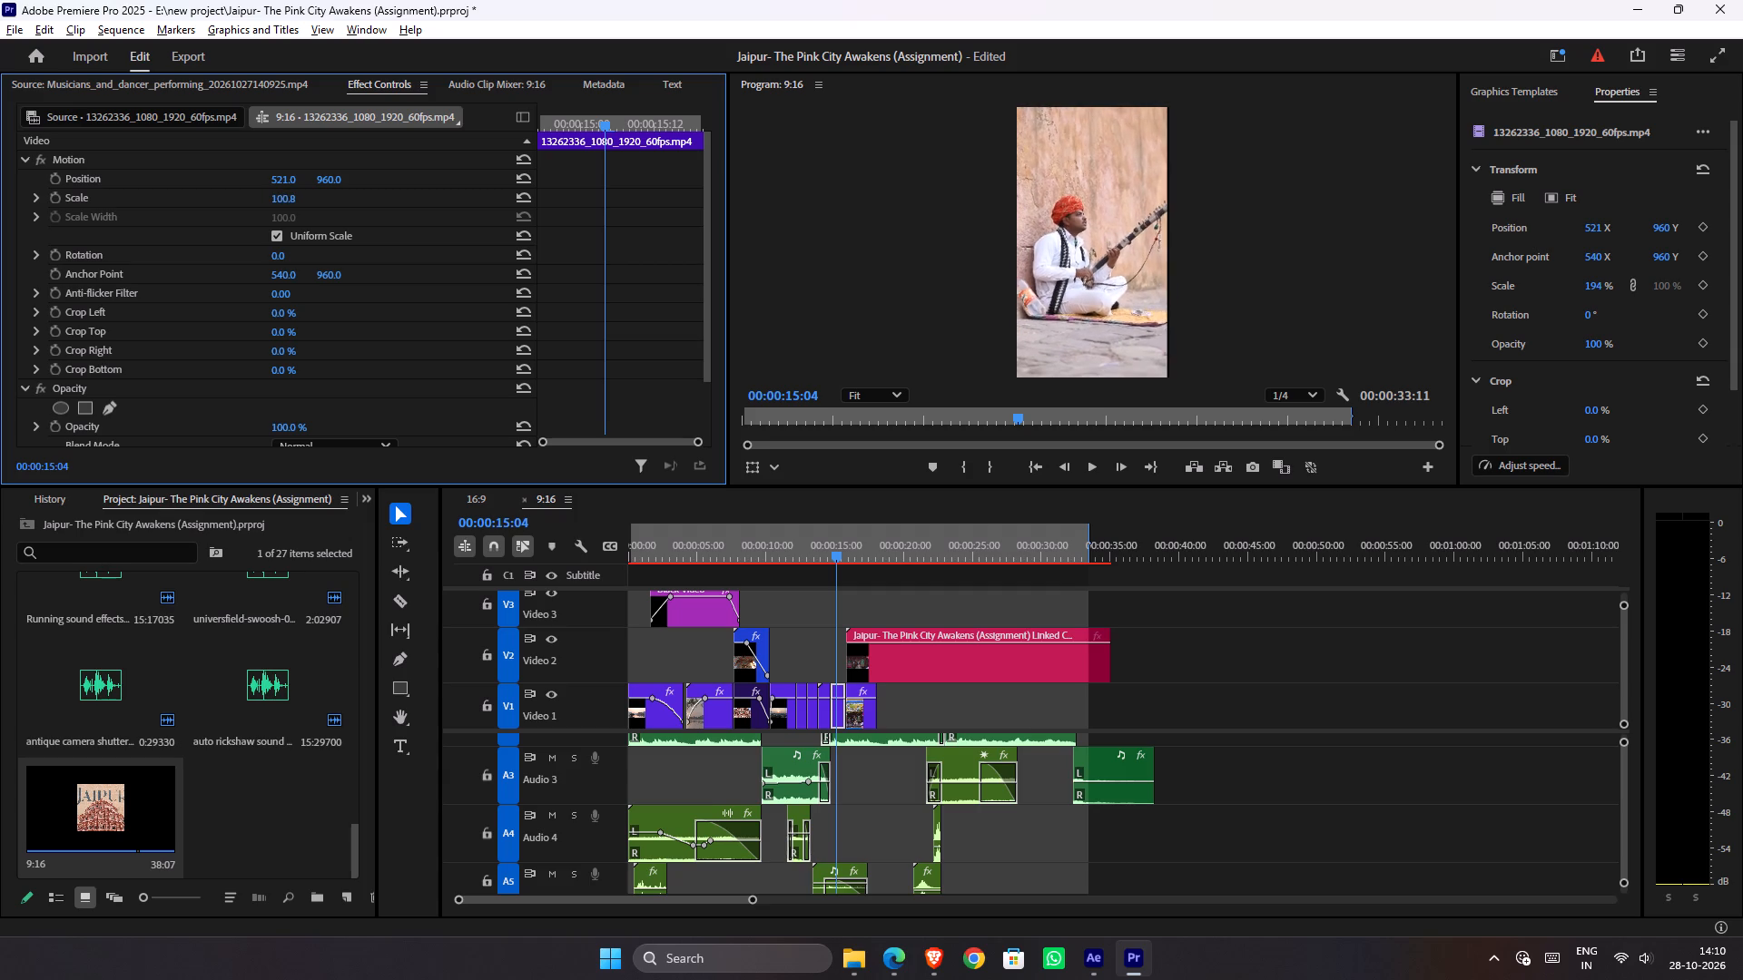
drag(202, 236, 232, 231)
drag(332, 179, 303, 179)
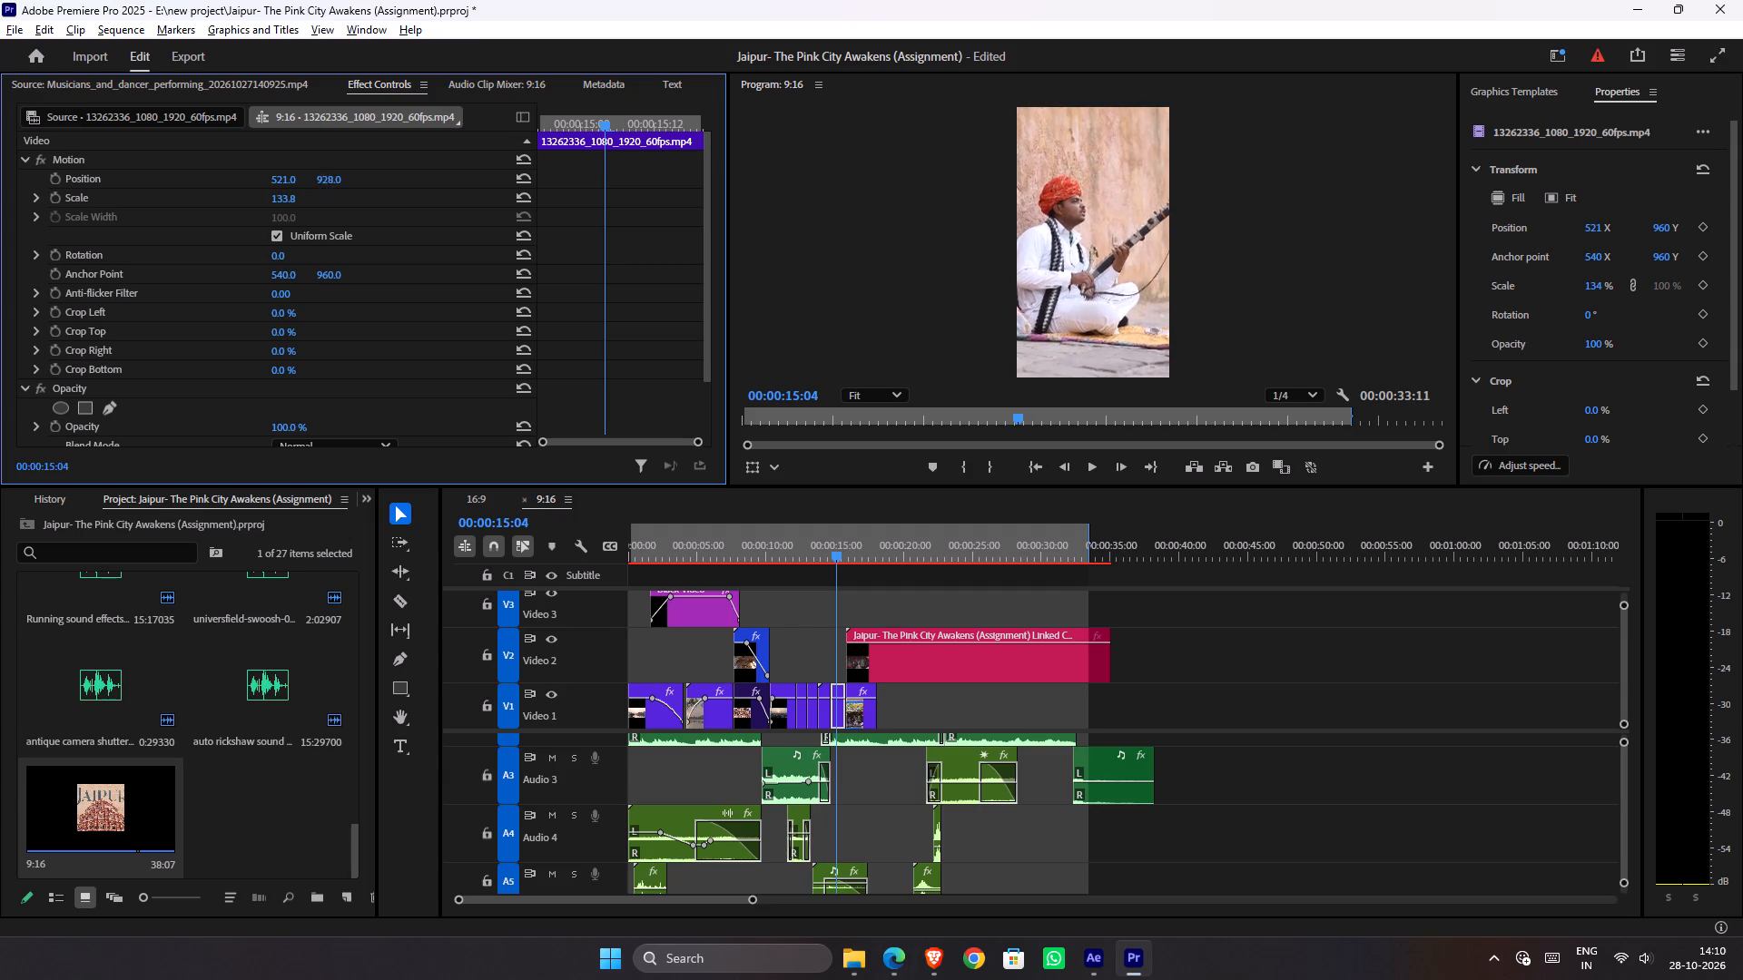
drag(303, 179, 351, 180)
drag(288, 183, 183, 219)
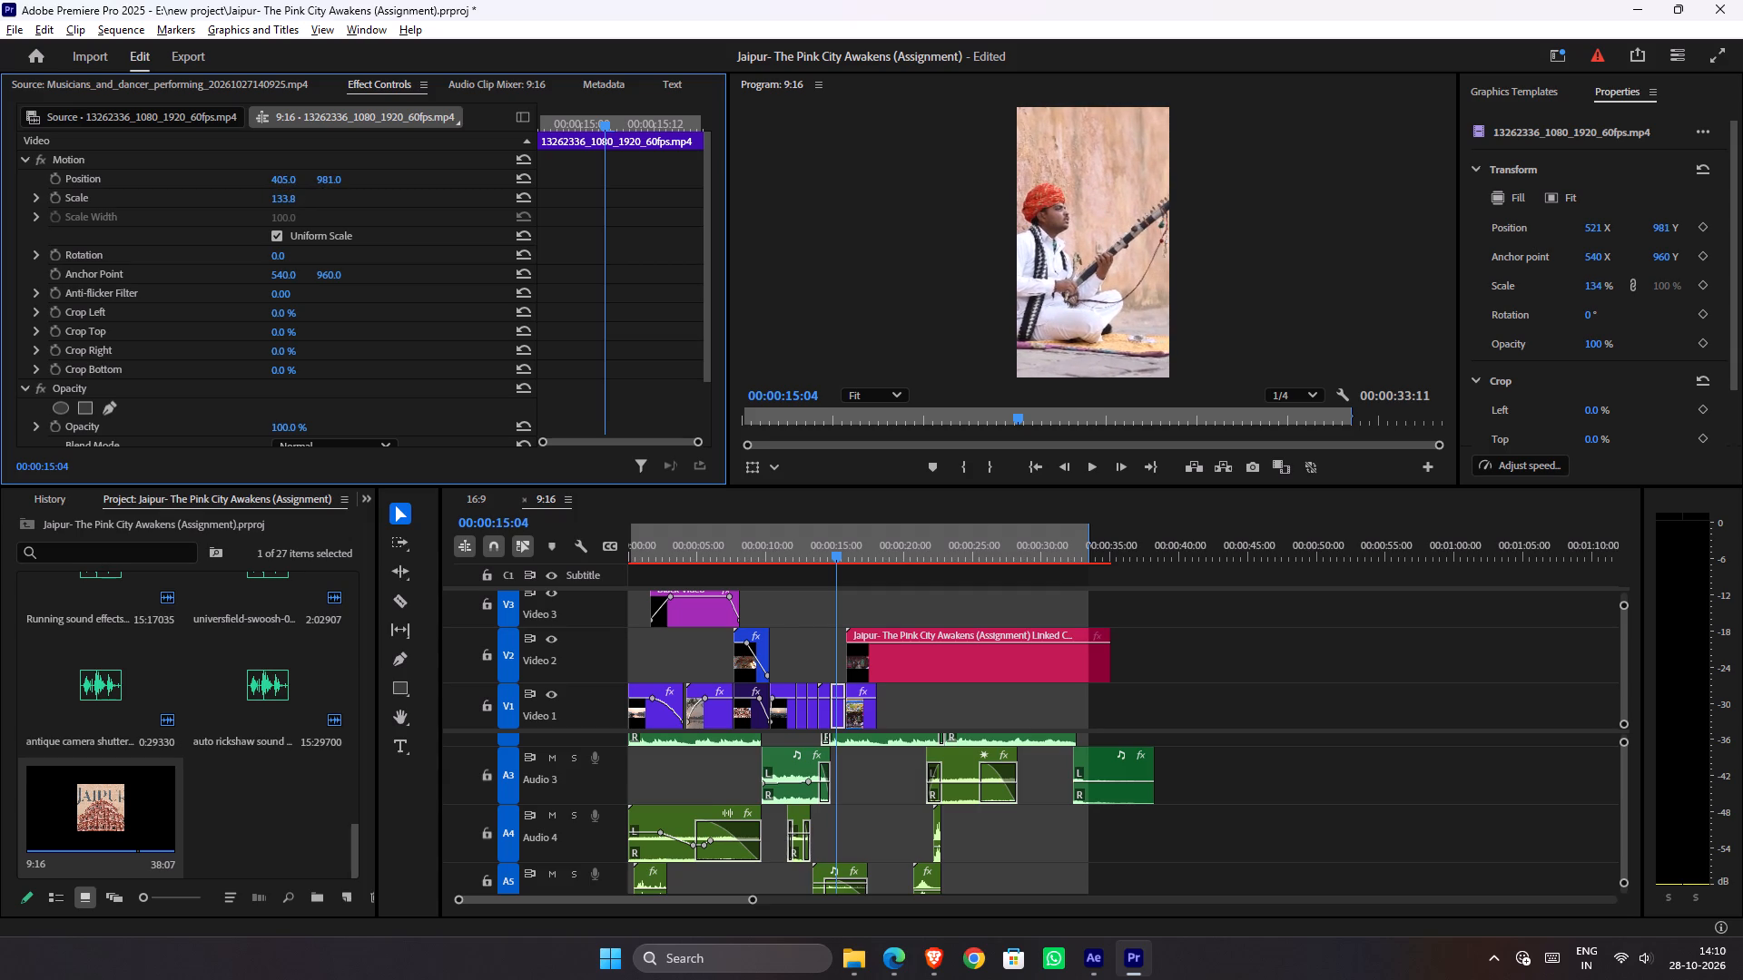
drag(183, 219, 178, 223)
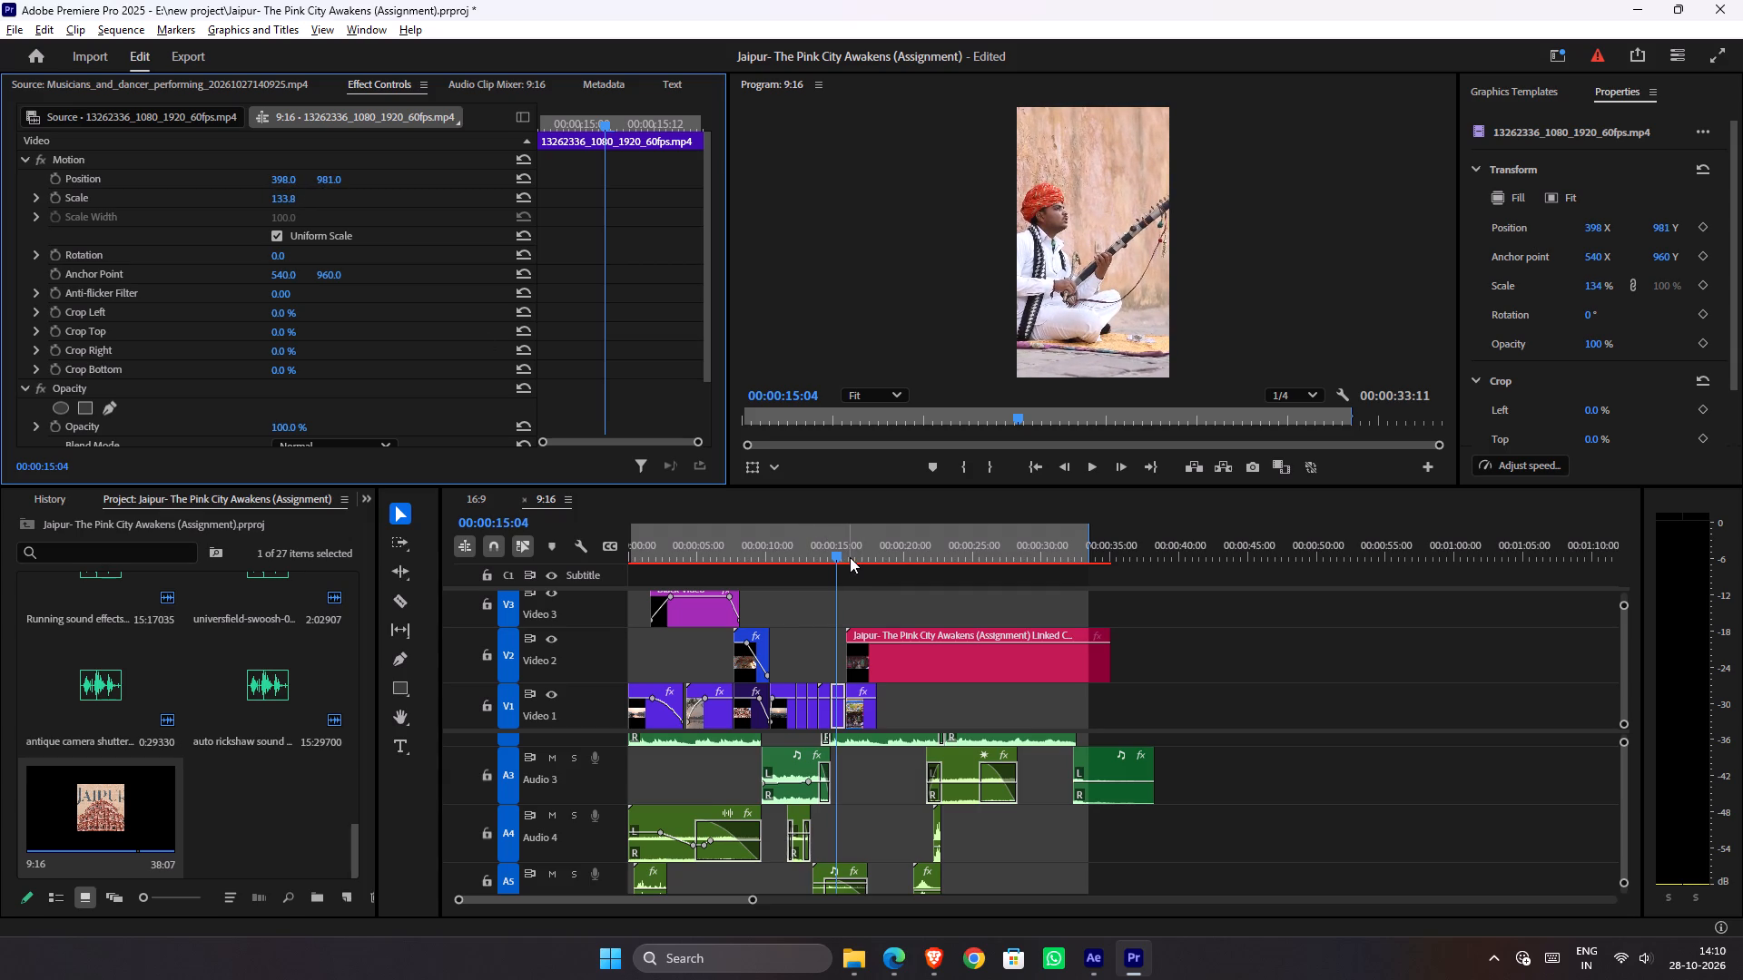
Save the project and import the 9:16 composition from the Jaipur- The Pink City Awakens After Effects project in E:\new project through Dynamic Link.
drag(850, 557, 862, 568)
click(871, 660)
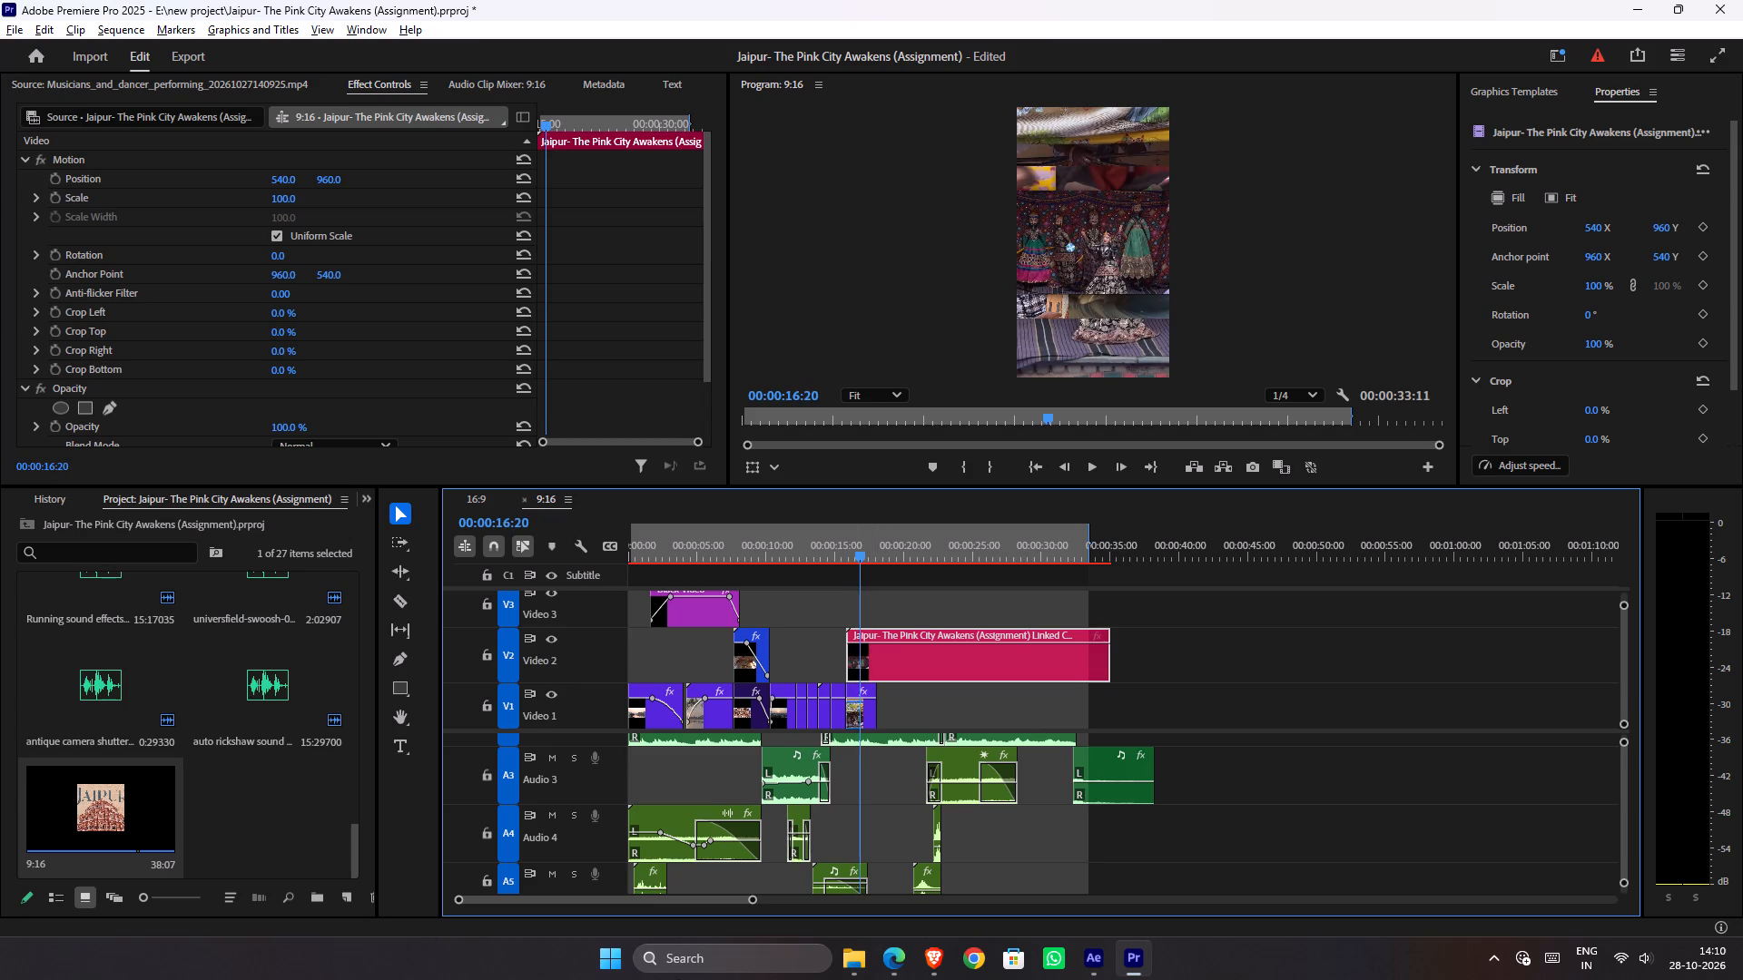
key(ctrl+s)
right_click(891, 652)
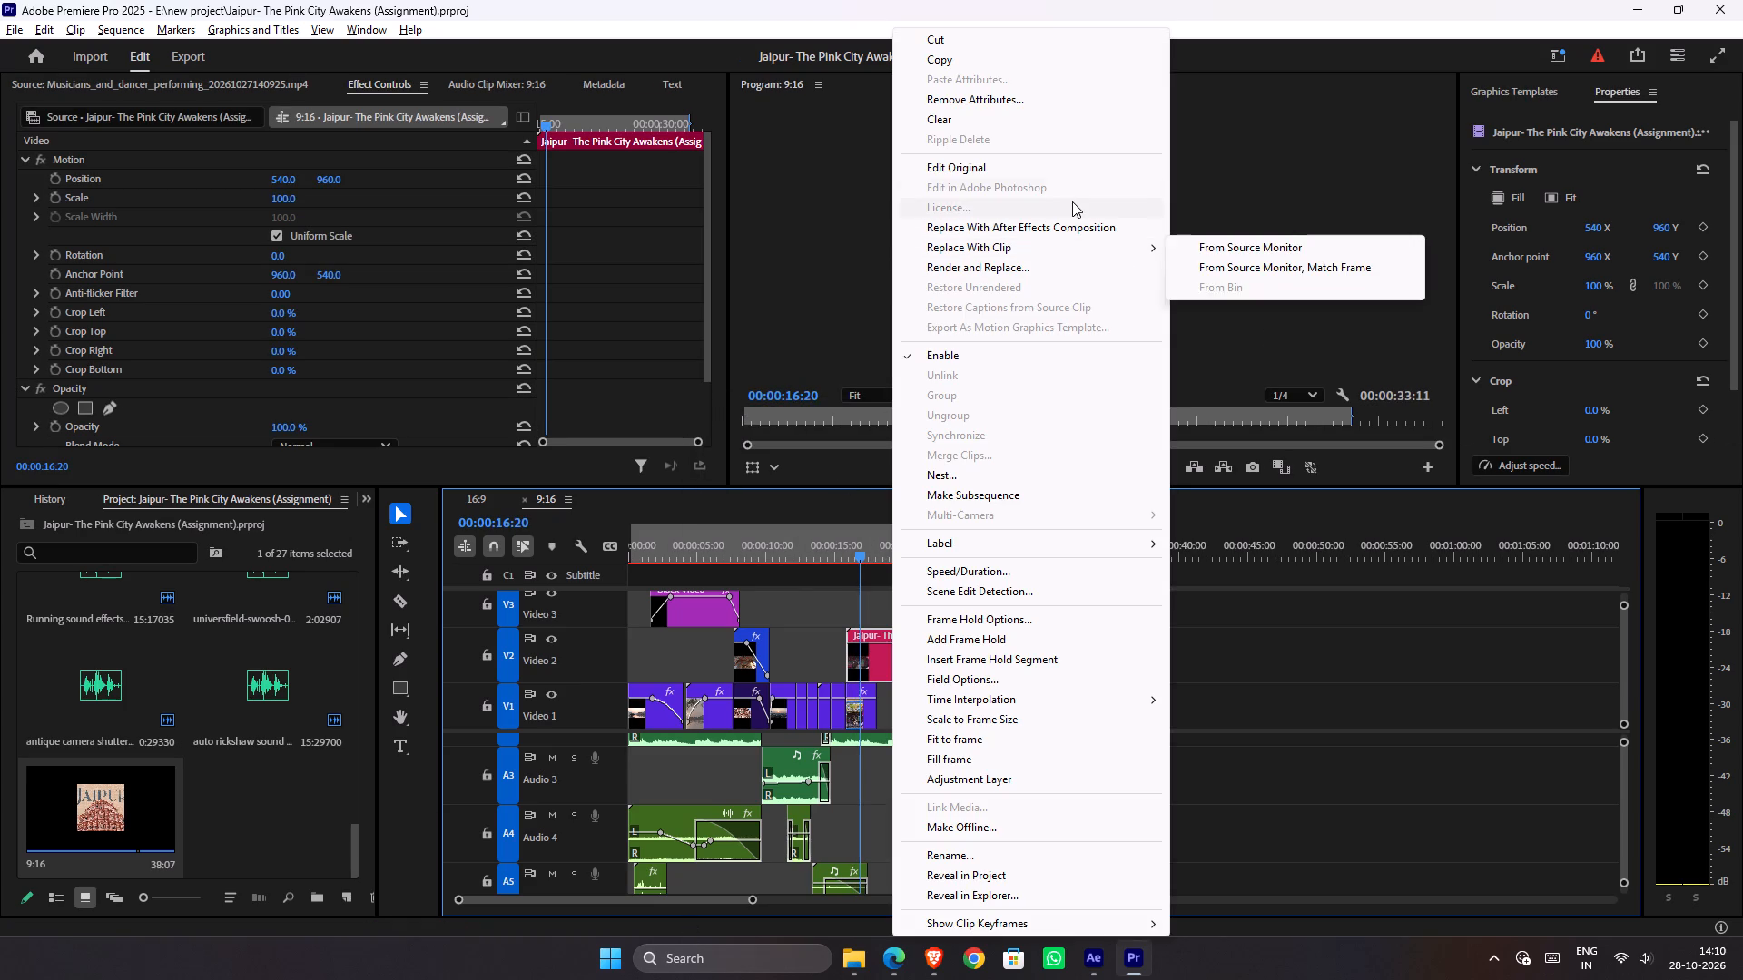
click(13, 21)
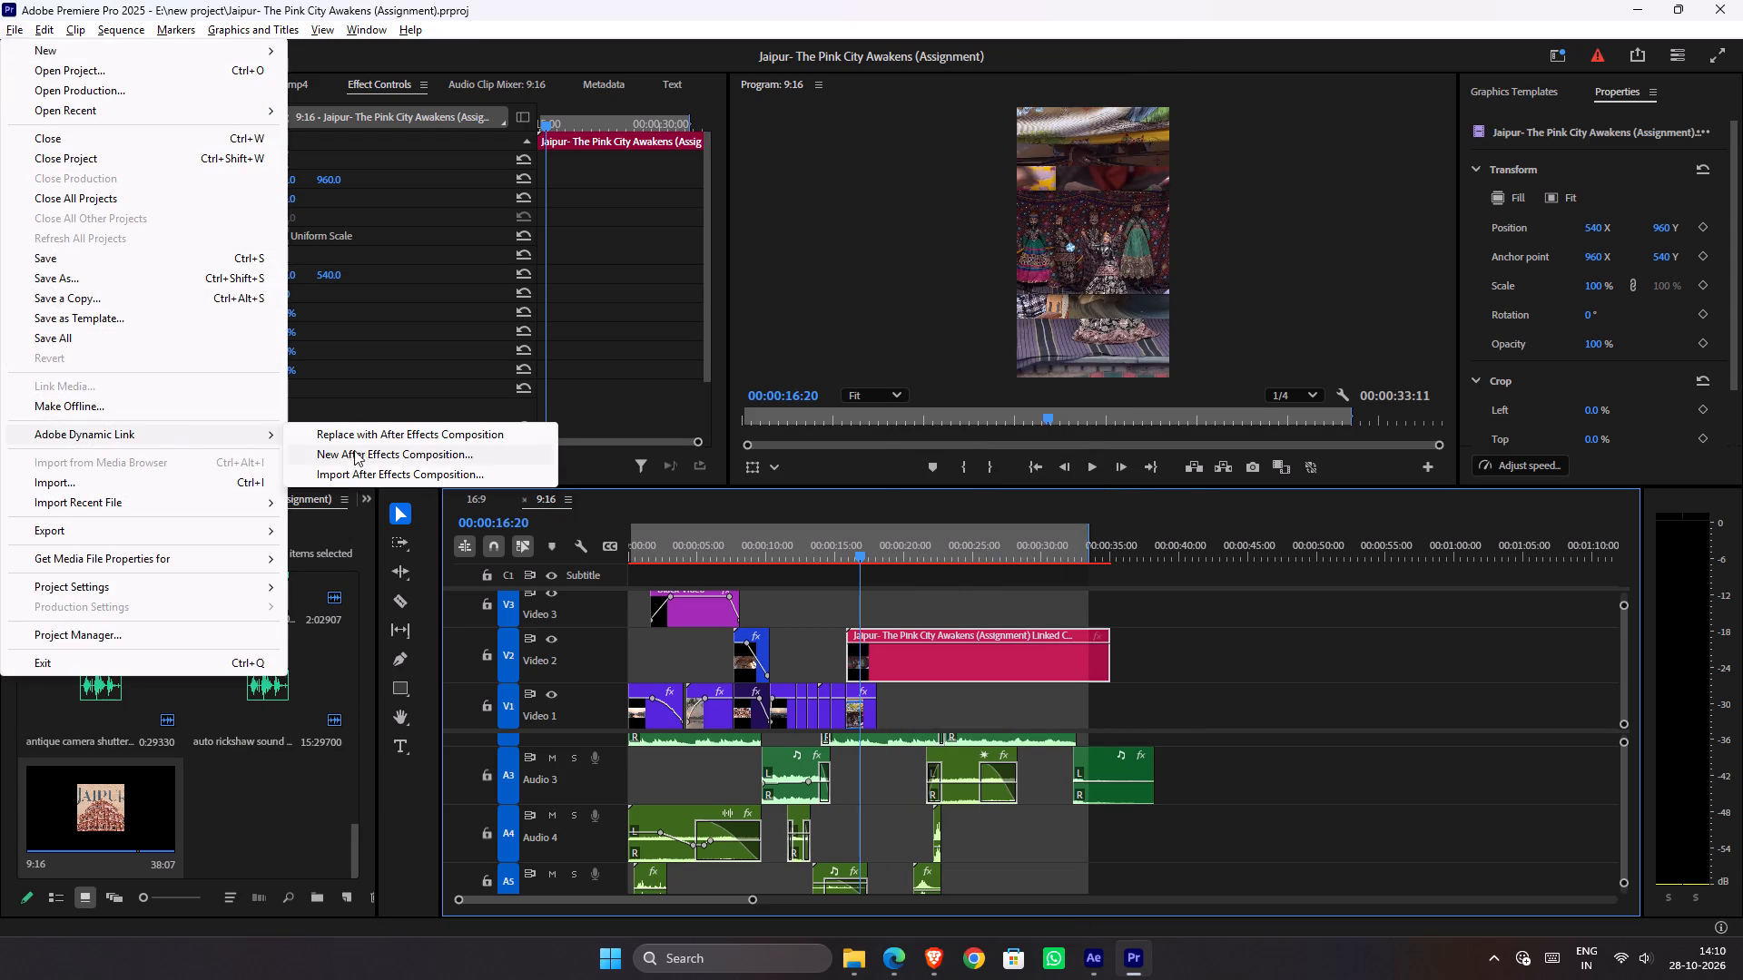
click(357, 471)
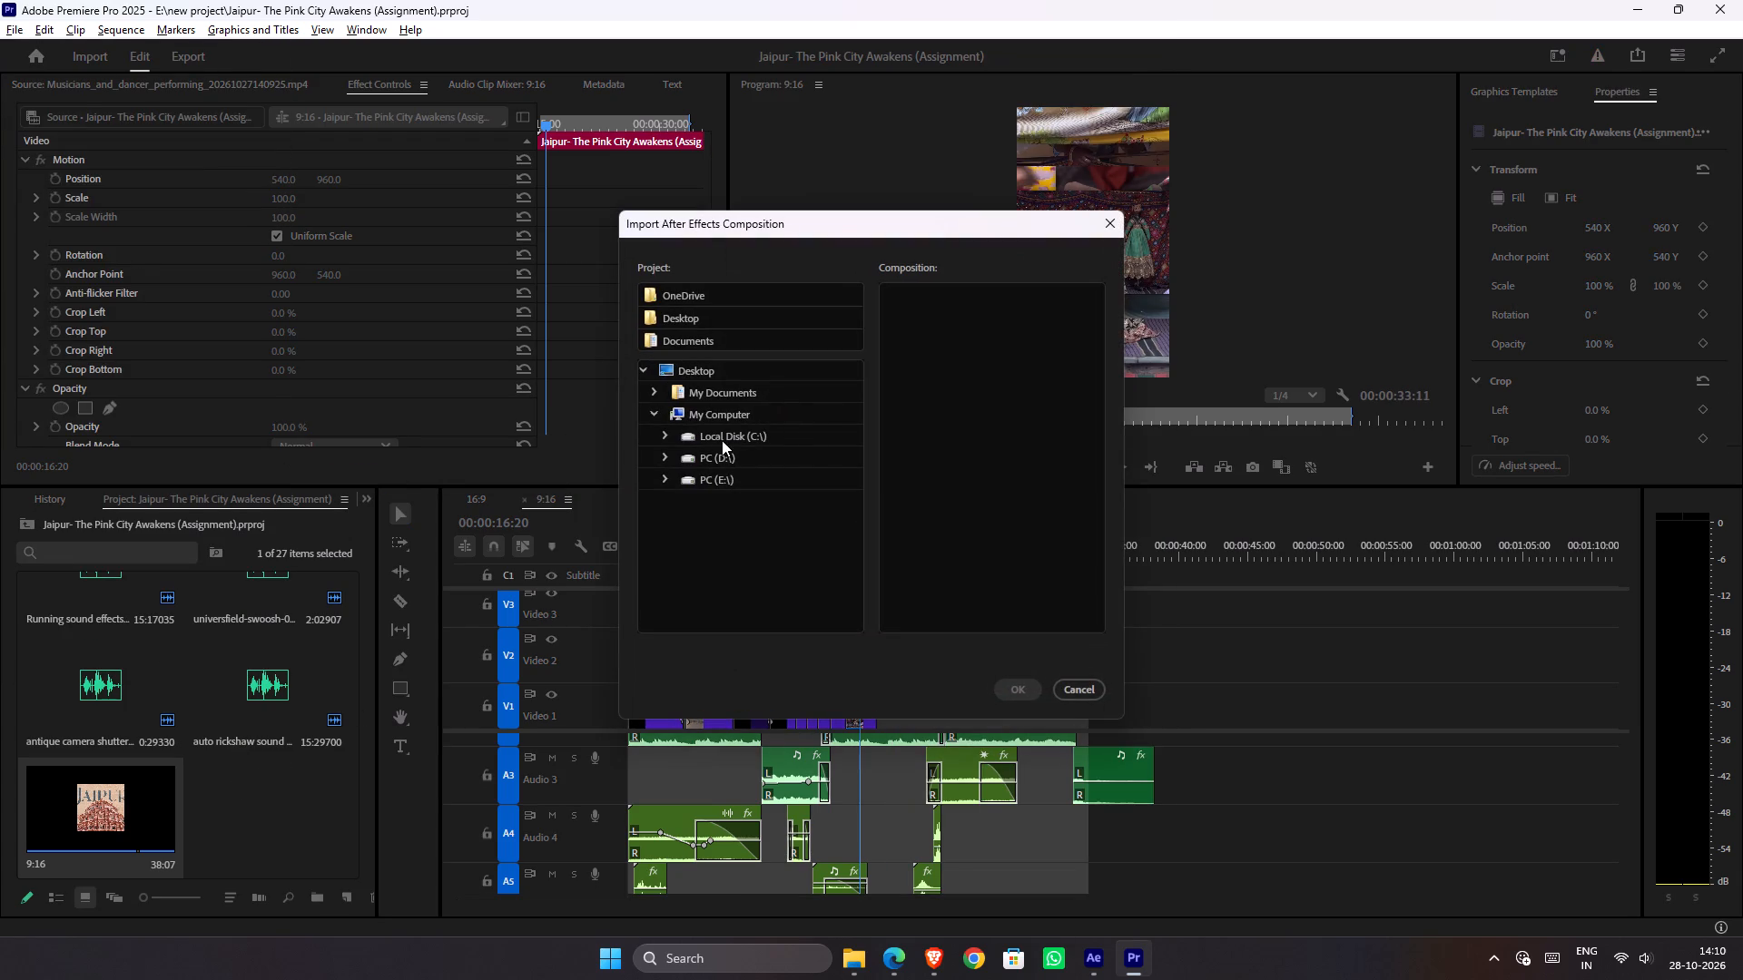
click(711, 478)
click(711, 478)
scroll(743, 507, down, 4)
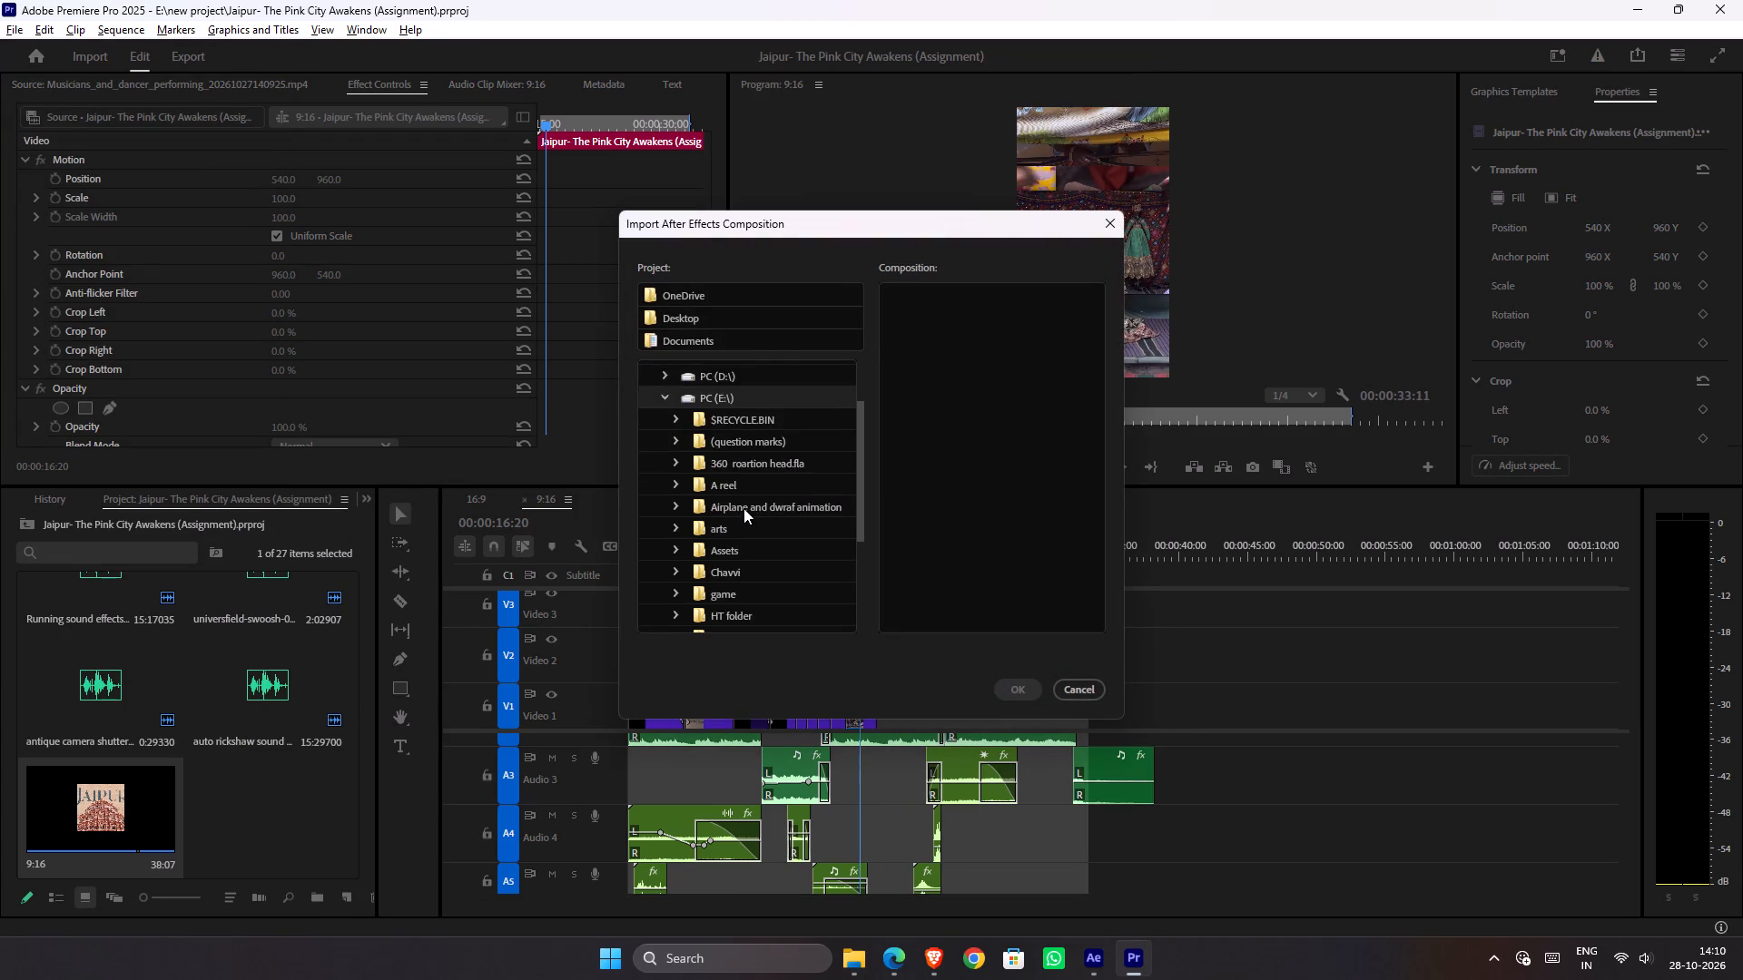
scroll(743, 508, down, 4)
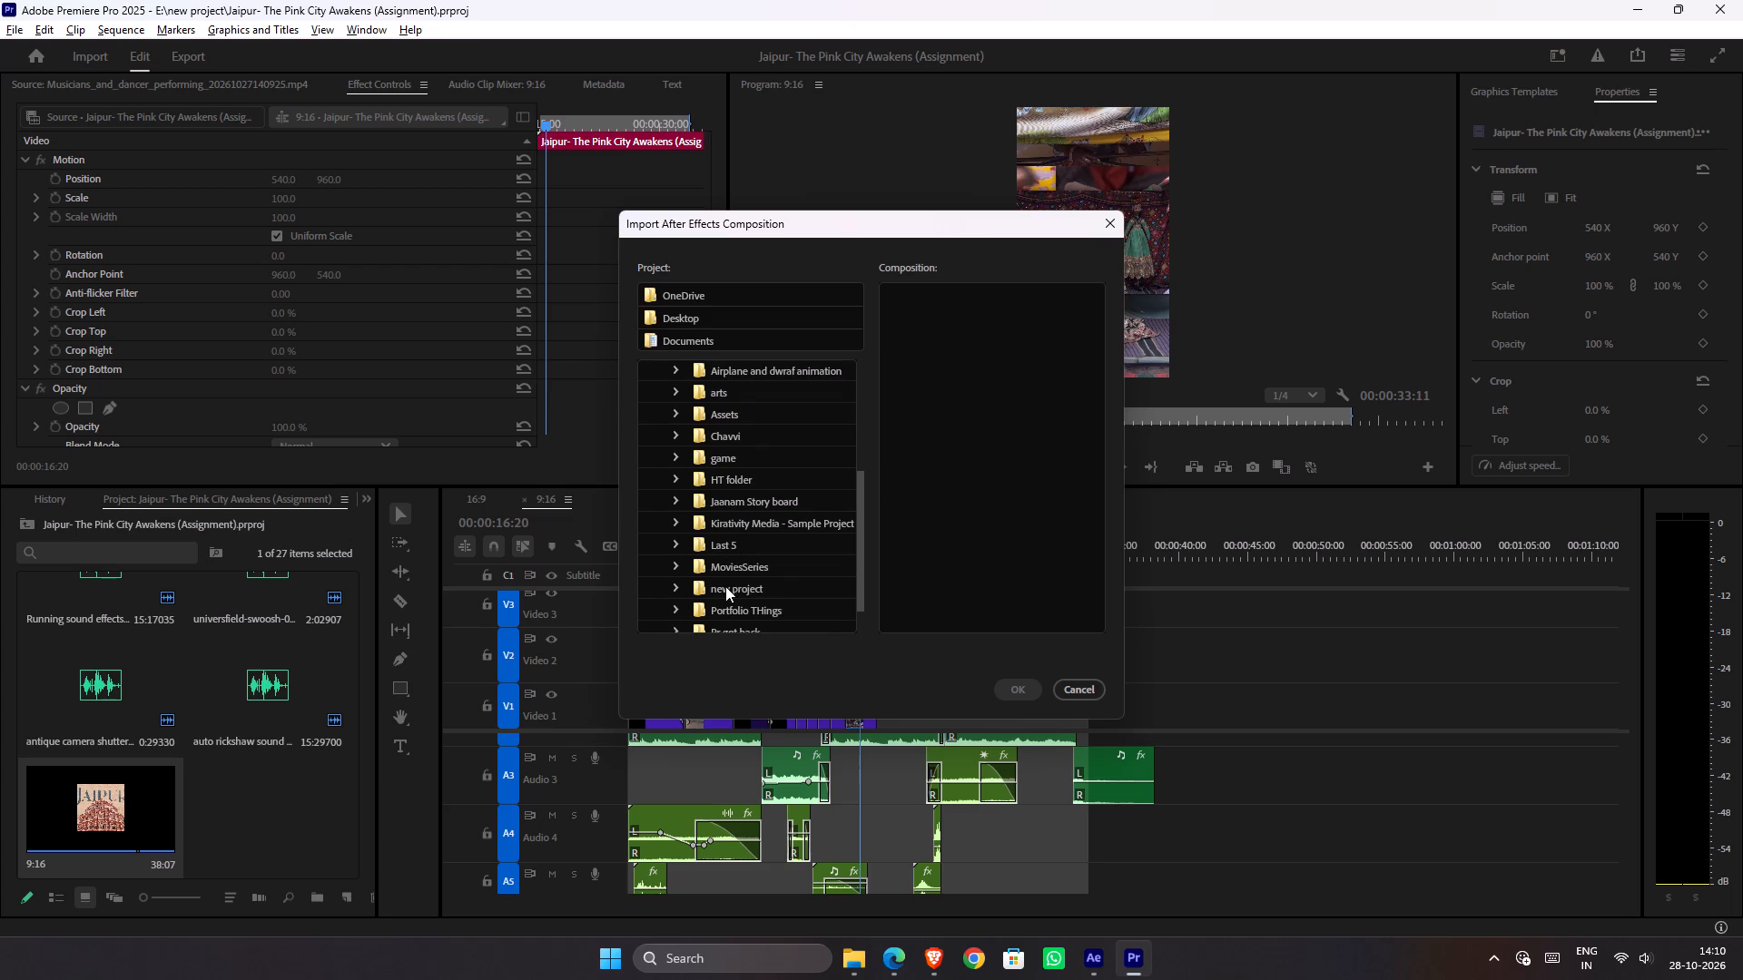
double_click(725, 586)
scroll(730, 586, down, 4)
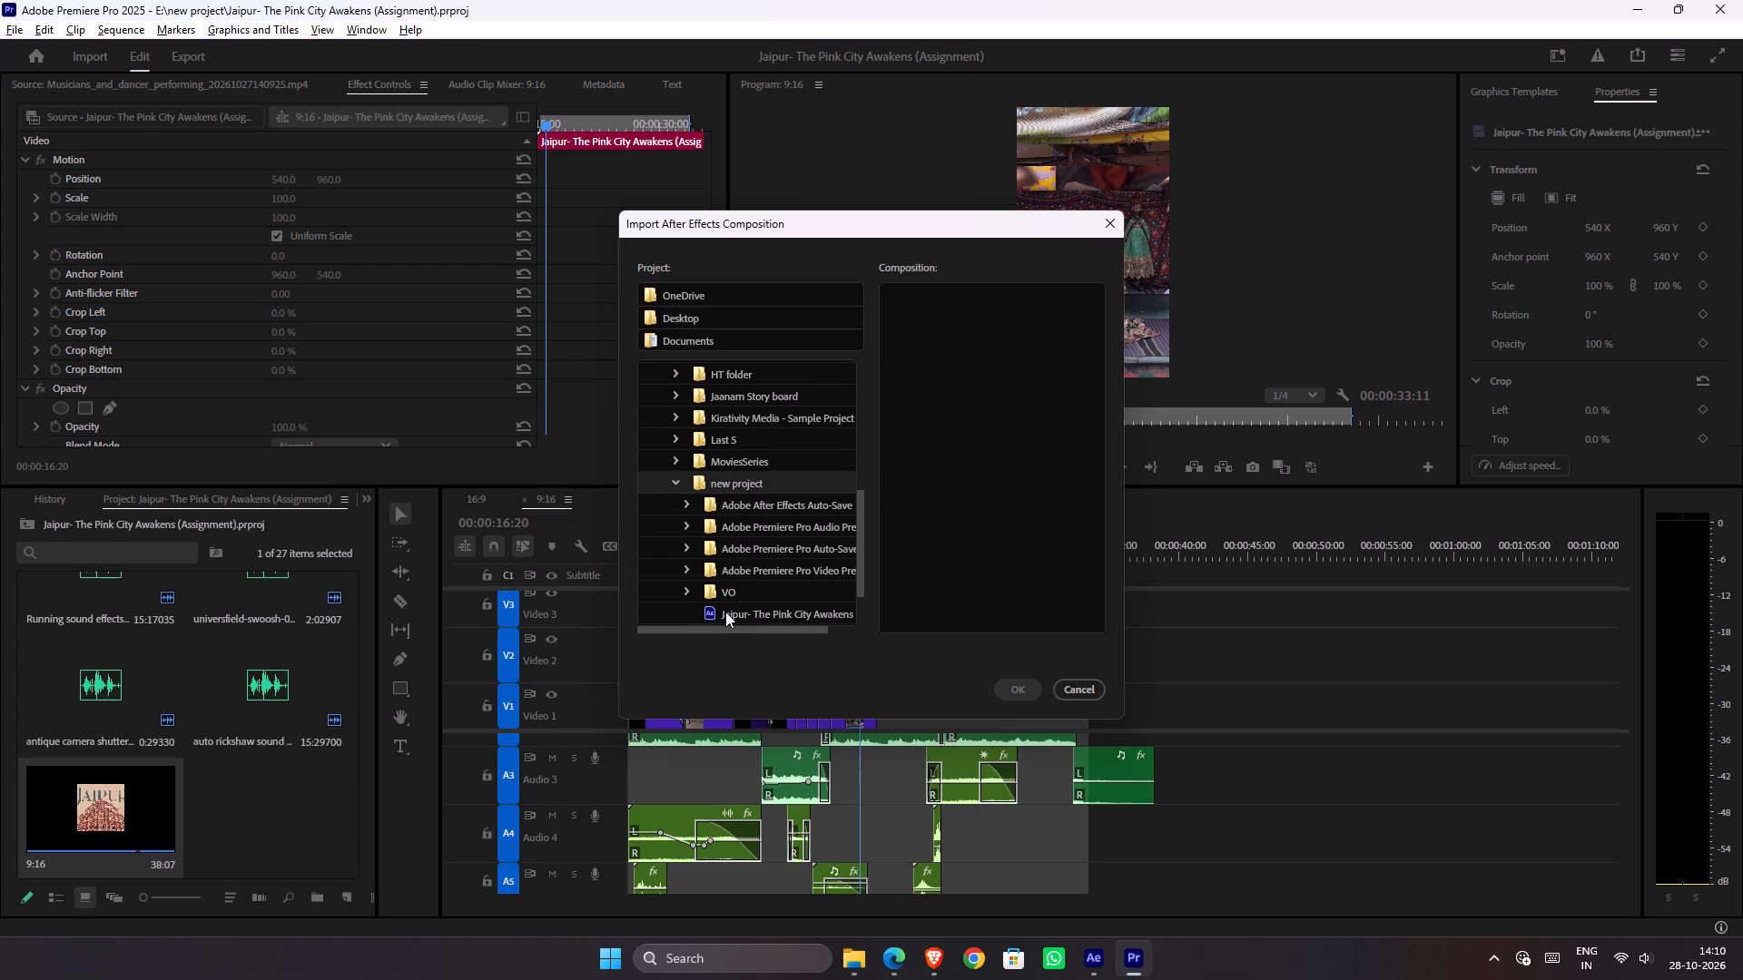
click(725, 612)
scroll(734, 604, down, 1)
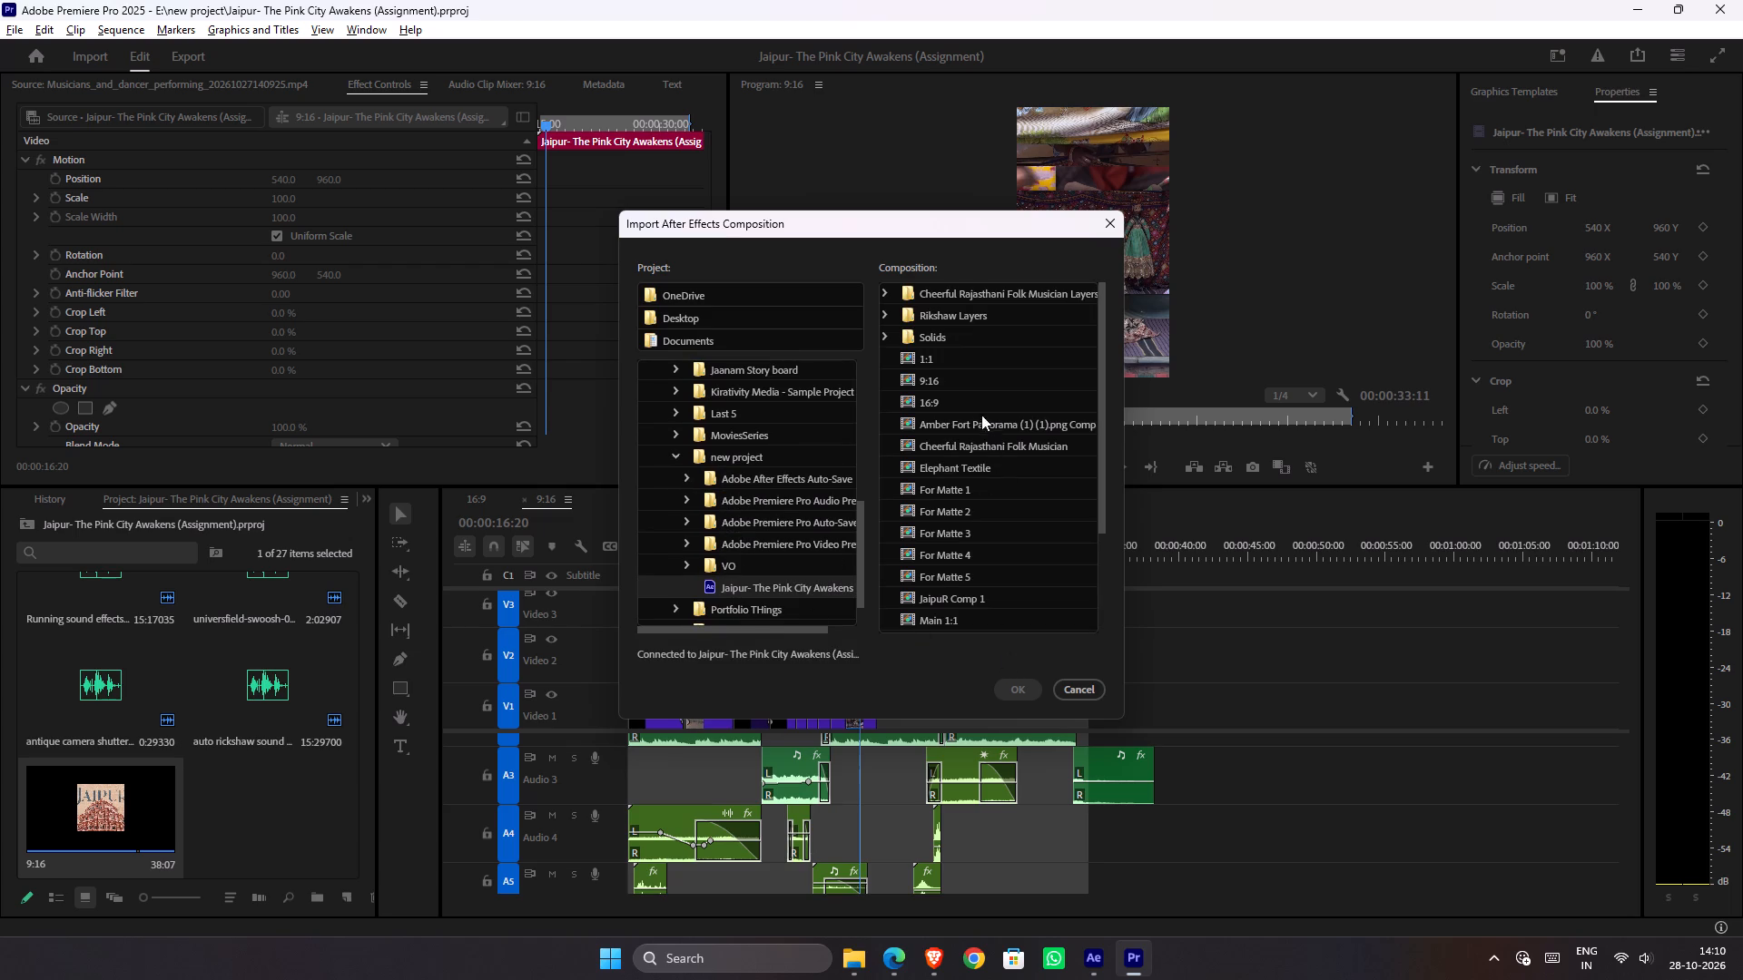
scroll(957, 488, down, 1)
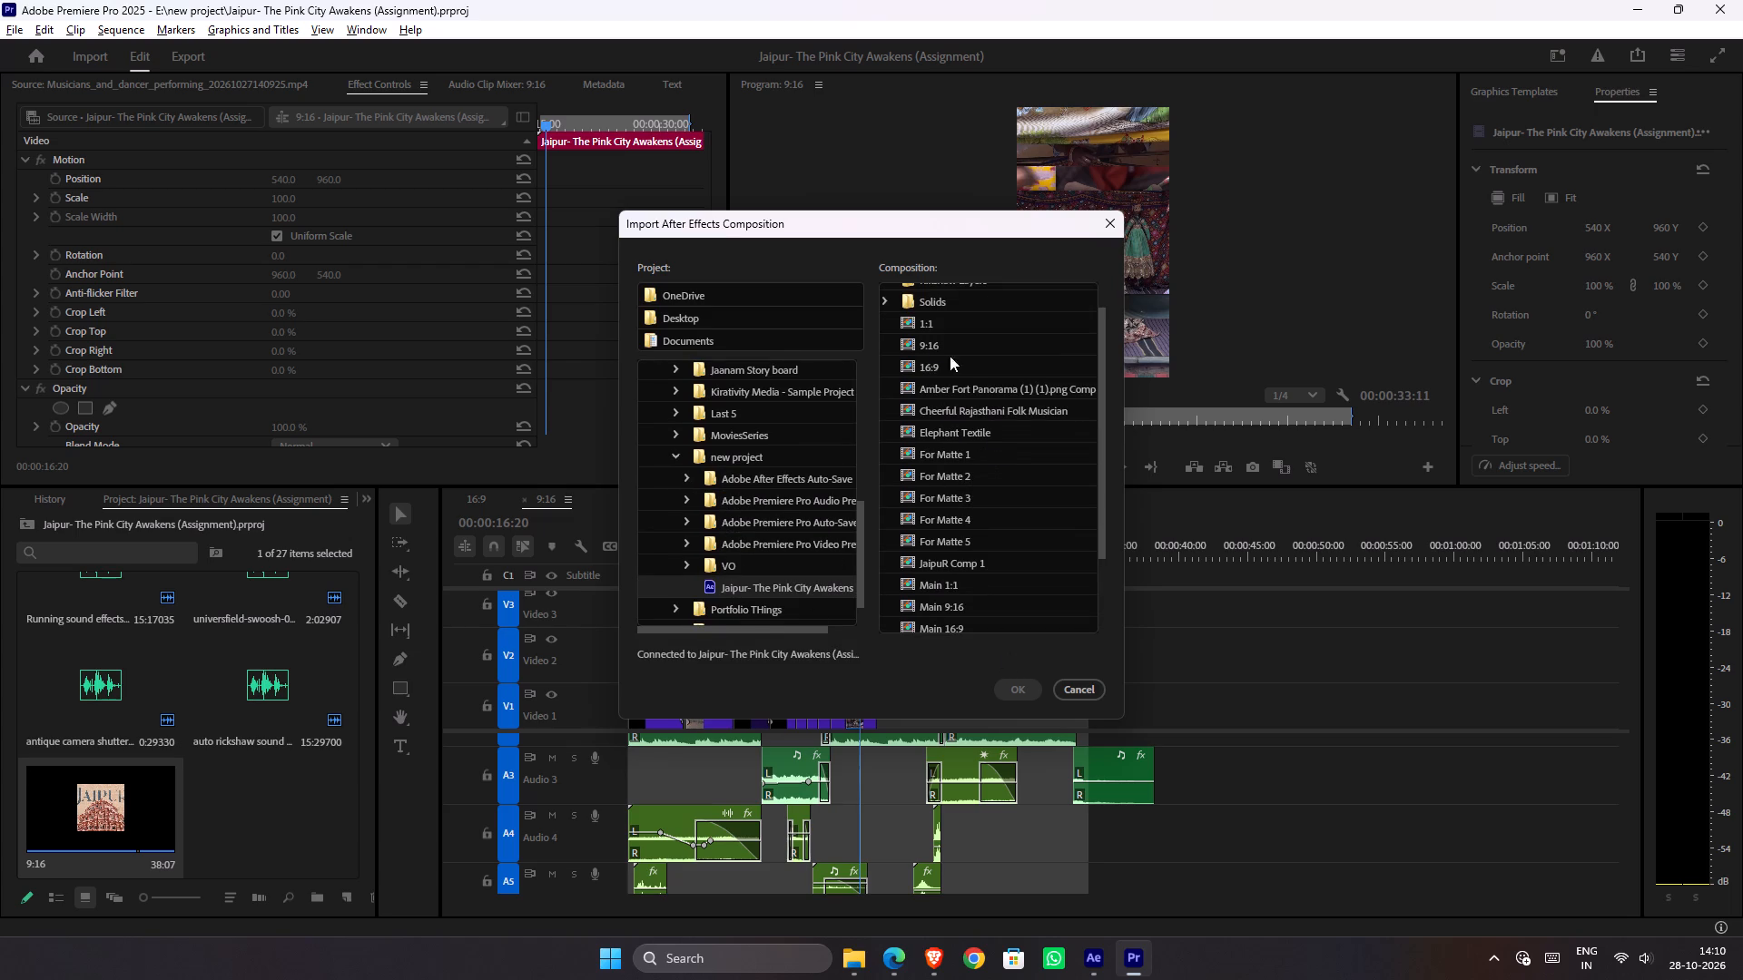
click(934, 347)
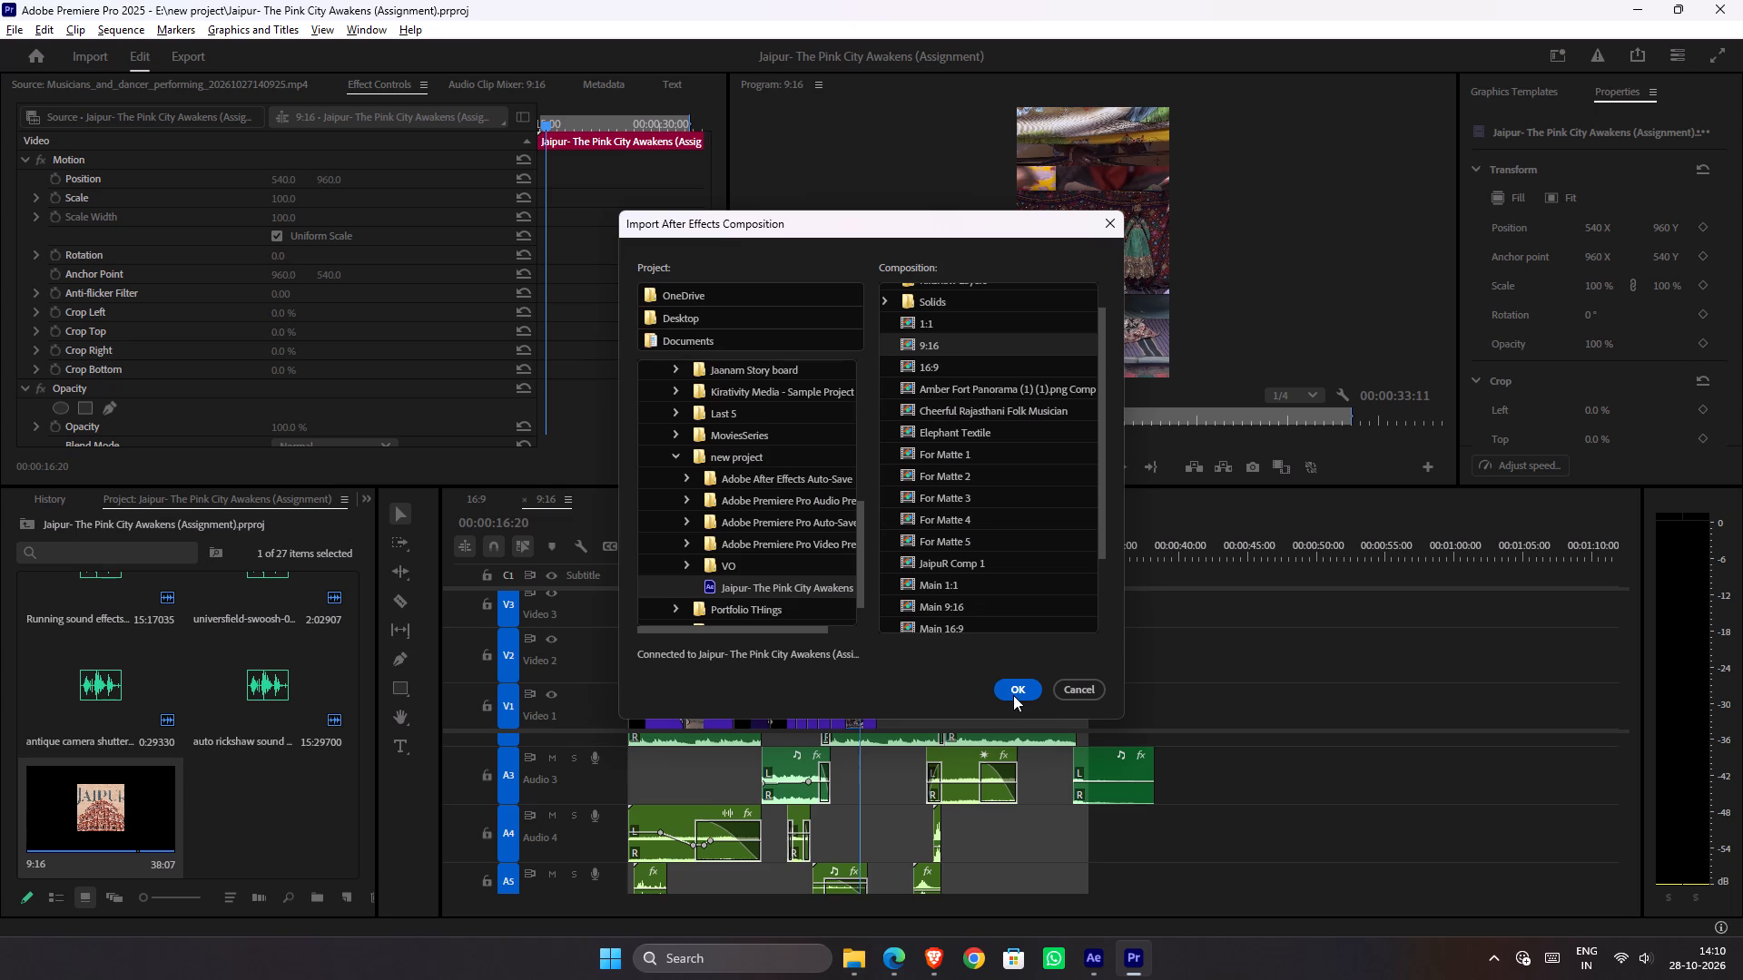
click(1013, 695)
Overwrite the existing linked composition clip on V2 with the imported 9:16 composition, starting where that clip begins, and save the project.
drag(249, 818, 813, 652)
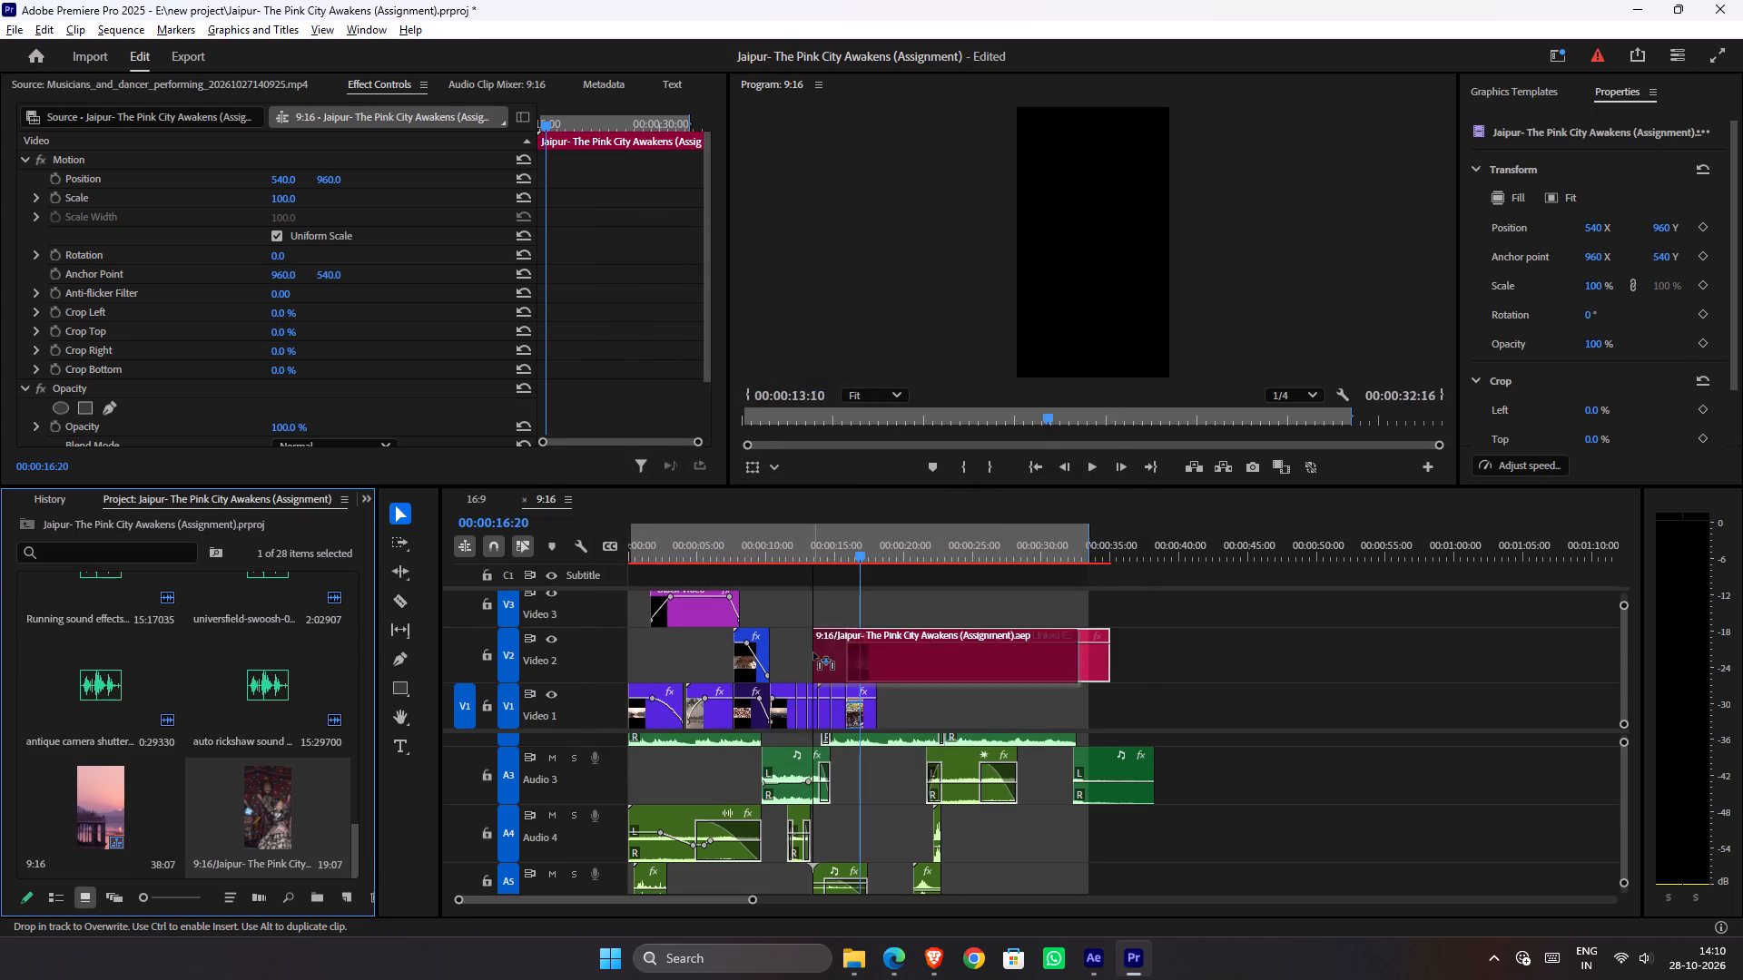
drag(813, 652, 843, 661)
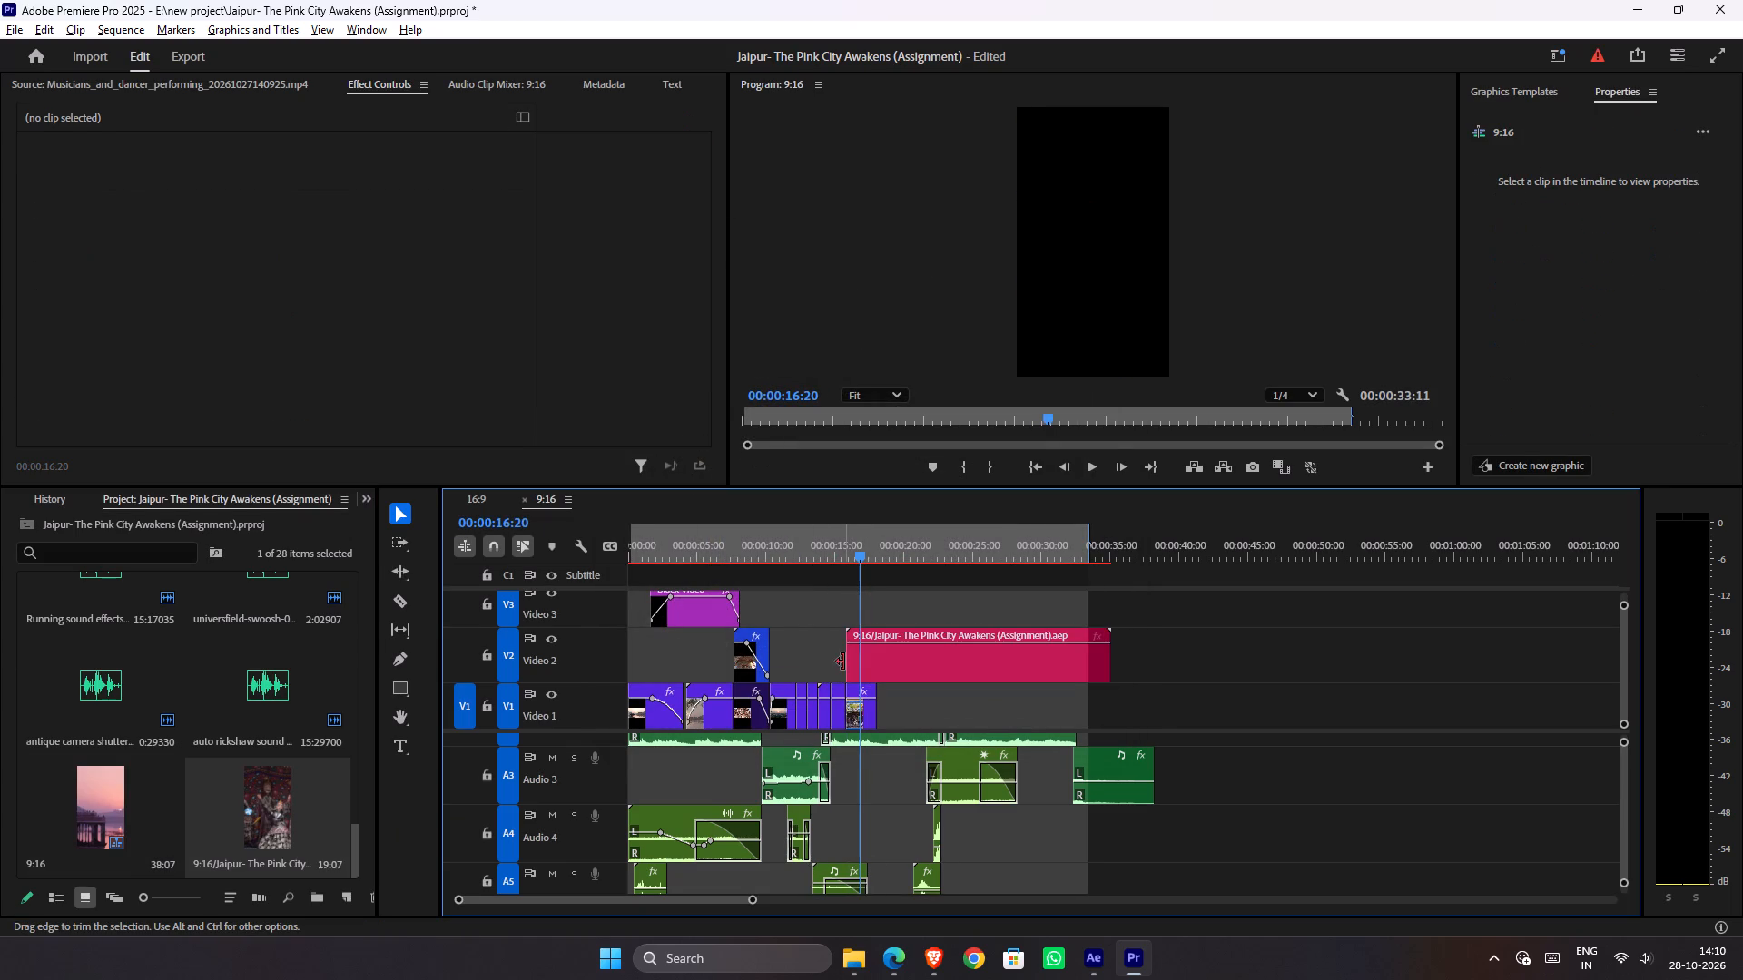
key(ctrl+s)
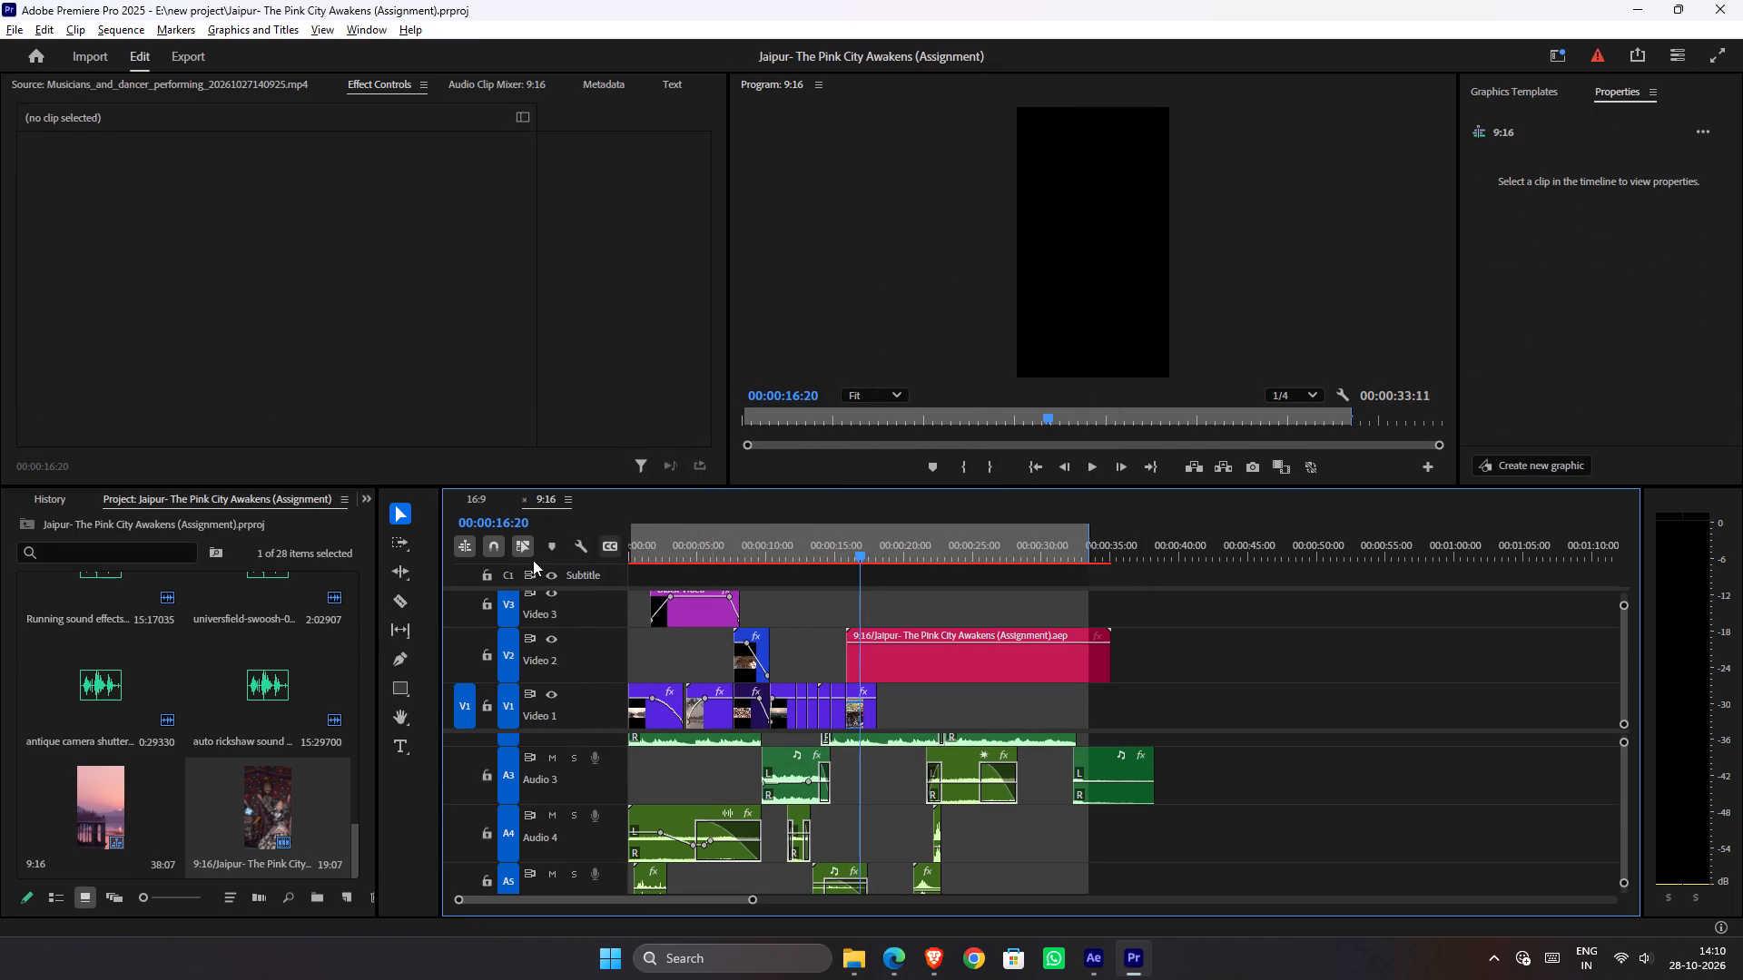
Duplicate the 9:16 sequence in the project.
click(97, 818)
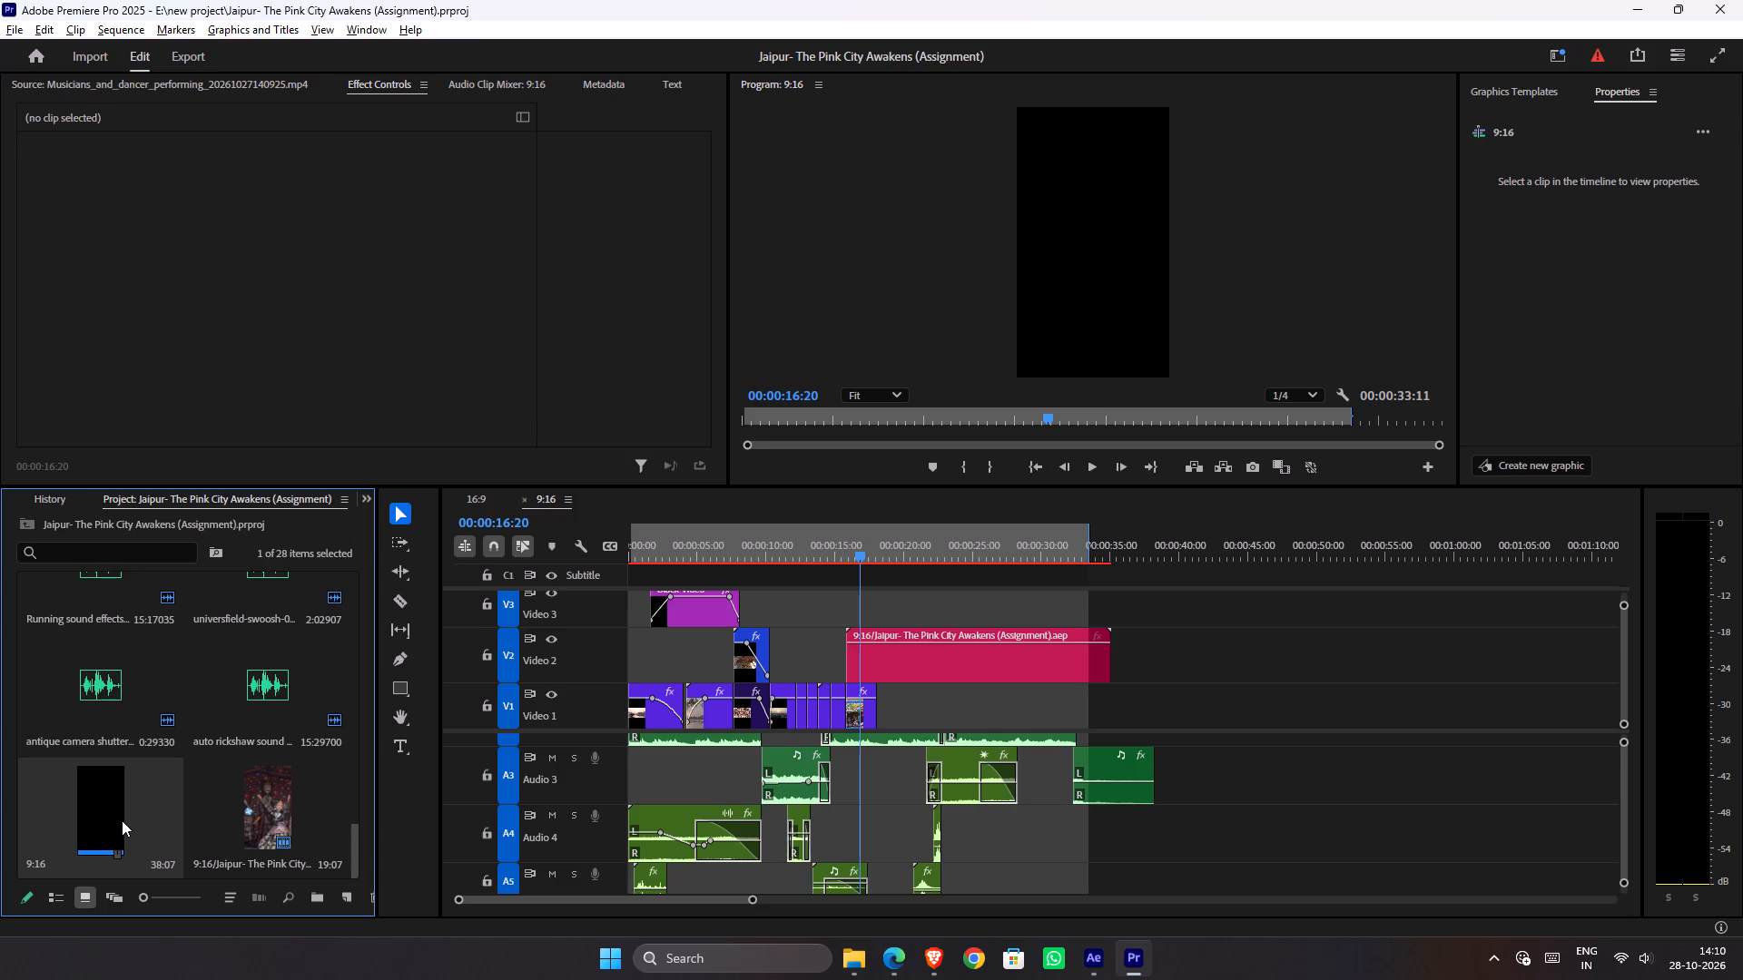
right_click(122, 820)
click(133, 110)
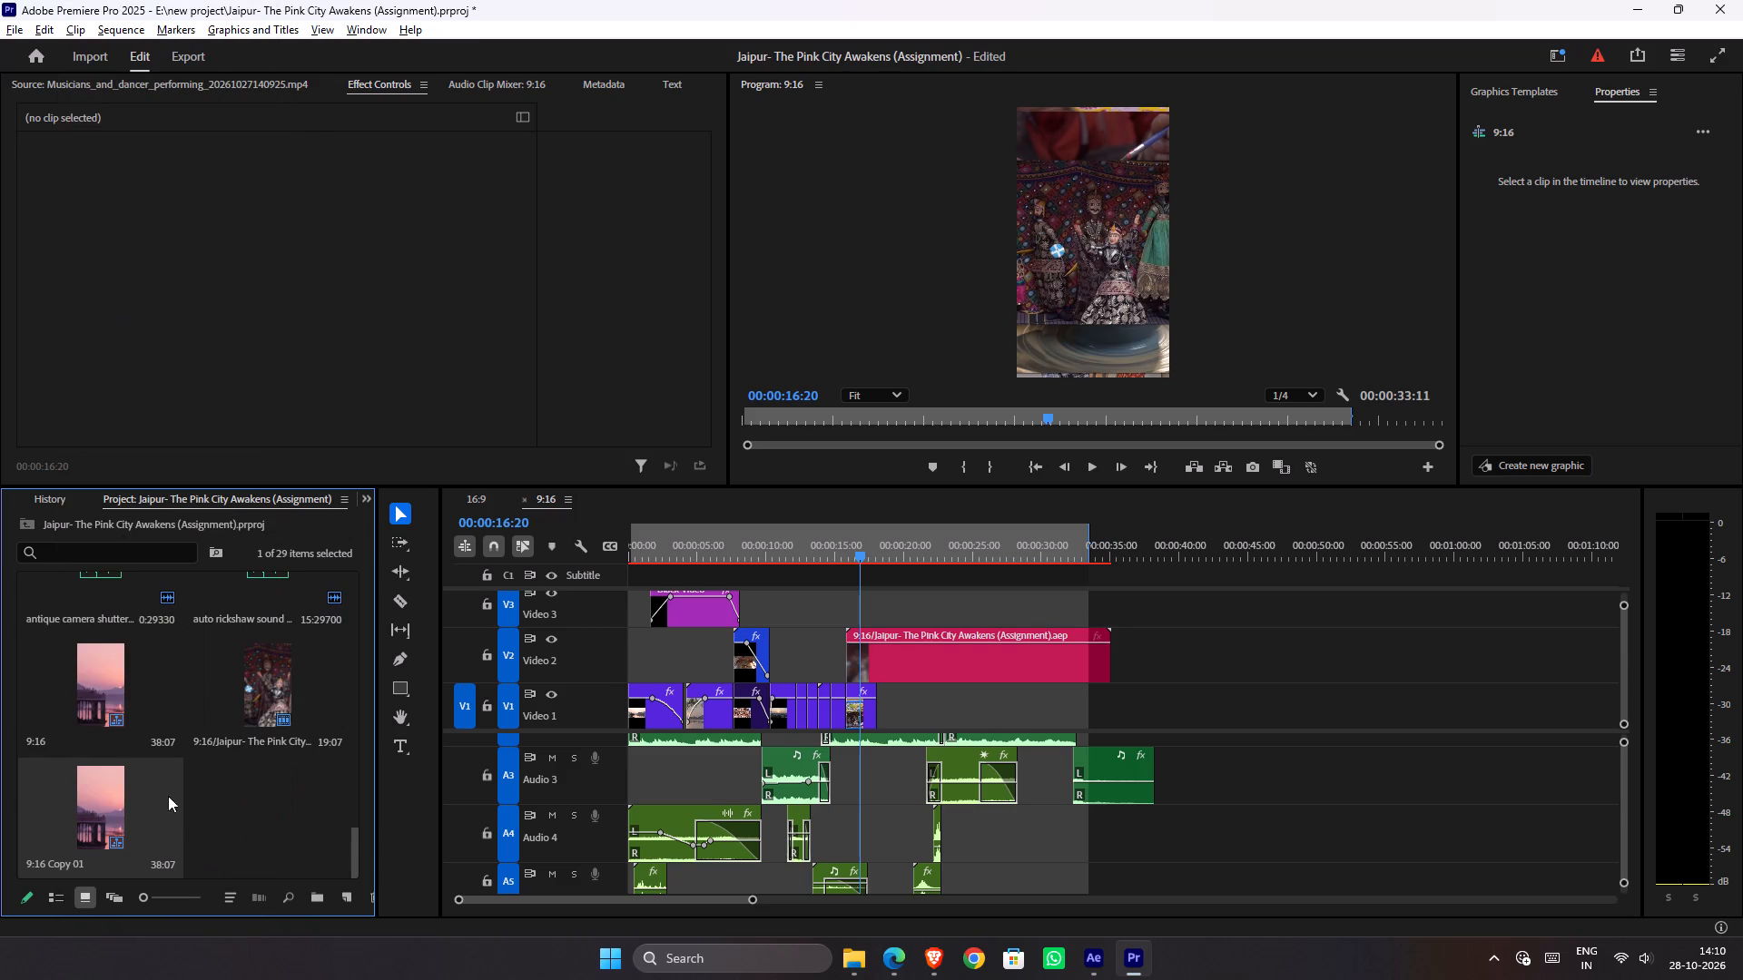
Set the duplicated sequence's horizontal frame size to 1920, making it a square 1920 by 1920, and accept deleting its previews.
right_click(101, 786)
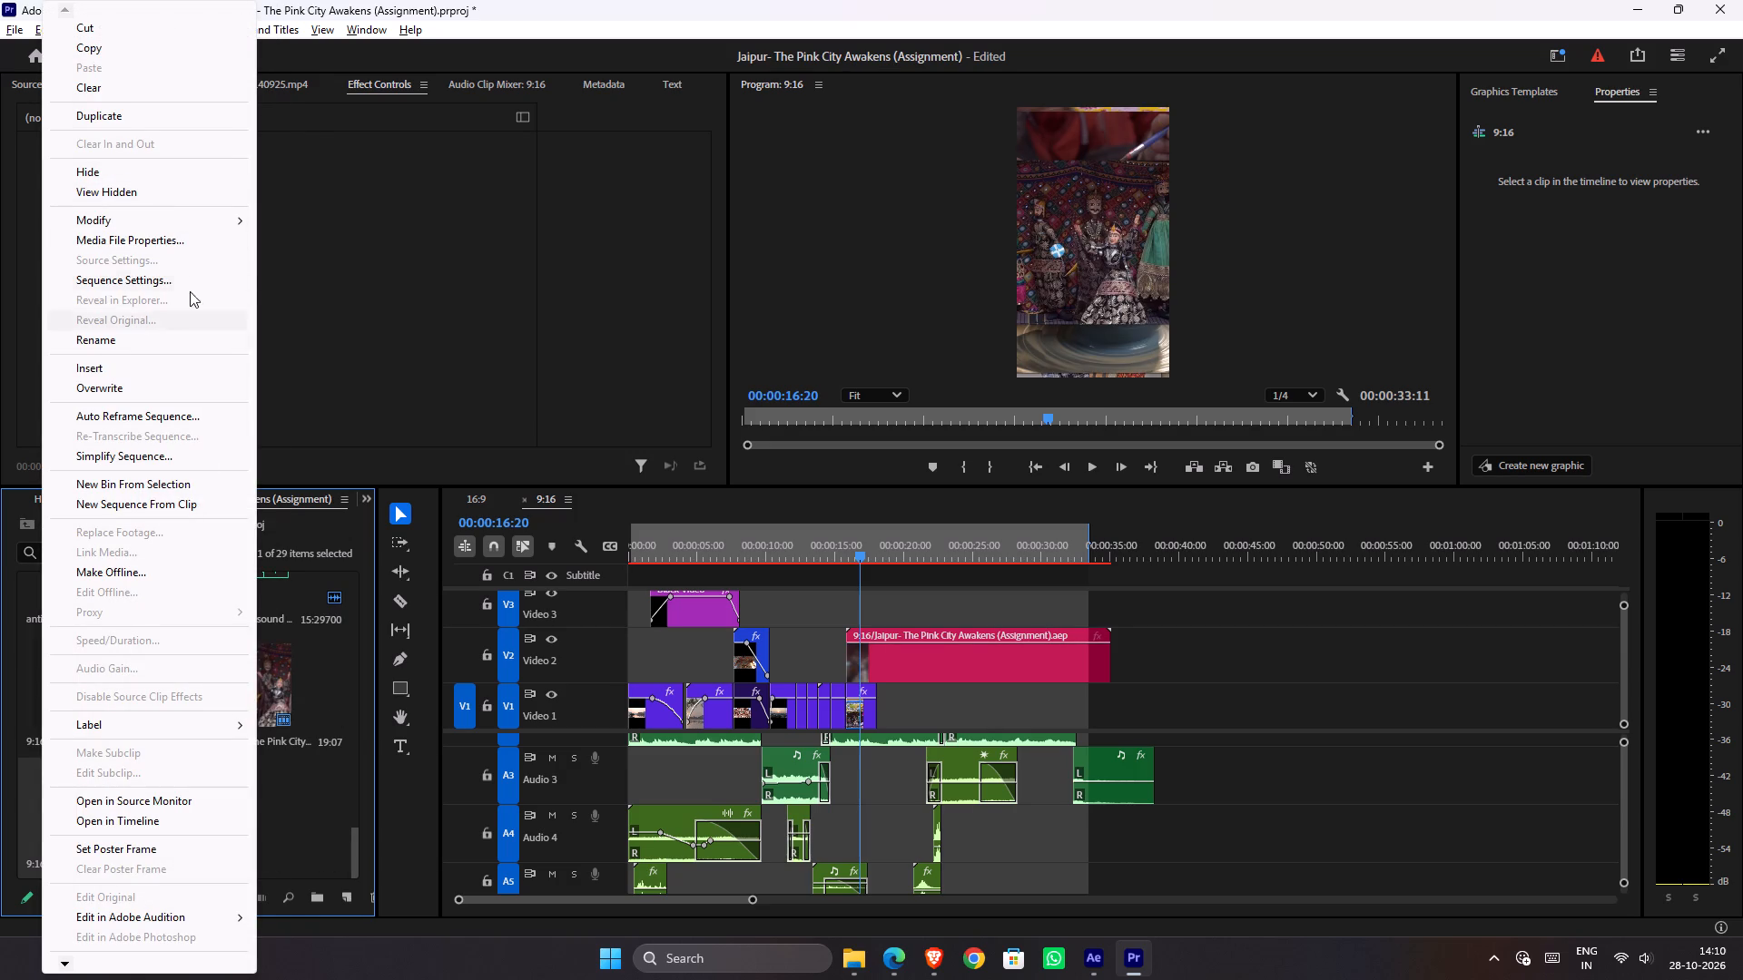
click(192, 280)
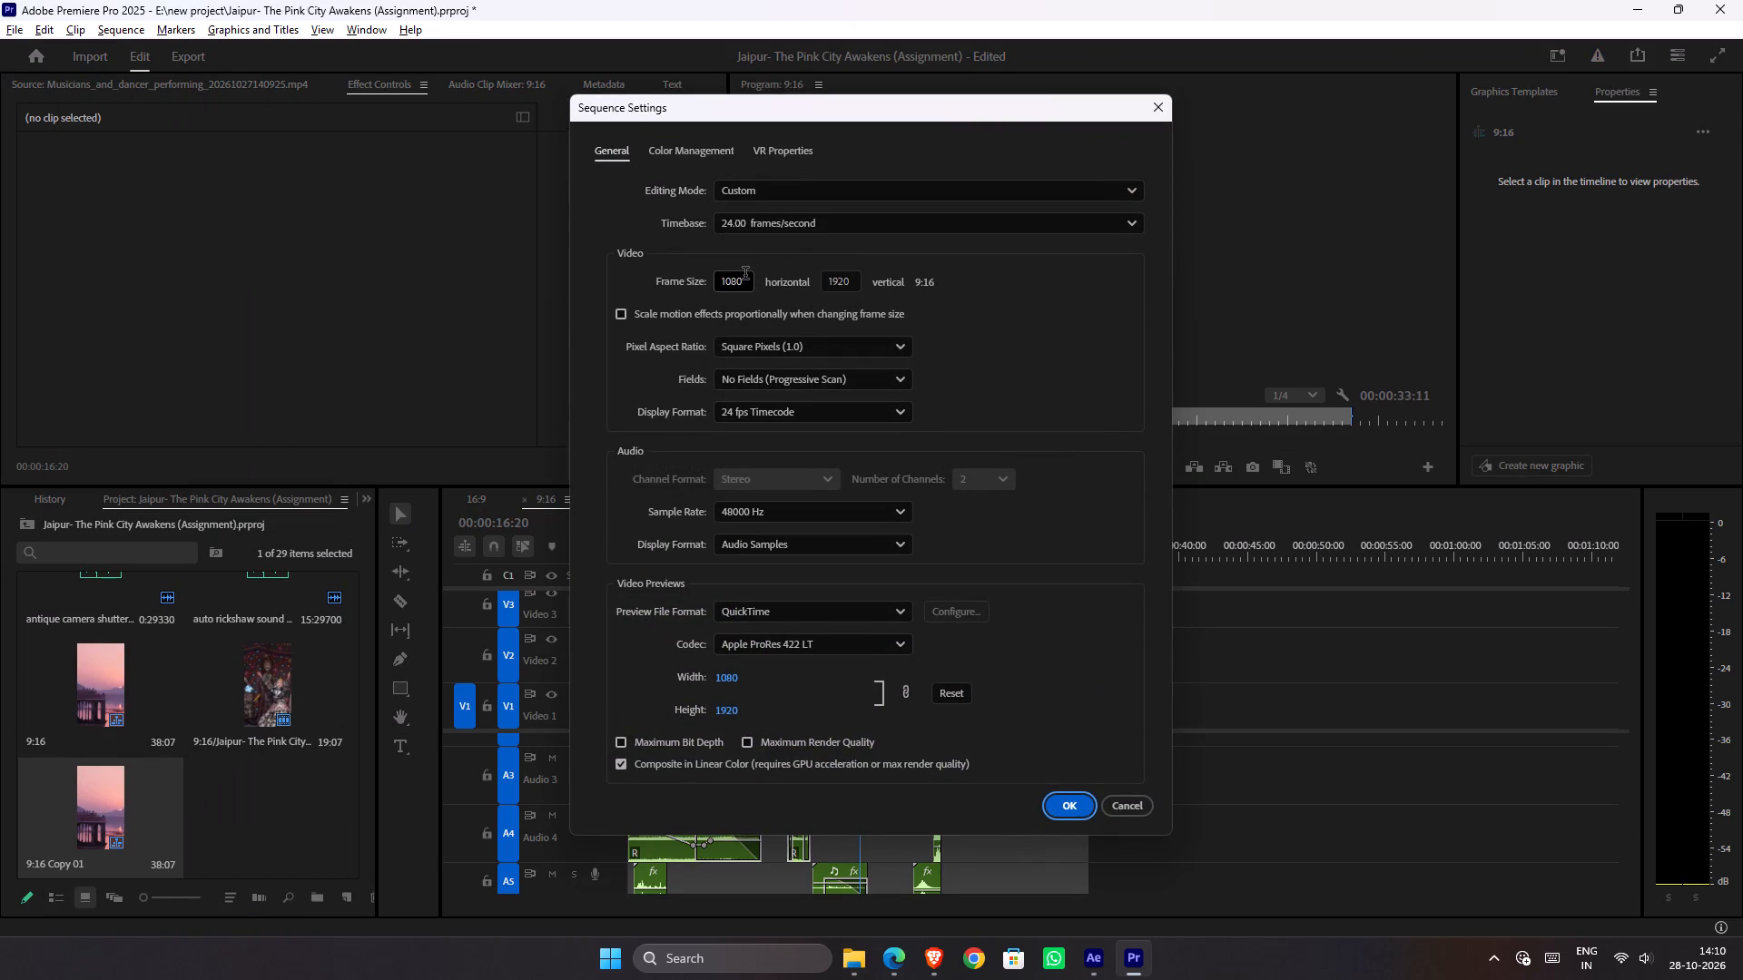
drag(745, 275, 651, 292)
text(1920)
key(Return)
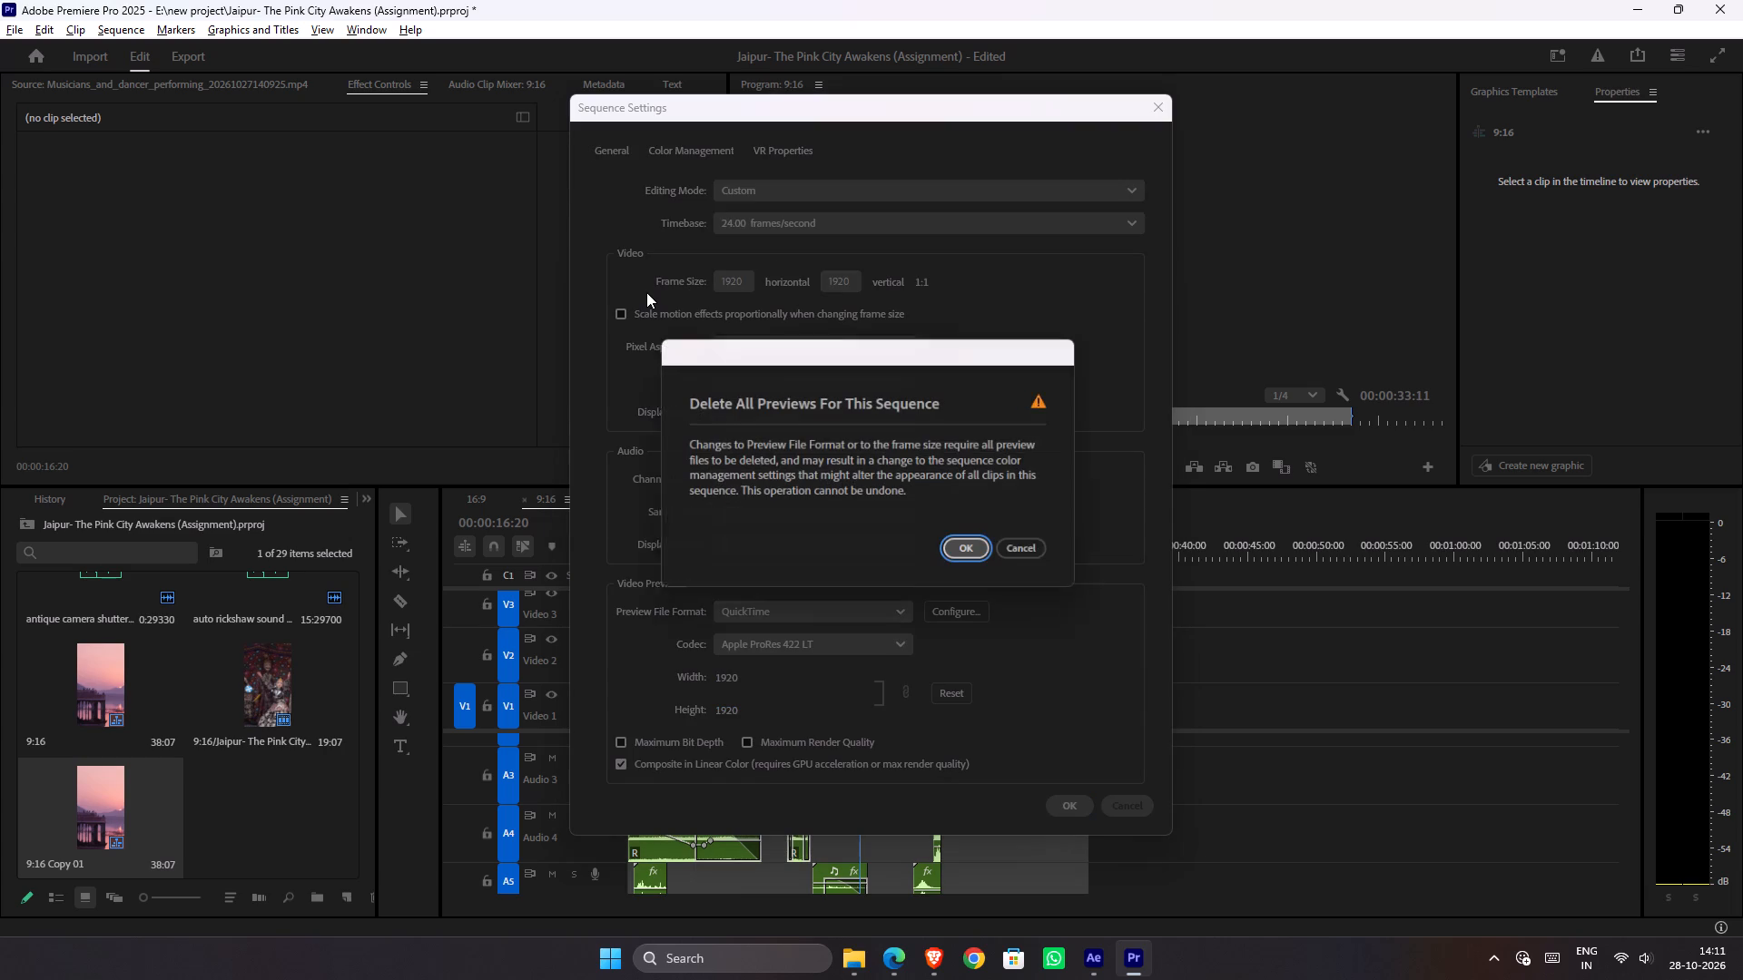
key(Return)
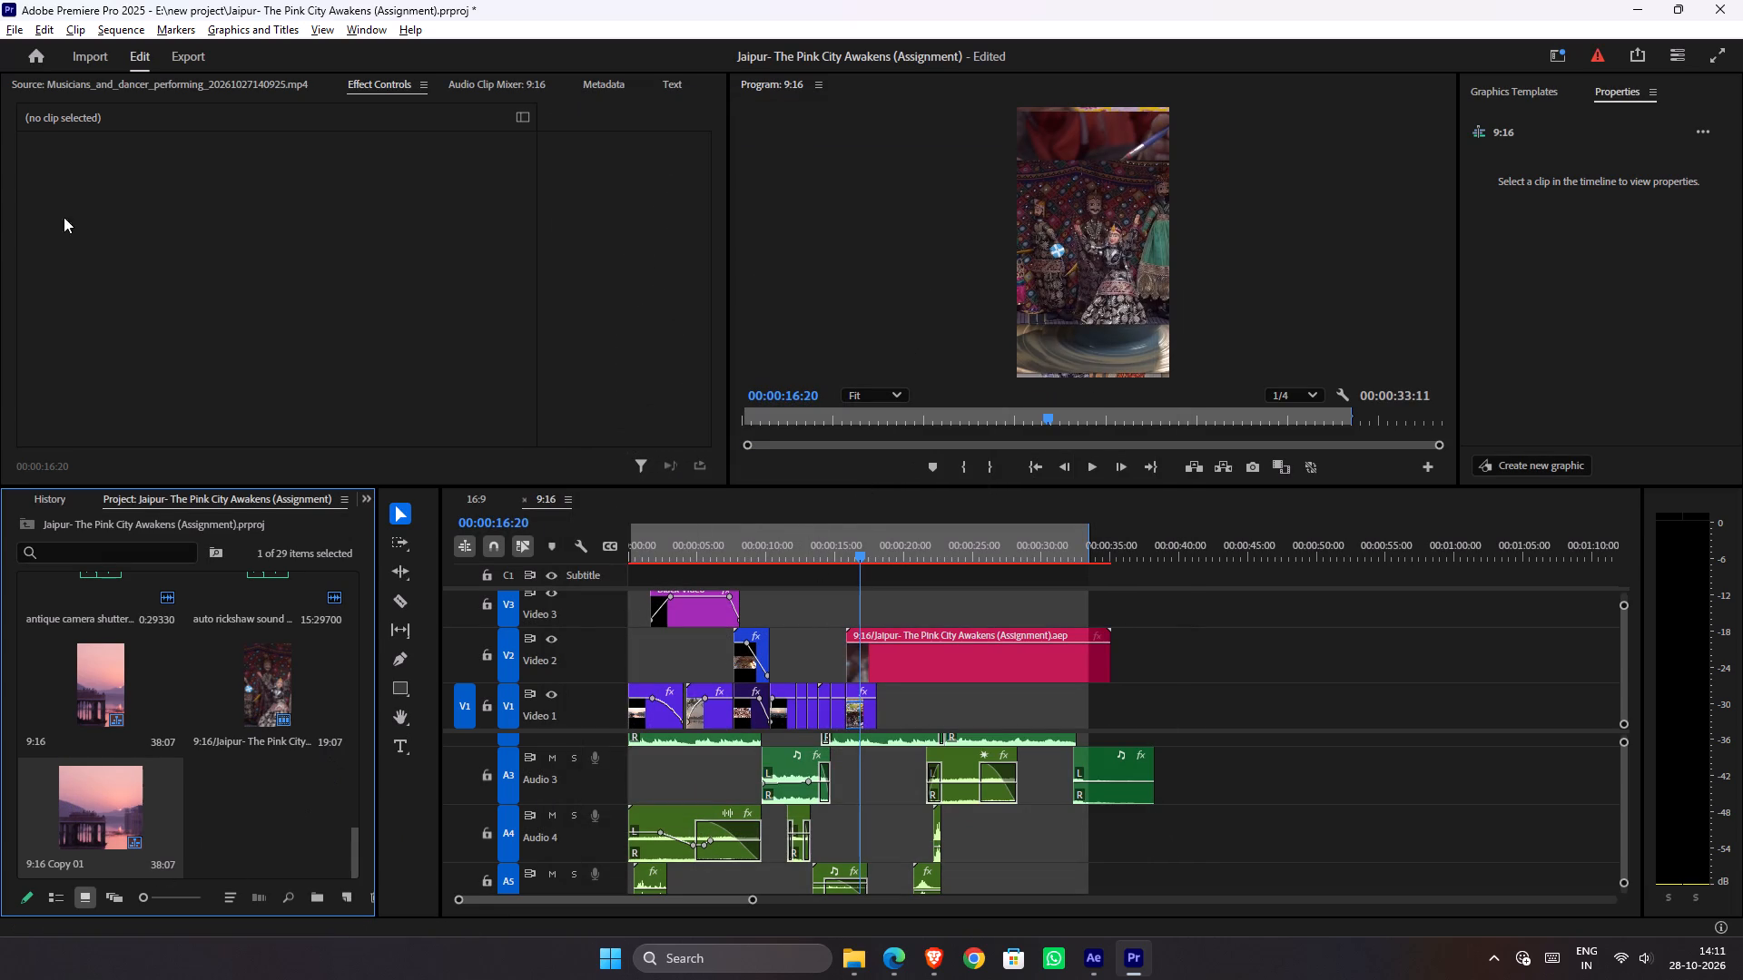
Import the 1:1 composition from the Jaipur- The Pink City Awakens After Effects project through Dynamic Link.
click(14, 26)
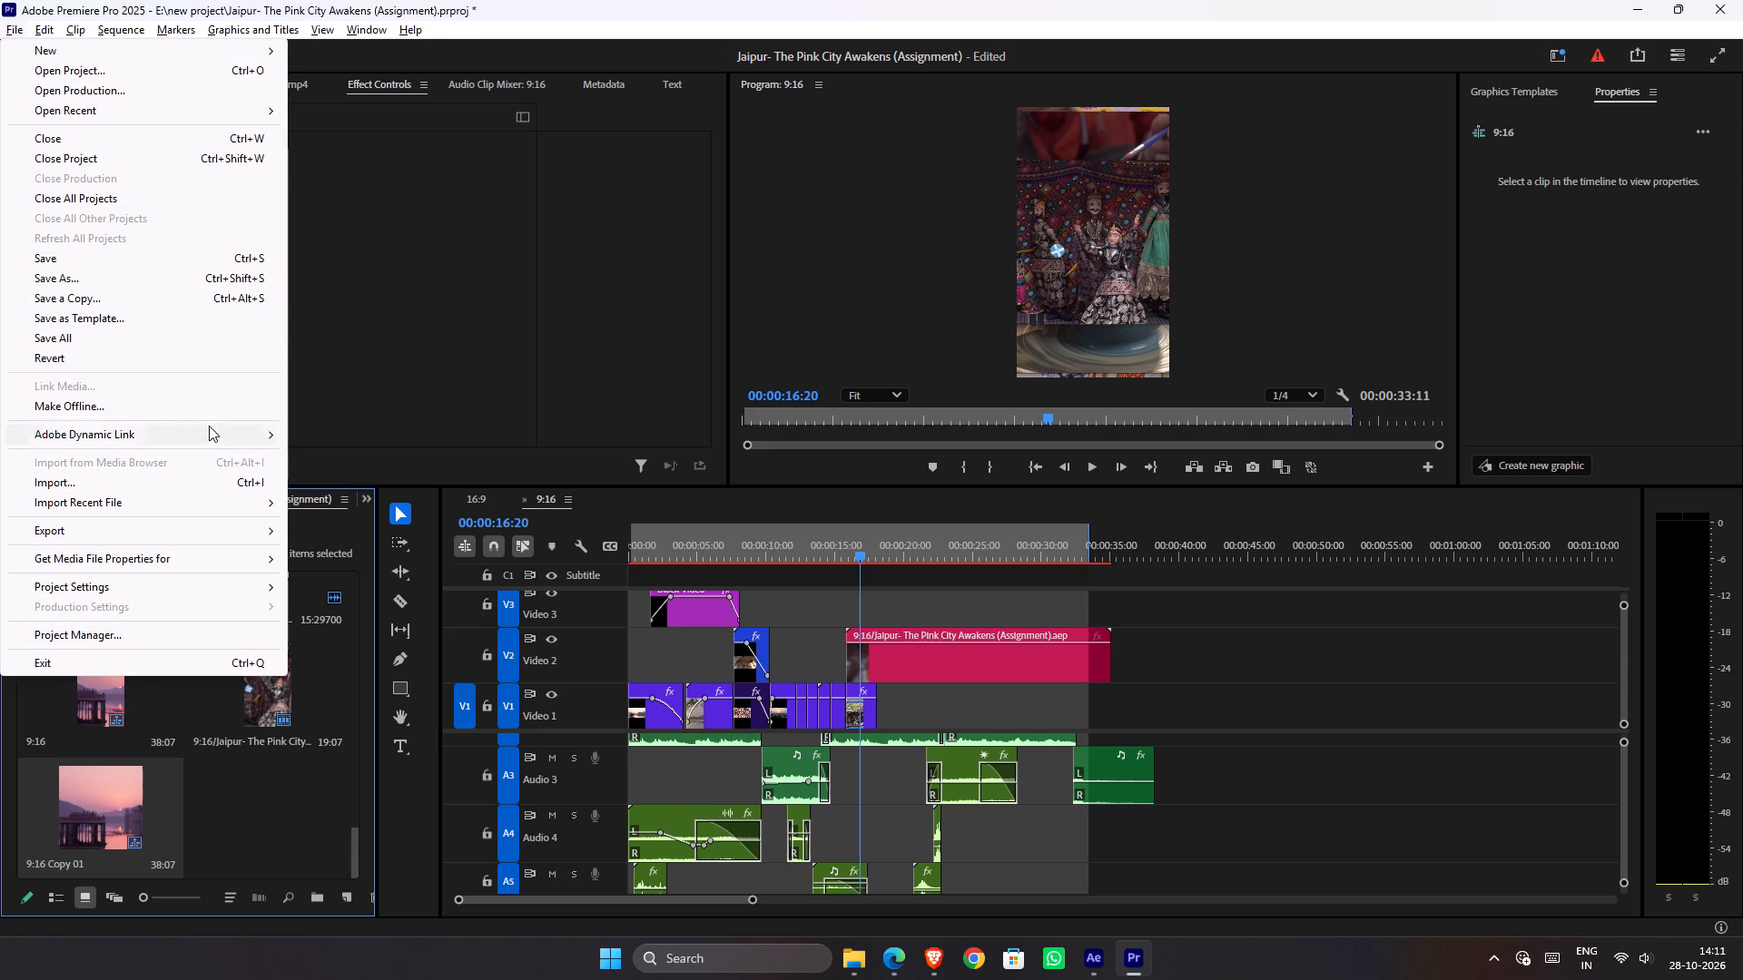
click(340, 474)
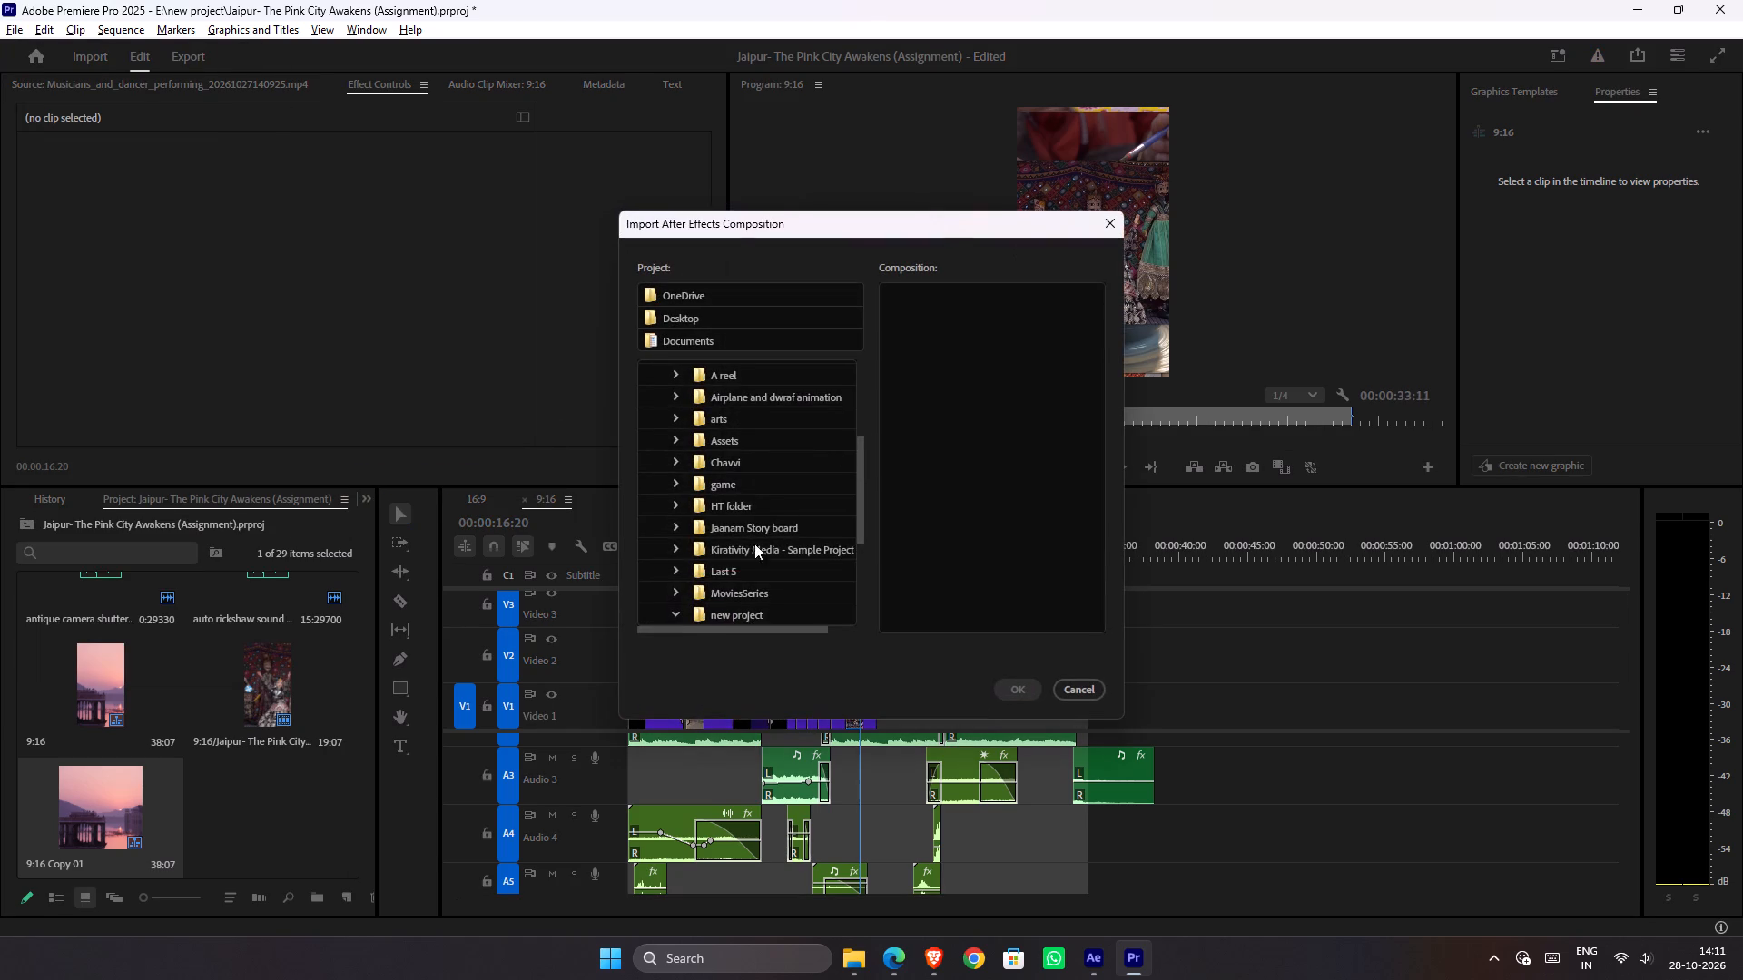
scroll(722, 611, down, 6)
click(735, 583)
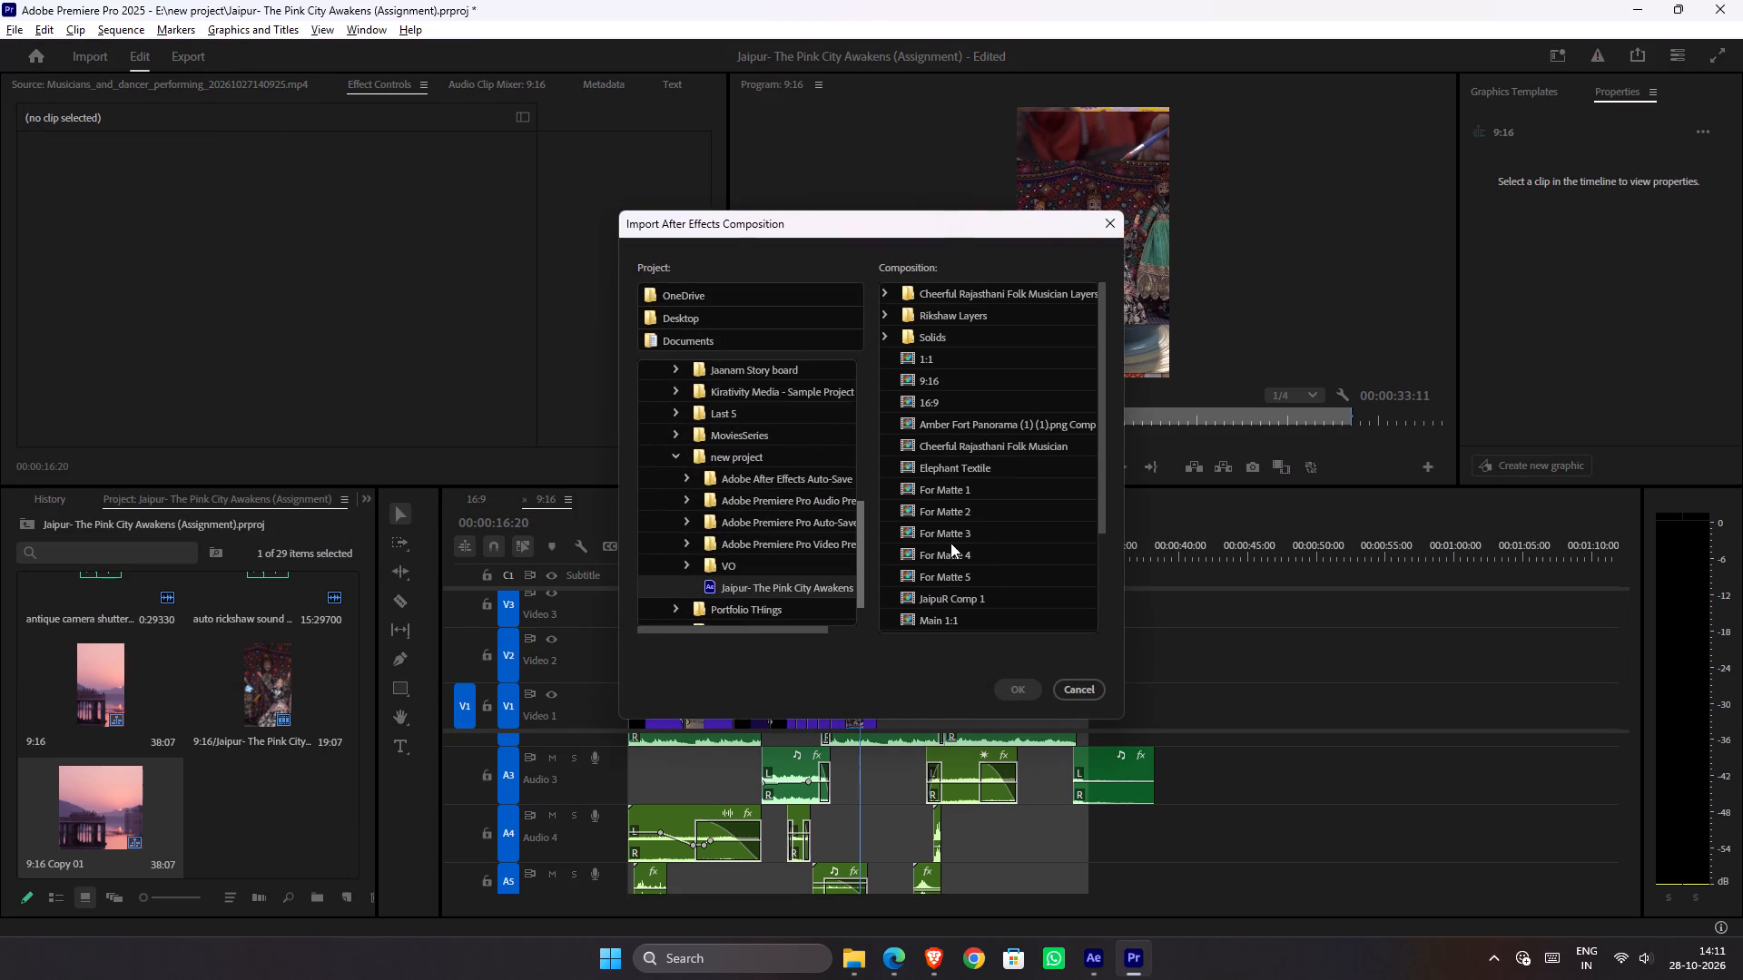
click(945, 358)
click(901, 344)
click(902, 353)
click(1013, 688)
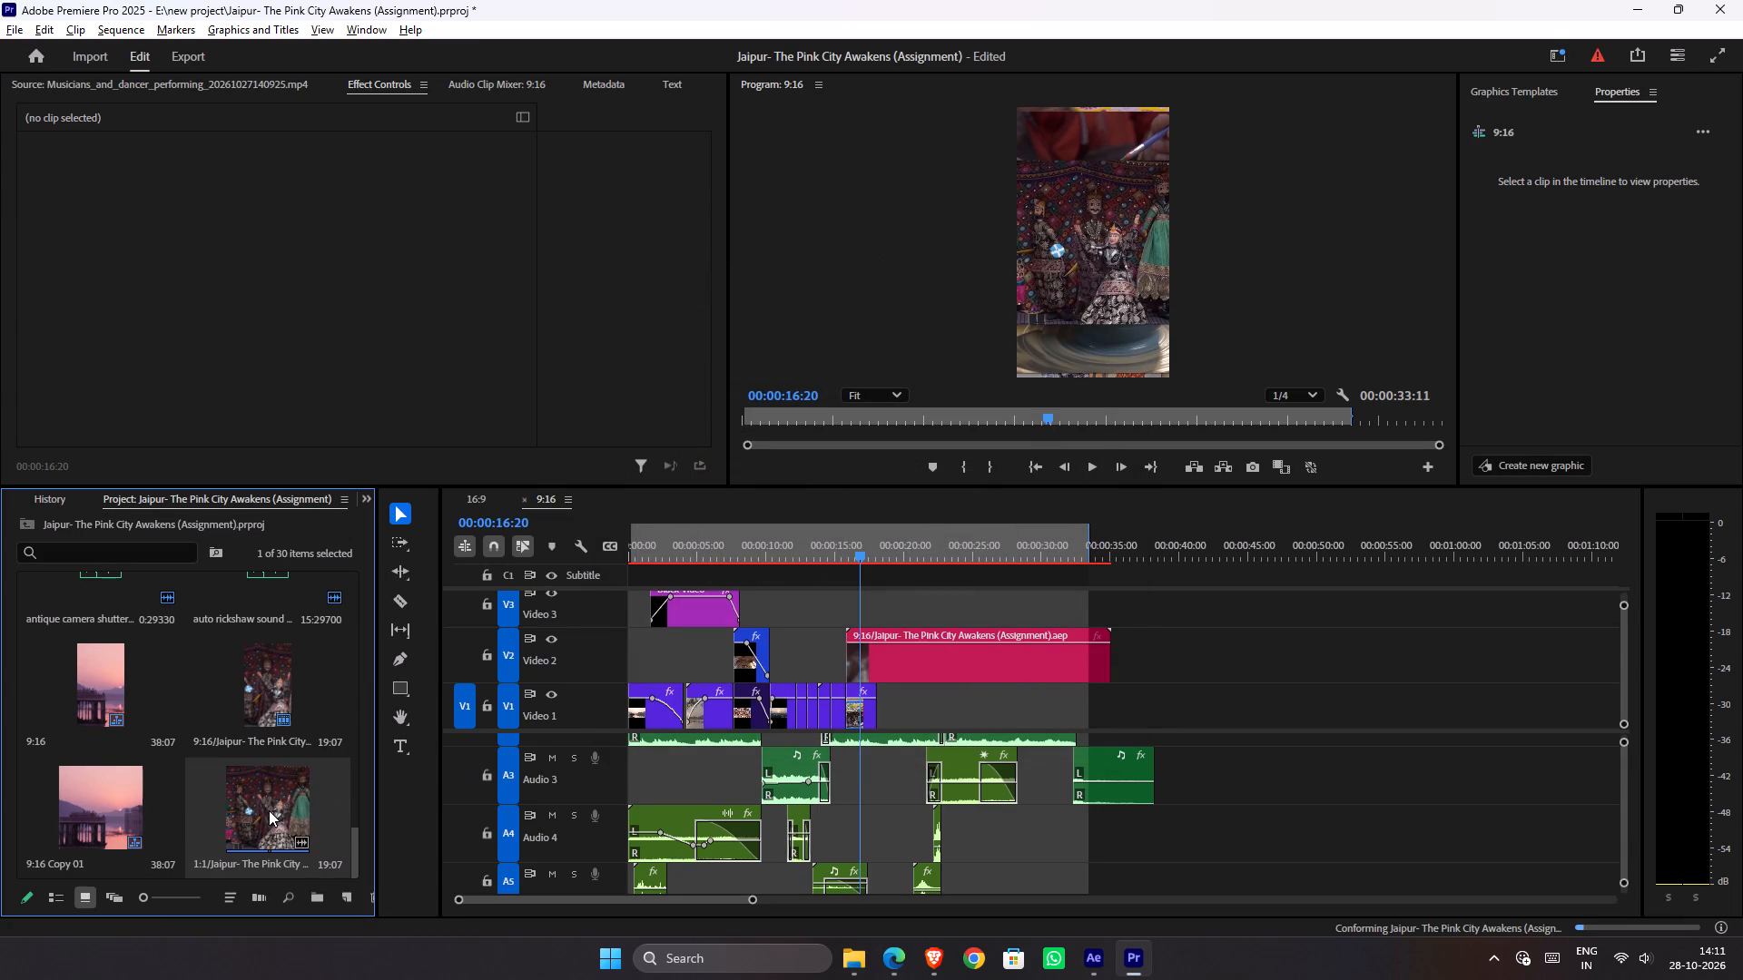
Open the duplicated square sequence in the timeline and rename it 1:1.
double_click(110, 808)
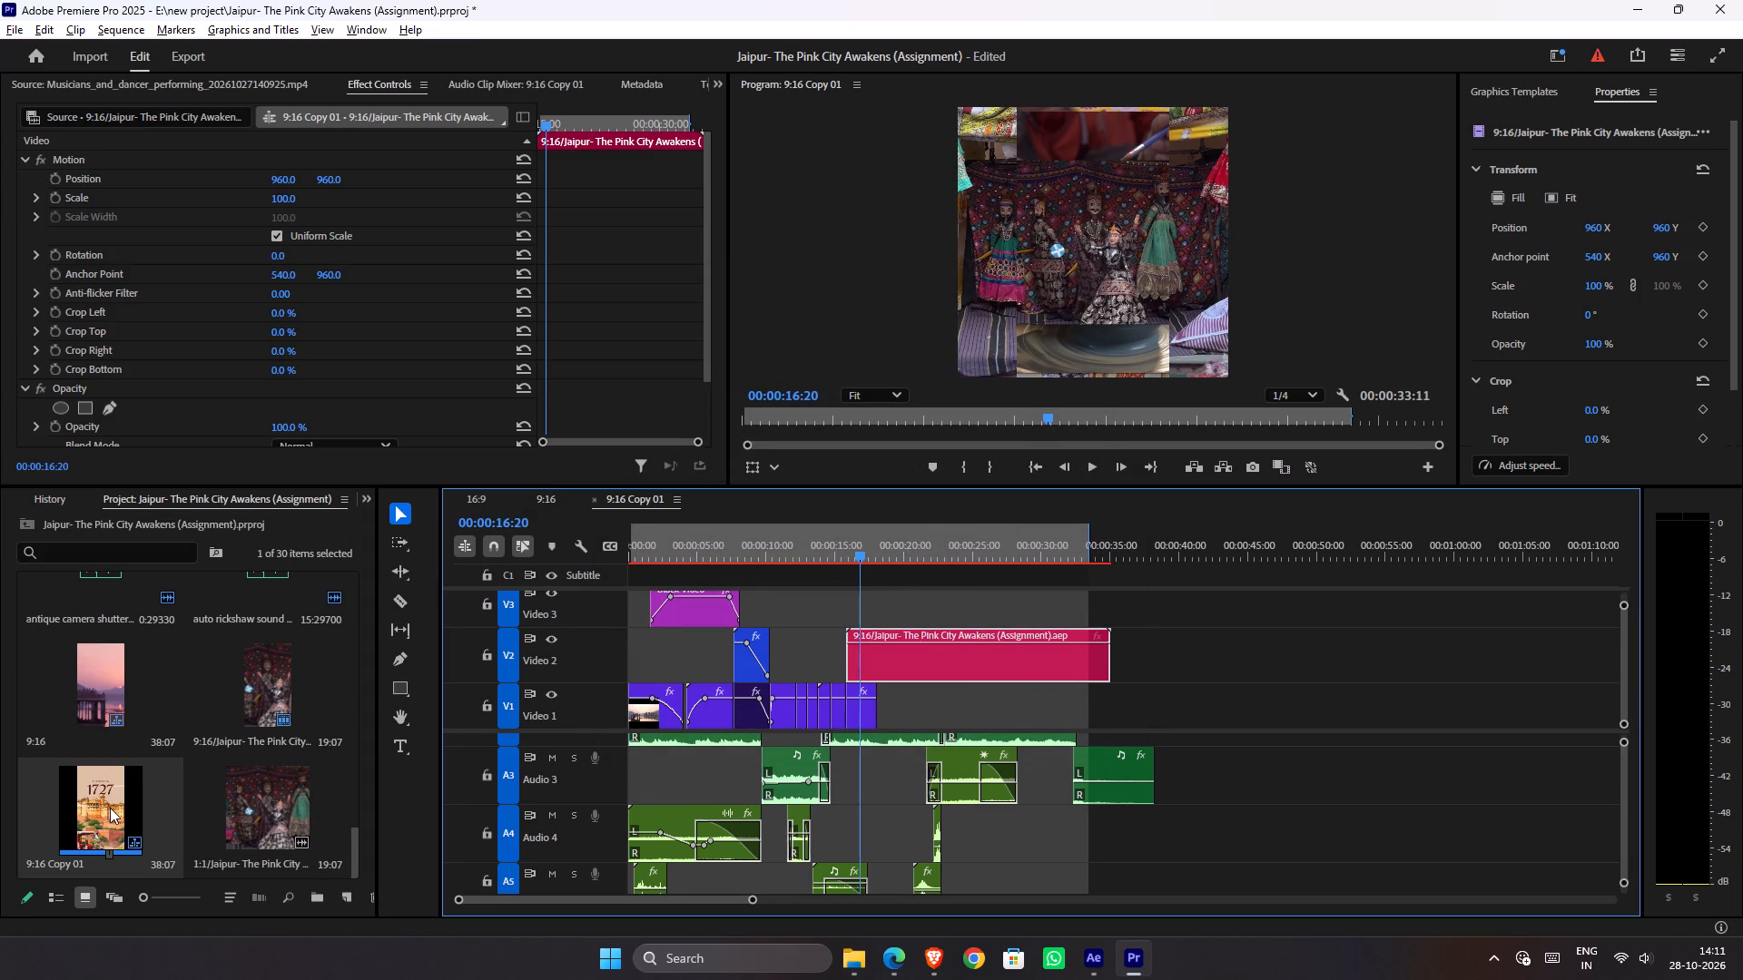
right_click(110, 808)
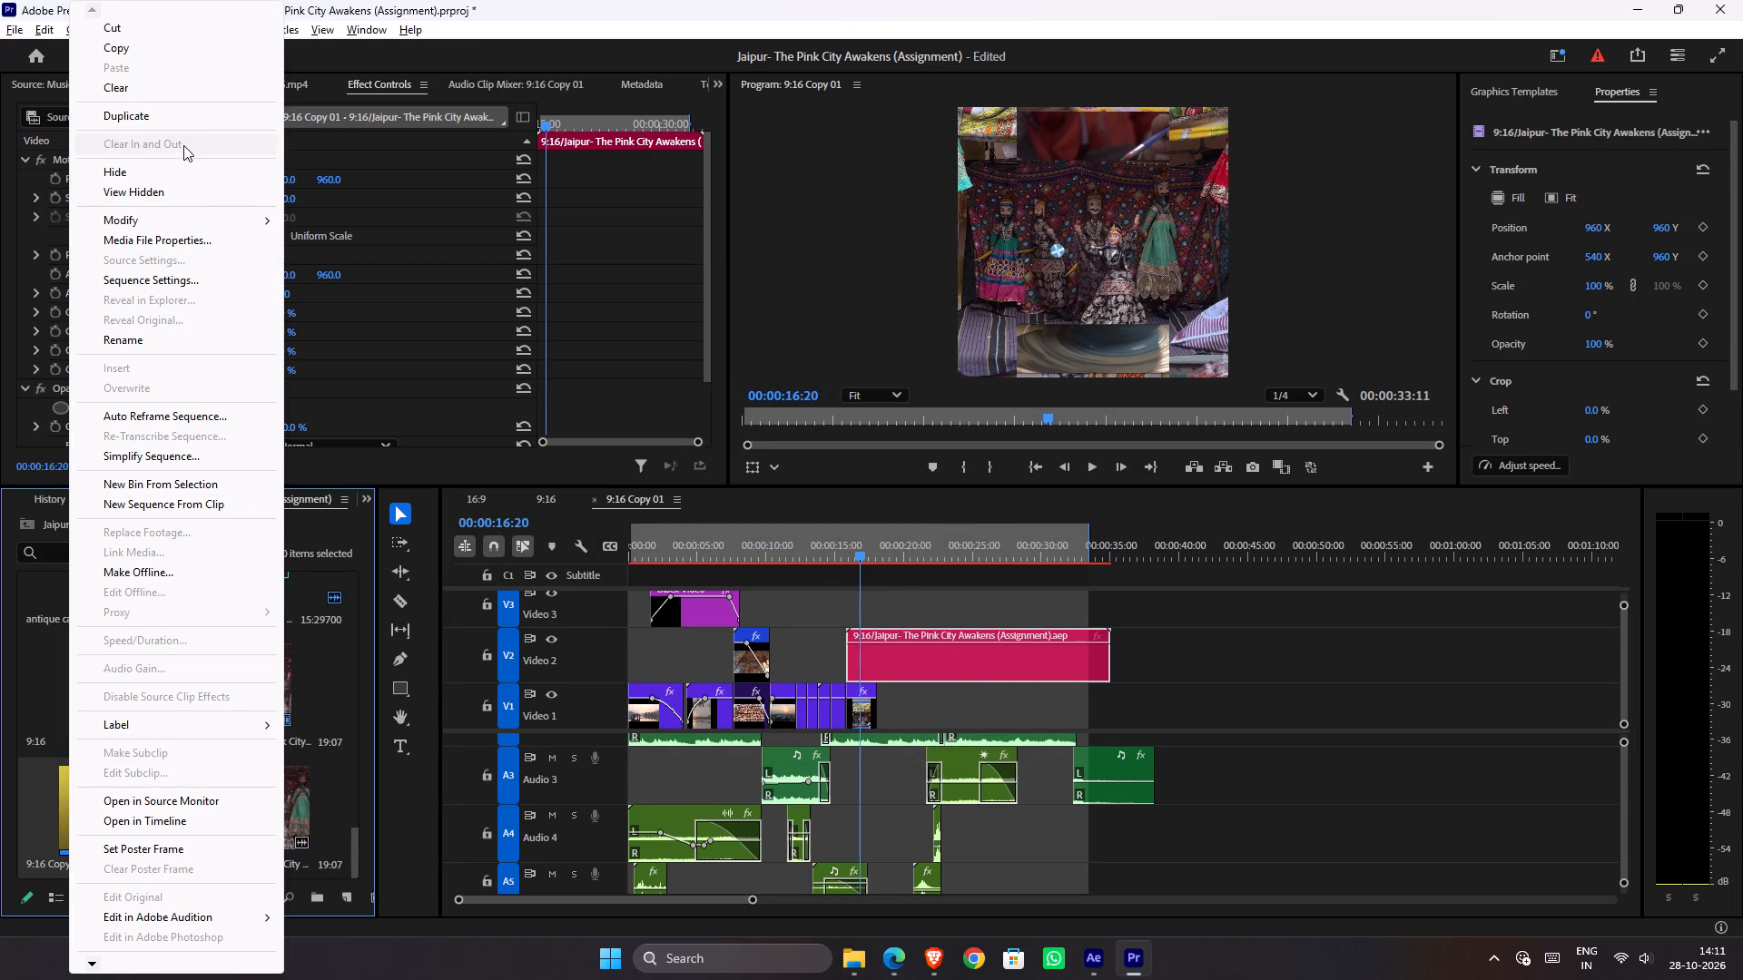
click(145, 340)
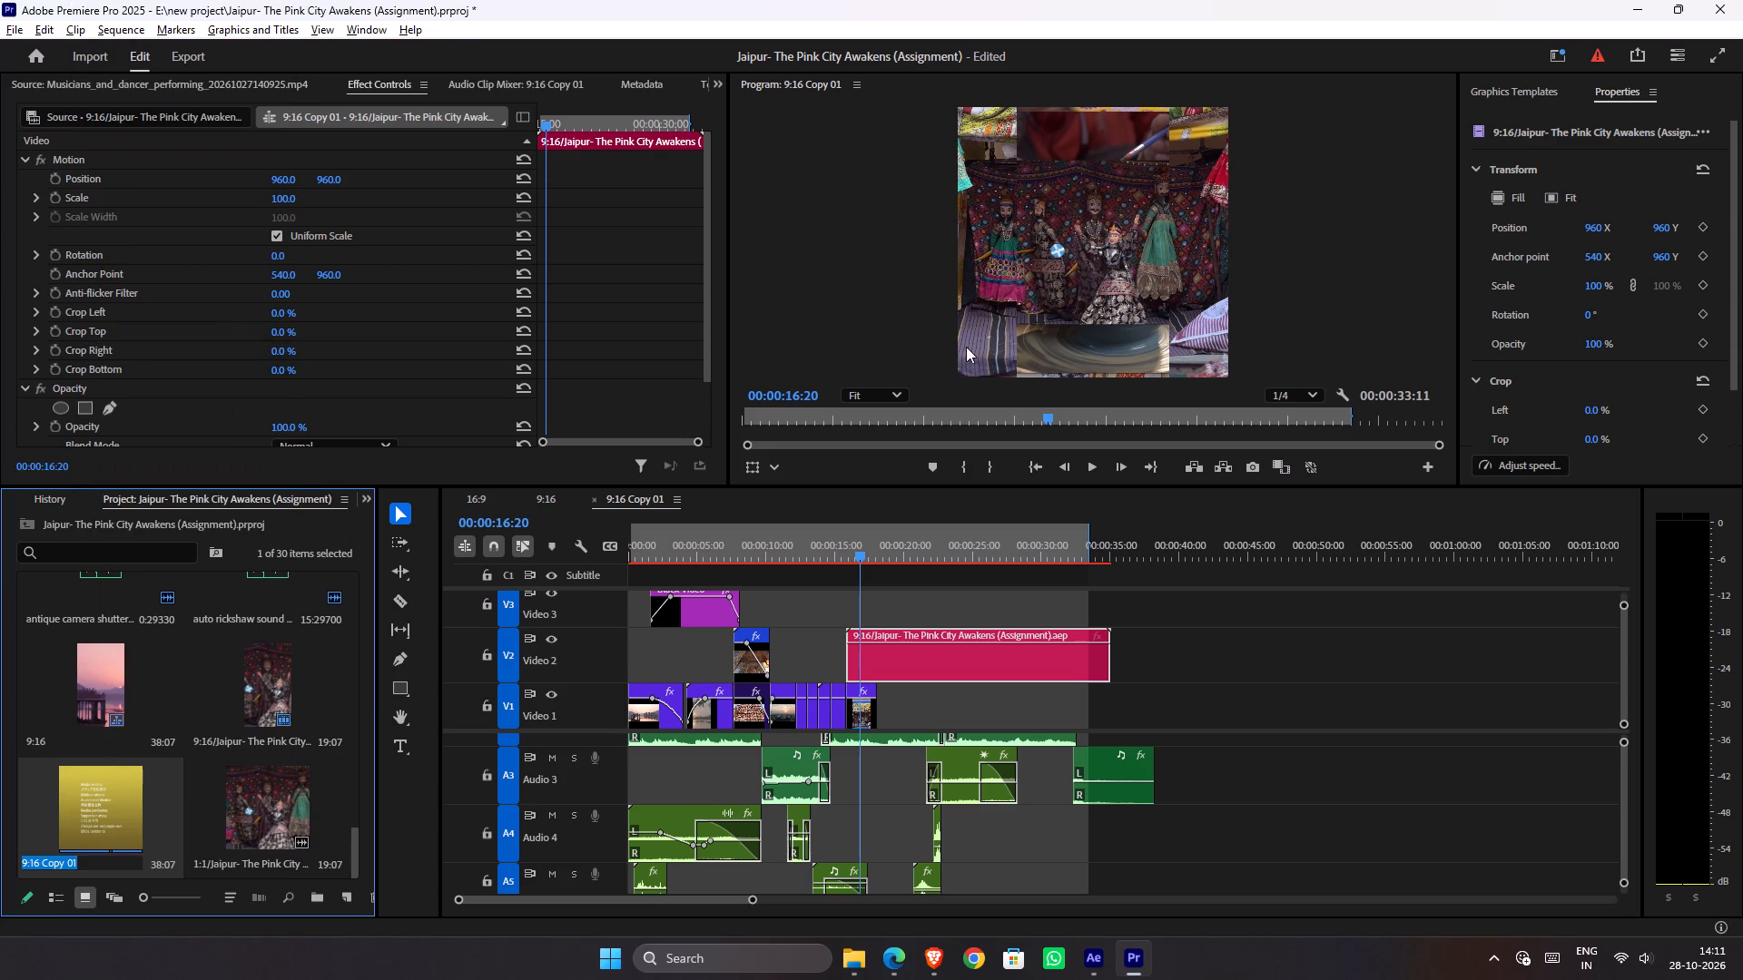
key(1)
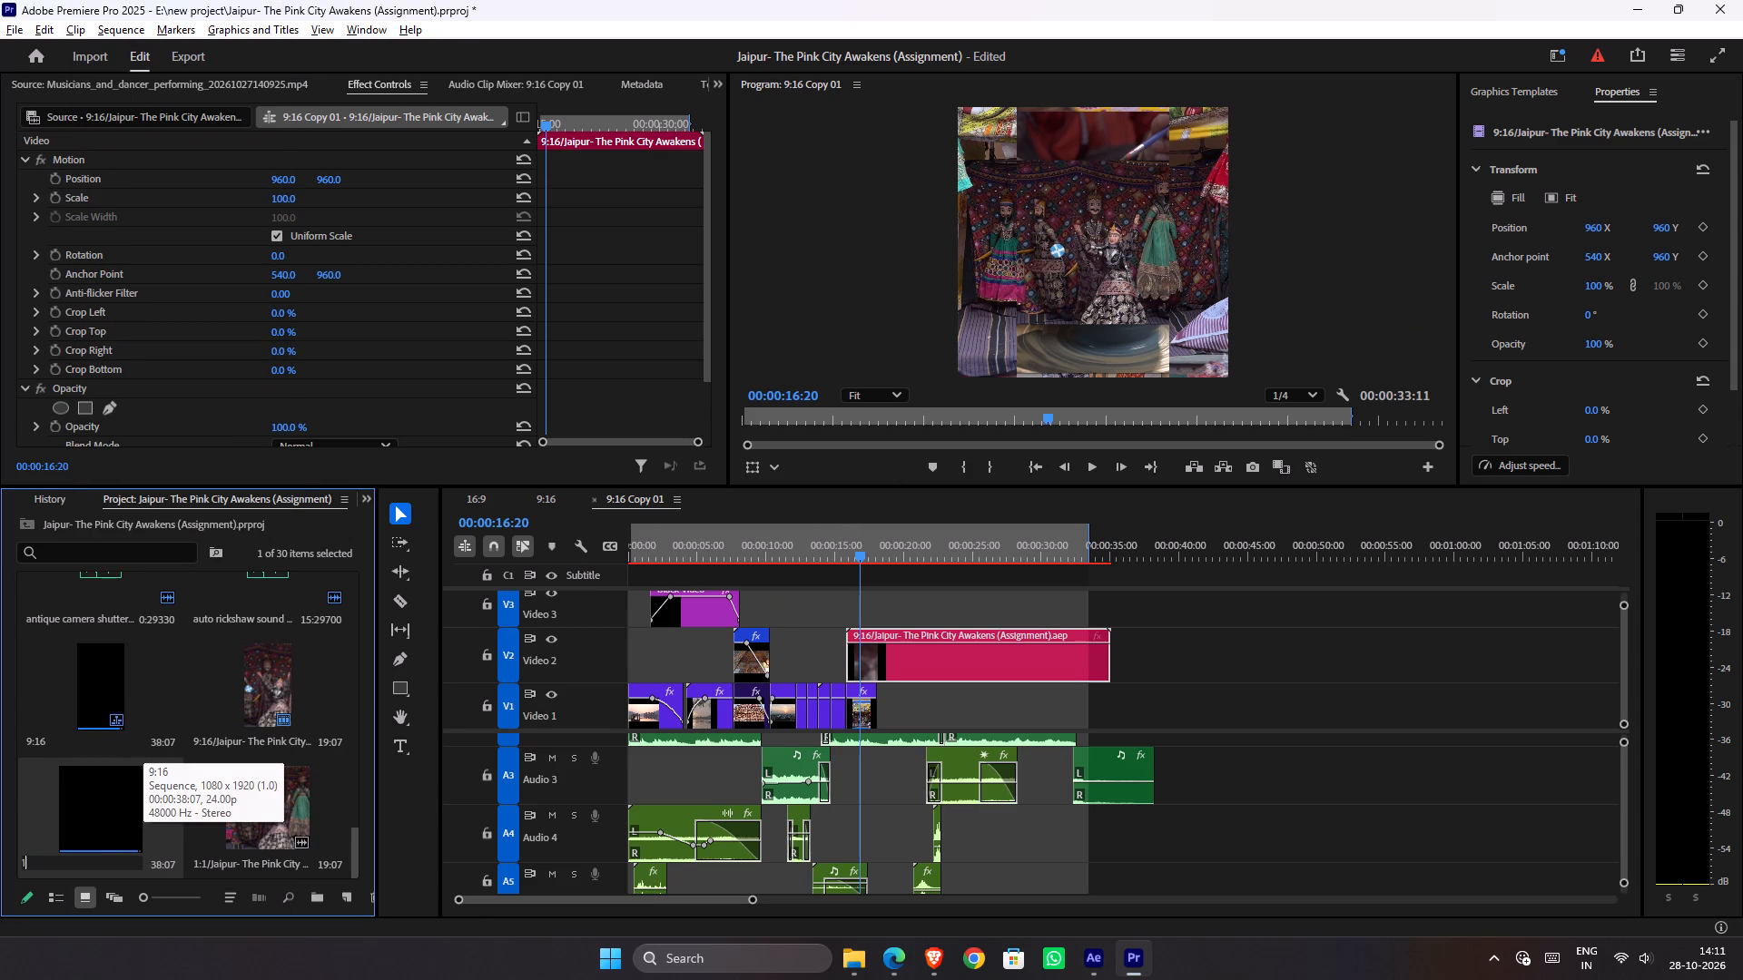
text(:1)
key(Return)
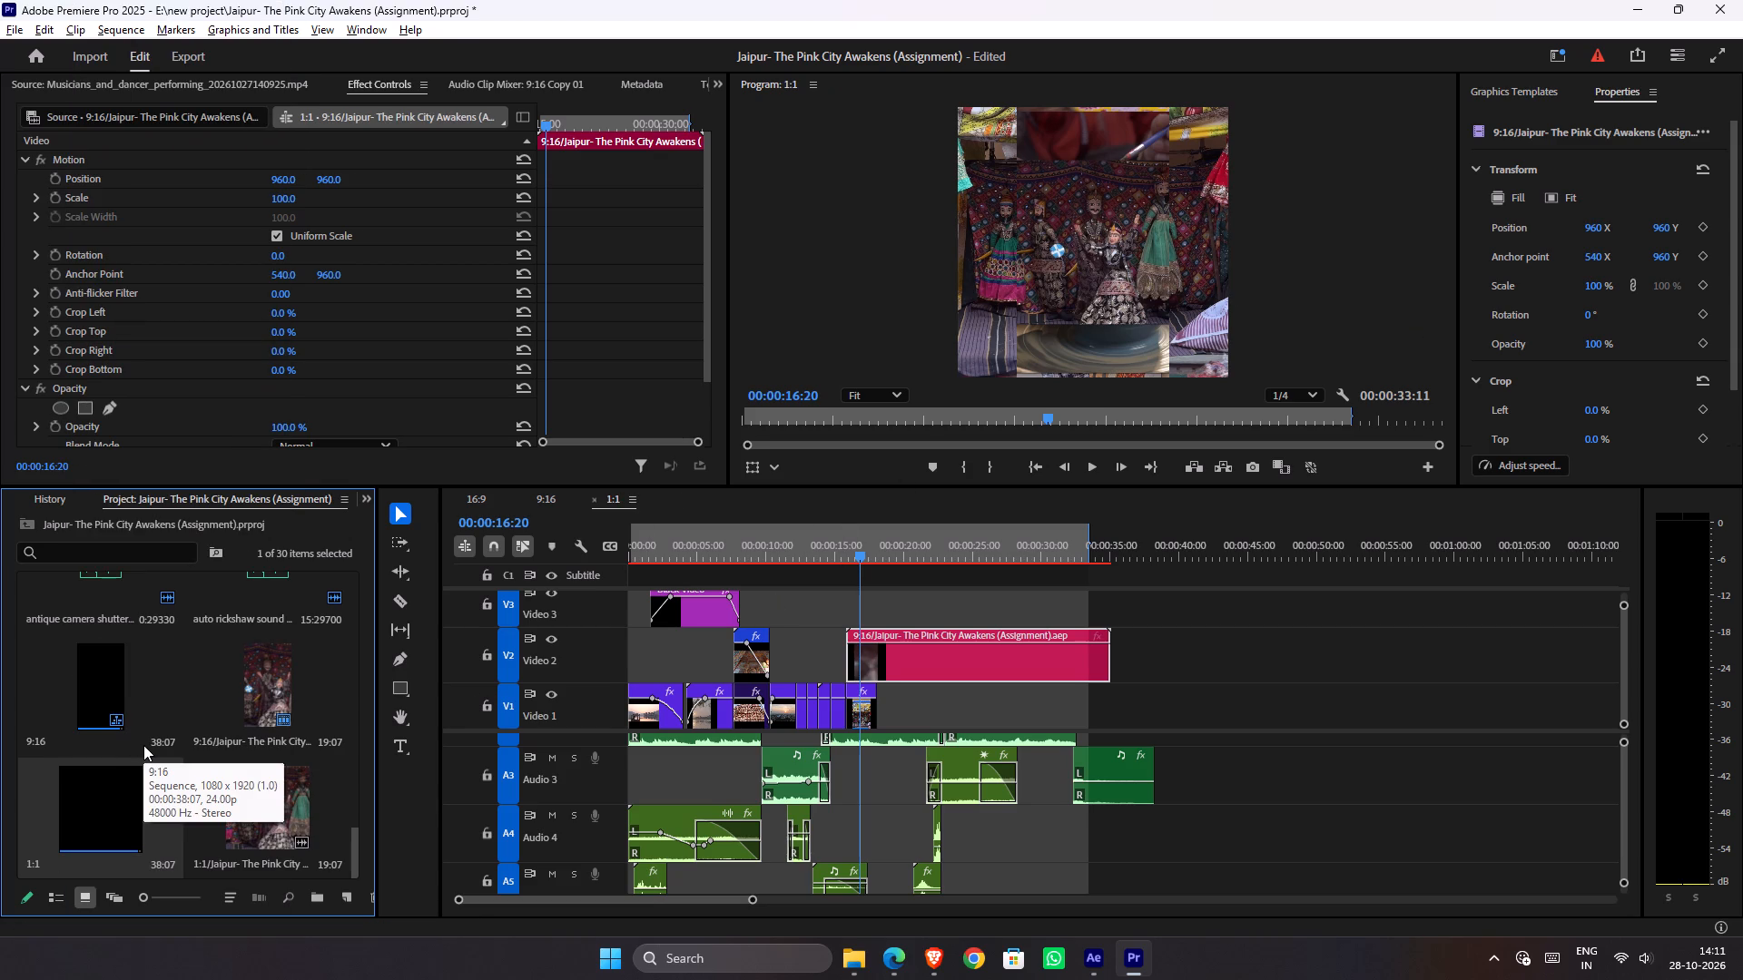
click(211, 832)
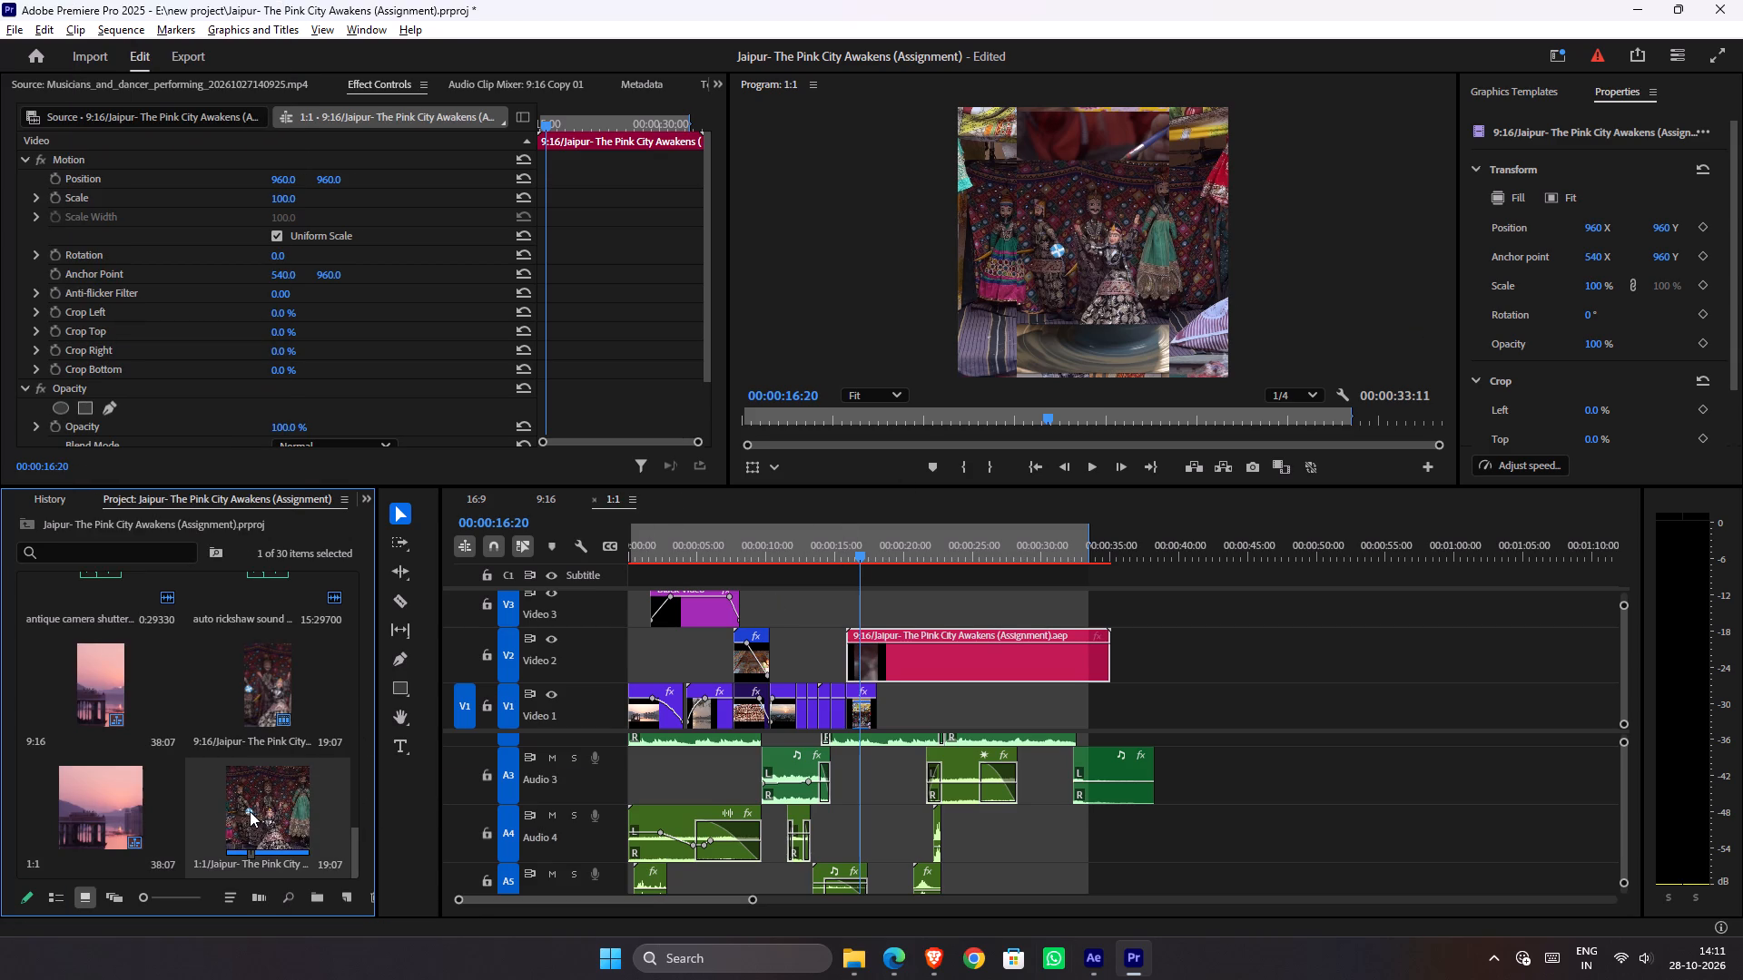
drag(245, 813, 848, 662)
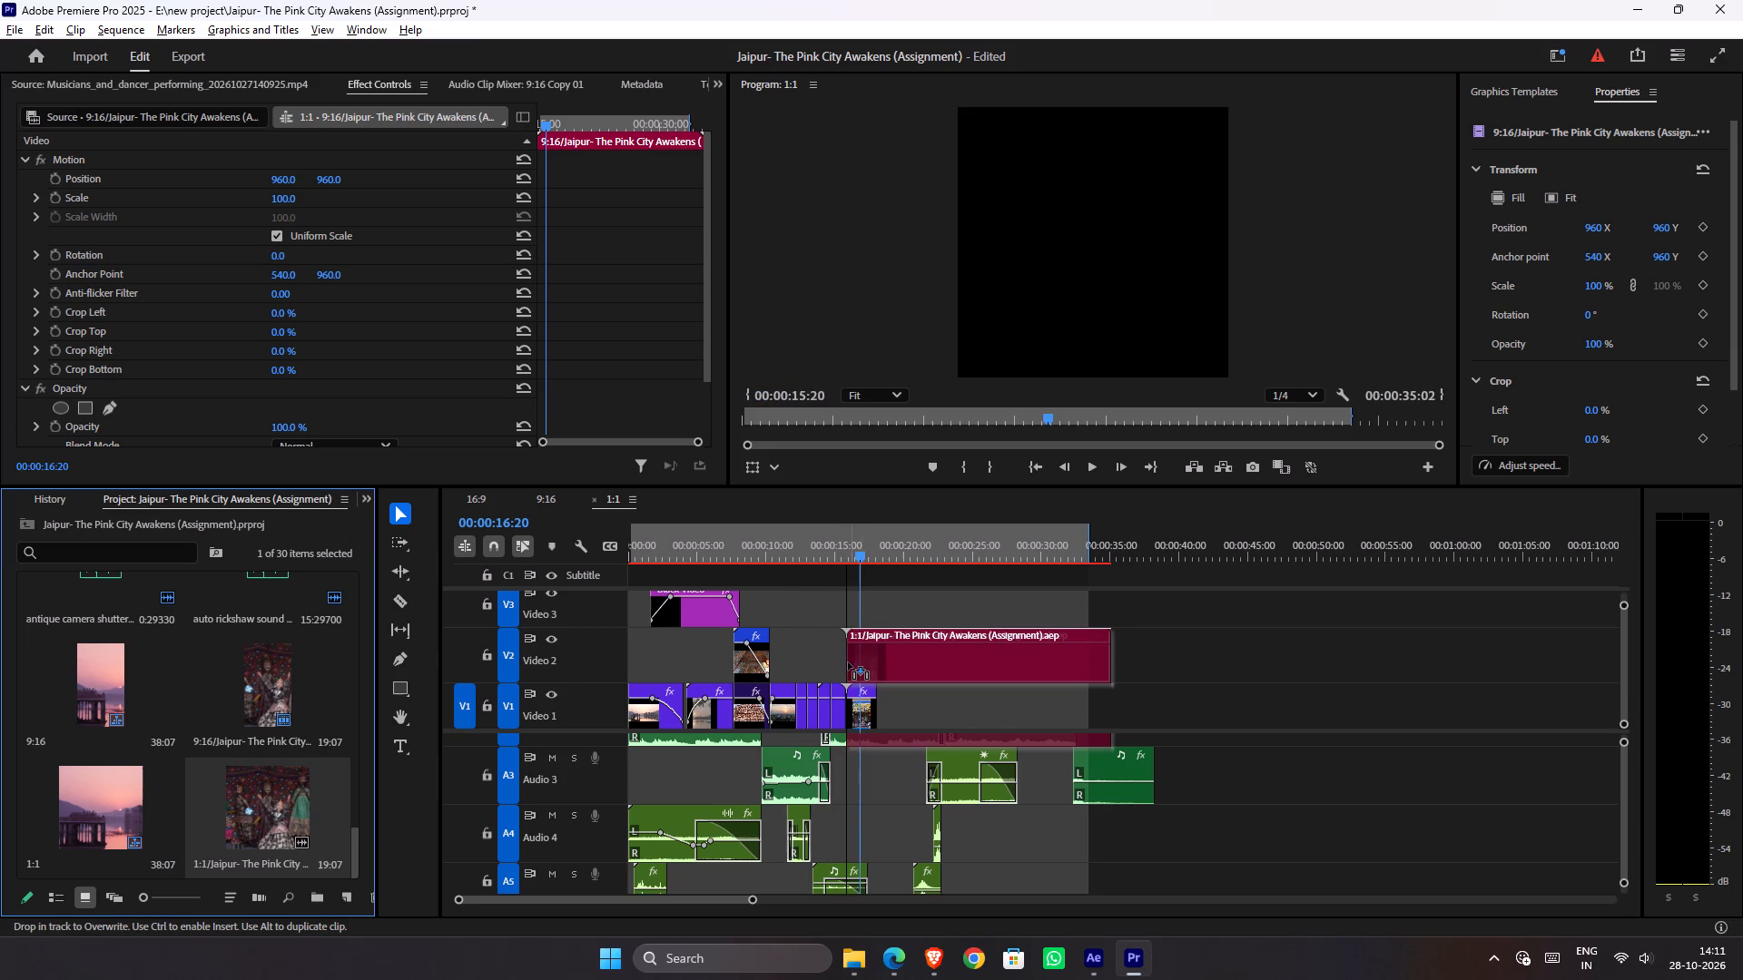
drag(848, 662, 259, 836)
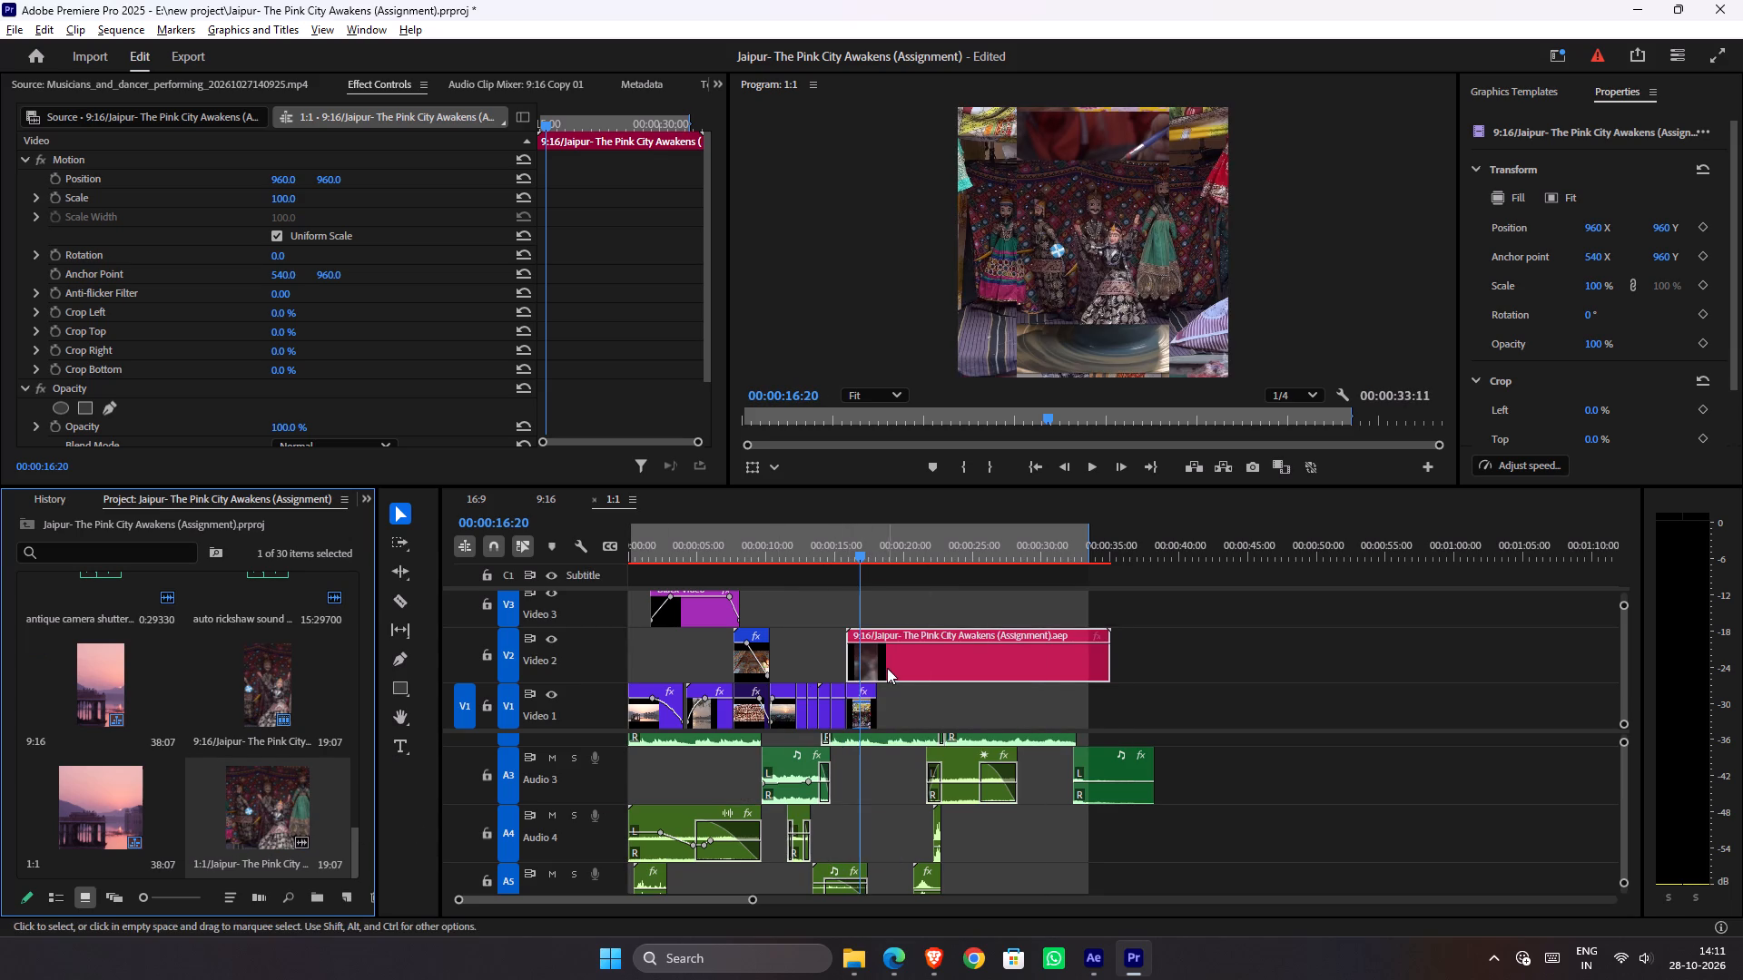
Overwrite the 9:16 After Effects composition on Video 2 with the video of the 1:1 composition, starting at 00:00:15:20.
ctrl+scroll(876, 762, up, 13)
ctrl+scroll(887, 767, down, 1)
click(896, 663)
click(245, 818)
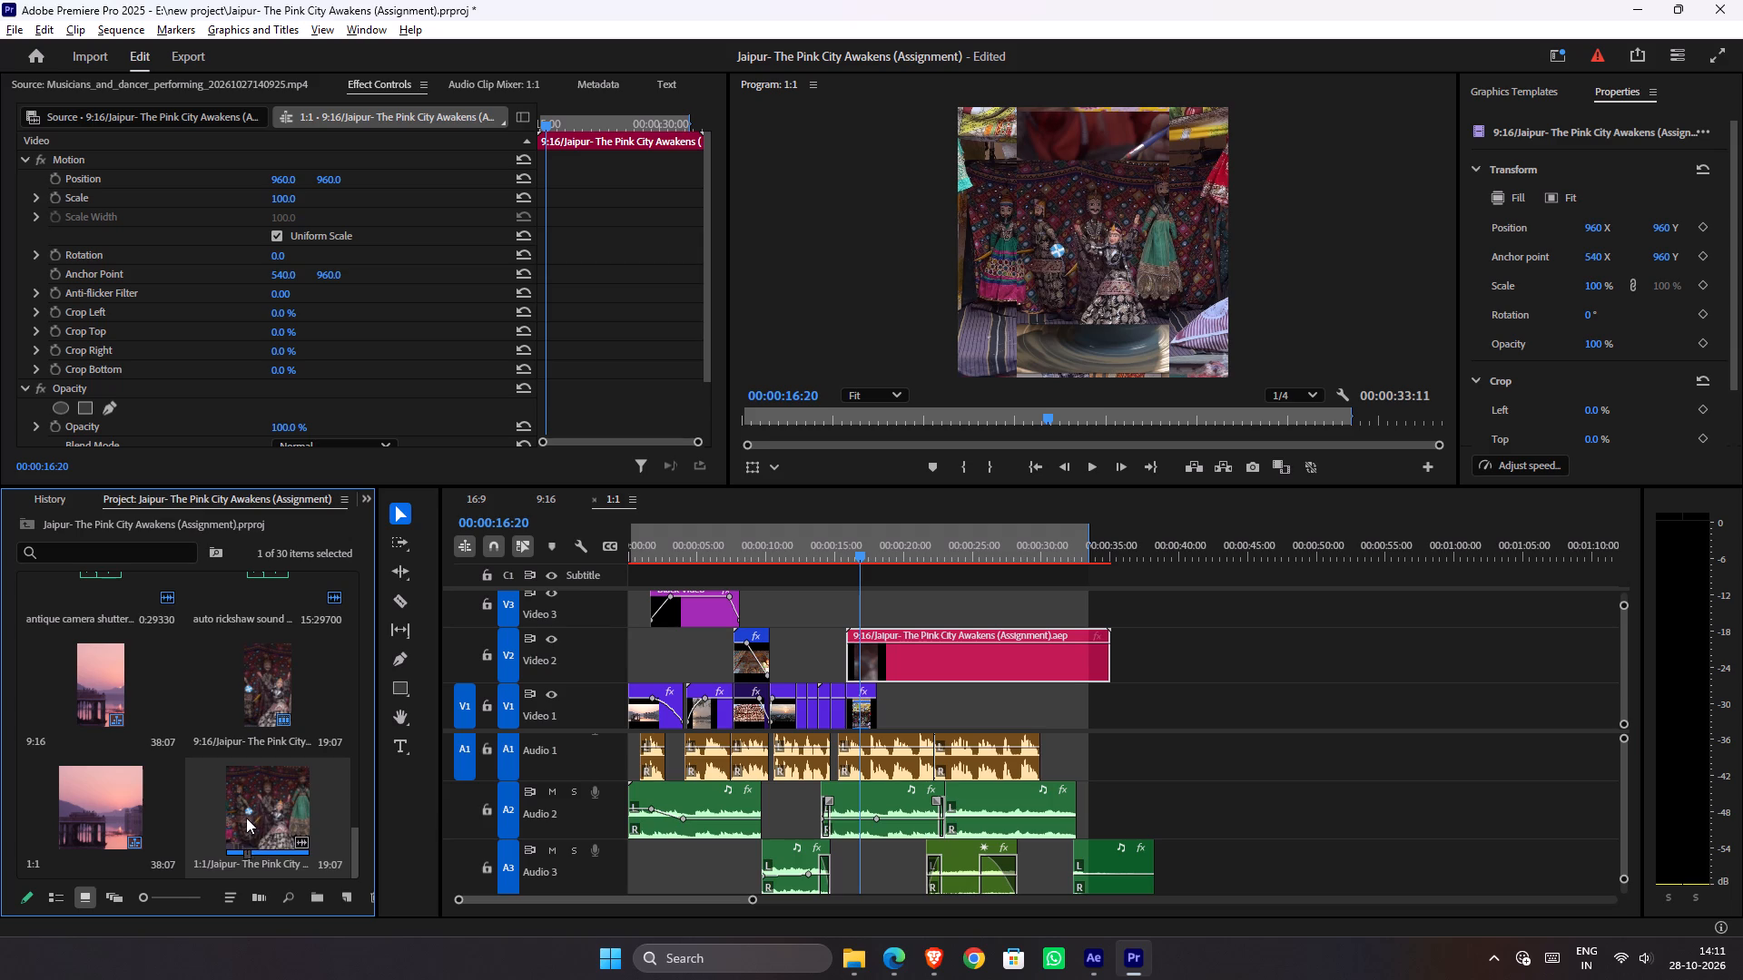
double_click(258, 808)
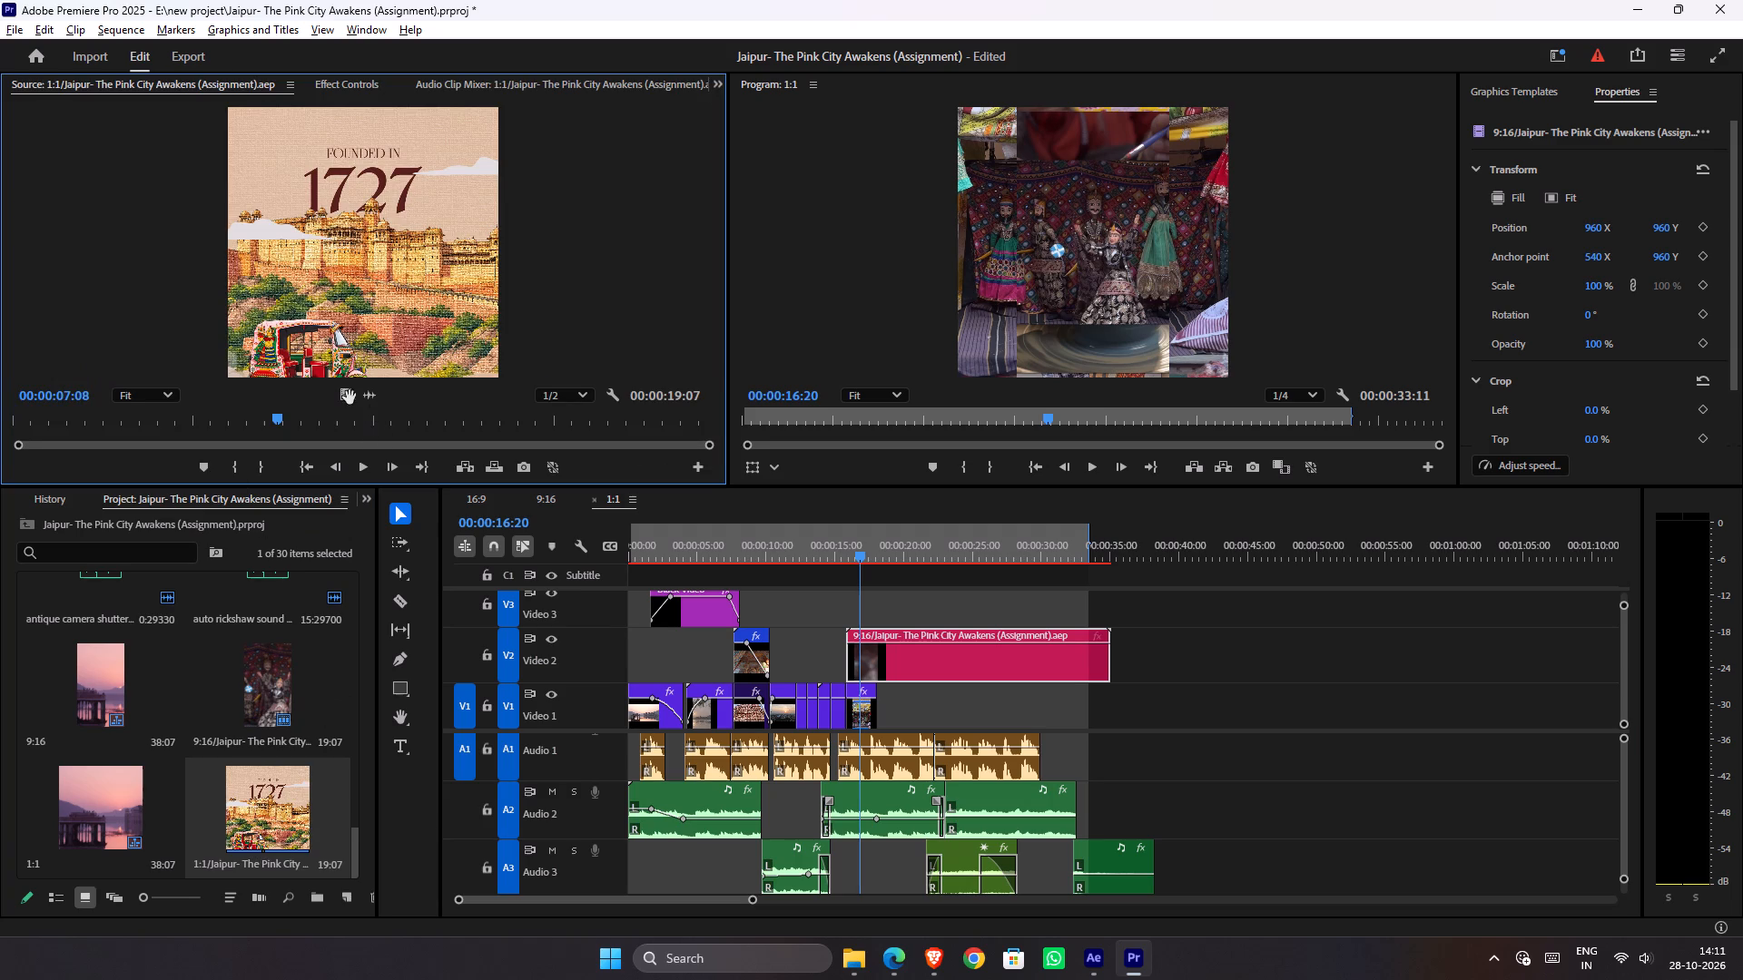
drag(344, 397, 850, 650)
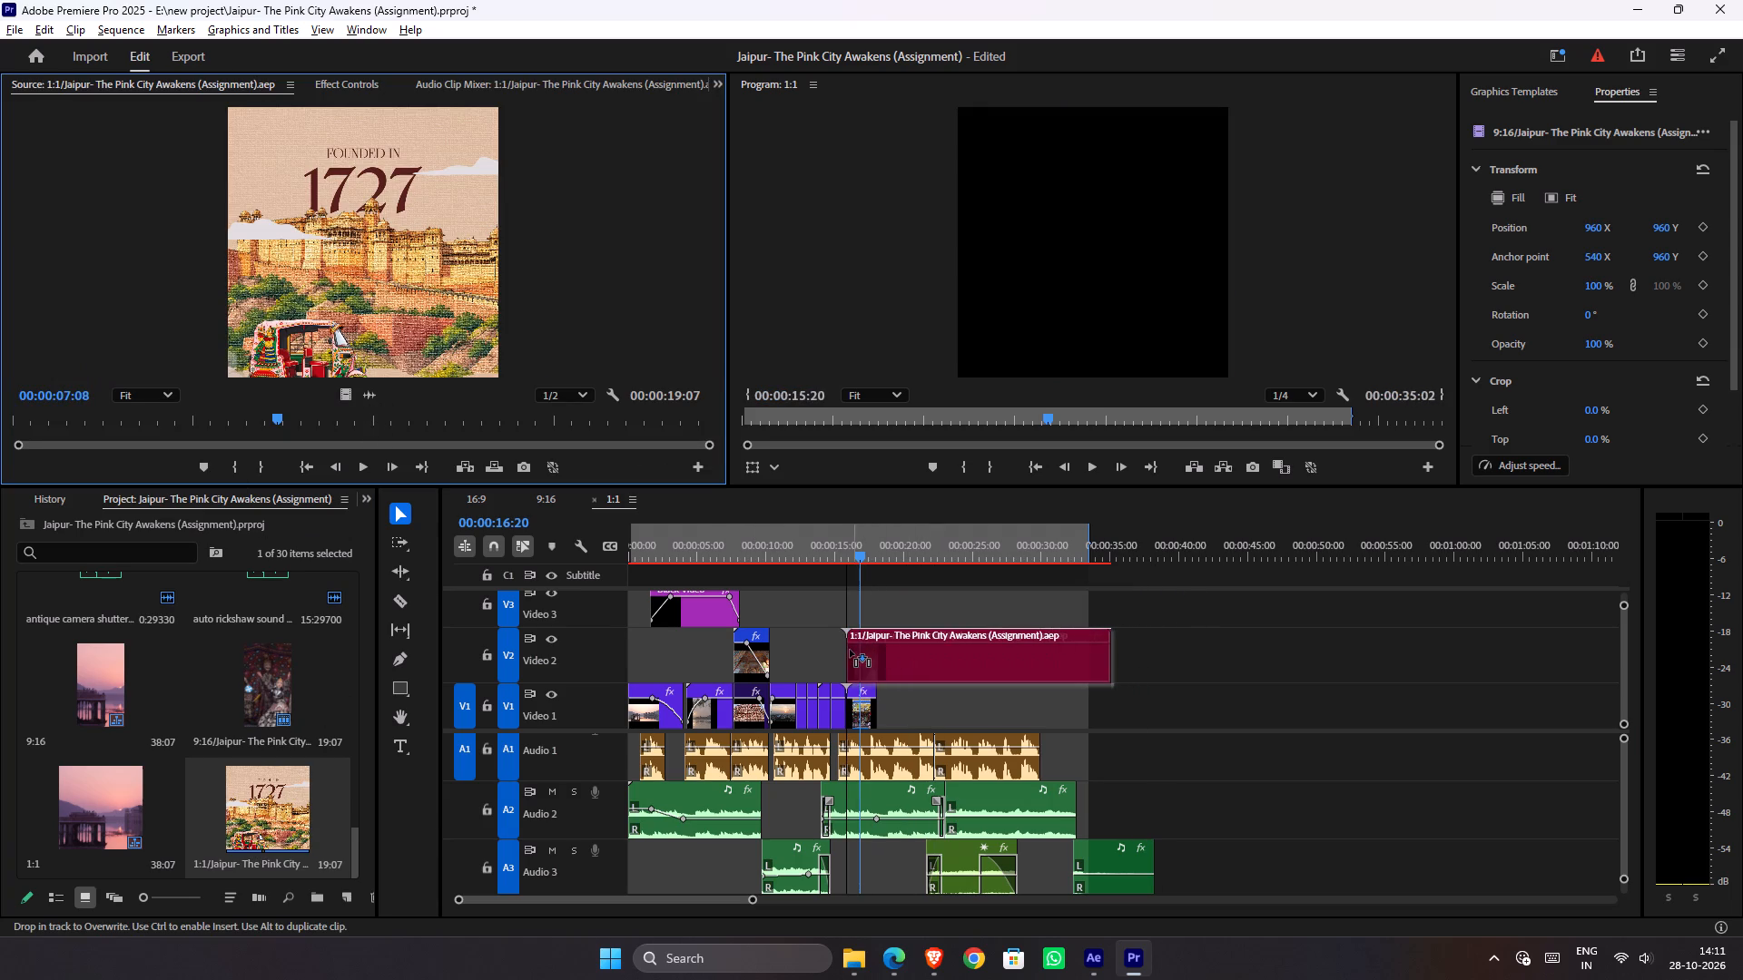
drag(850, 650, 846, 651)
Show the effect settings of the opening lake clip on Video 1 and save the project.
drag(695, 548, 648, 568)
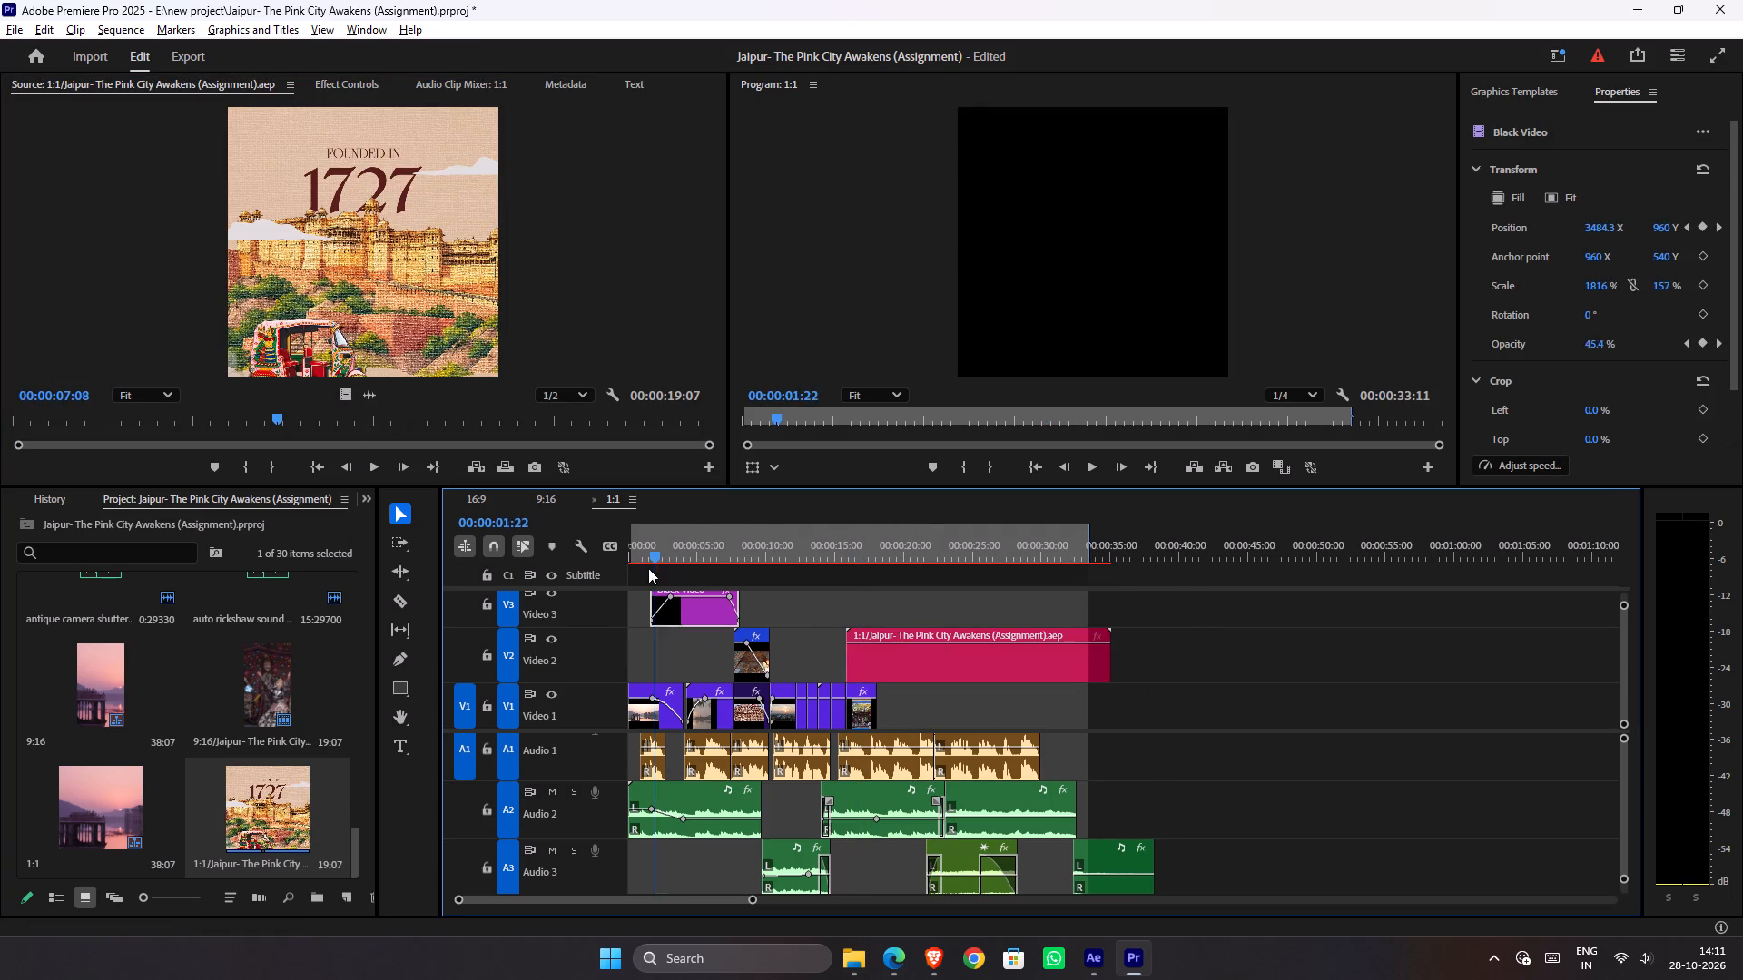
drag(648, 568, 647, 612)
click(641, 668)
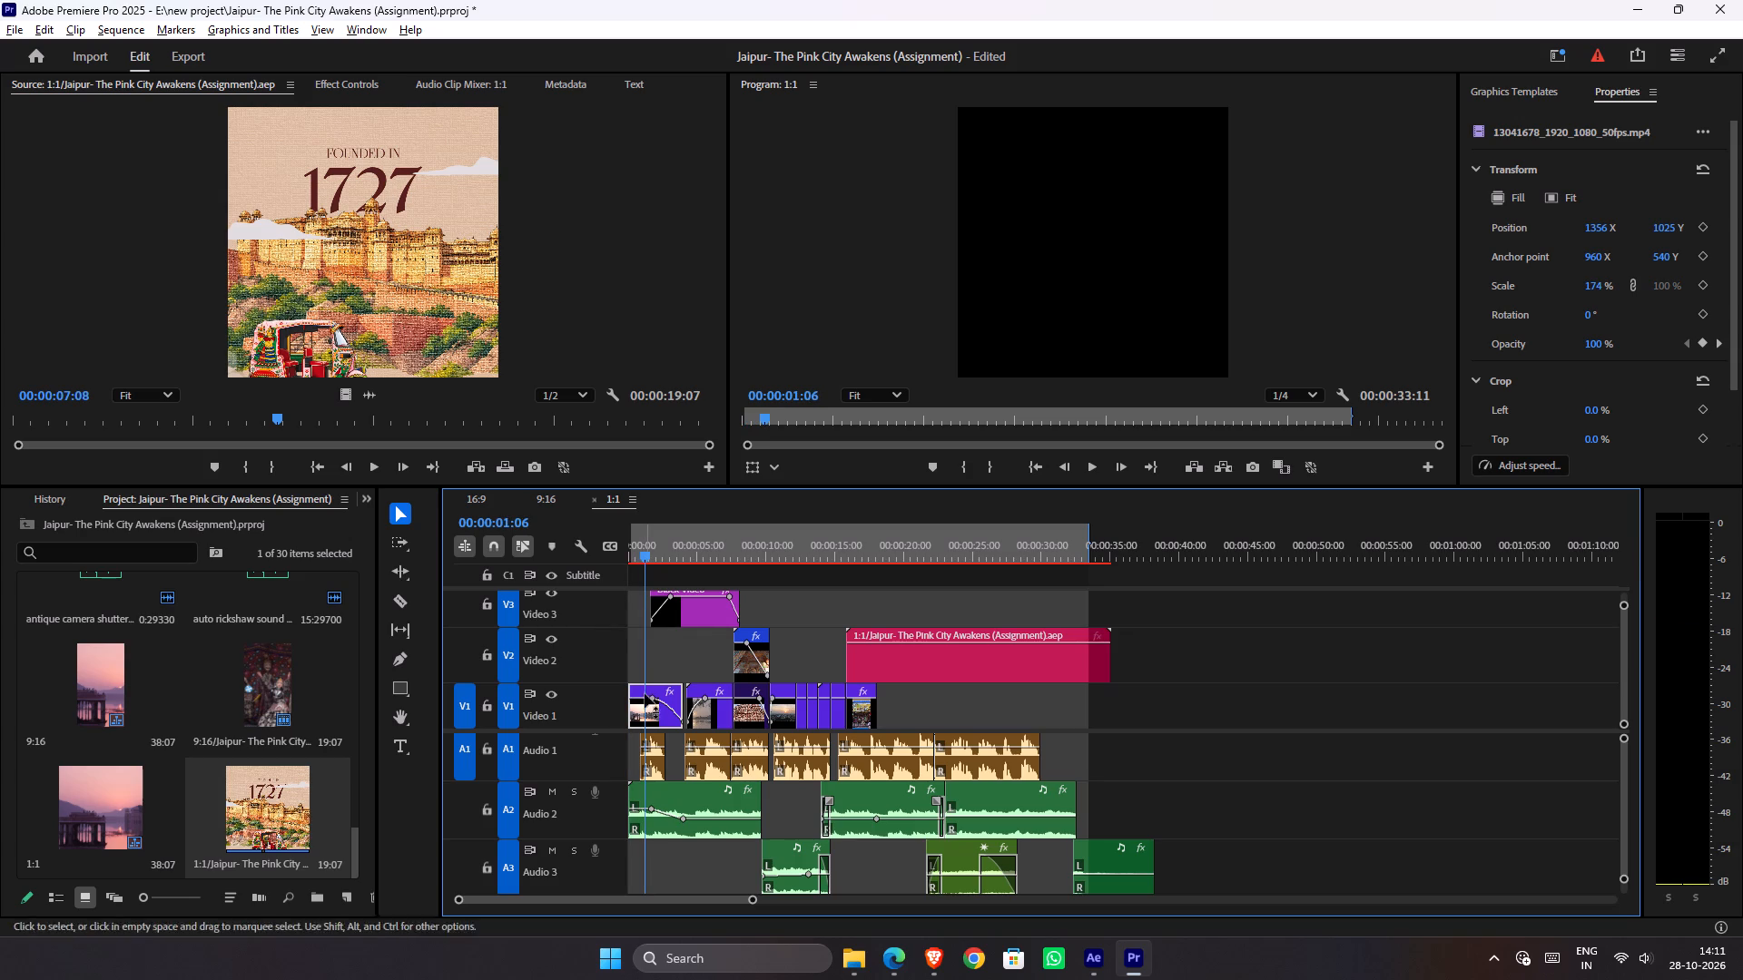
click(356, 90)
key(ctrl+s)
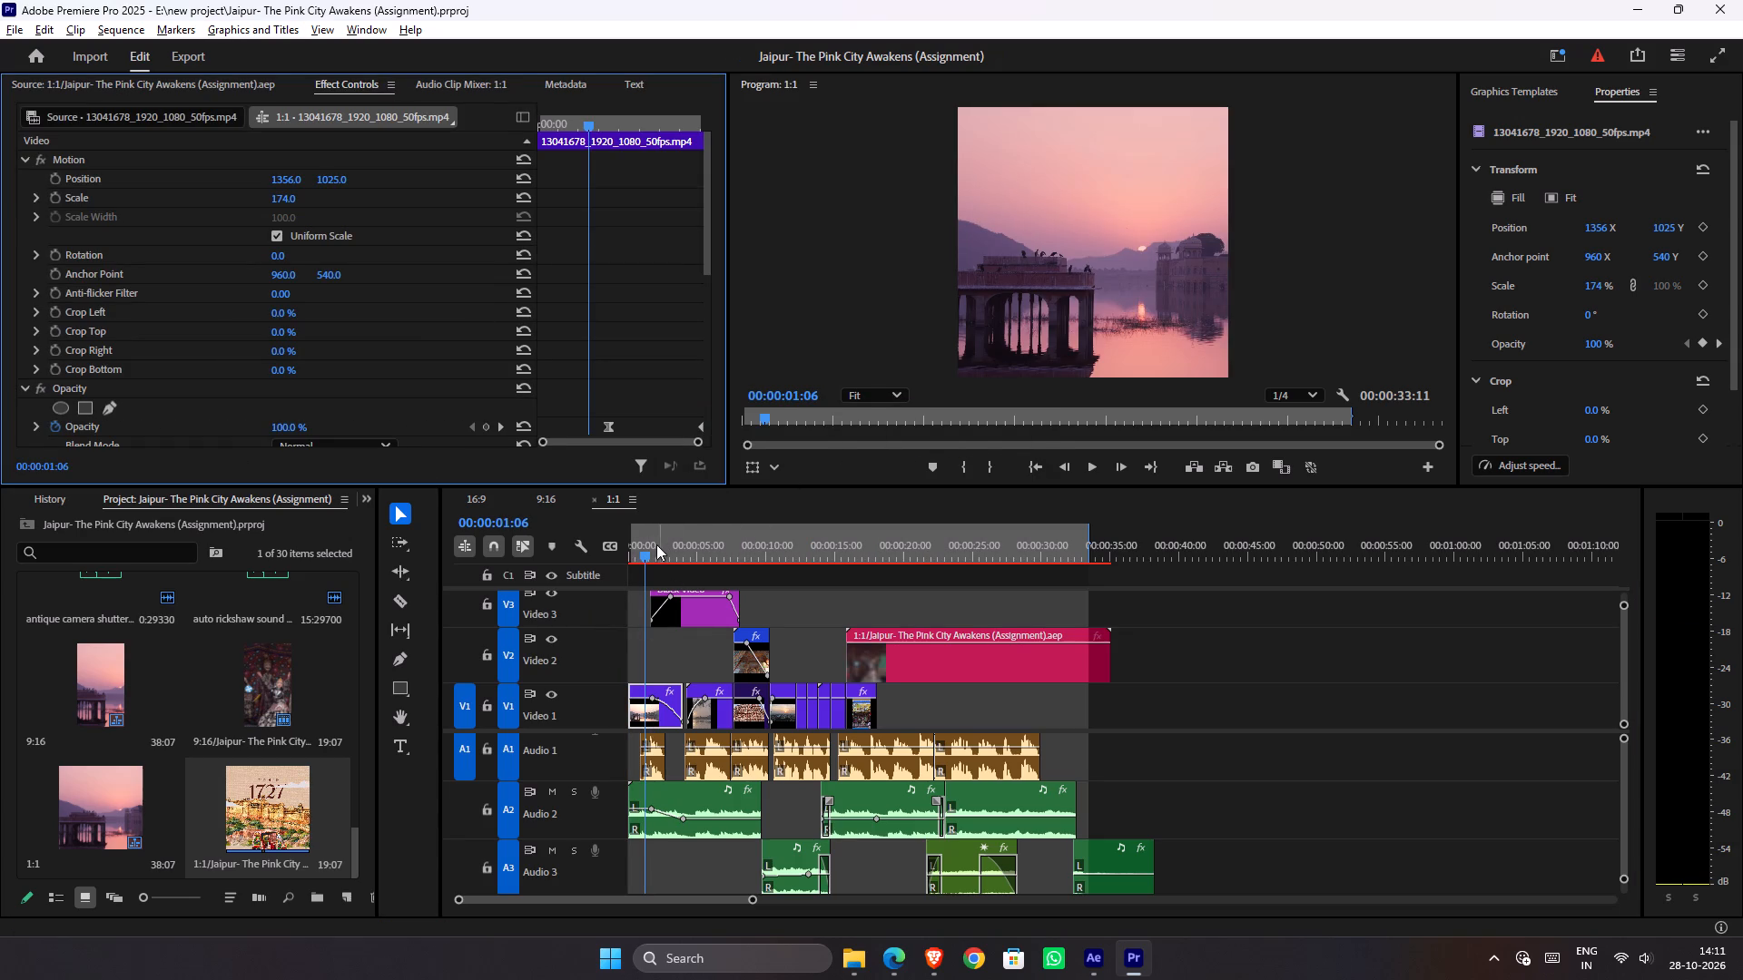
Reframe the opening lake clip on Video 1 for the square format by setting its horizontal position to 1051.
drag(669, 559, 756, 571)
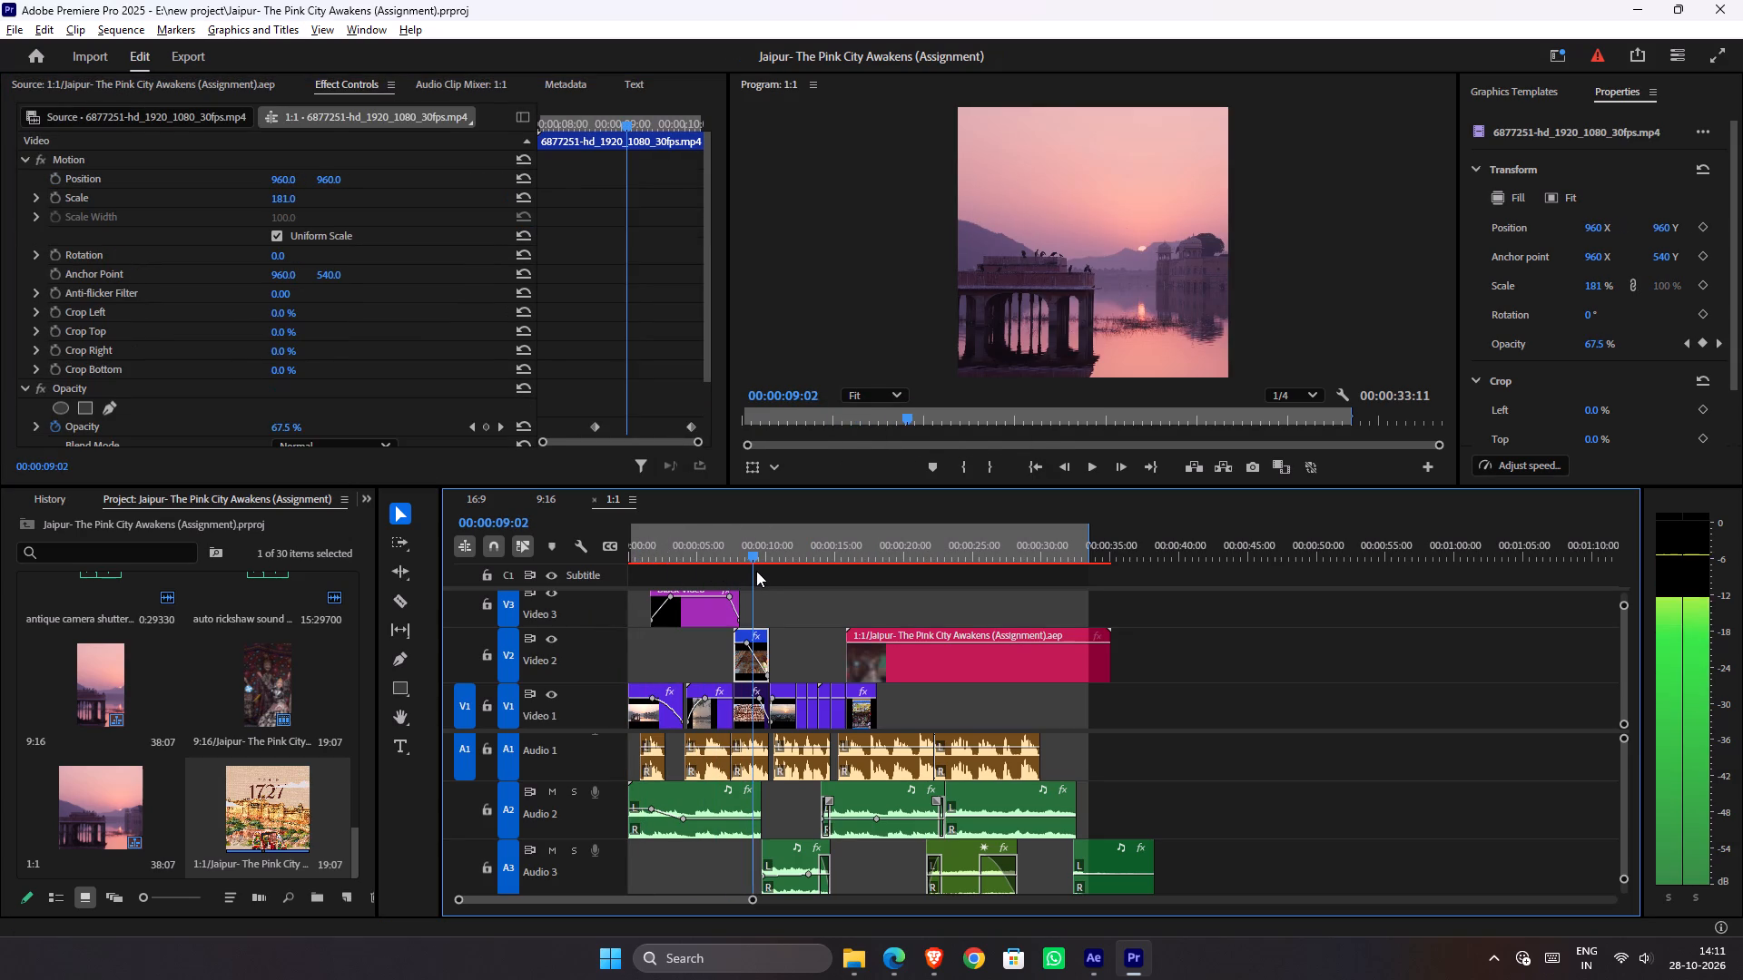
drag(756, 571, 759, 571)
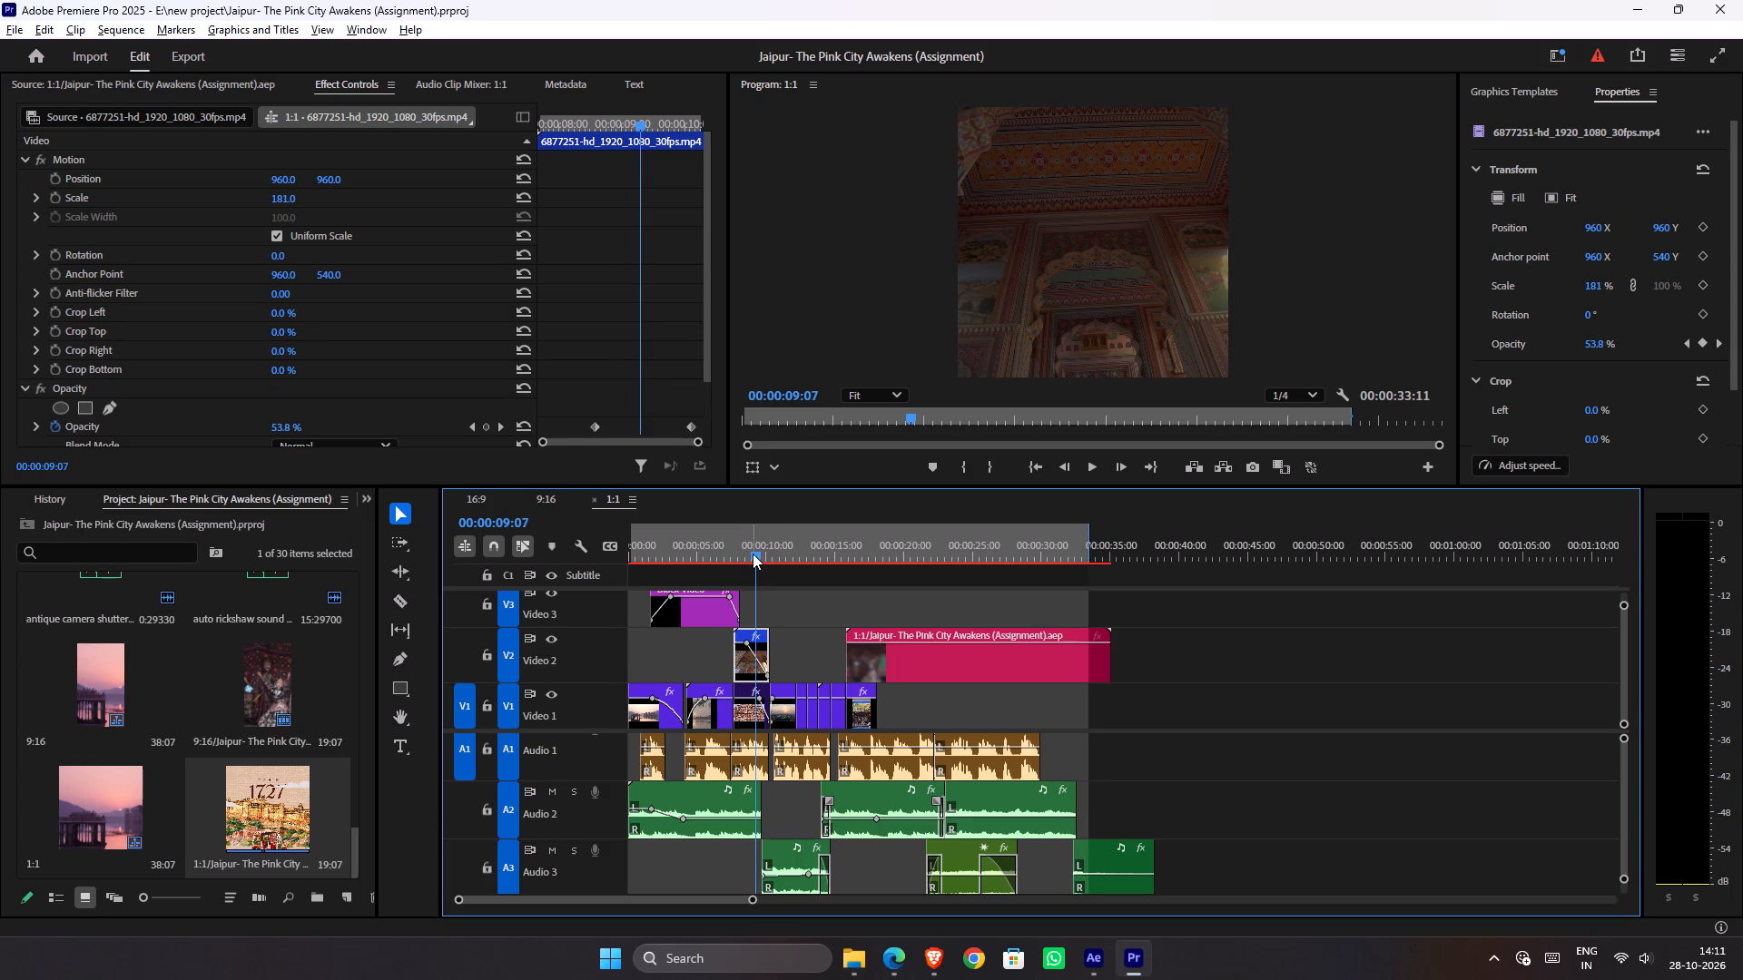
drag(753, 556, 799, 570)
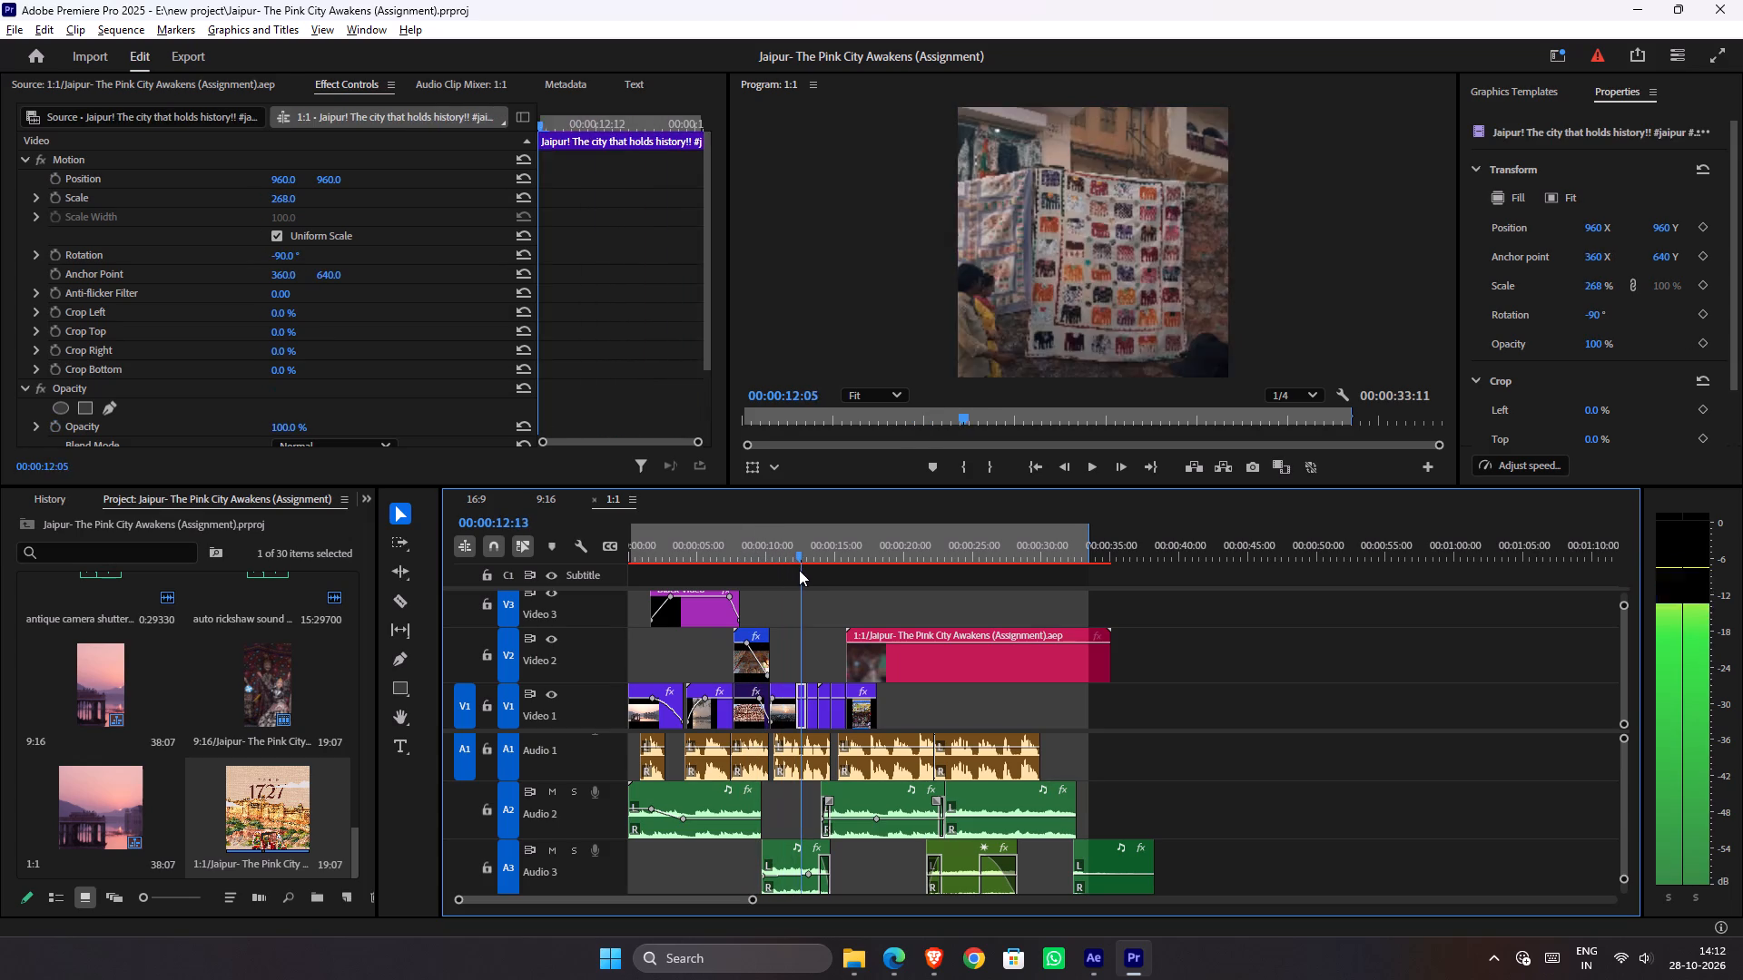
drag(799, 570, 791, 573)
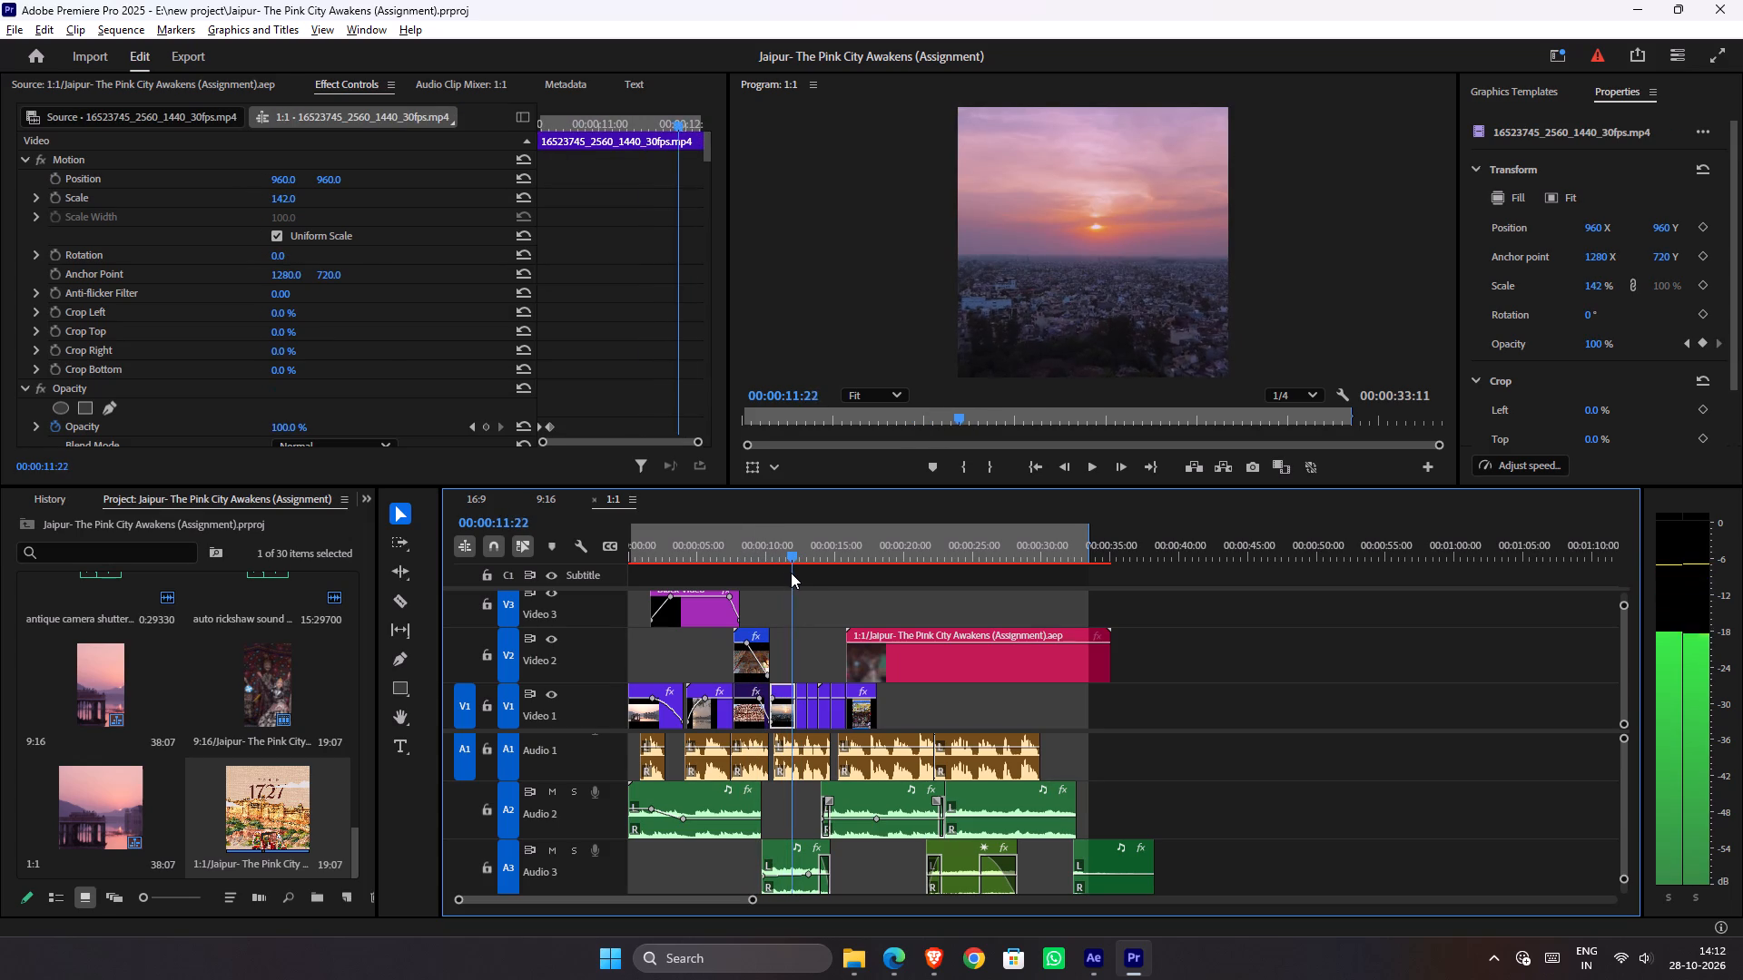
drag(791, 573, 784, 573)
drag(758, 552, 664, 587)
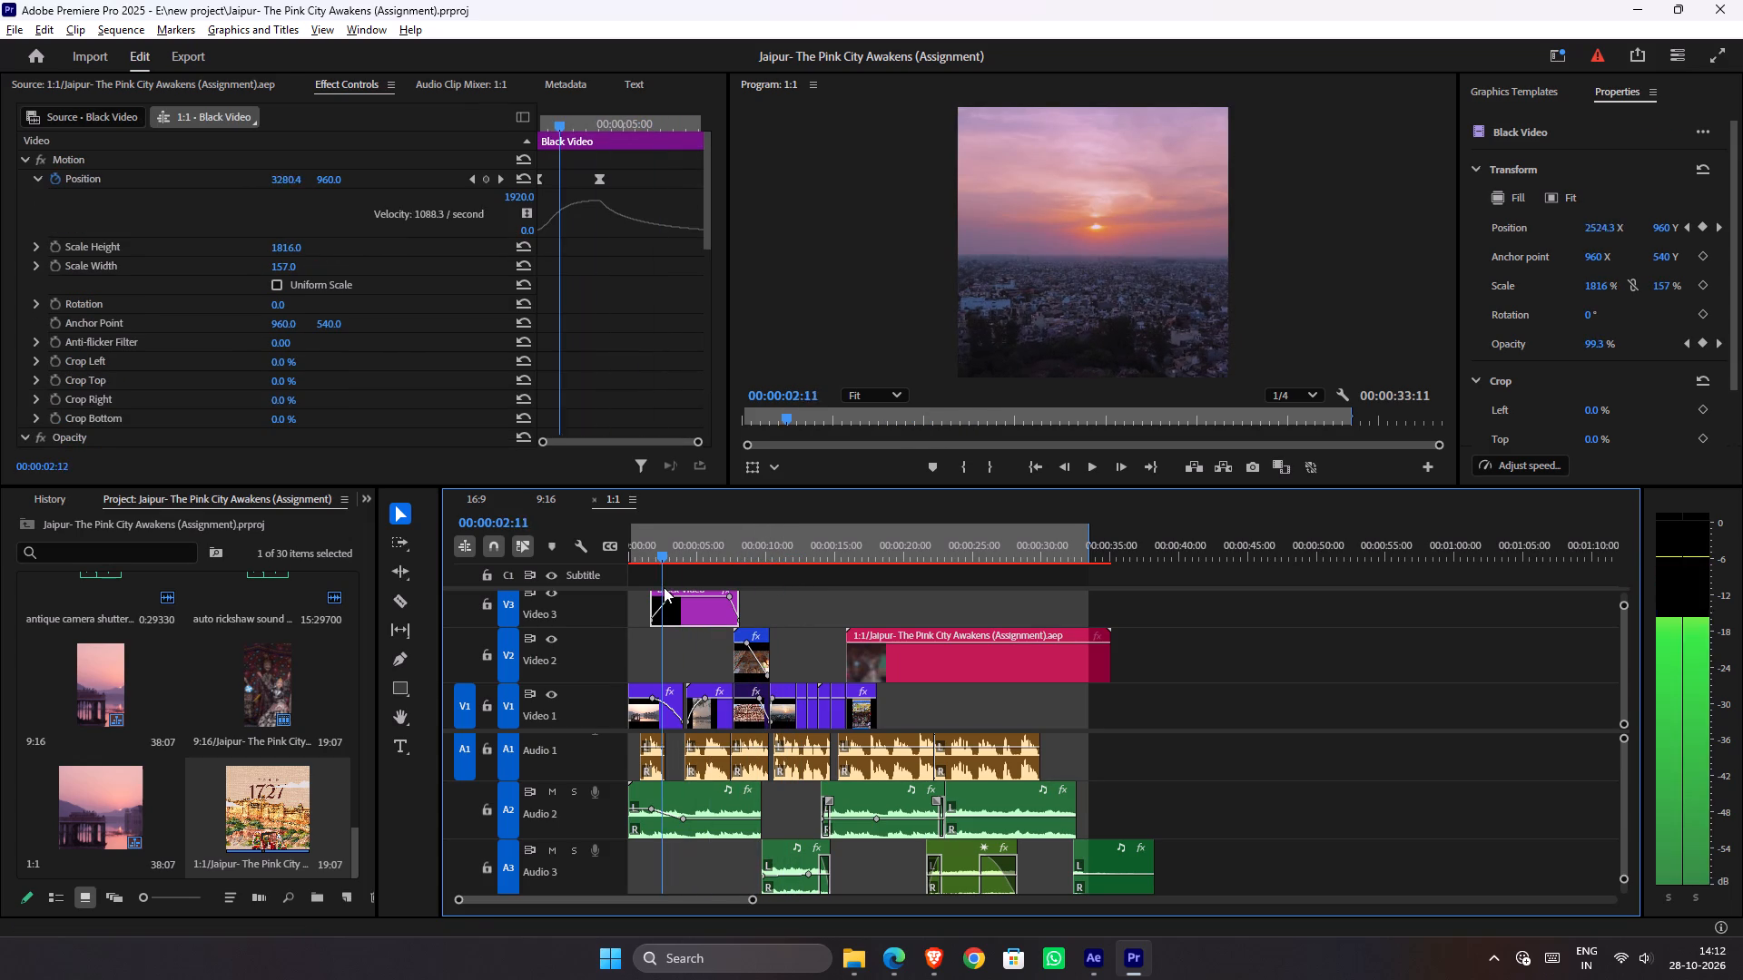
drag(664, 587, 662, 588)
click(653, 713)
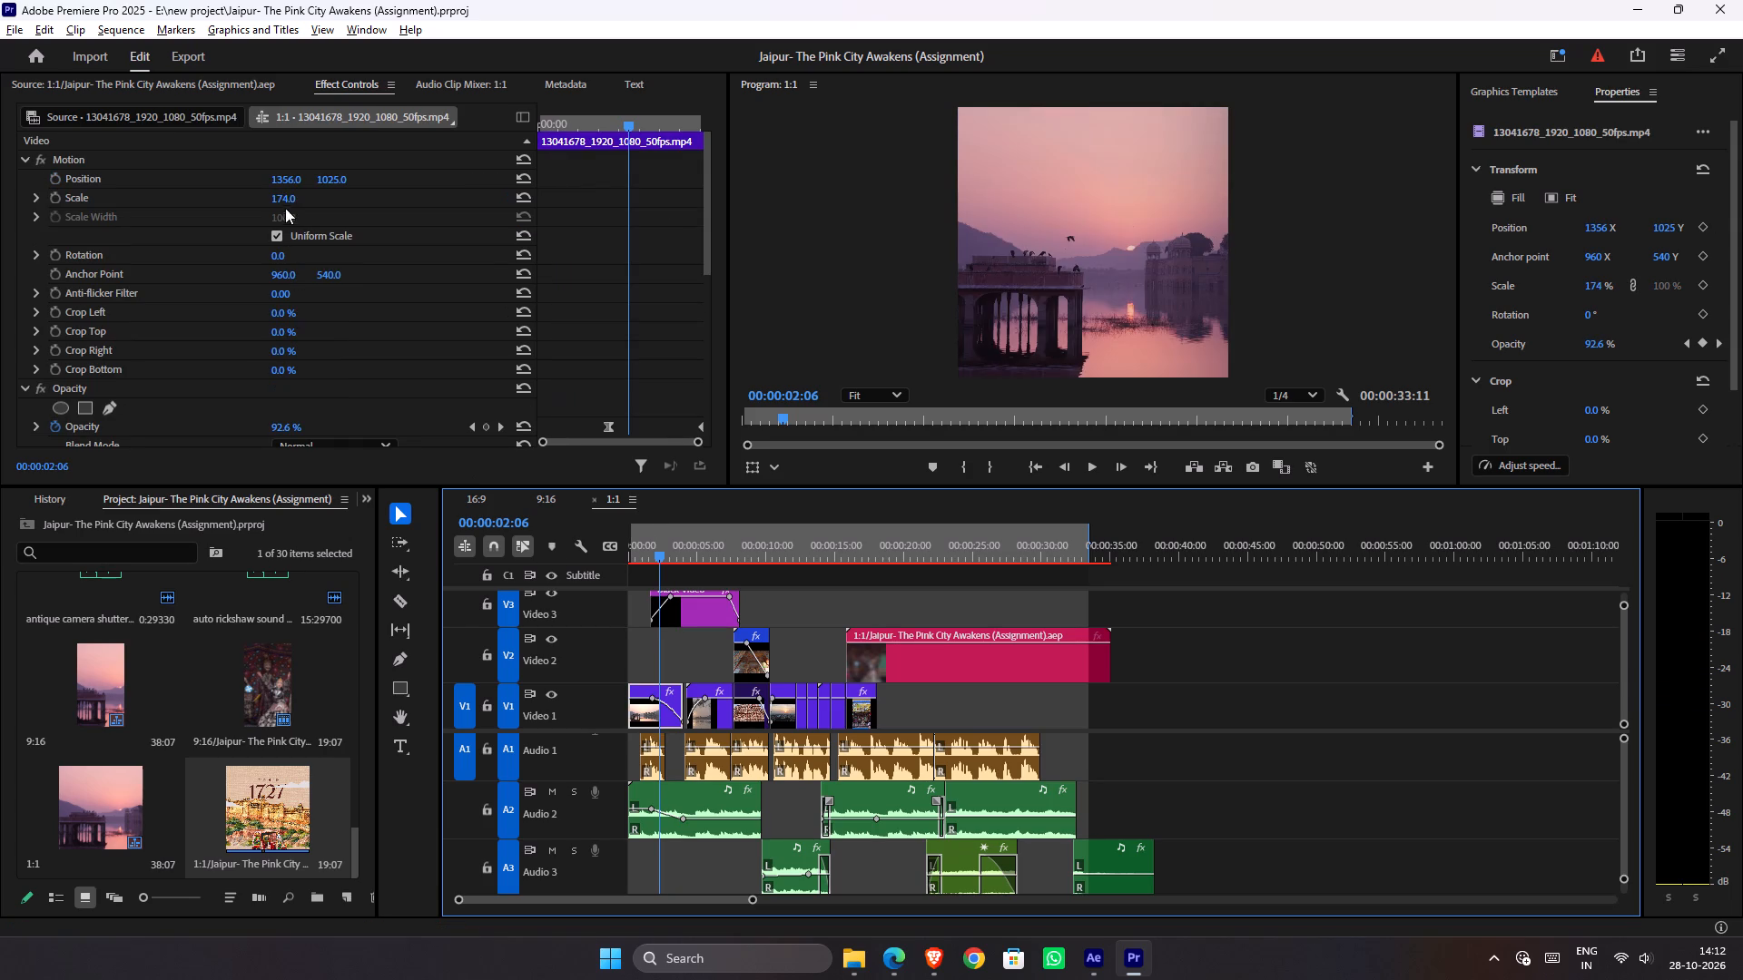
drag(288, 199, 252, 207)
key(ctrl+z)
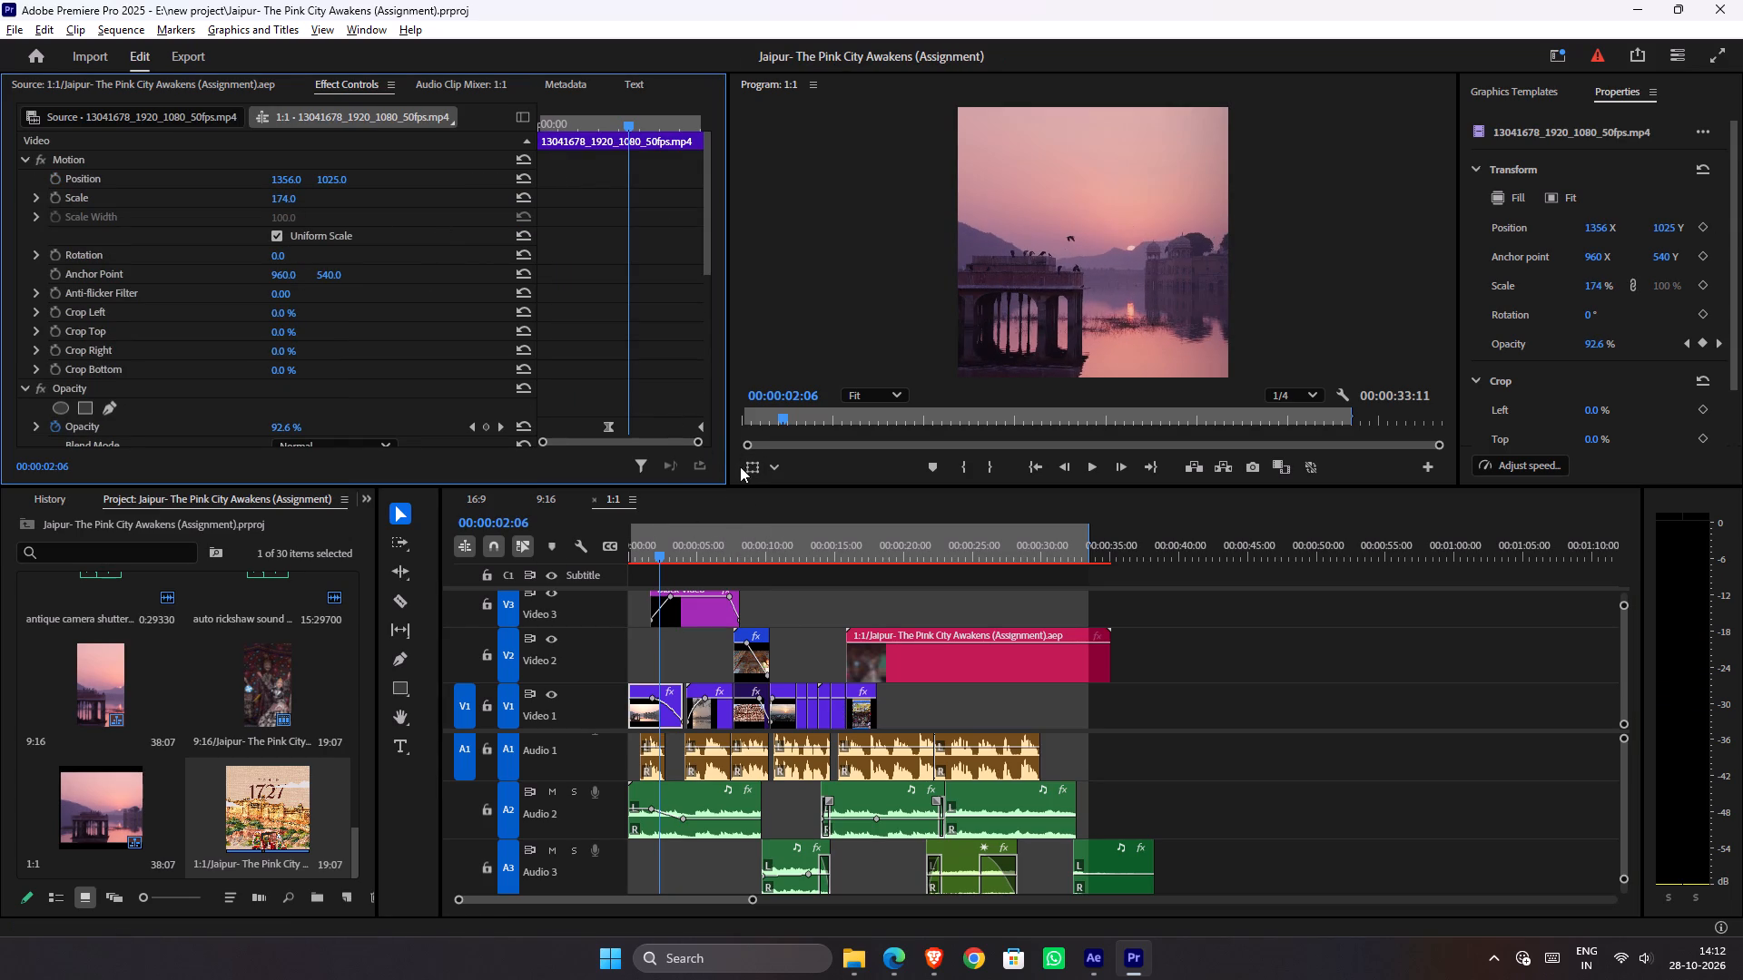
drag(279, 183, 378, 194)
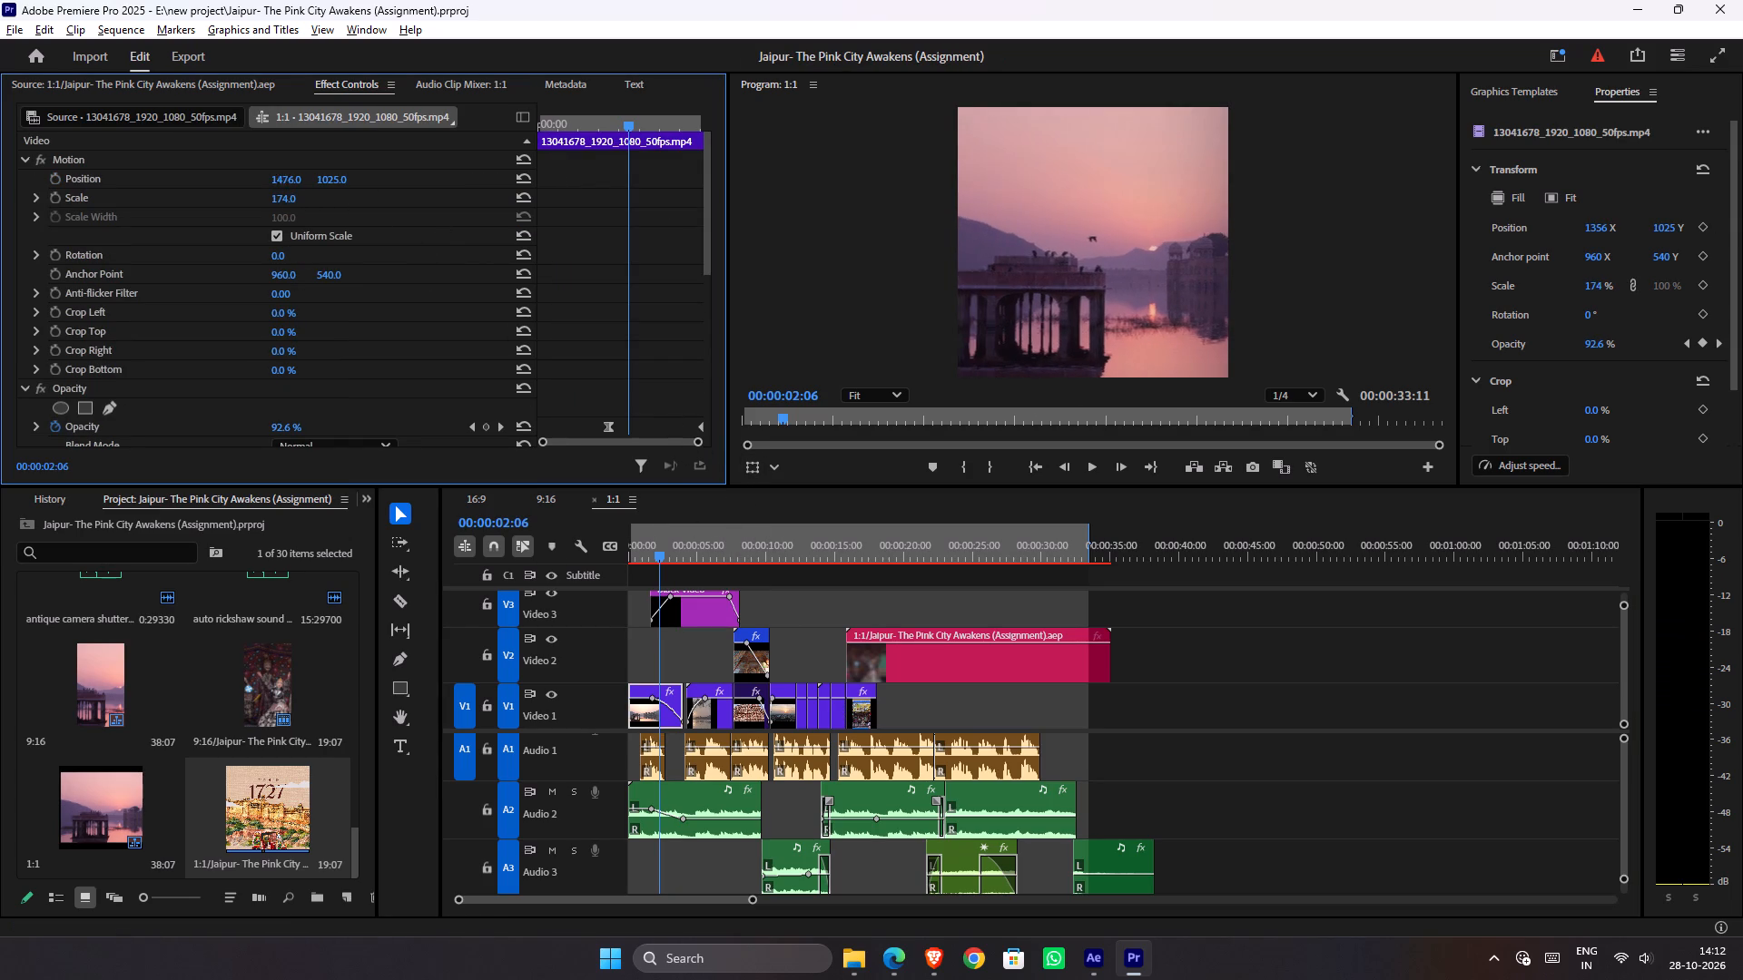
drag(378, 194, 2, 201)
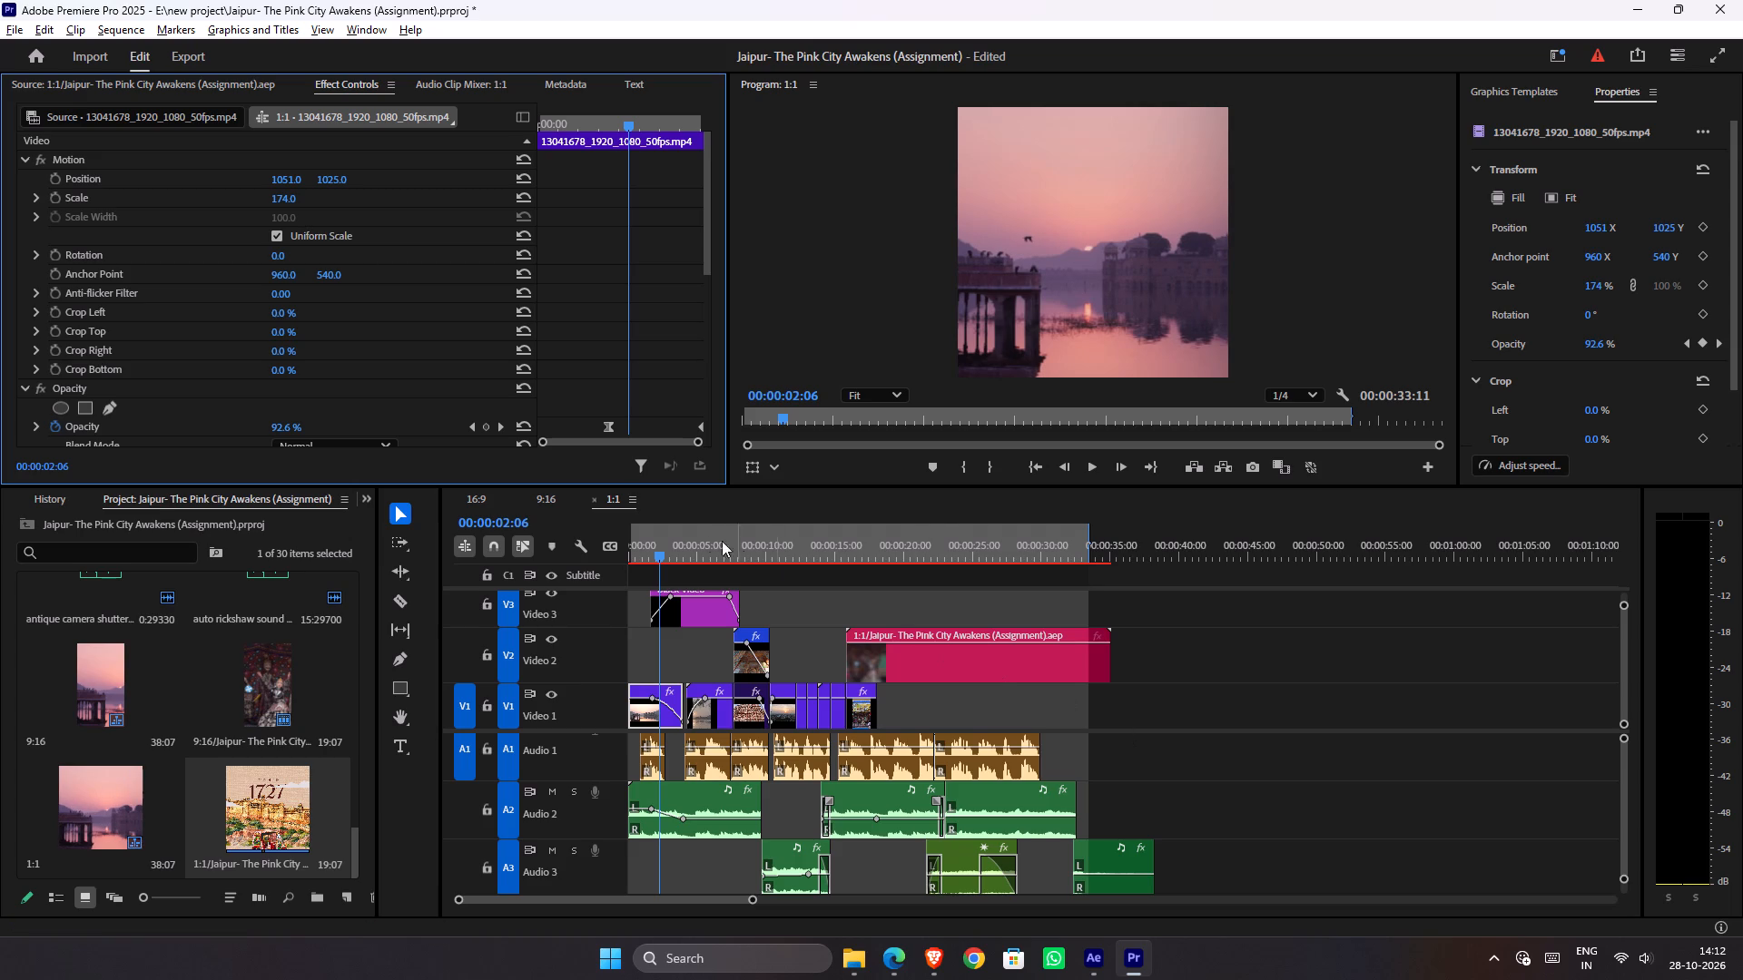
Scale the second Video 1 clip, the lake palace shot at 00:00:06:08, to 175.8 and set its vertical position to 439.
click(715, 551)
click(718, 716)
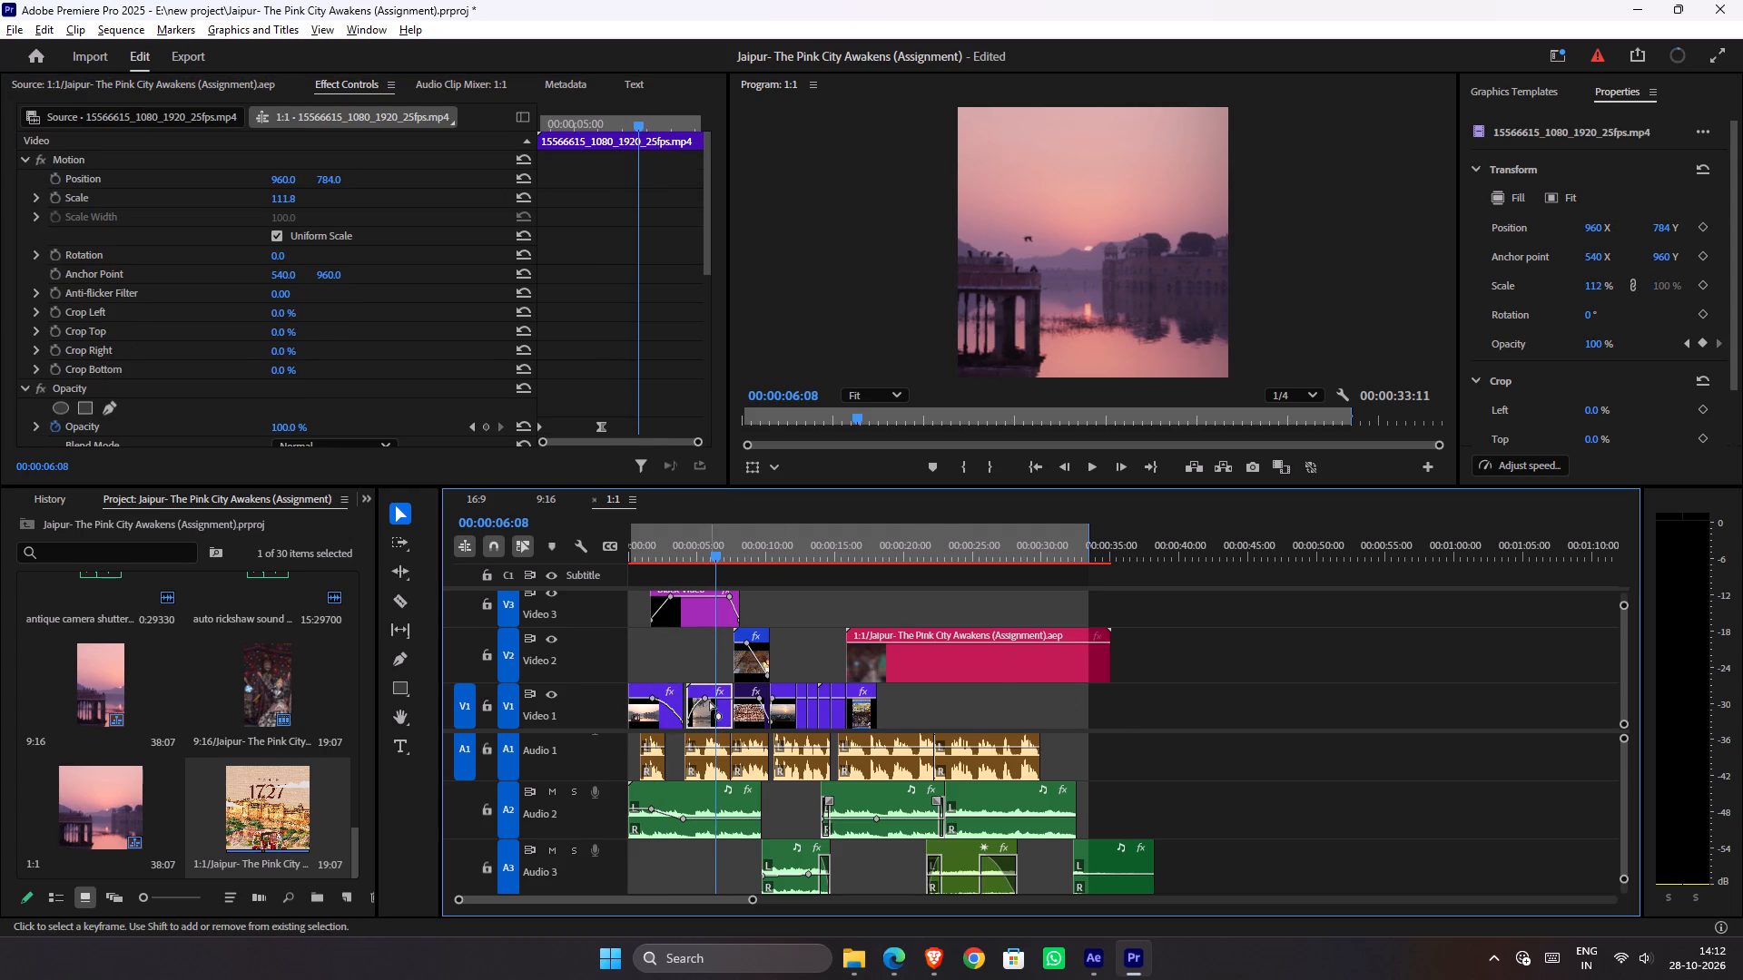
drag(278, 204, 342, 204)
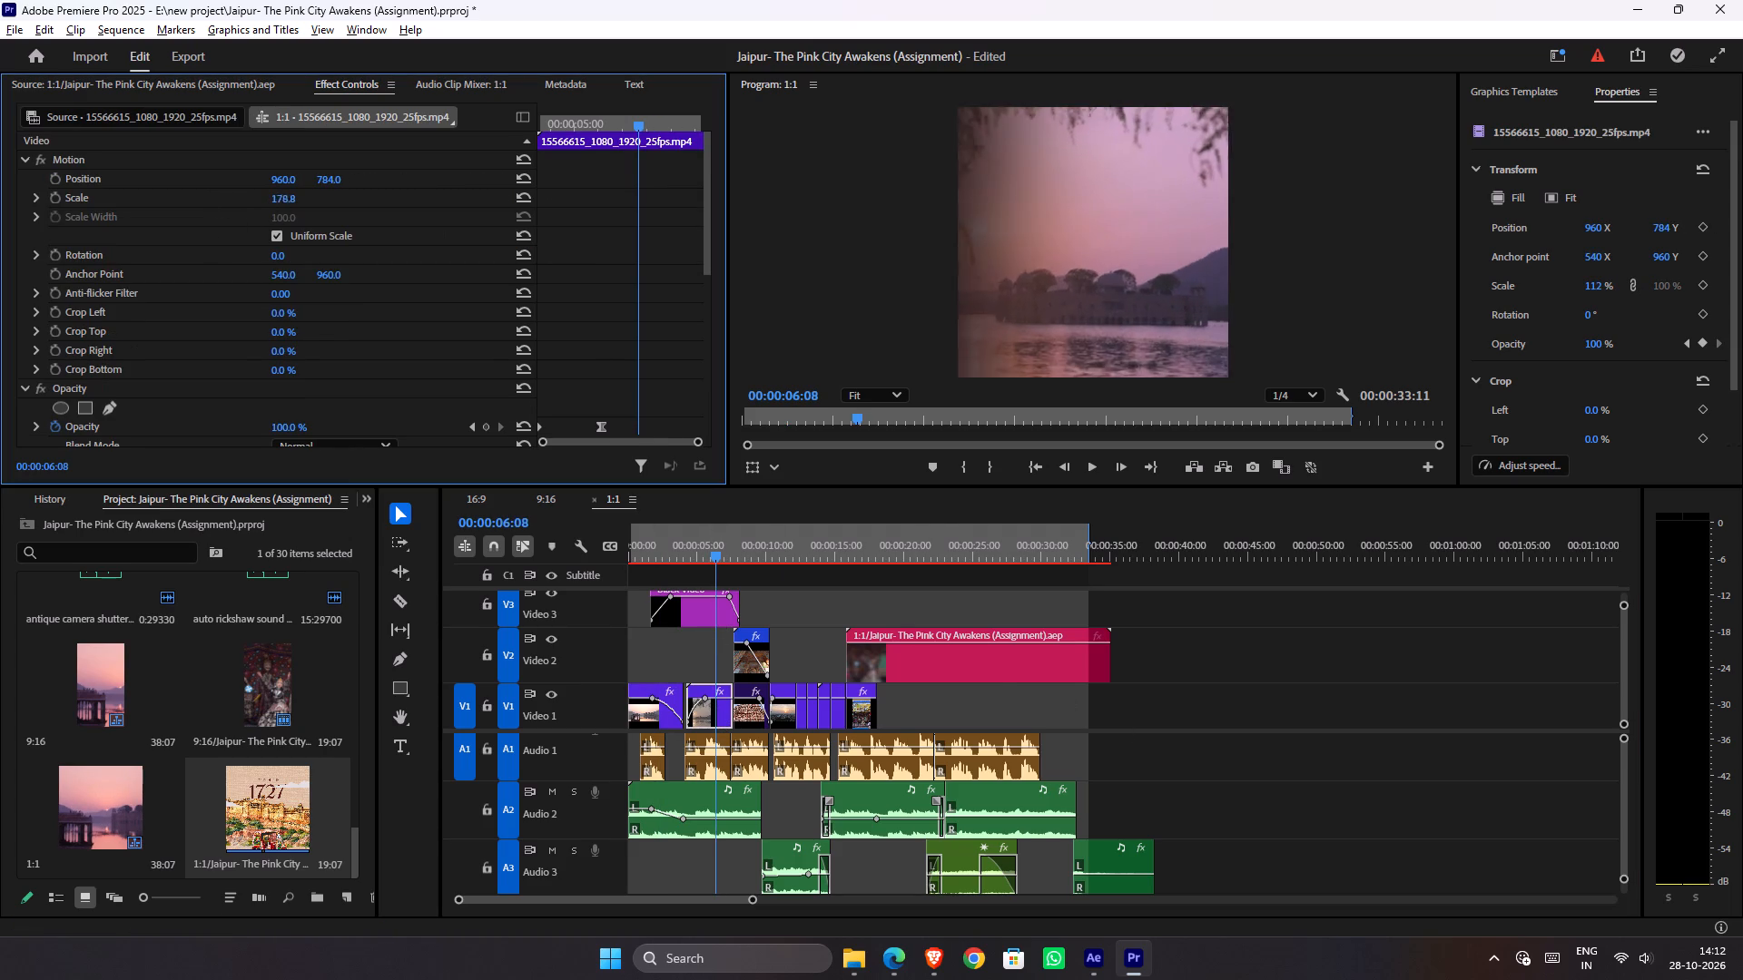
drag(342, 204, 341, 205)
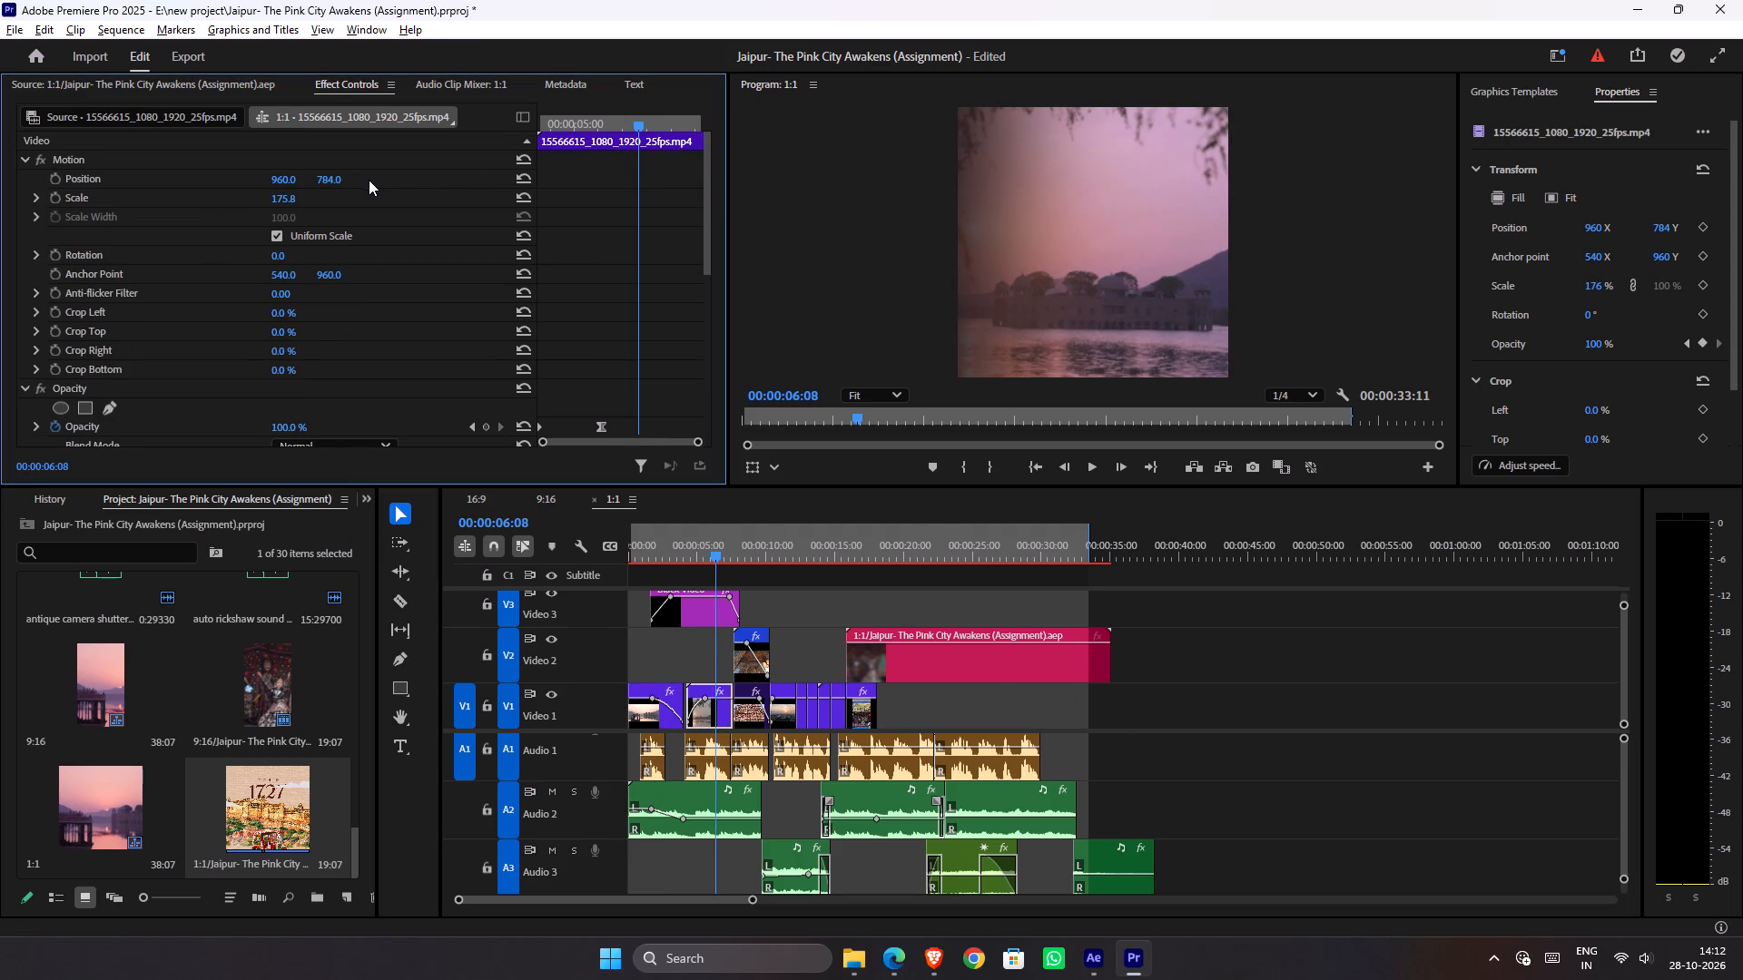
drag(339, 181, 97, 188)
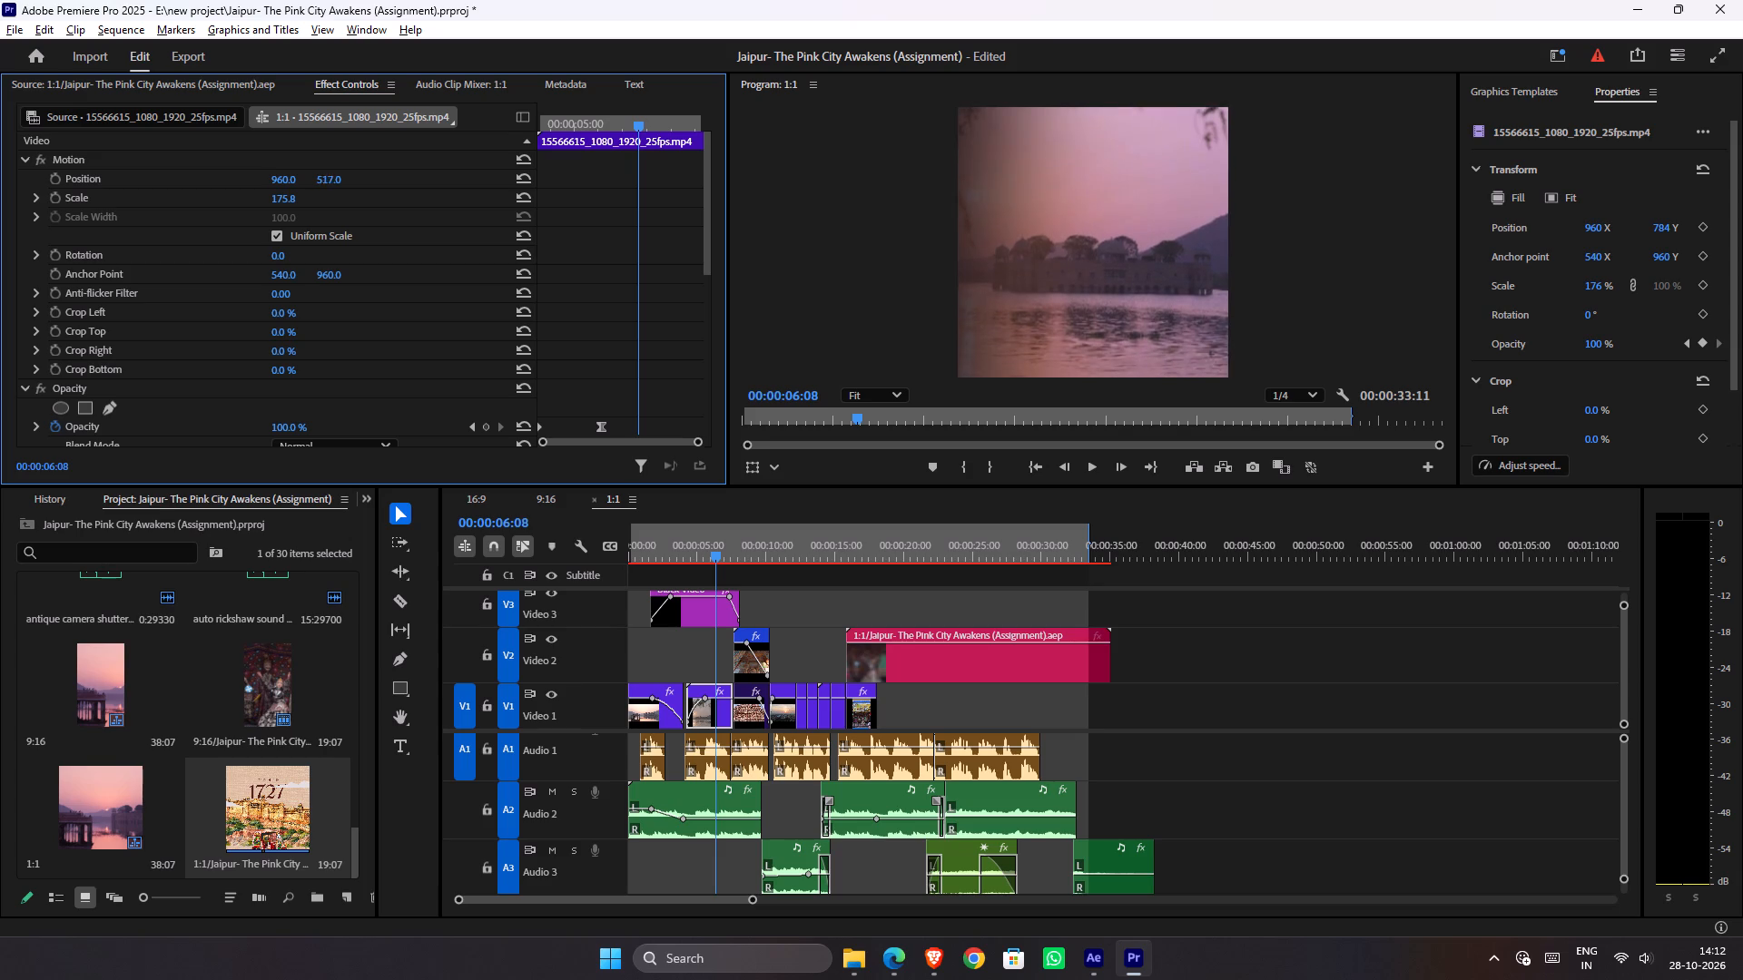
drag(97, 188, 26, 187)
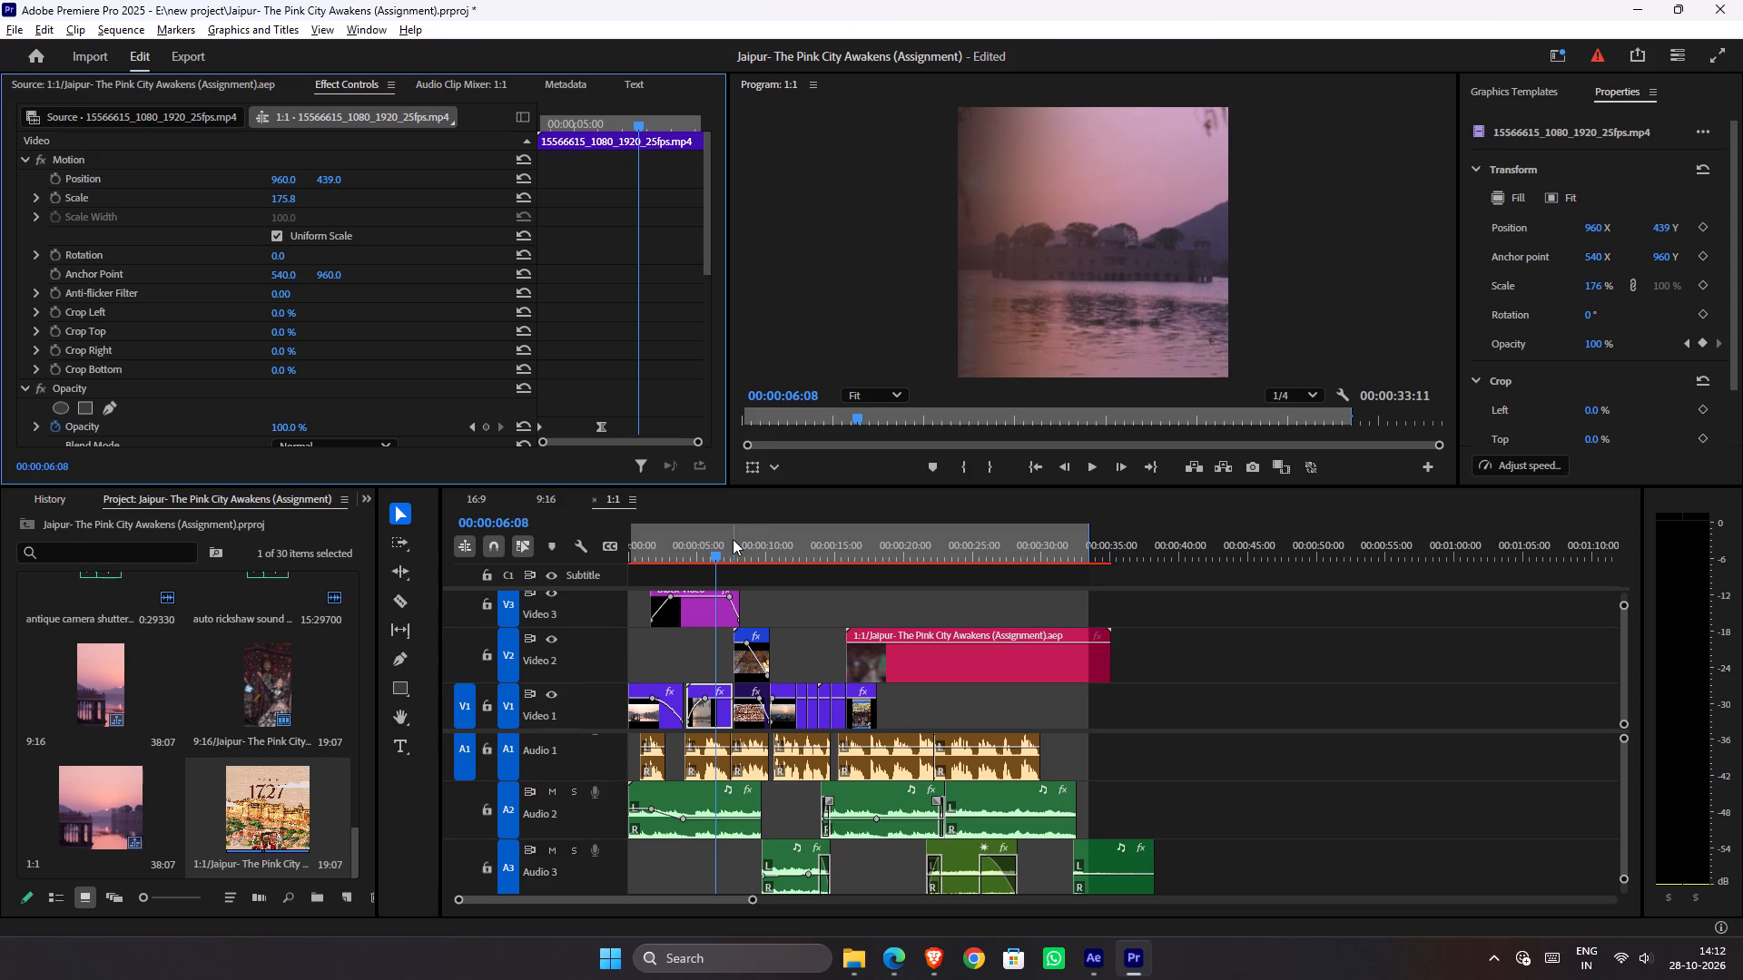
Scale the clip of the man in a turban at 00:00:14:00 to 210.8 and set its vertical position to -70.
drag(739, 559, 753, 561)
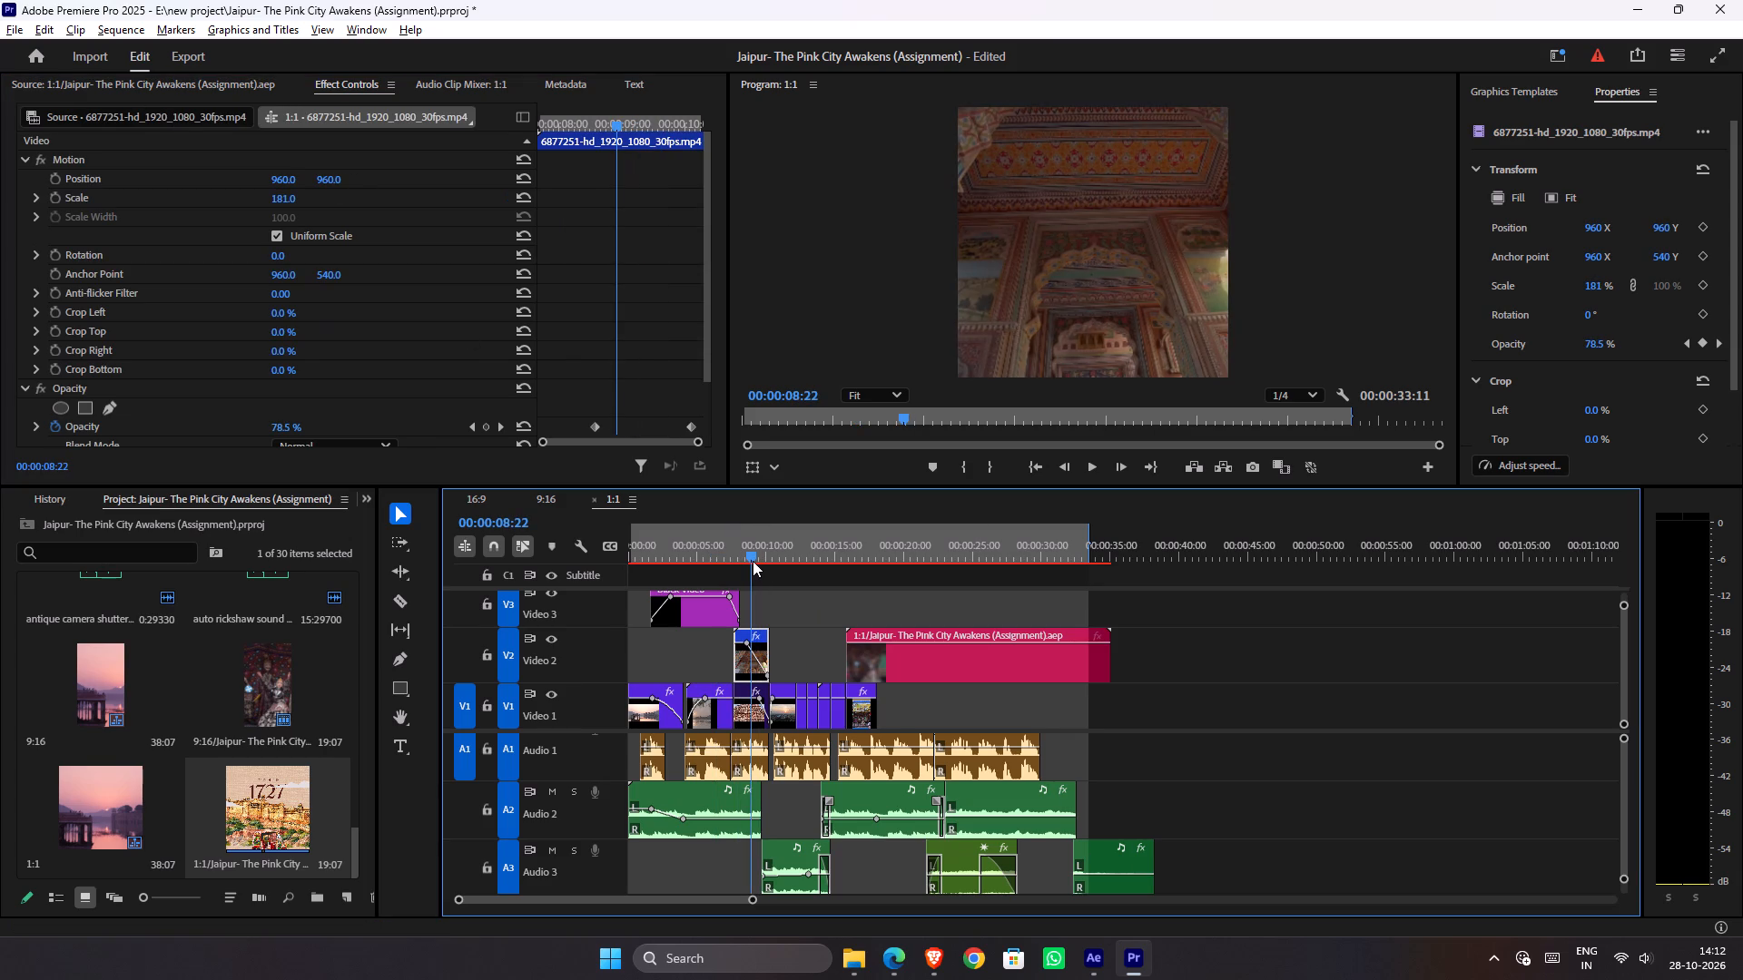
drag(753, 561, 816, 586)
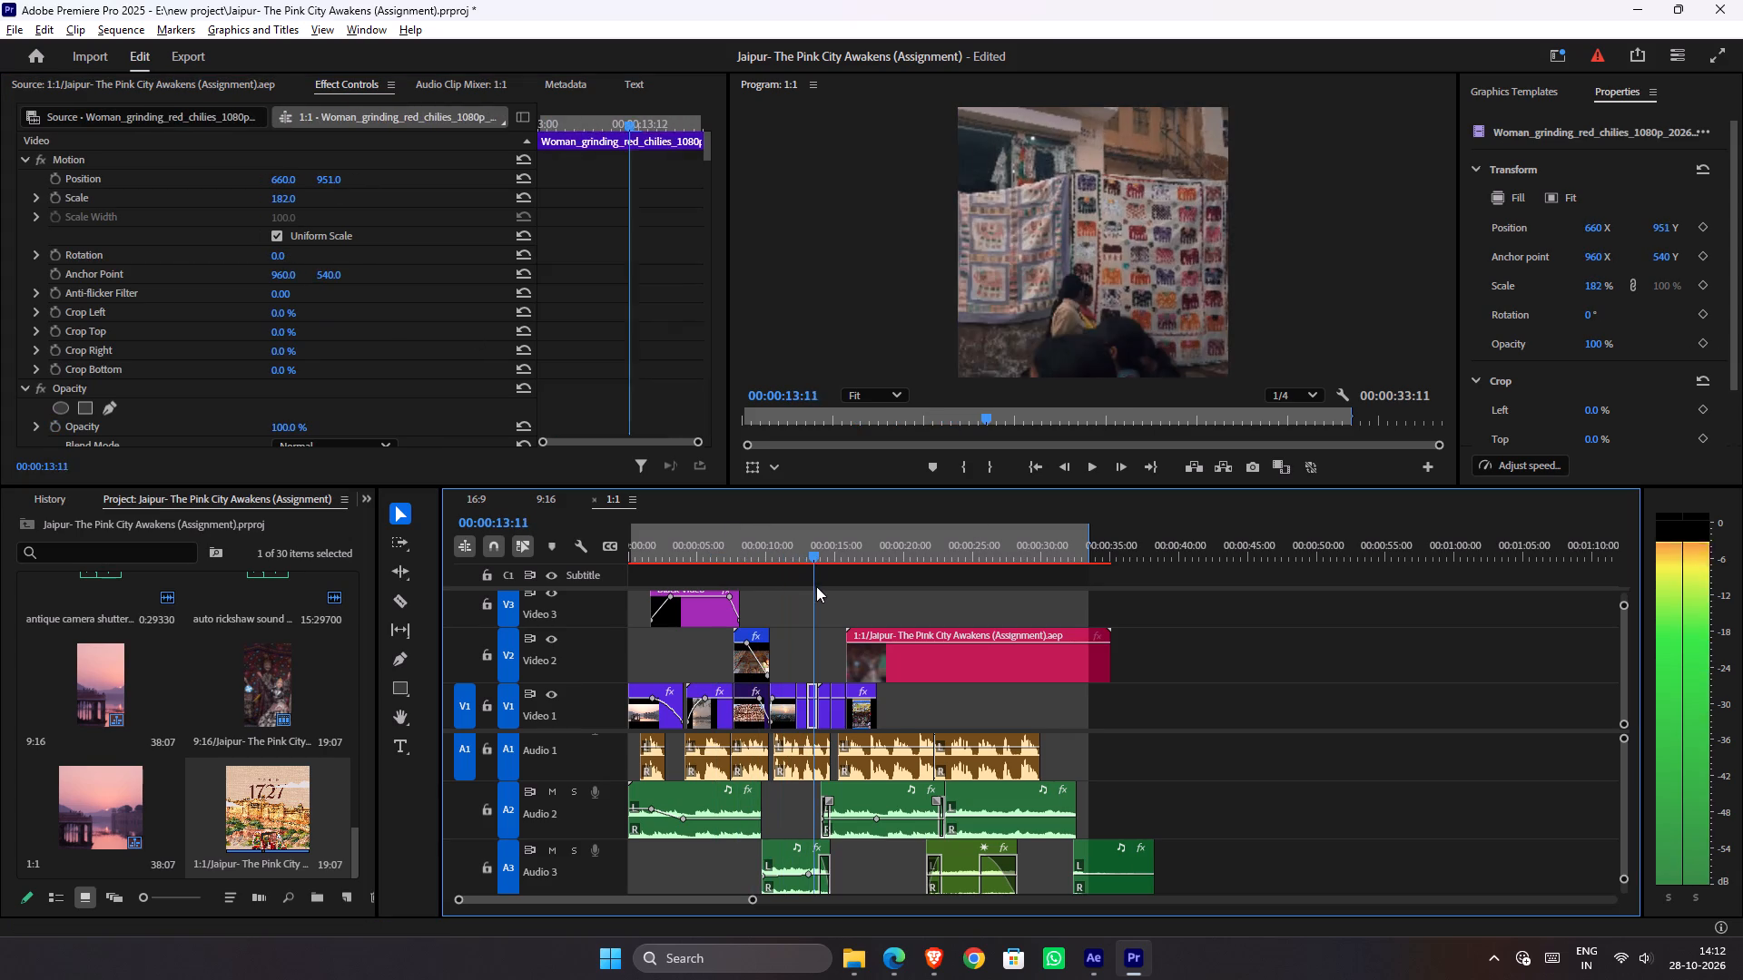
drag(816, 586, 822, 588)
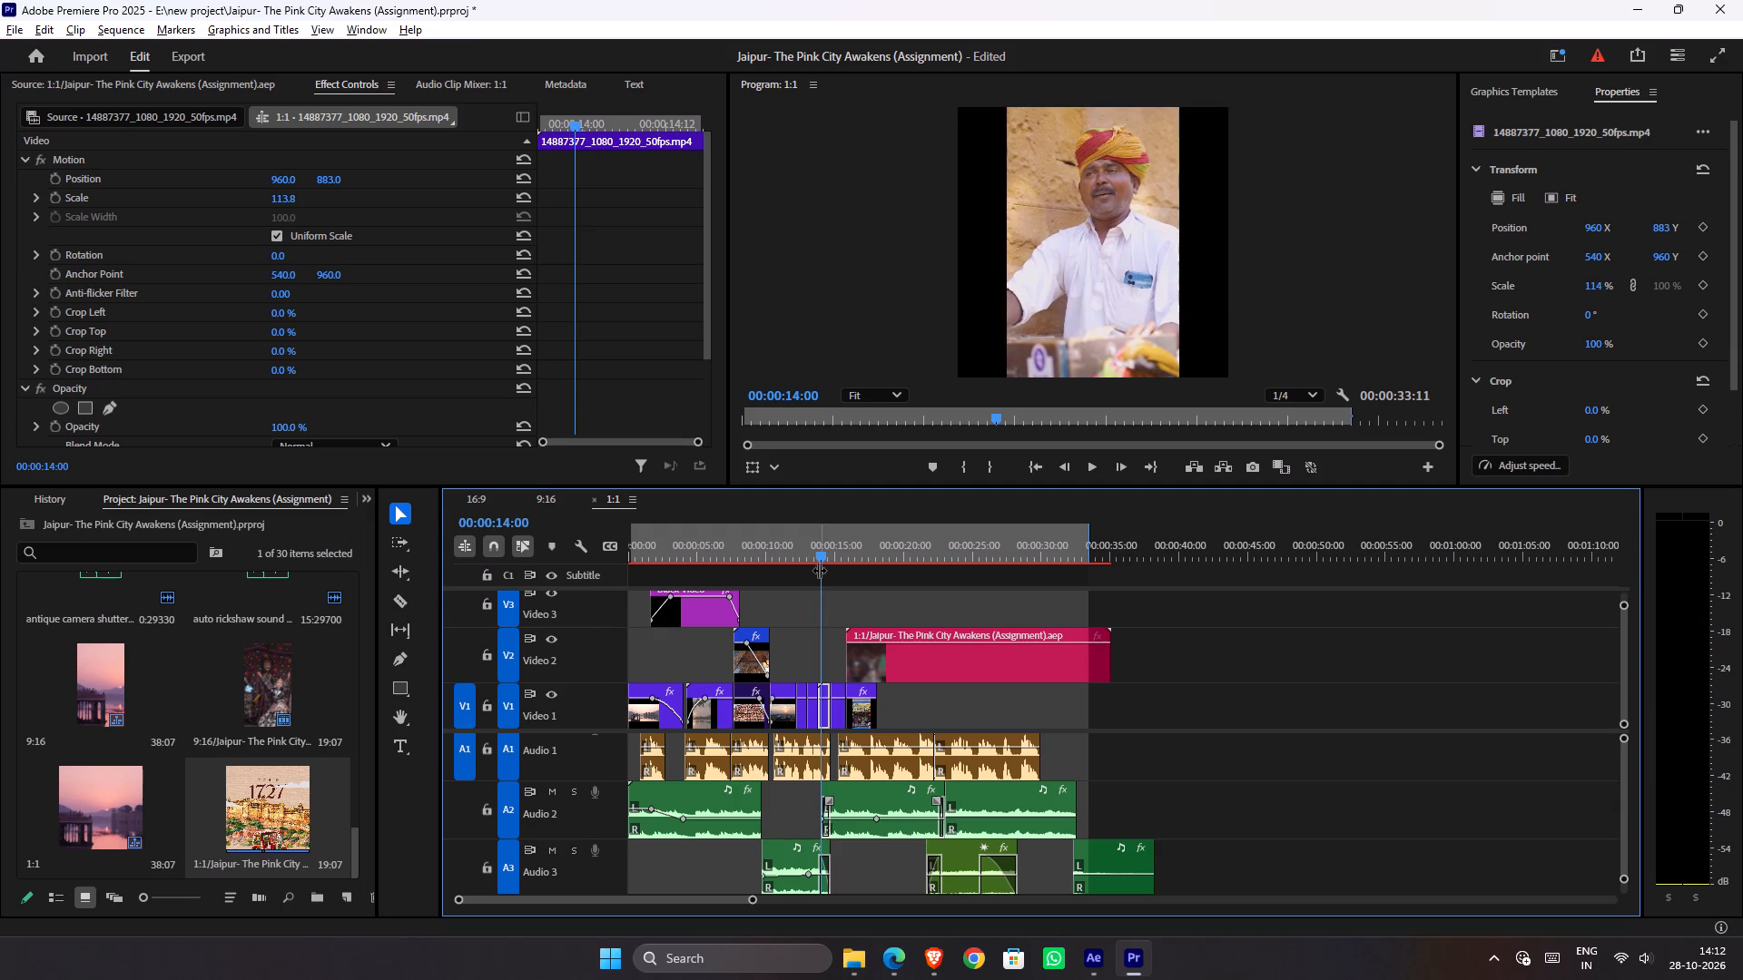
drag(805, 557, 813, 565)
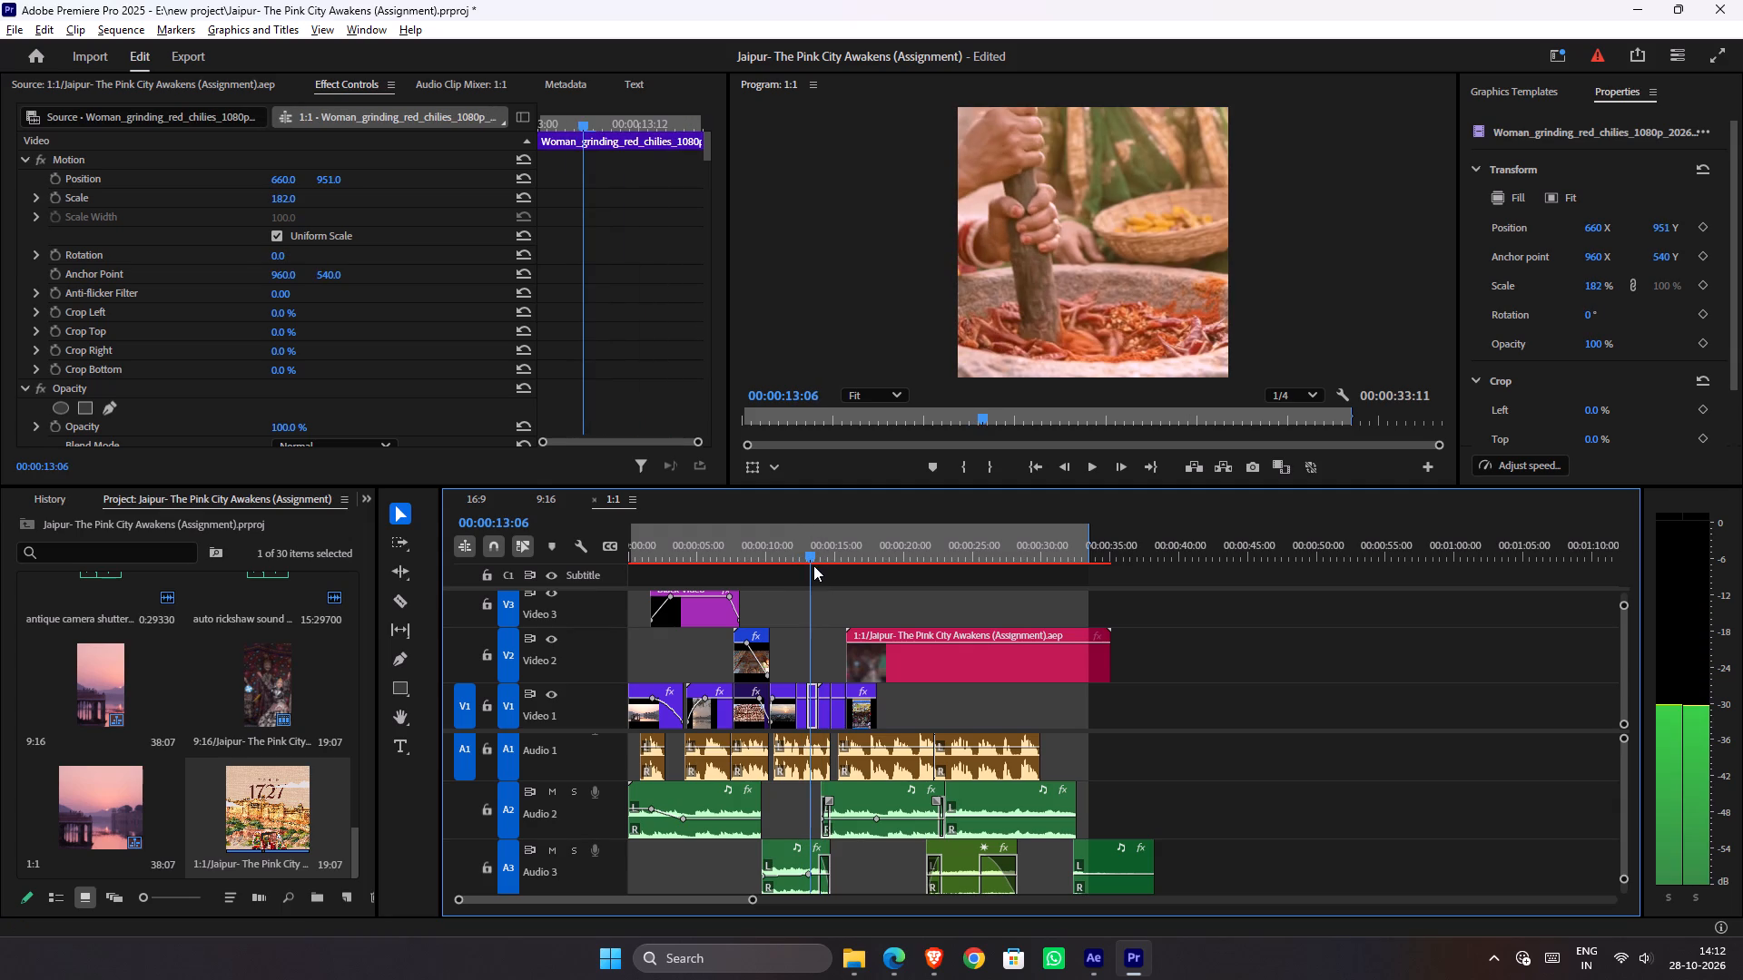
drag(813, 565, 819, 567)
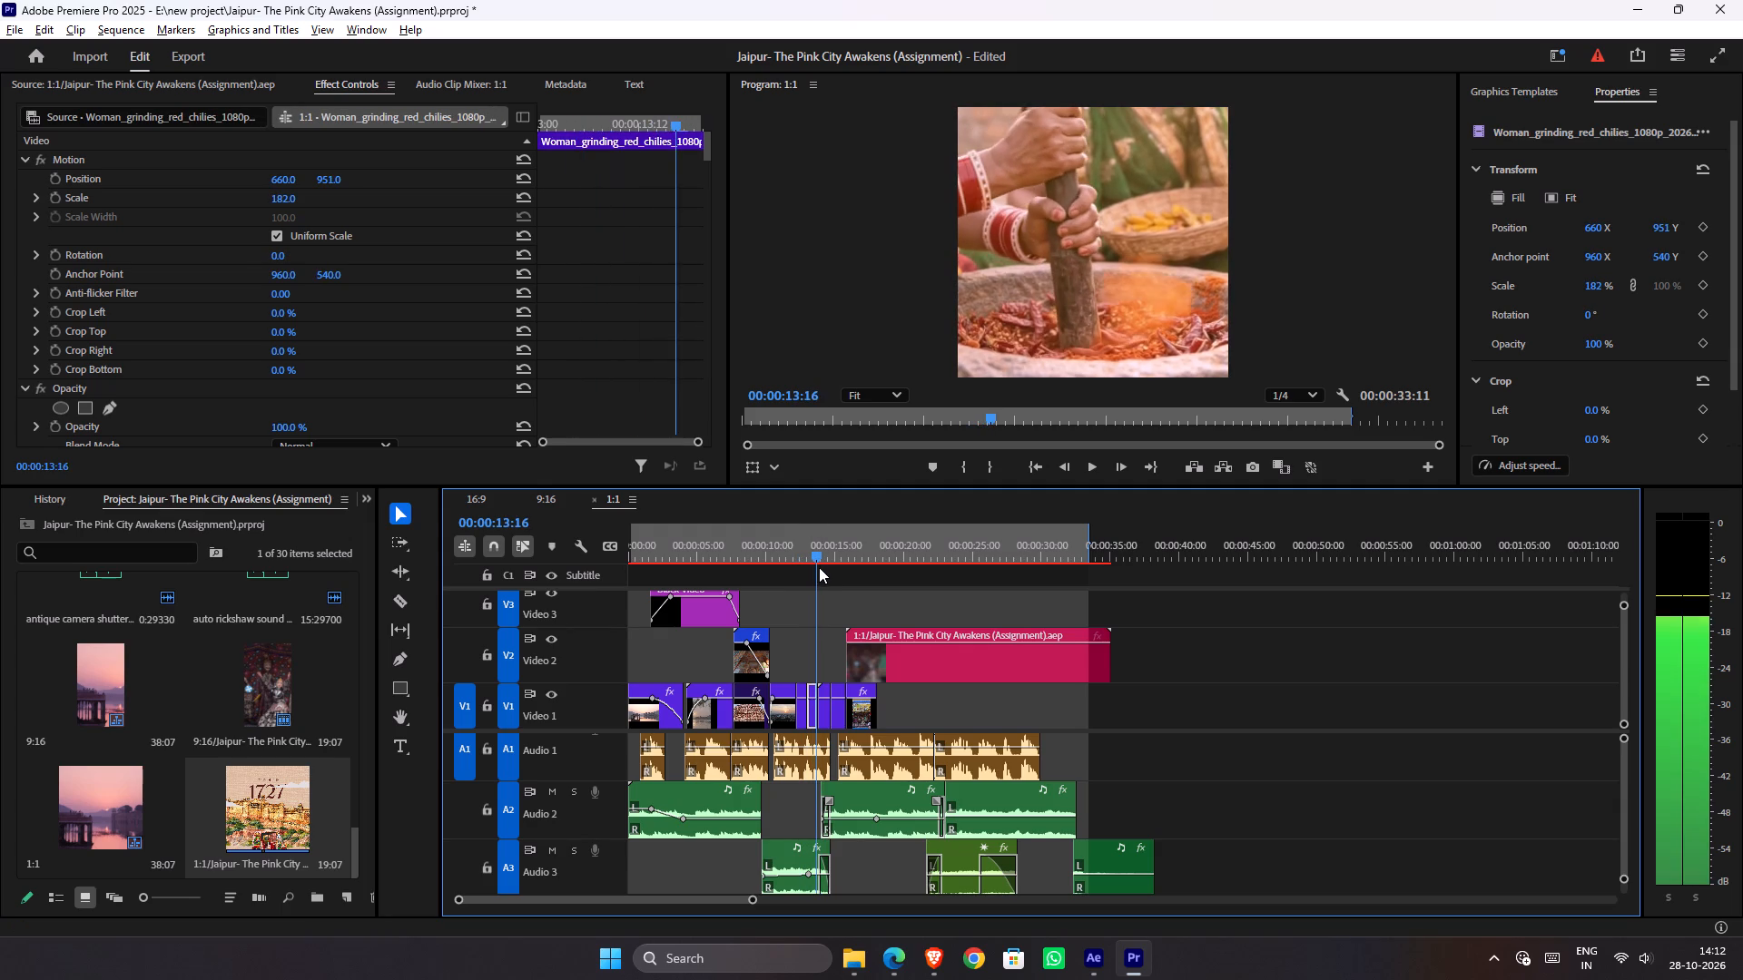
drag(819, 567, 823, 573)
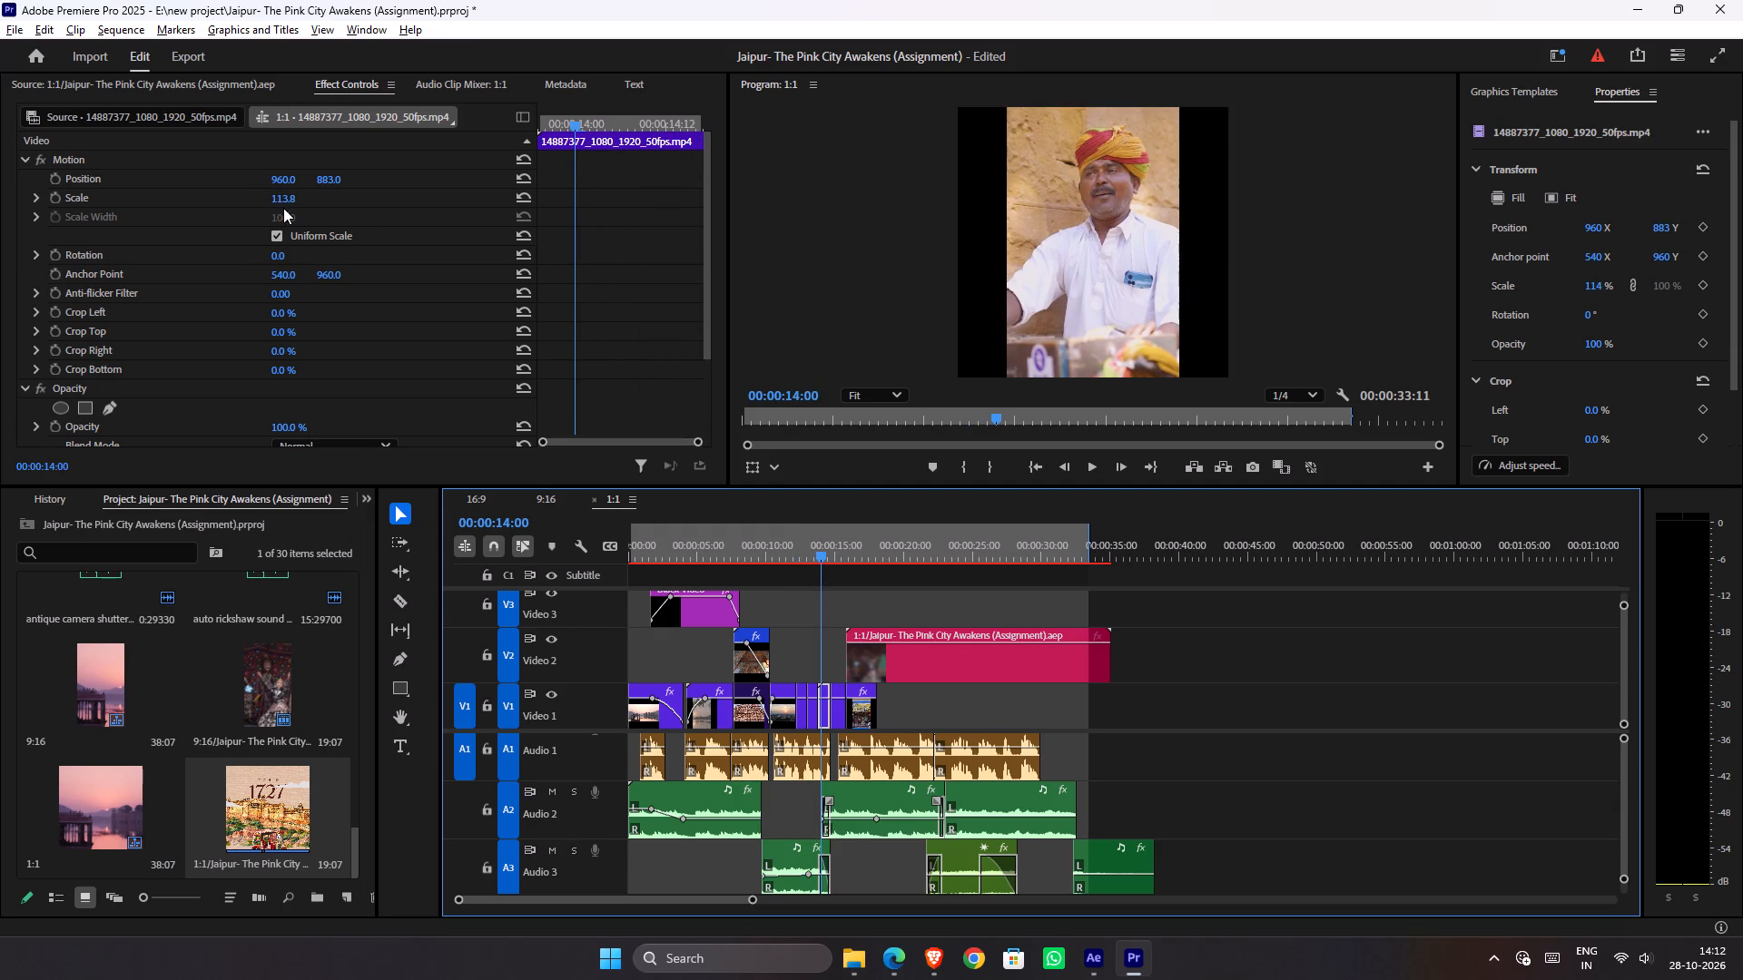
drag(284, 197, 373, 199)
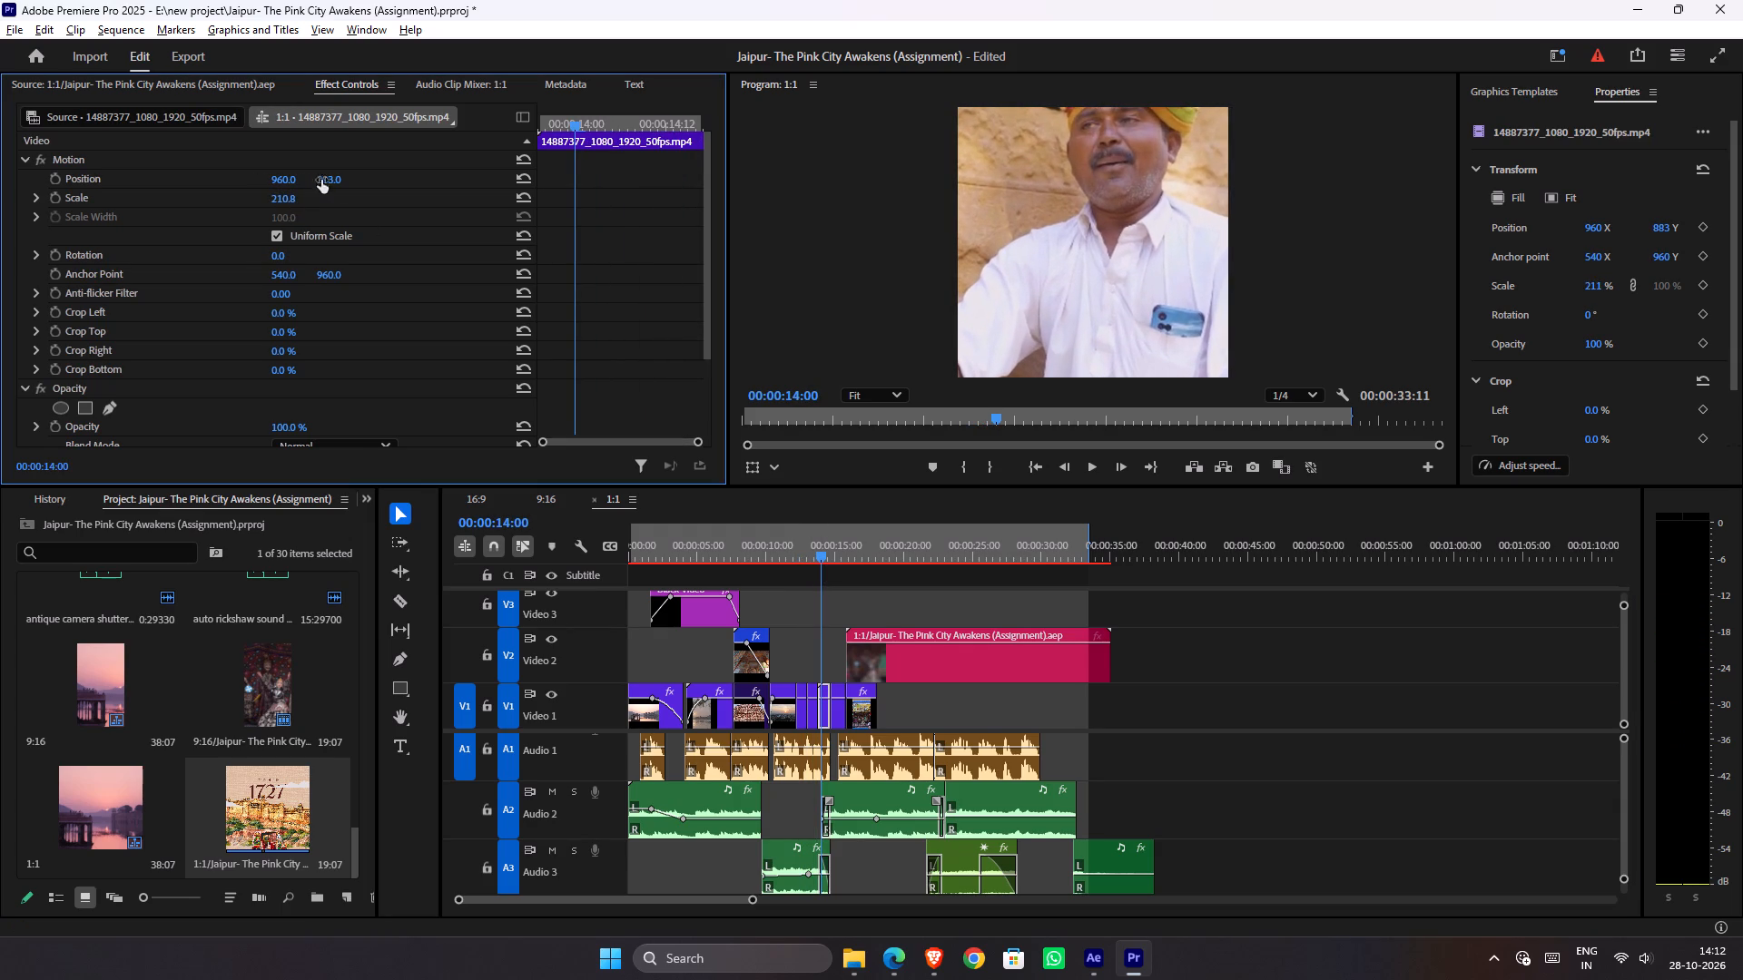
drag(334, 181, 404, 185)
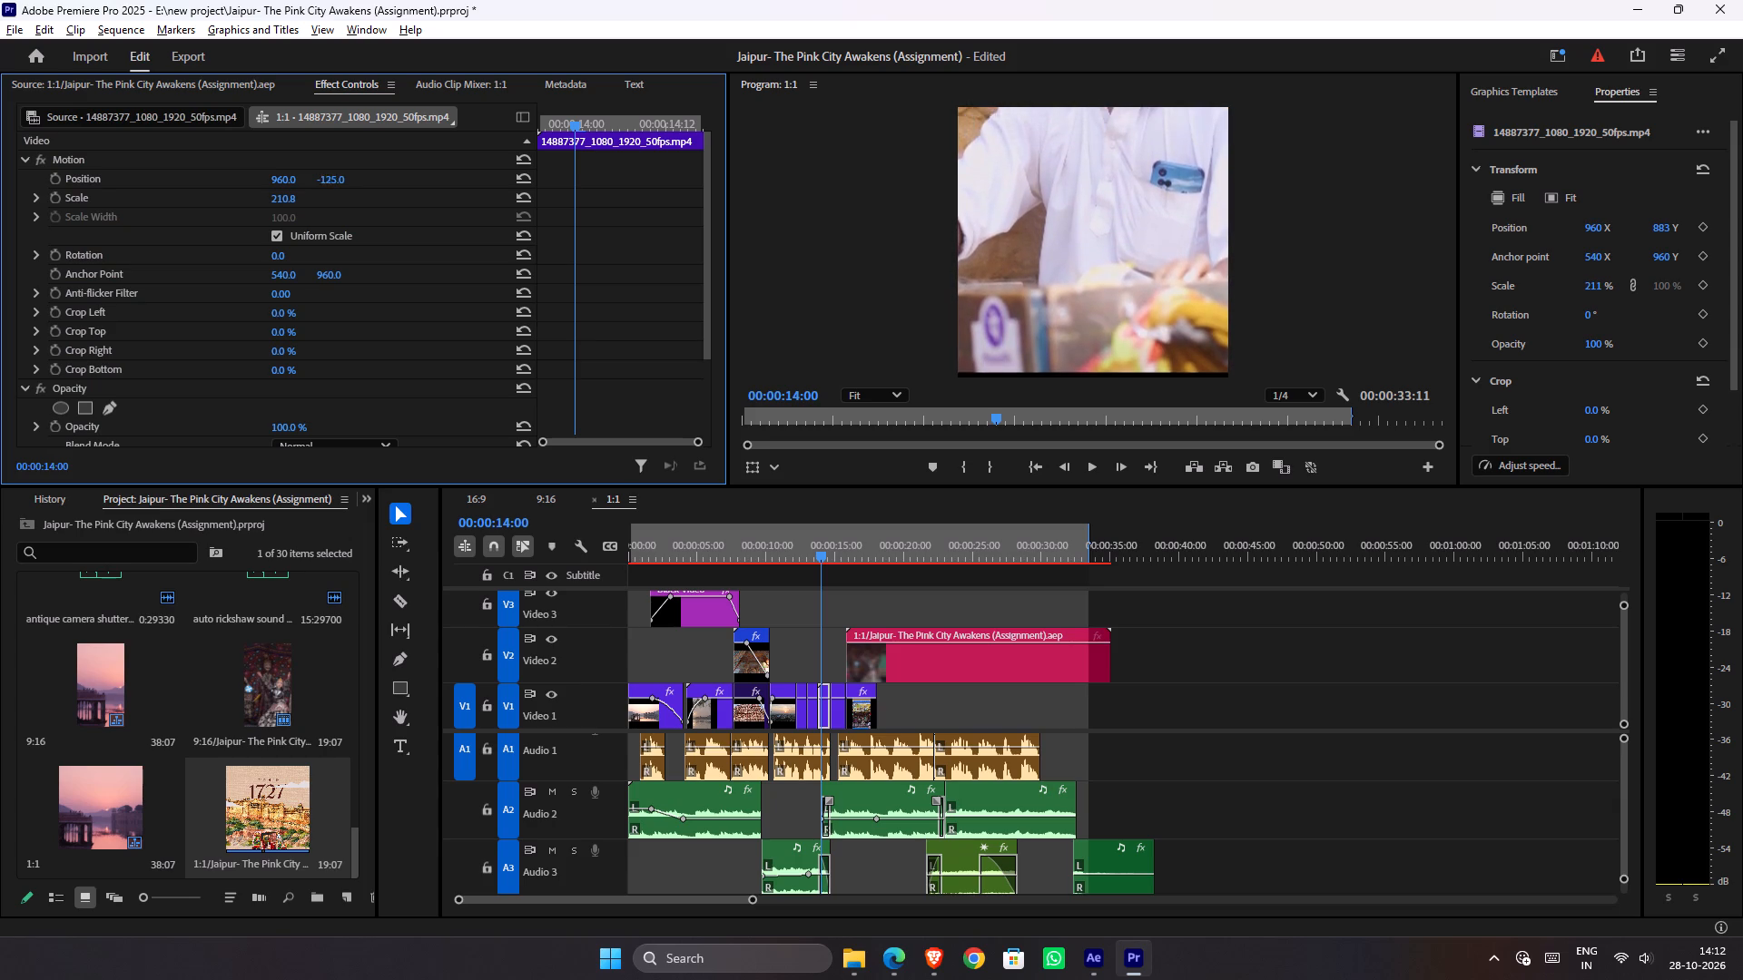
drag(404, 185, 458, 191)
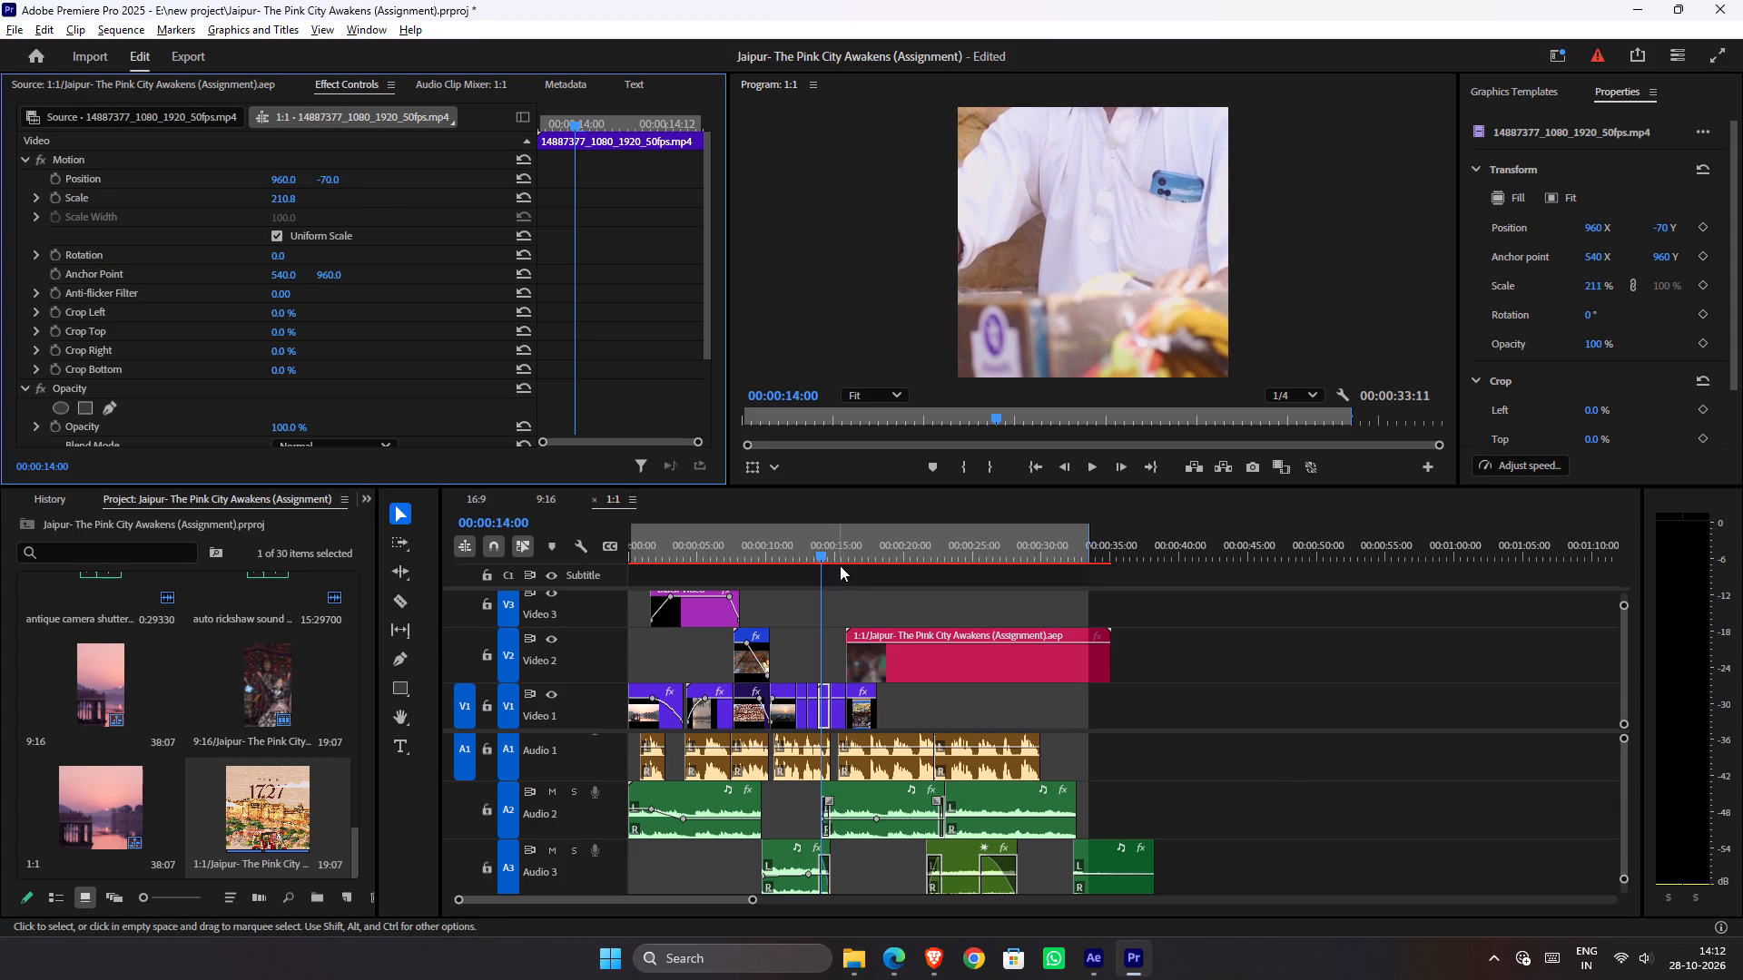
Scale the seated musician clip at 00:00:15:04 to 215.8 and set its horizontal position to 785.
click(839, 560)
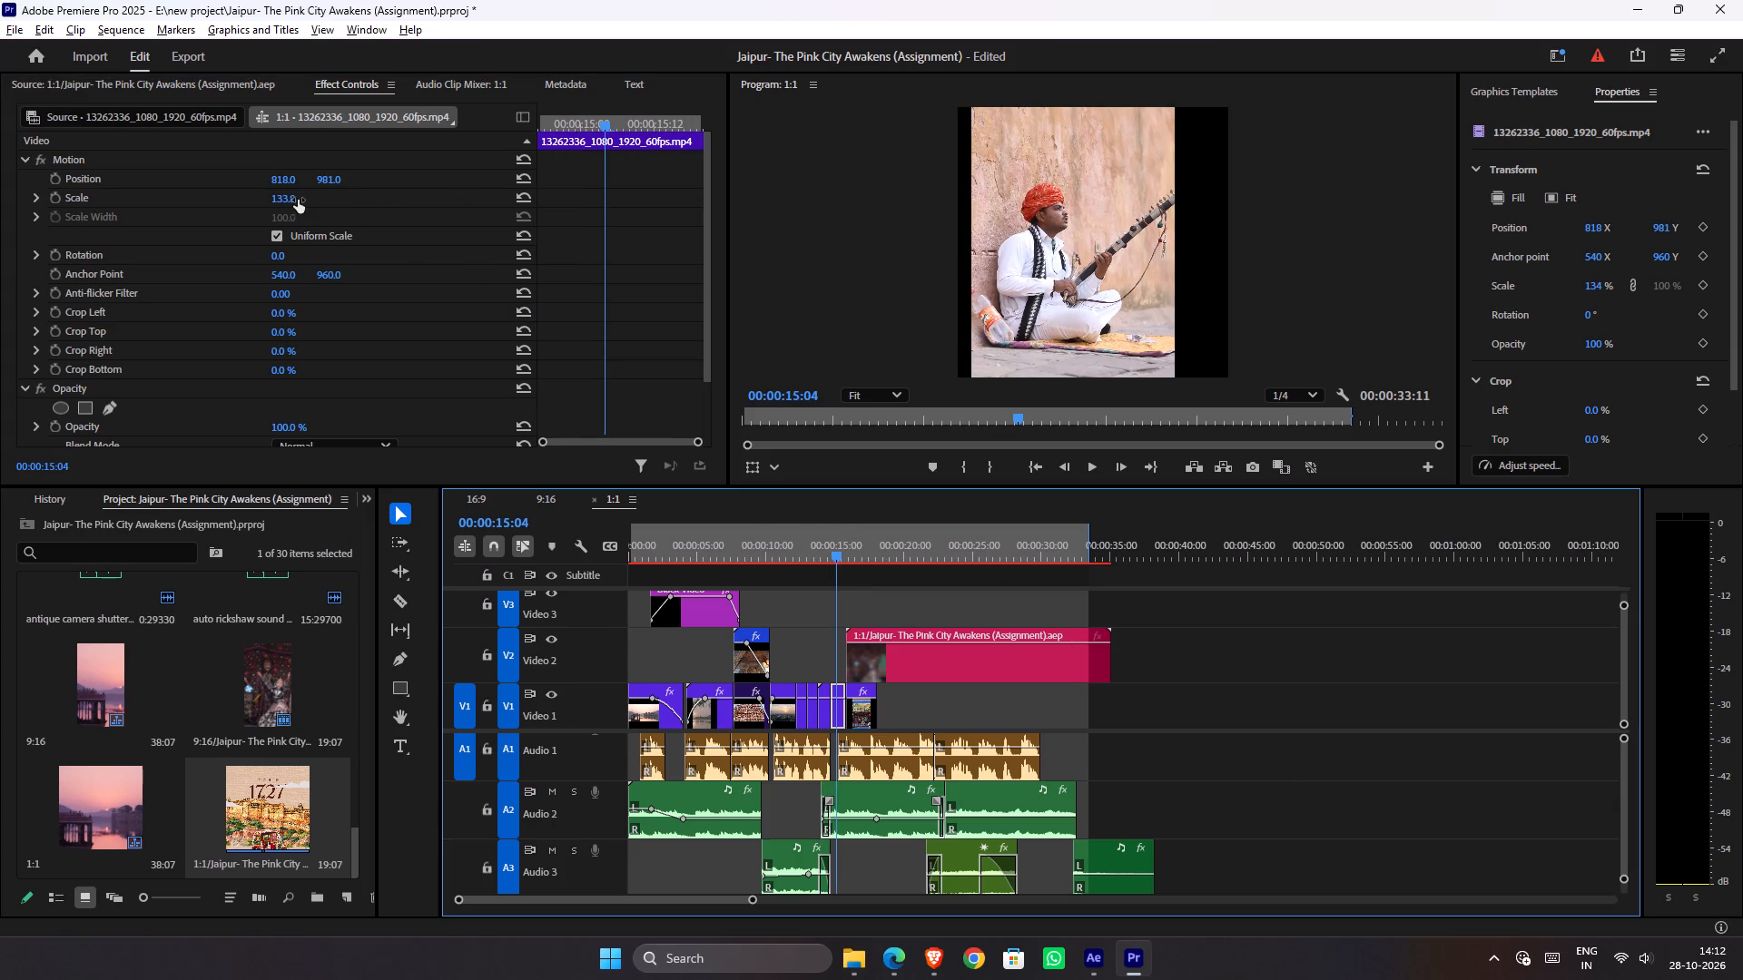
drag(290, 200, 365, 202)
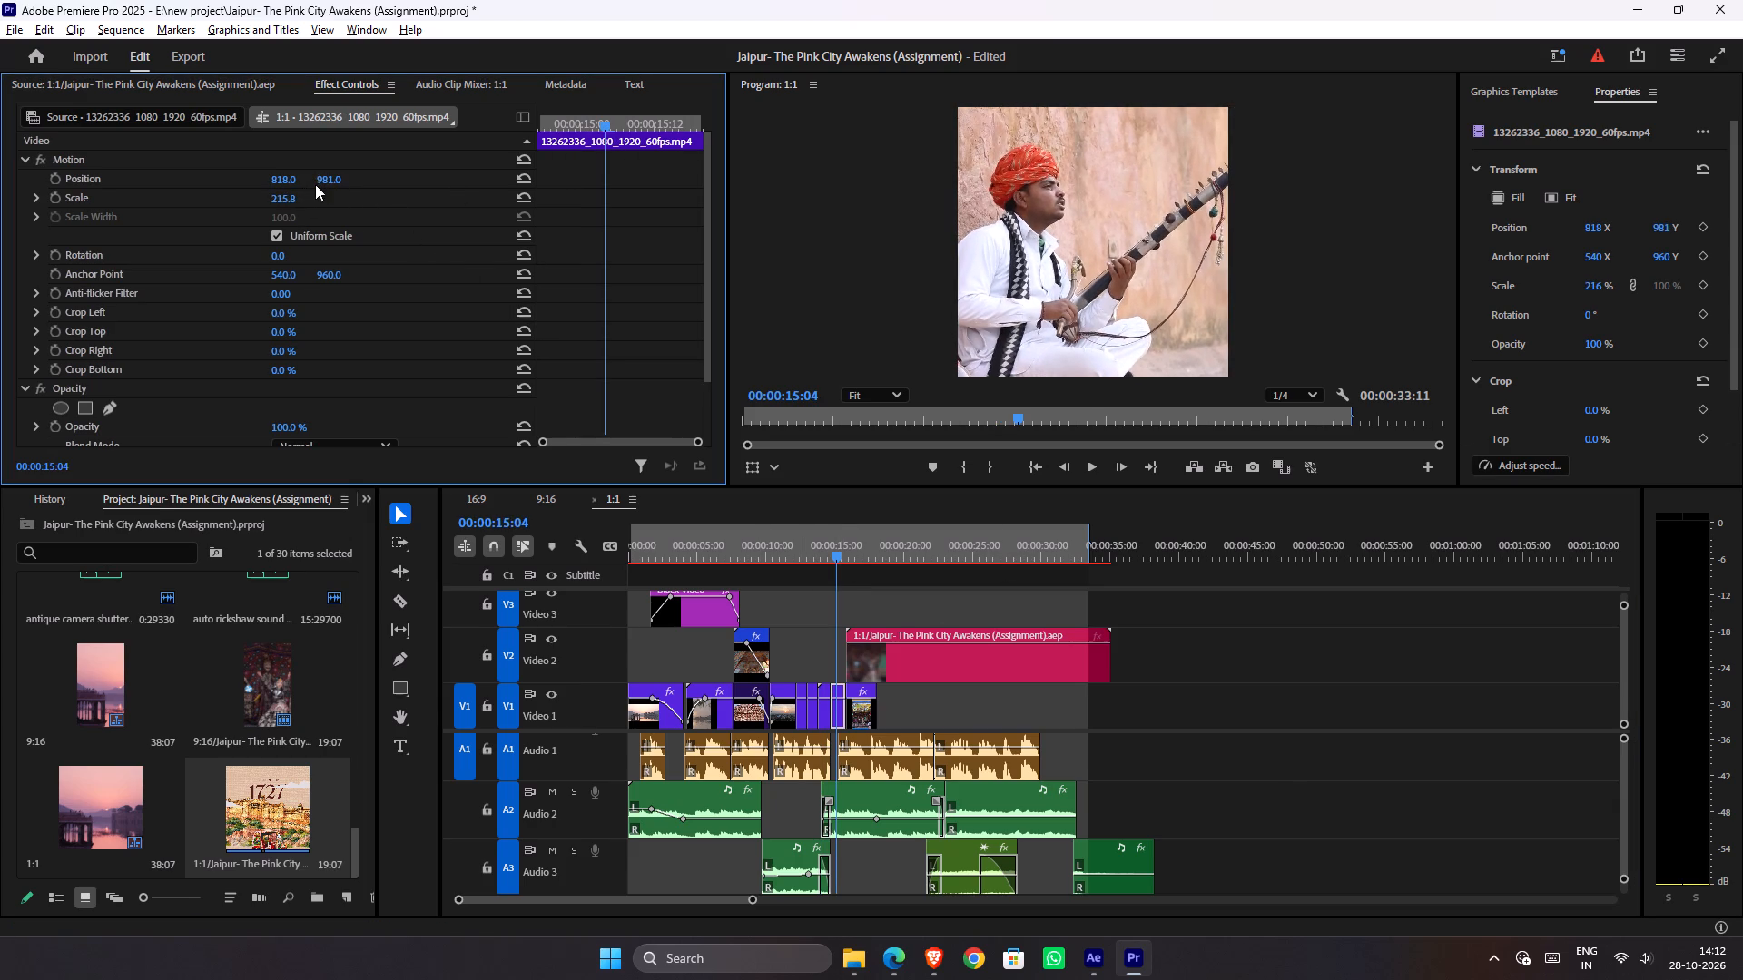
drag(295, 181, 264, 190)
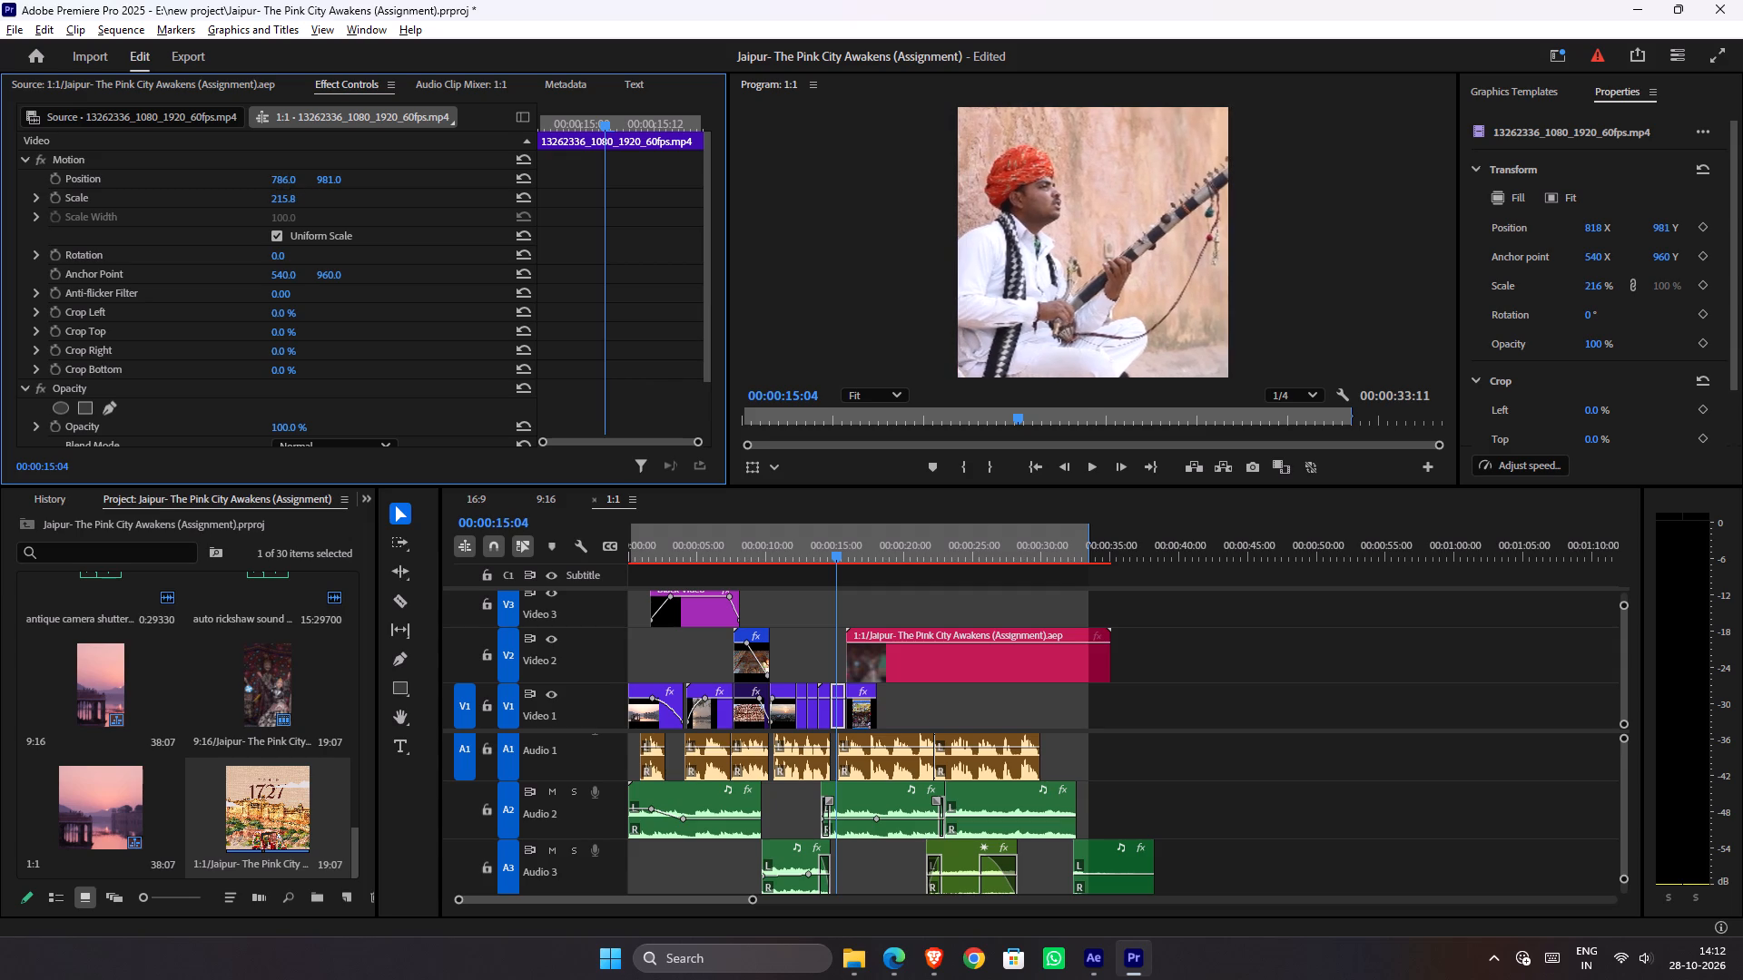
drag(264, 190, 265, 191)
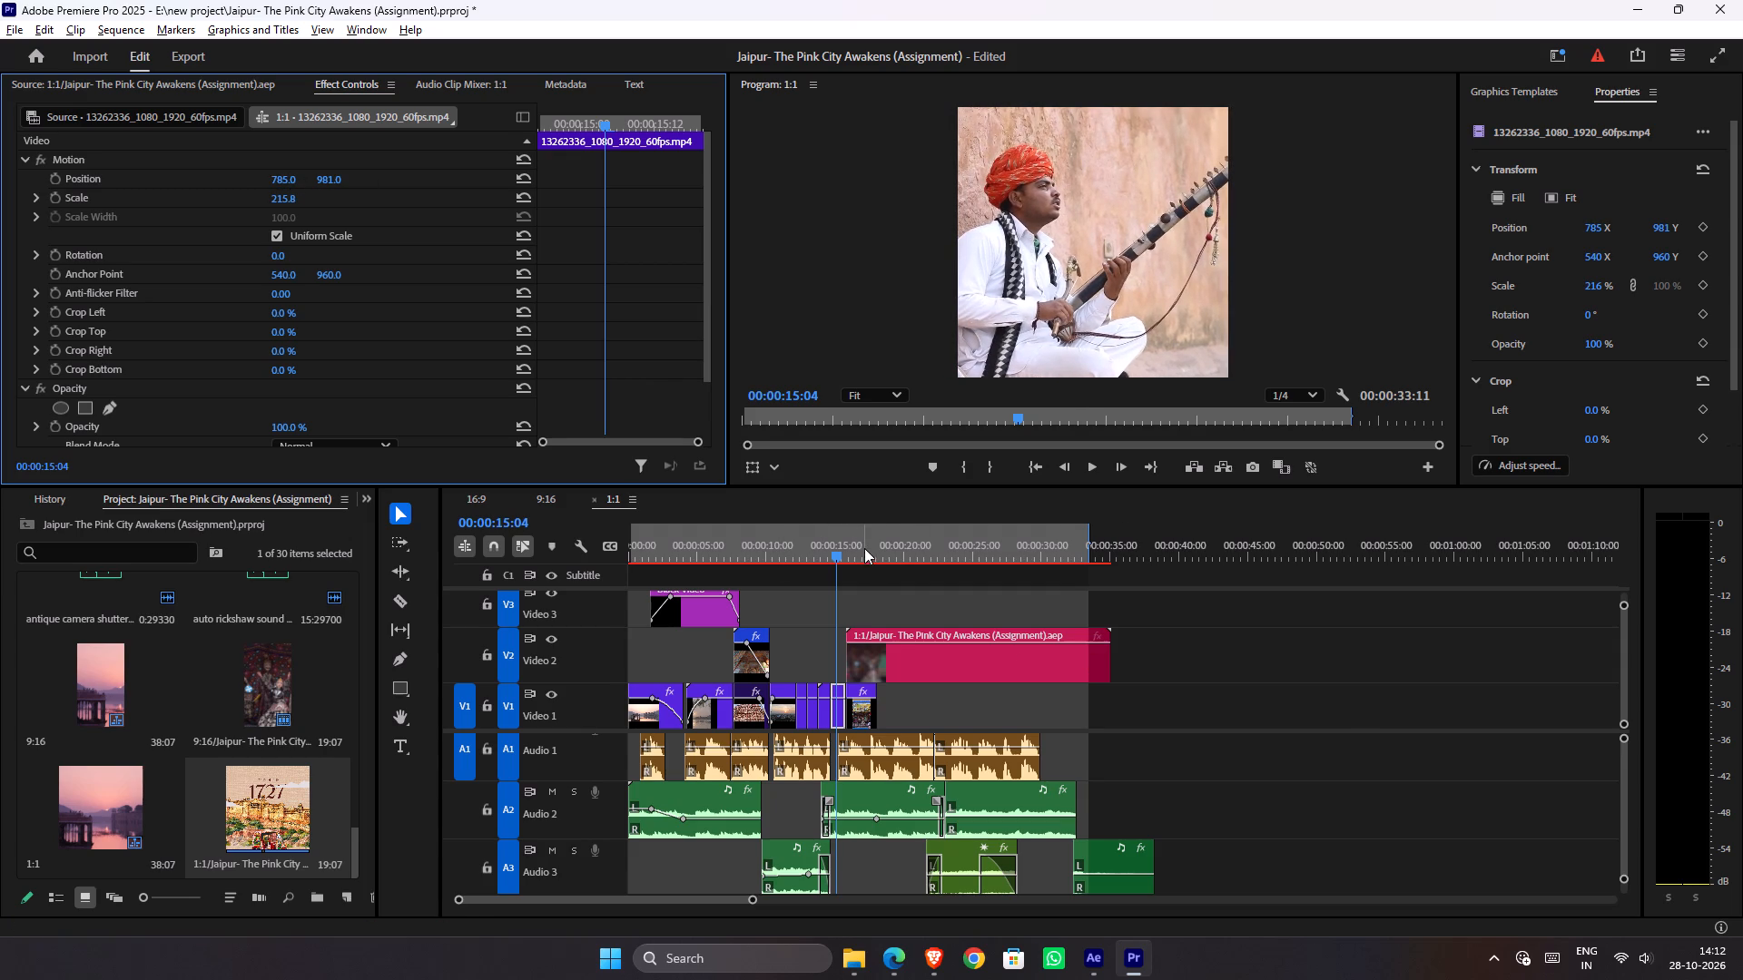
Save the project and start rendering the previews of the 1:1 sequence with the playhead at 00:00:18:03.
drag(864, 548, 881, 555)
key(ctrl+s)
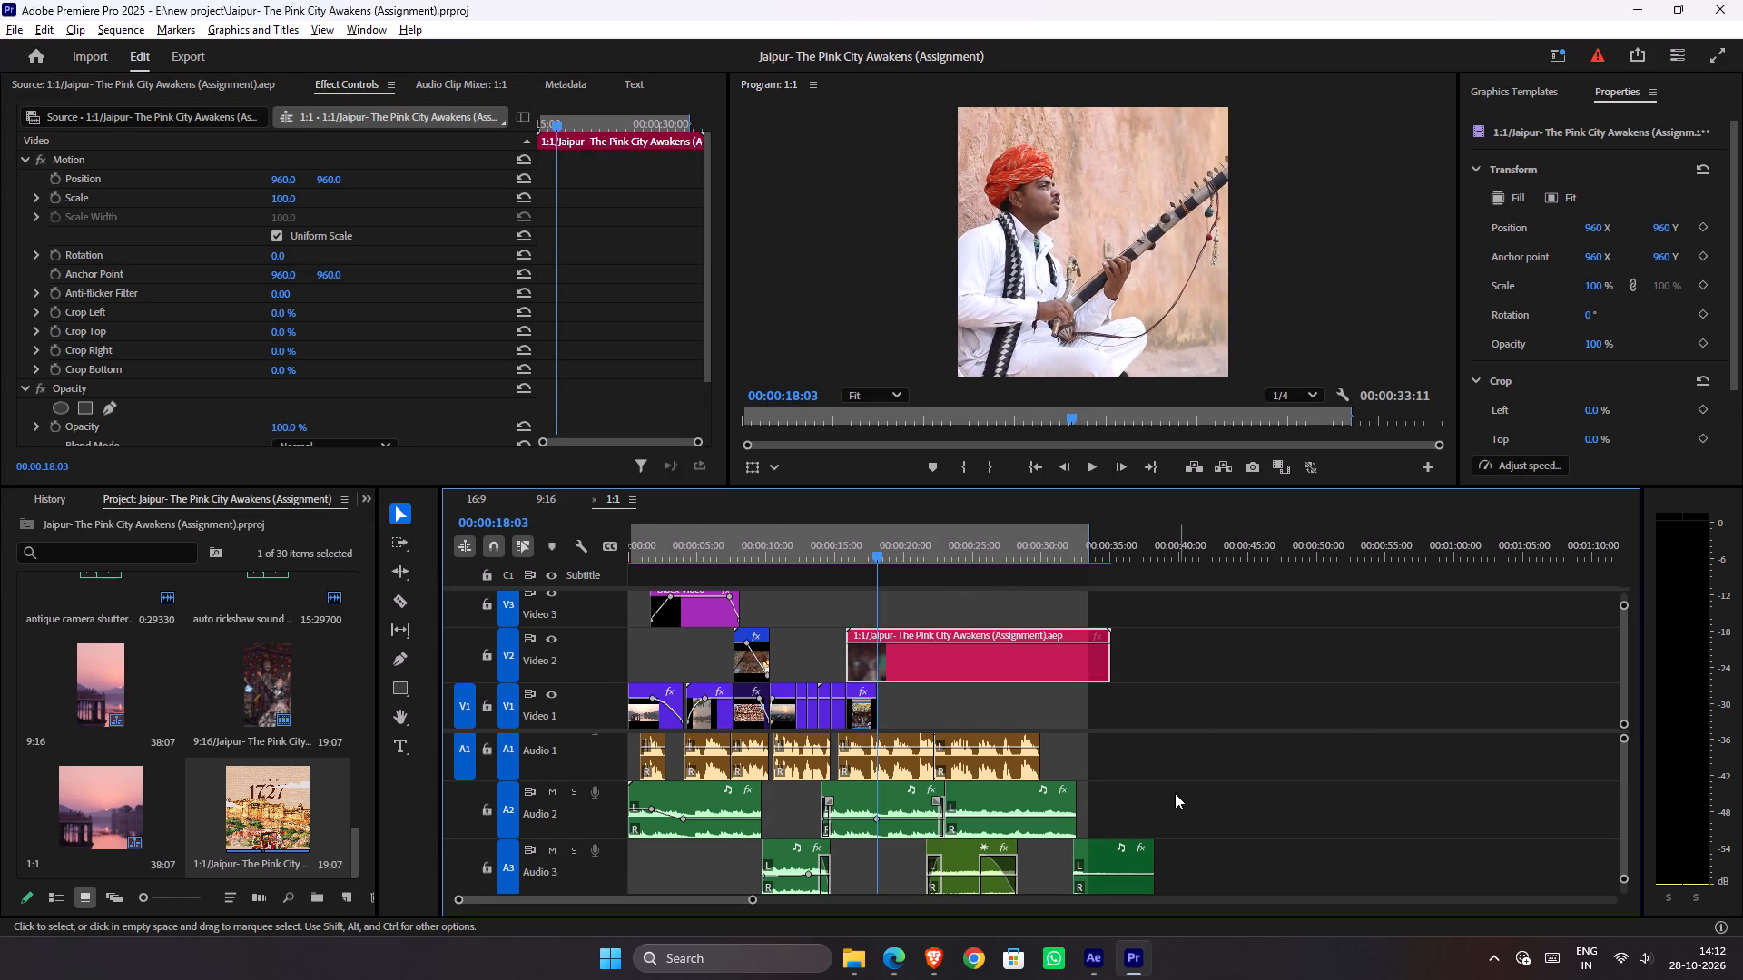
key(Return)
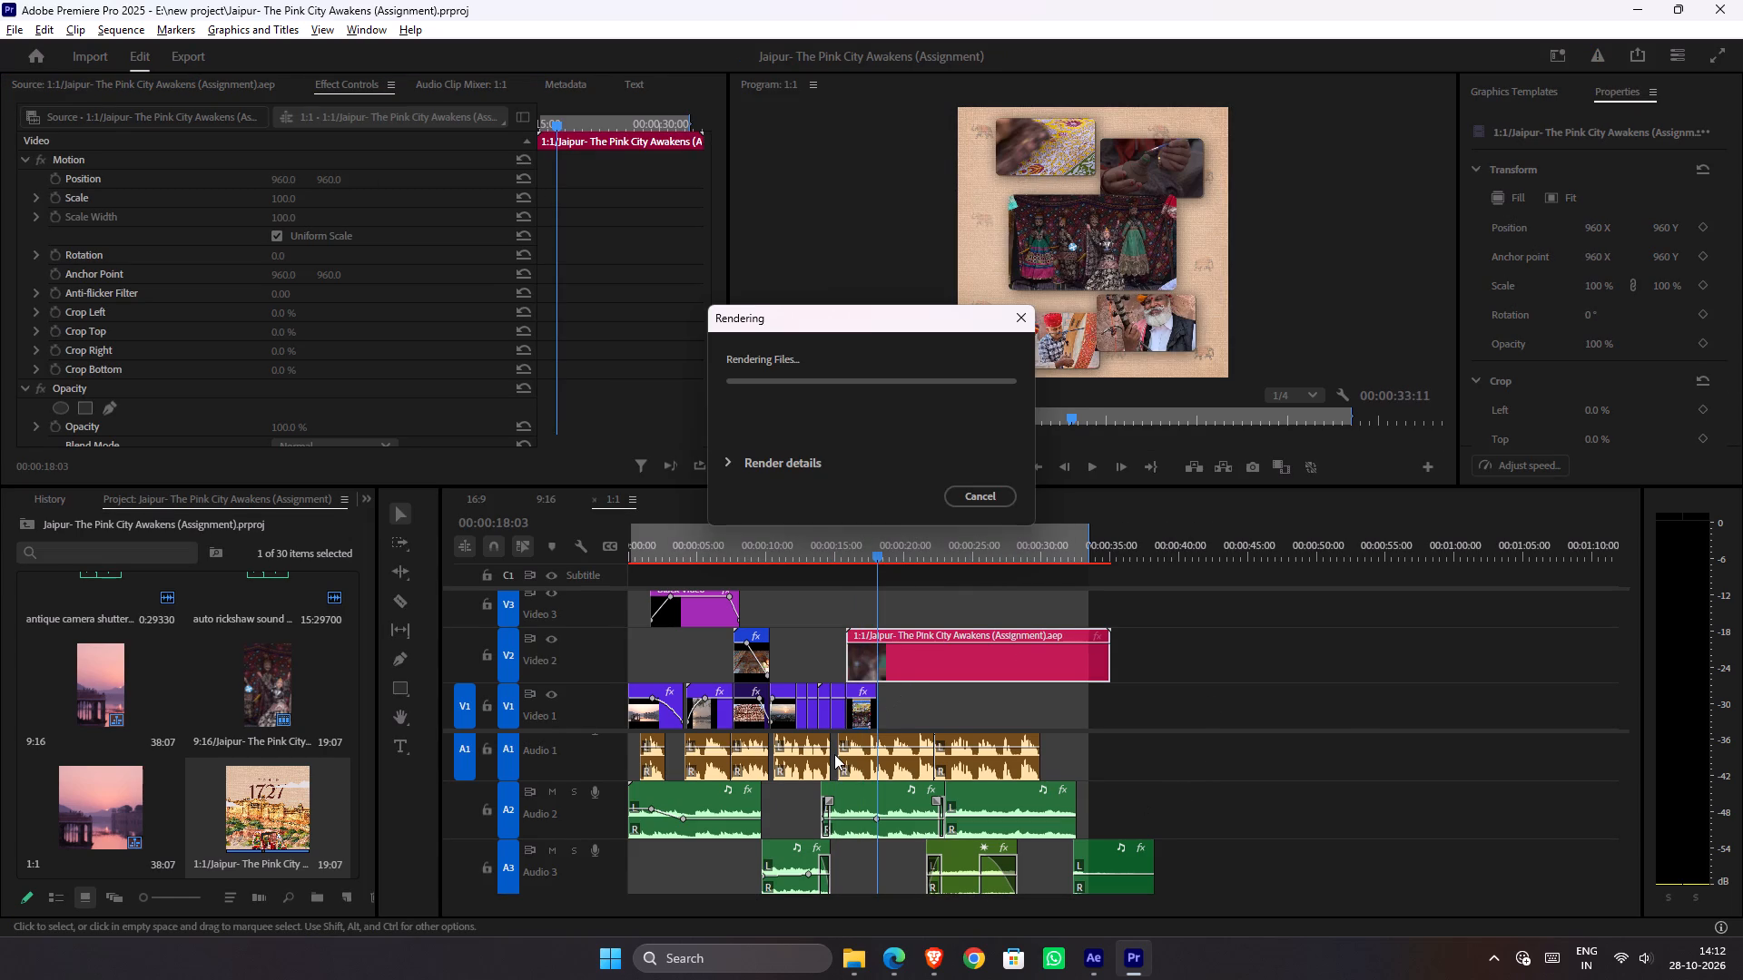